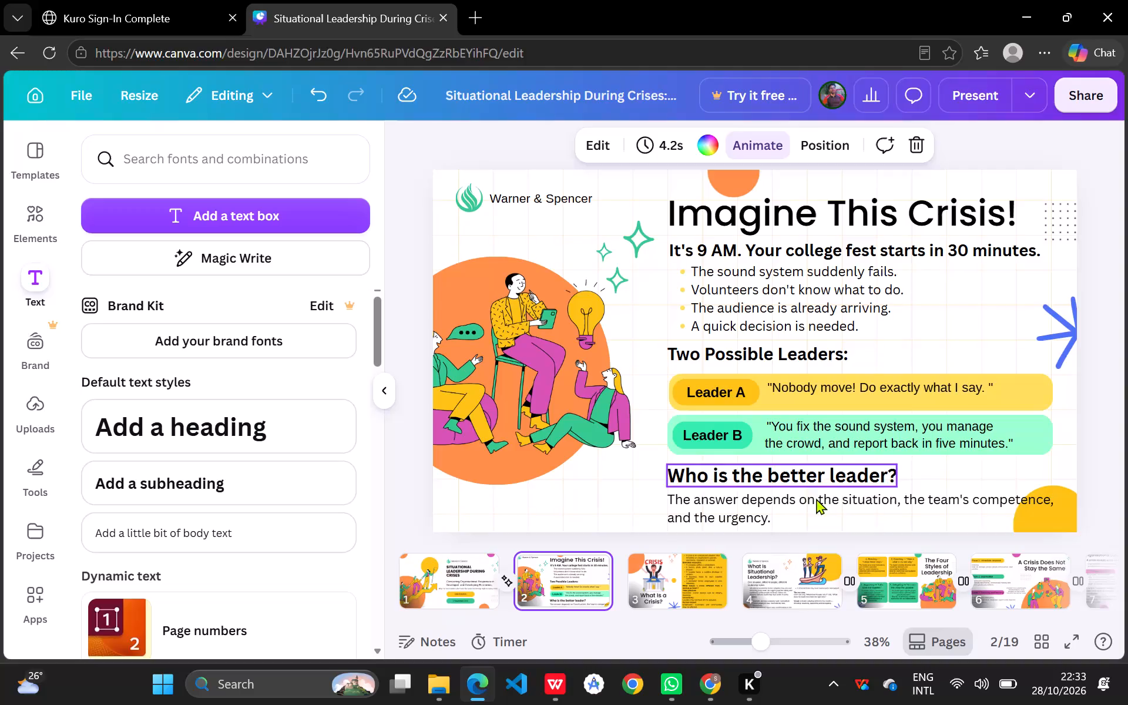
Delete the blue starburst graphic at the edge of the "Imagine This Crisis!" slide.
{"action": "right_click", "coordinate": [1045, 340]}
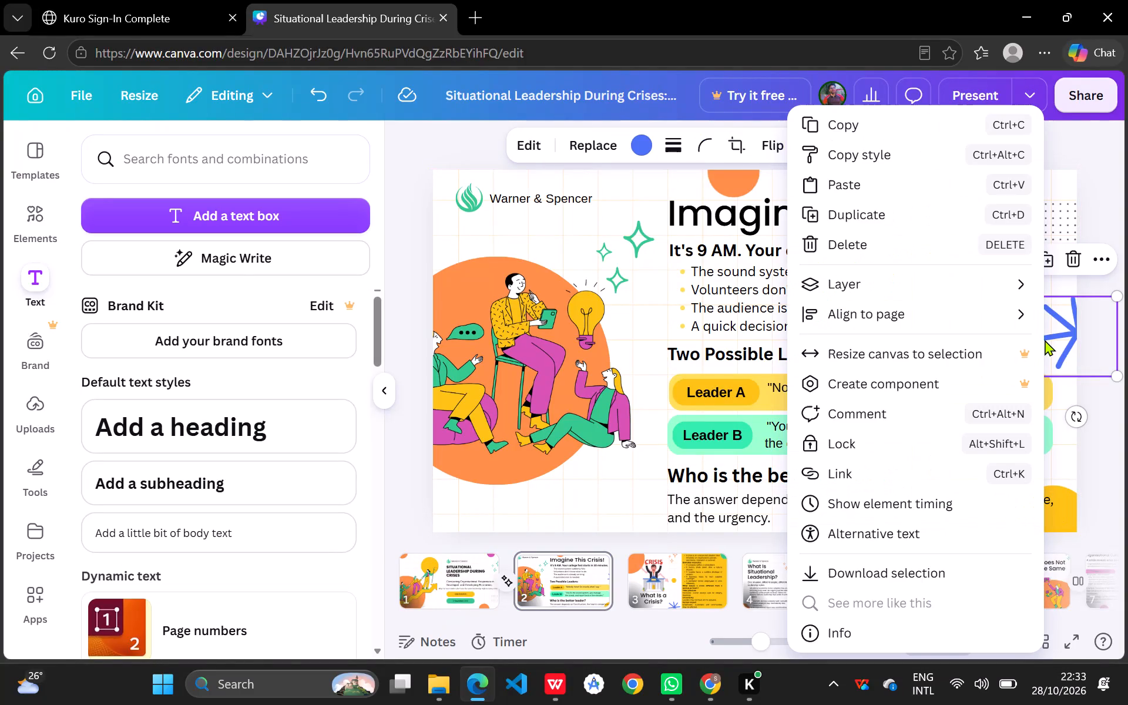
{"action": "left_click", "coordinate": [1075, 256]}
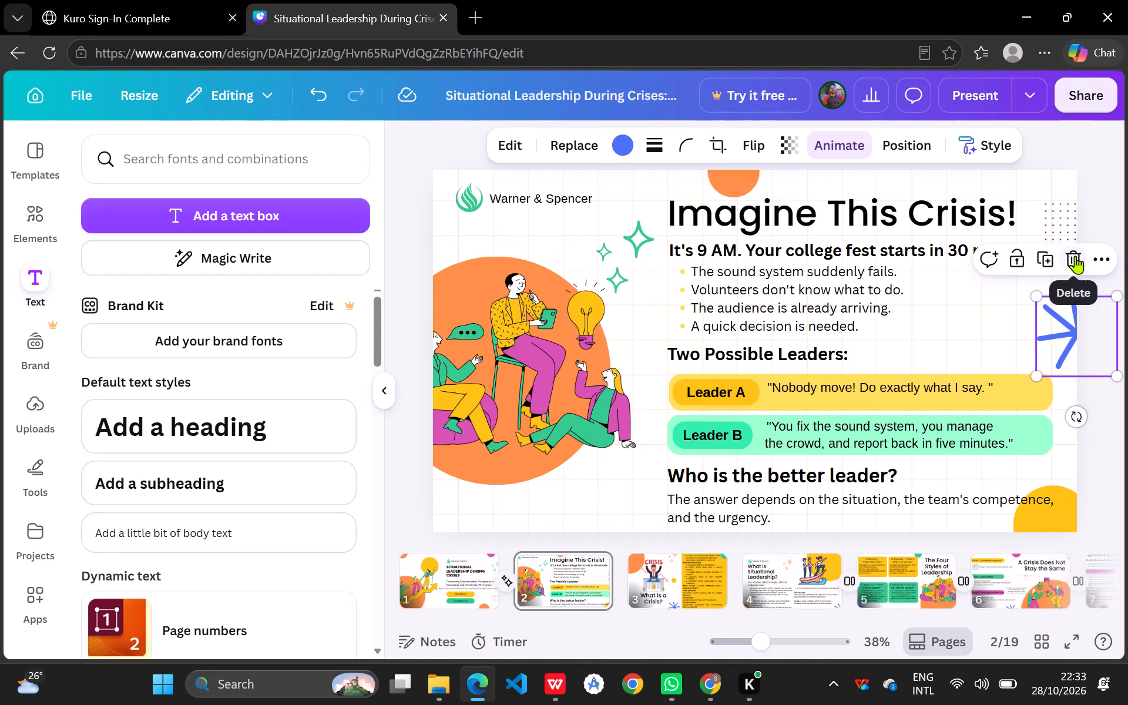
{"action": "left_click", "coordinate": [1075, 256]}
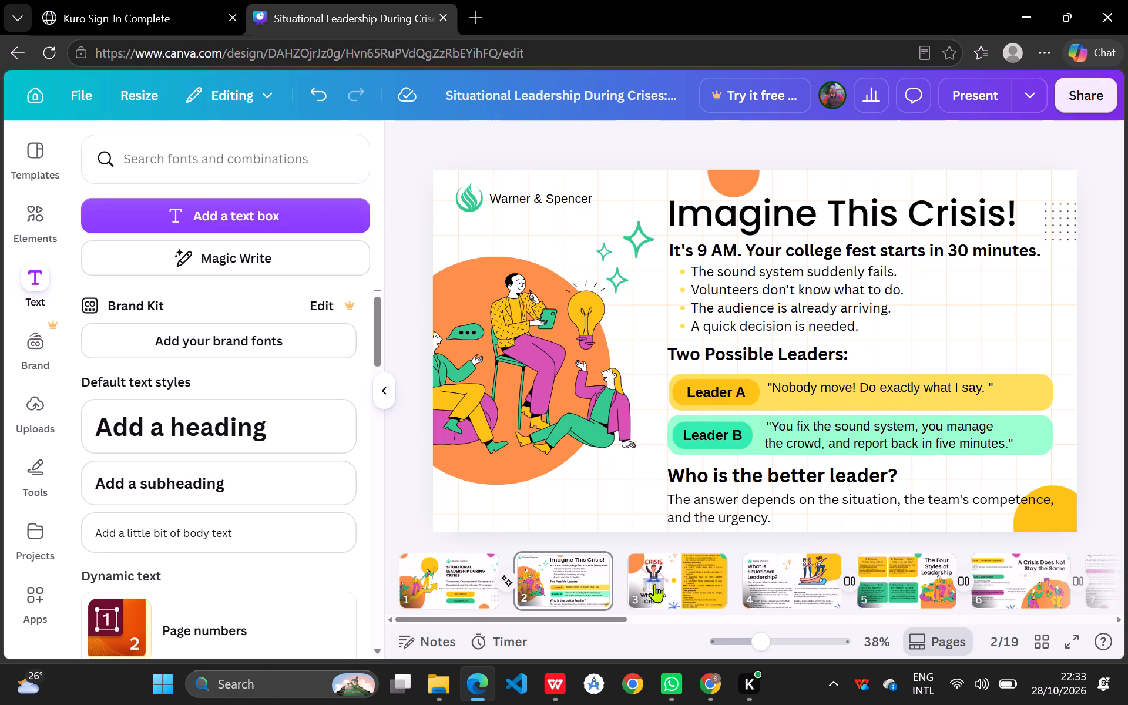
Look at the "What Is a Crisis?" slide, then return to the "Imagine This Crisis!" slide.
{"action": "left_click", "coordinate": [690, 574]}
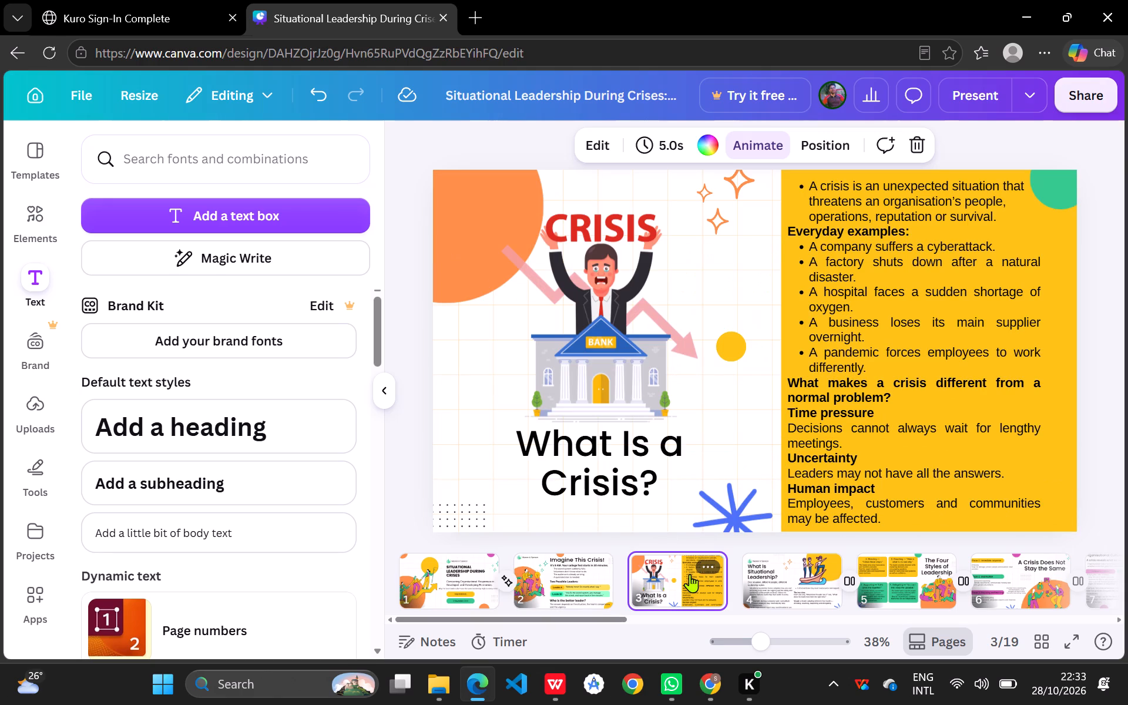
{"action": "left_click", "coordinate": [573, 578]}
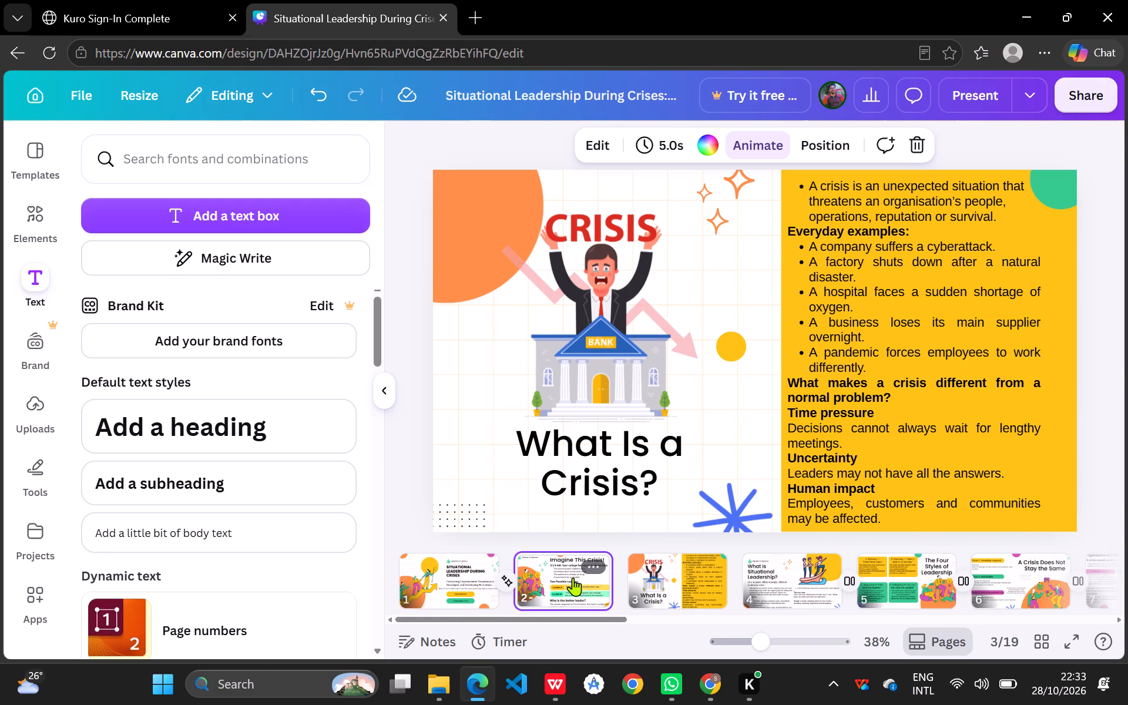
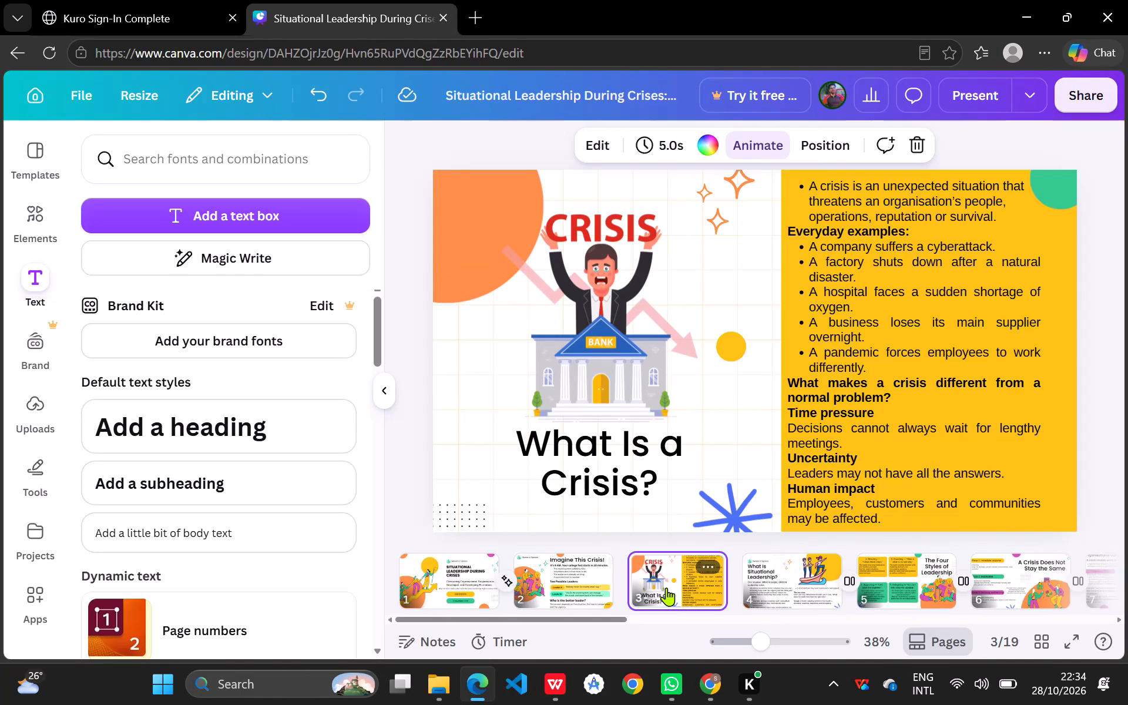
Delete the blue starburst graphic at the bottom edge of the "What Is a Crisis?" slide.
{"action": "left_click", "coordinate": [728, 504]}
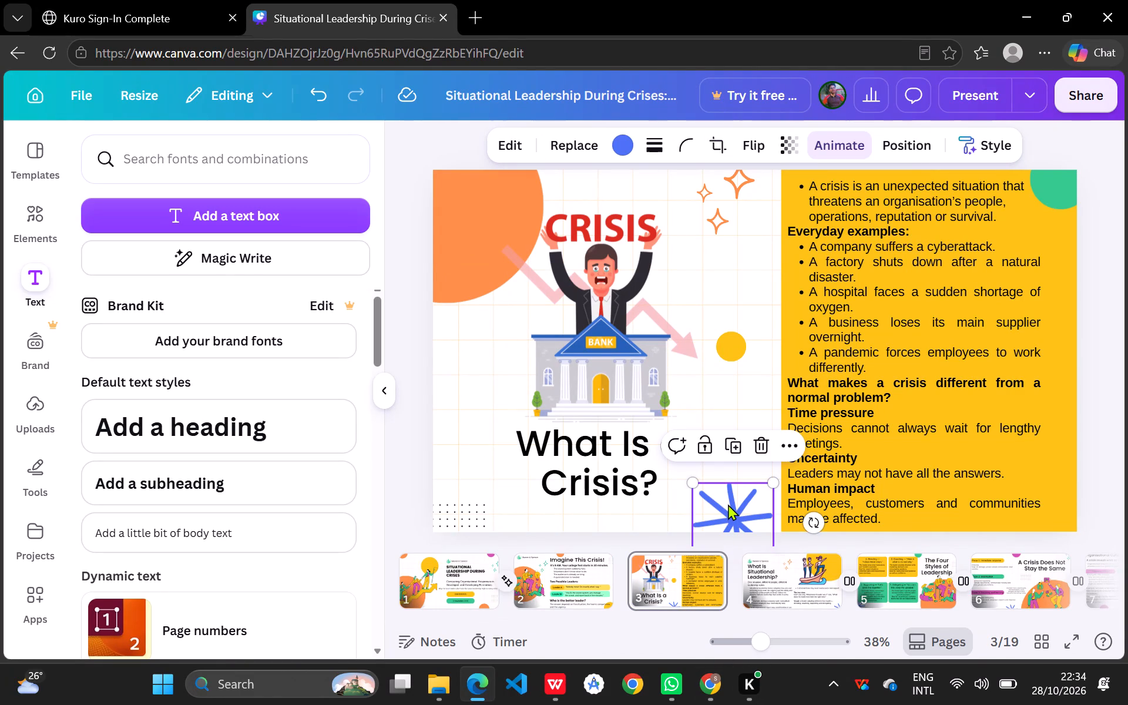
{"action": "left_click", "coordinate": [760, 445]}
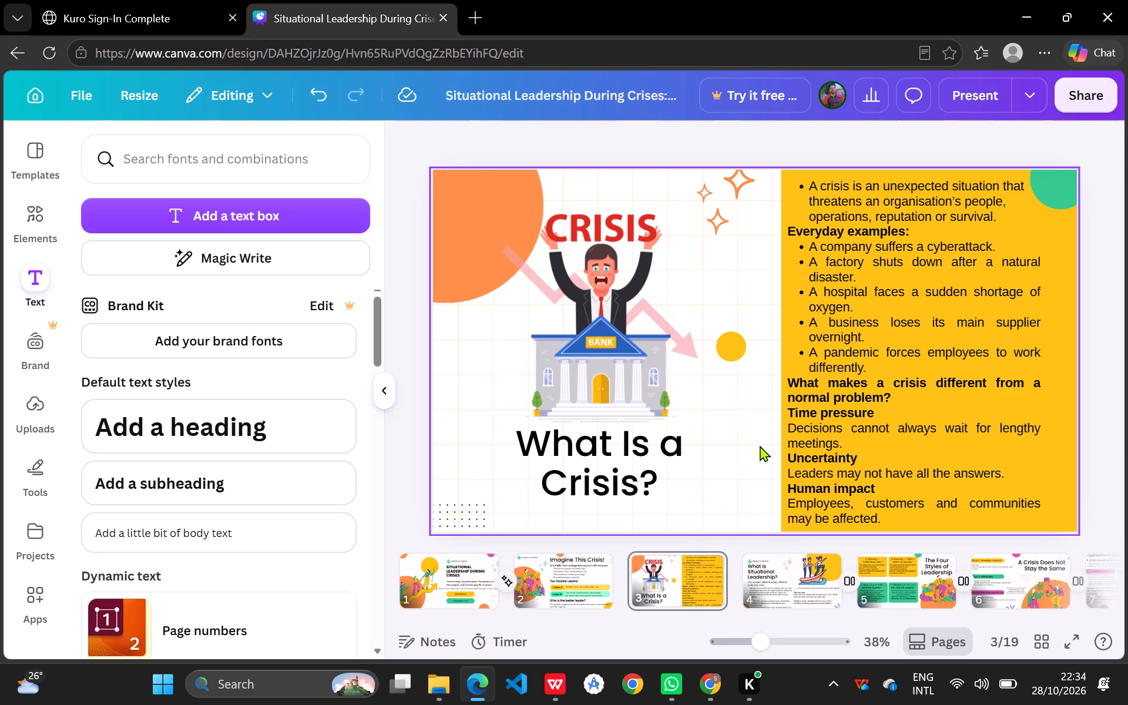
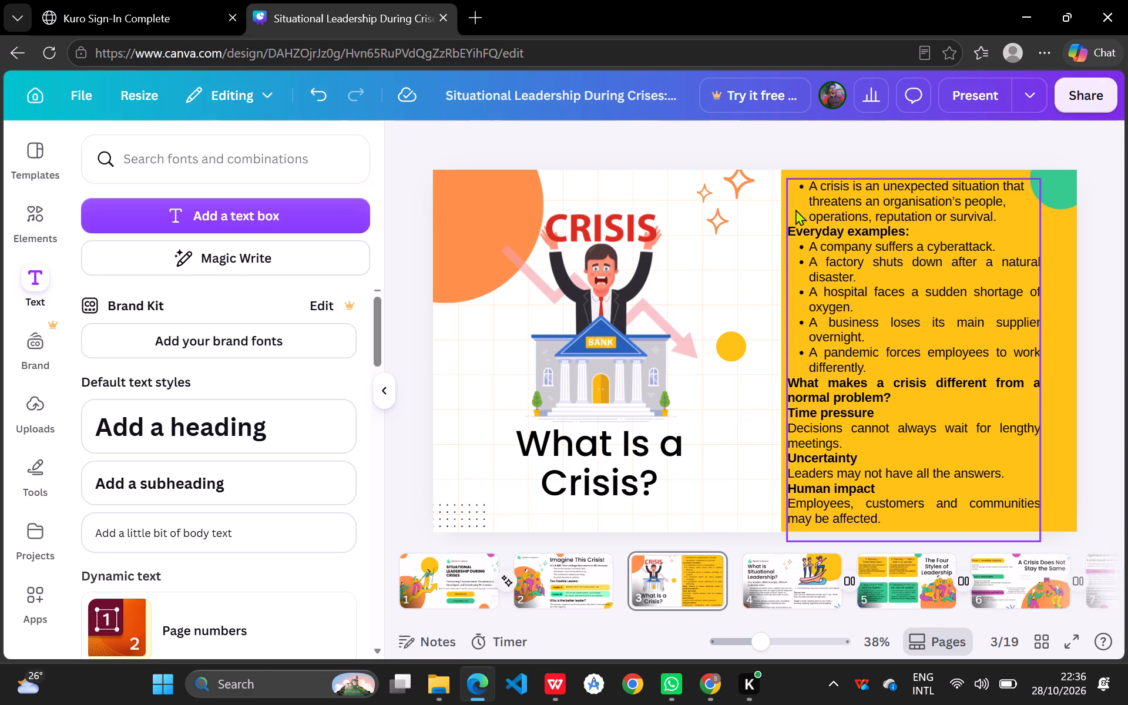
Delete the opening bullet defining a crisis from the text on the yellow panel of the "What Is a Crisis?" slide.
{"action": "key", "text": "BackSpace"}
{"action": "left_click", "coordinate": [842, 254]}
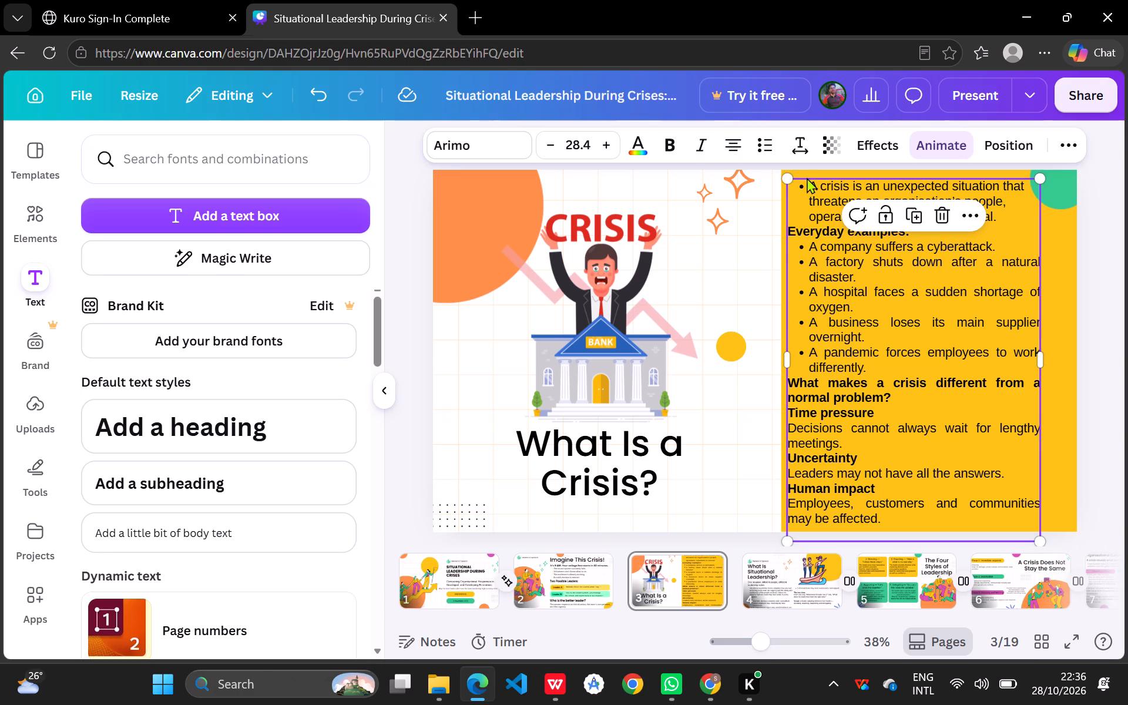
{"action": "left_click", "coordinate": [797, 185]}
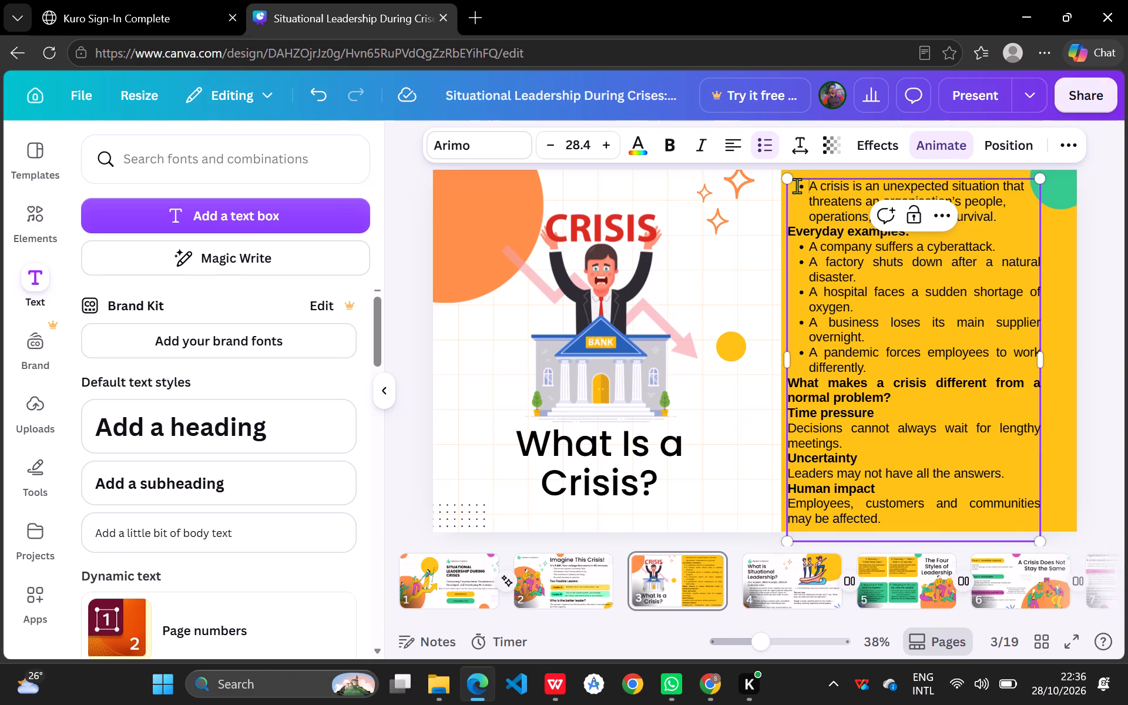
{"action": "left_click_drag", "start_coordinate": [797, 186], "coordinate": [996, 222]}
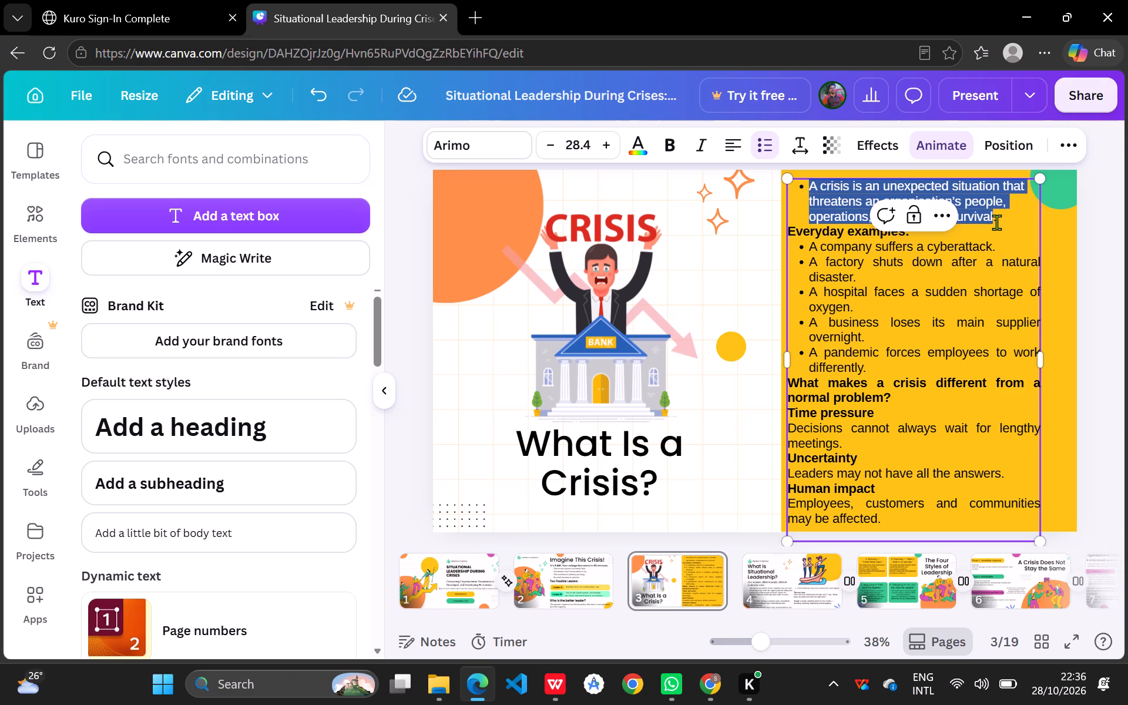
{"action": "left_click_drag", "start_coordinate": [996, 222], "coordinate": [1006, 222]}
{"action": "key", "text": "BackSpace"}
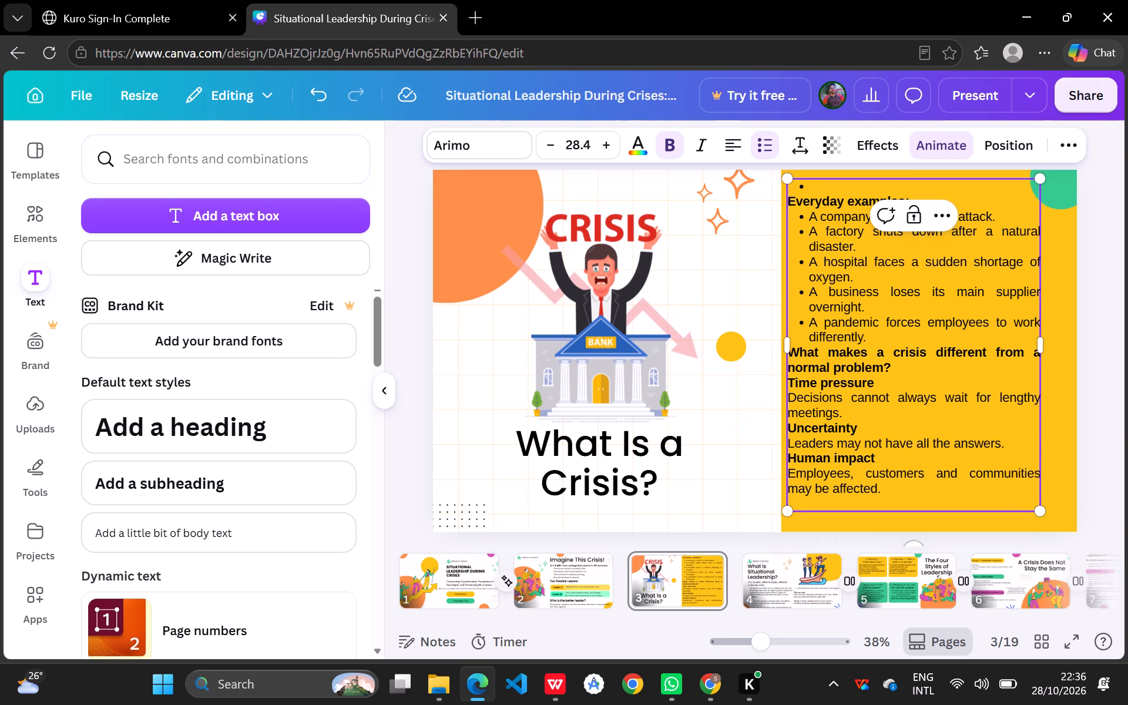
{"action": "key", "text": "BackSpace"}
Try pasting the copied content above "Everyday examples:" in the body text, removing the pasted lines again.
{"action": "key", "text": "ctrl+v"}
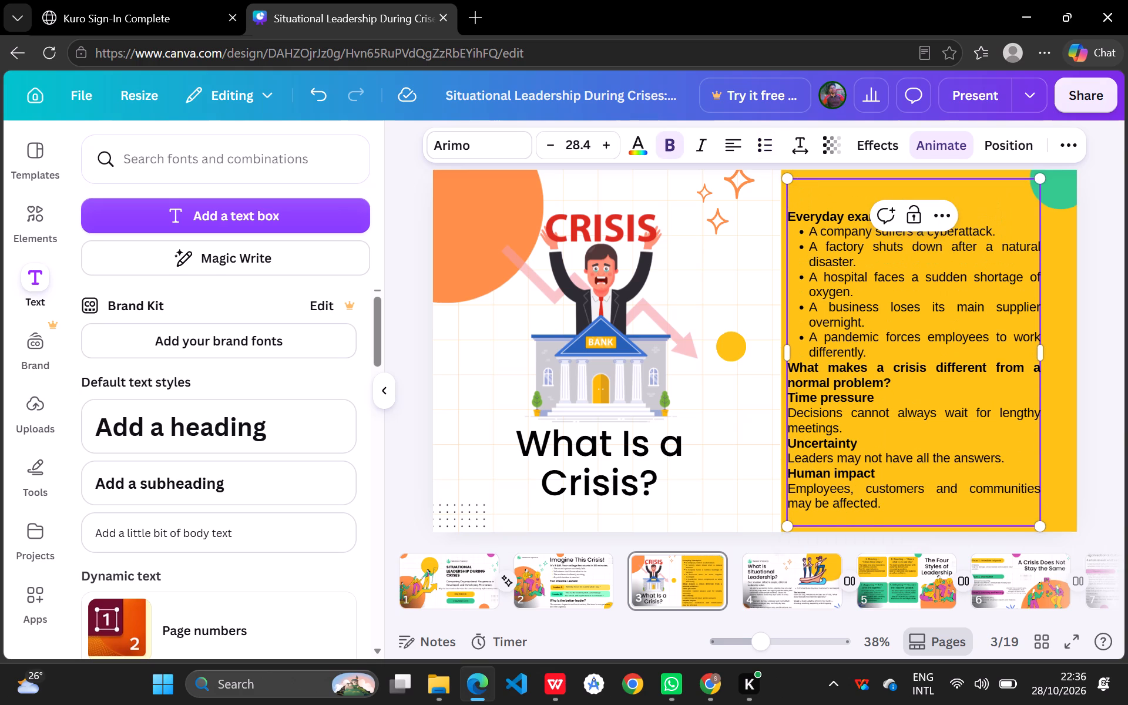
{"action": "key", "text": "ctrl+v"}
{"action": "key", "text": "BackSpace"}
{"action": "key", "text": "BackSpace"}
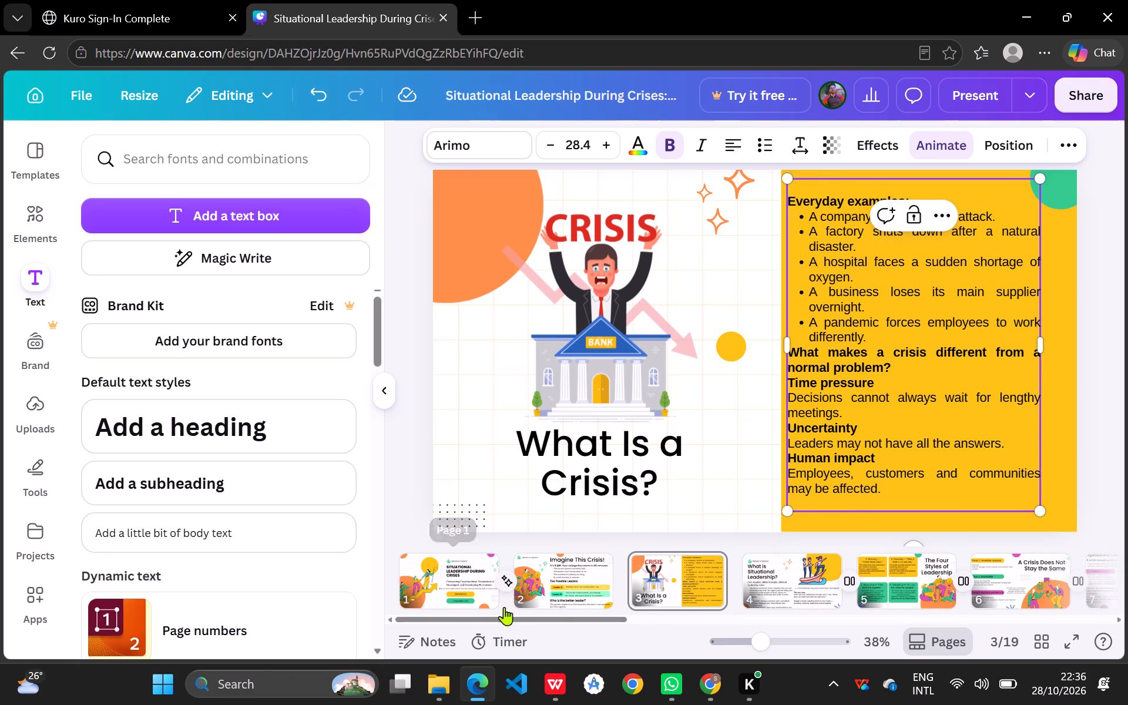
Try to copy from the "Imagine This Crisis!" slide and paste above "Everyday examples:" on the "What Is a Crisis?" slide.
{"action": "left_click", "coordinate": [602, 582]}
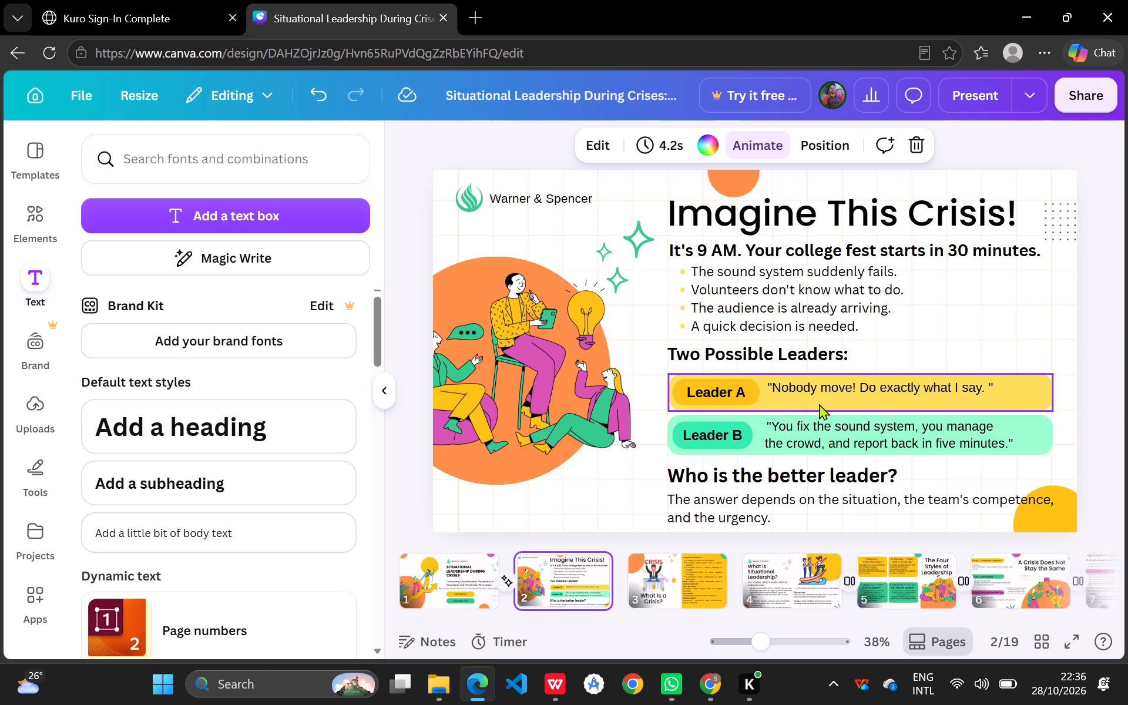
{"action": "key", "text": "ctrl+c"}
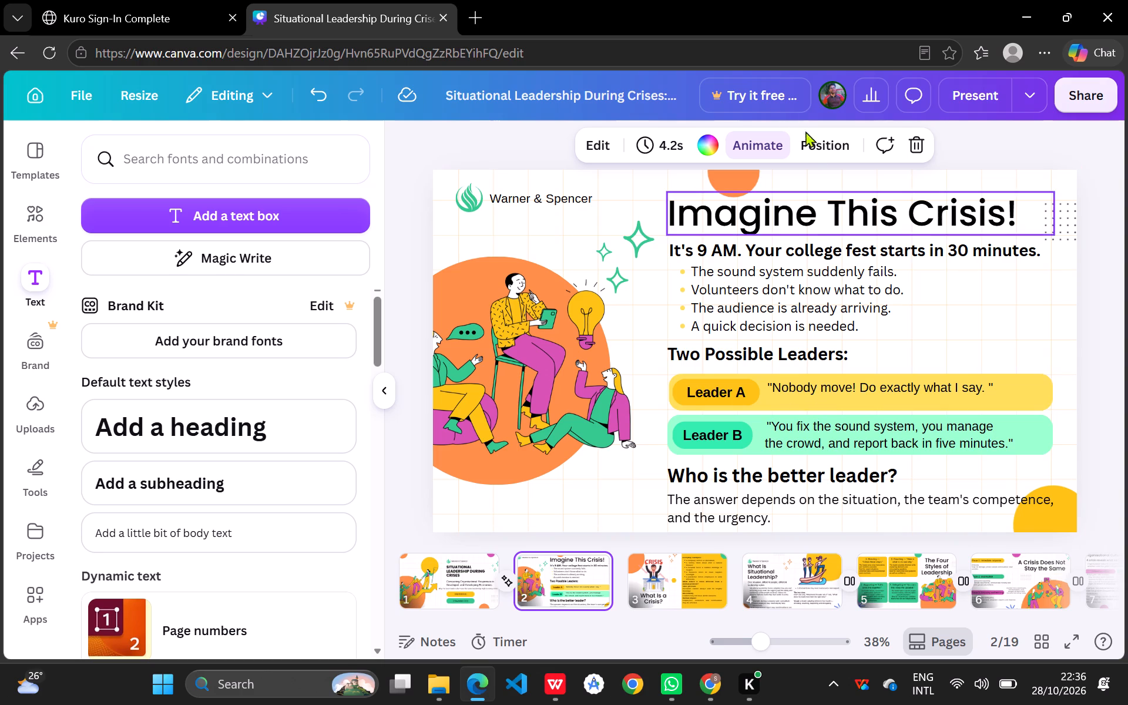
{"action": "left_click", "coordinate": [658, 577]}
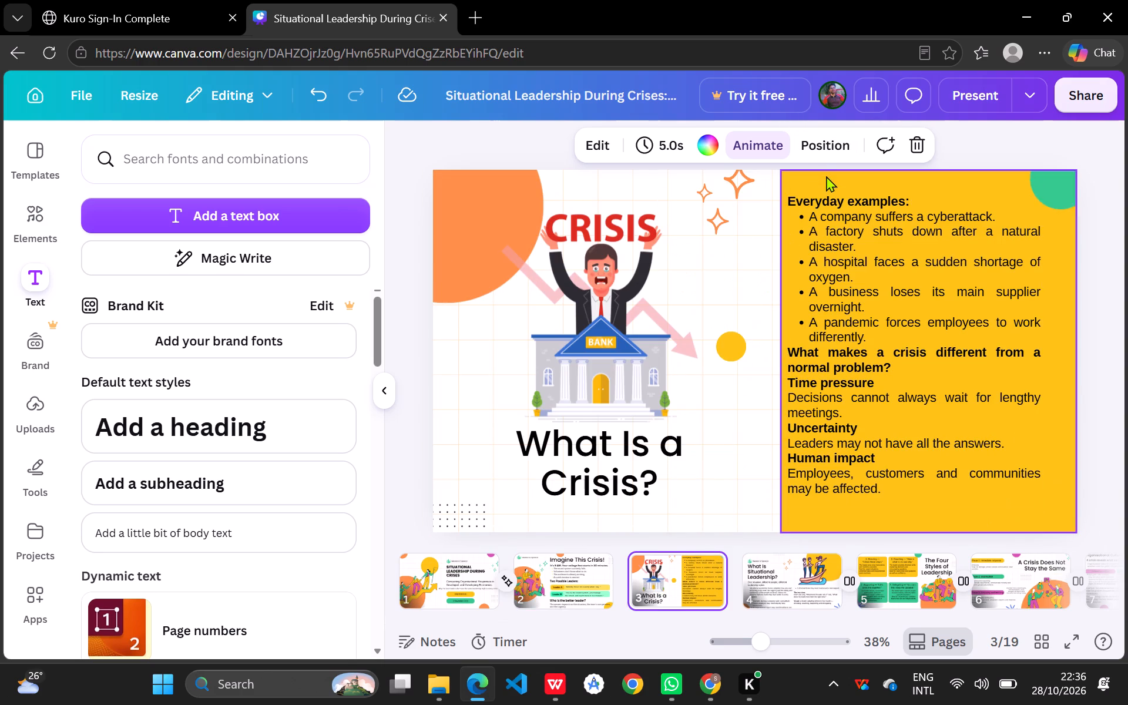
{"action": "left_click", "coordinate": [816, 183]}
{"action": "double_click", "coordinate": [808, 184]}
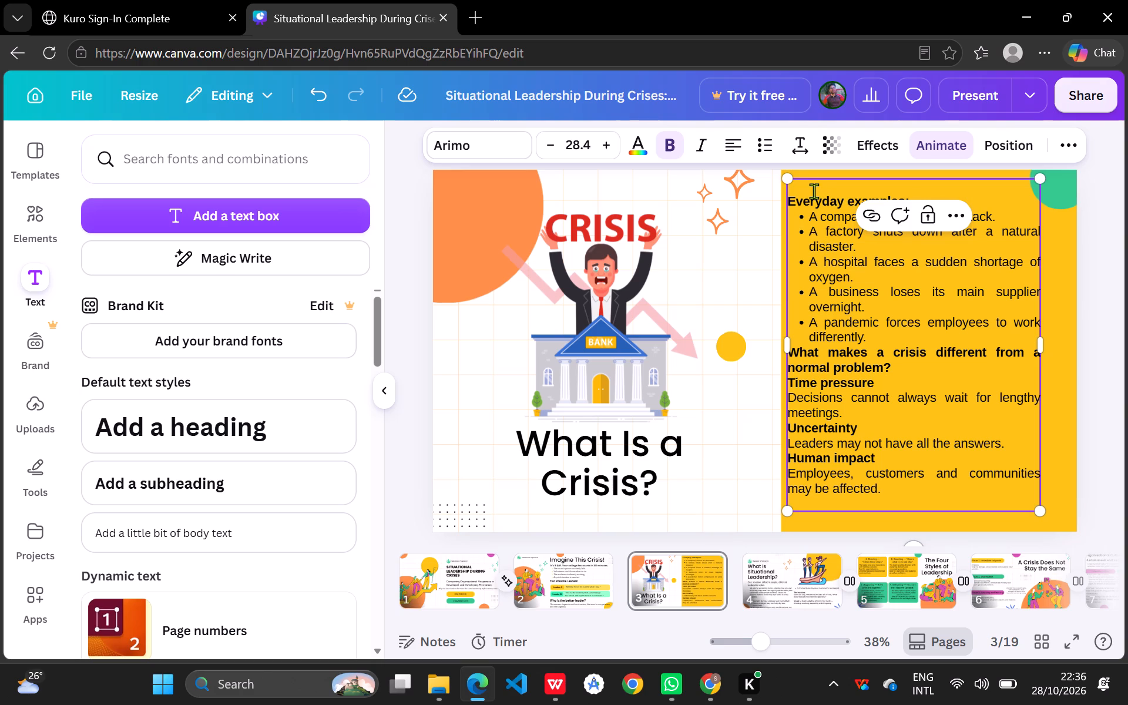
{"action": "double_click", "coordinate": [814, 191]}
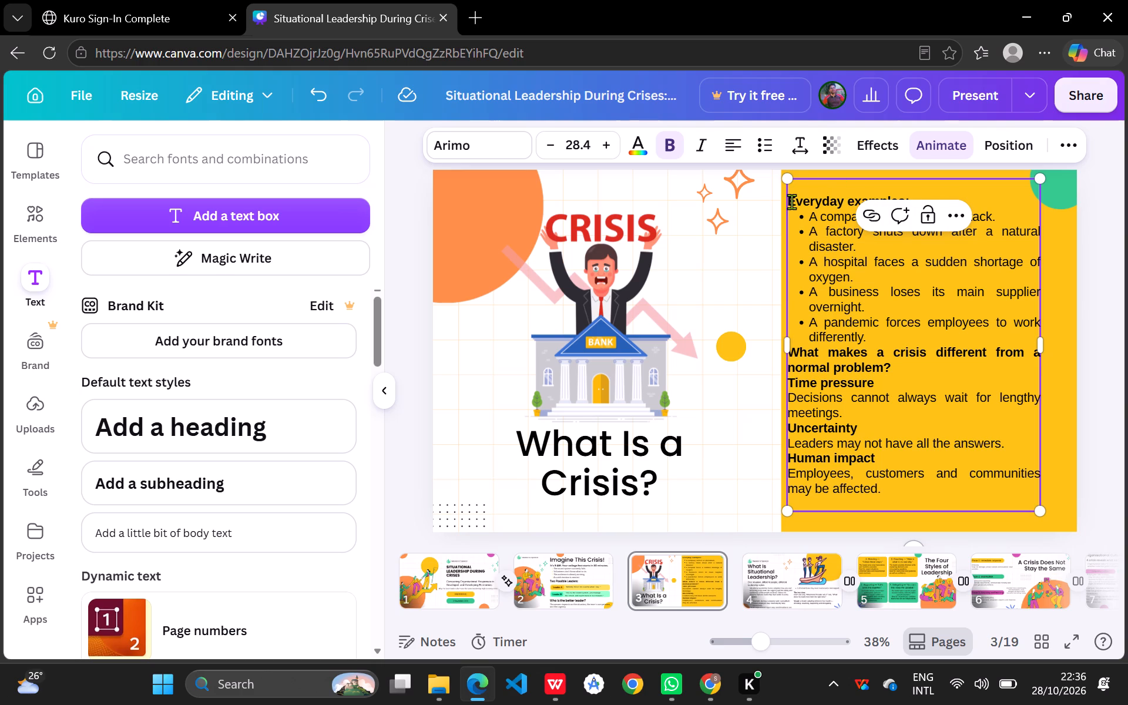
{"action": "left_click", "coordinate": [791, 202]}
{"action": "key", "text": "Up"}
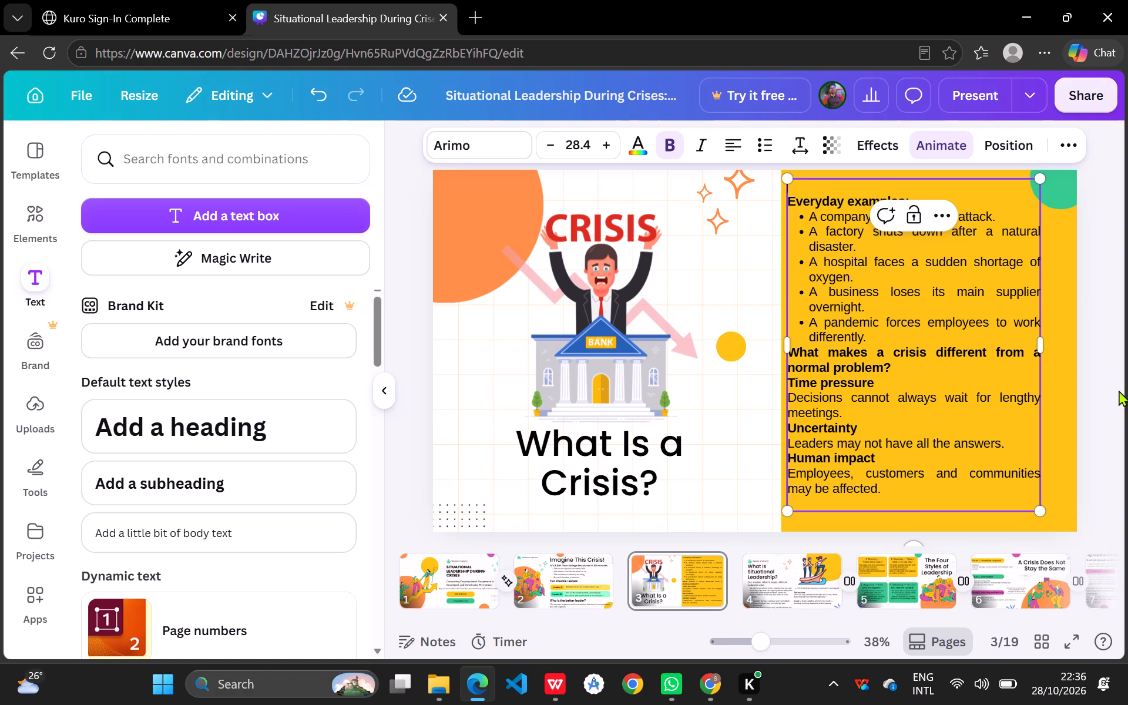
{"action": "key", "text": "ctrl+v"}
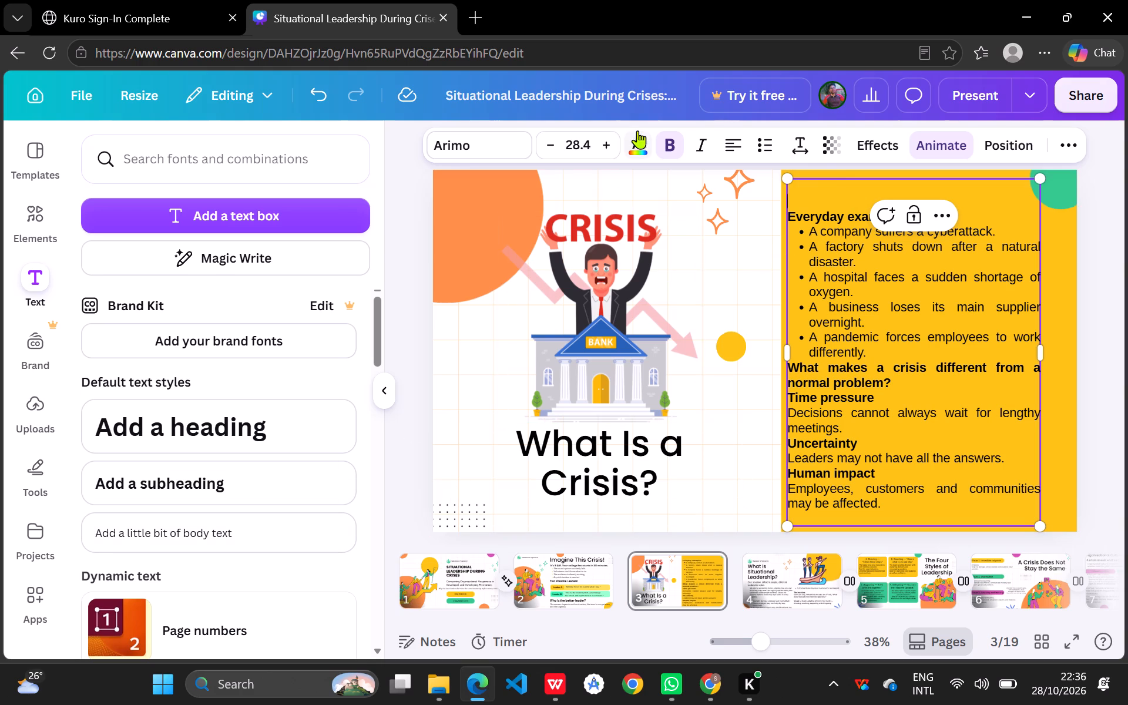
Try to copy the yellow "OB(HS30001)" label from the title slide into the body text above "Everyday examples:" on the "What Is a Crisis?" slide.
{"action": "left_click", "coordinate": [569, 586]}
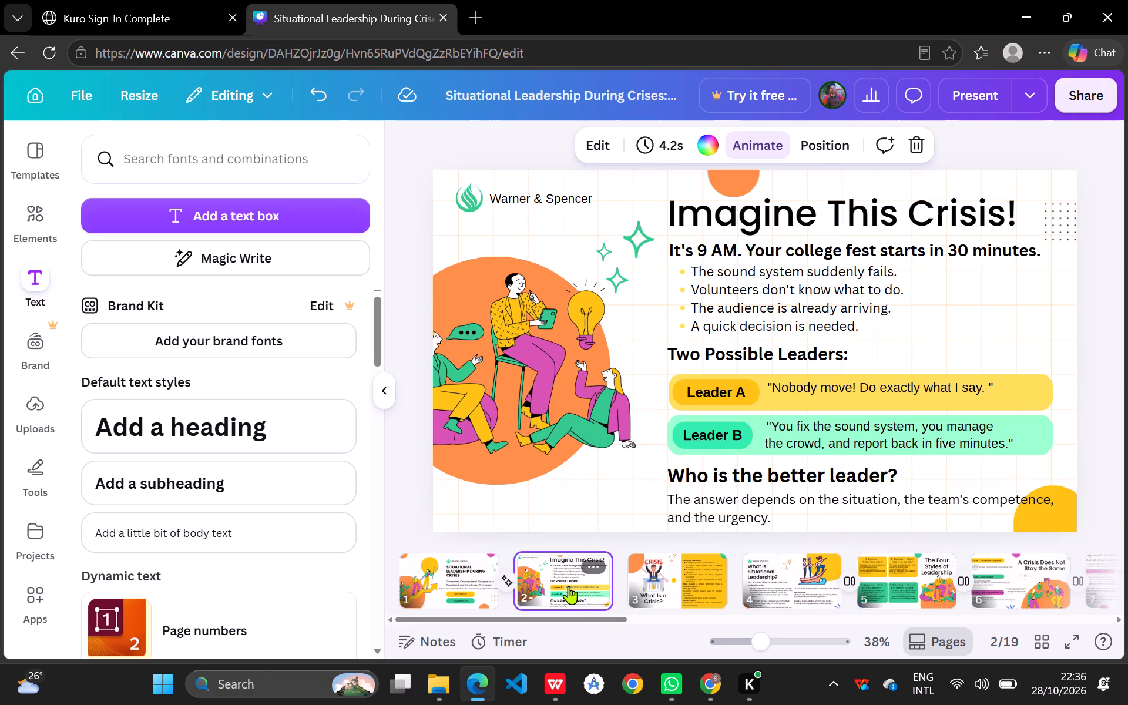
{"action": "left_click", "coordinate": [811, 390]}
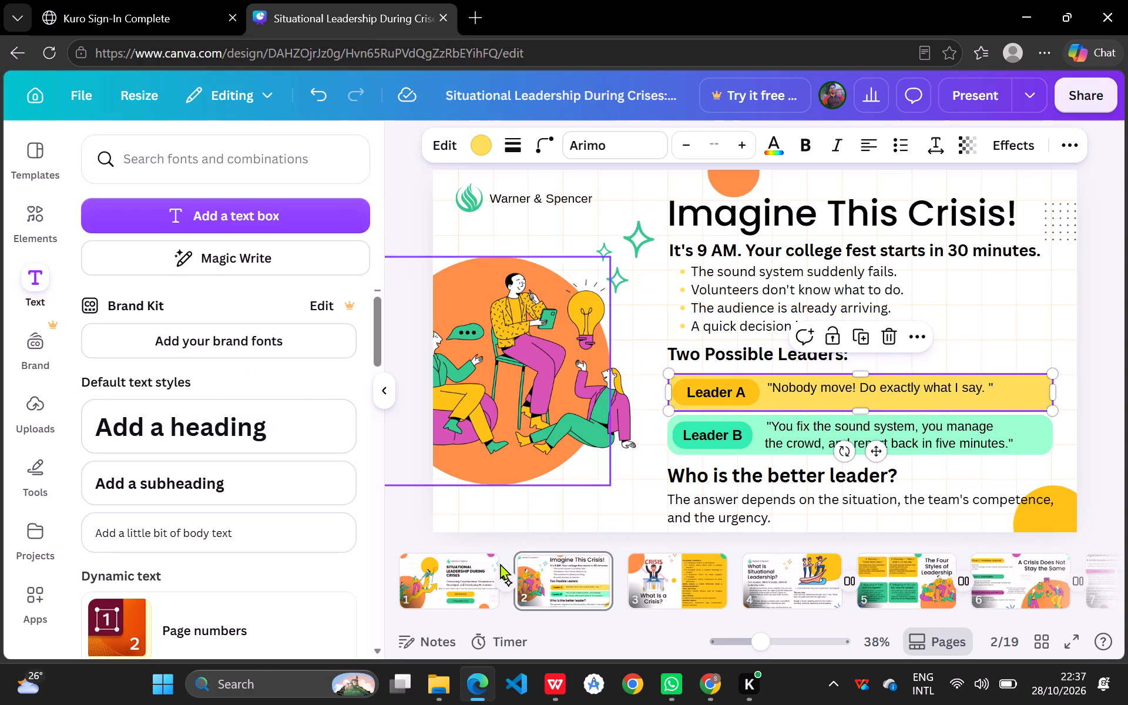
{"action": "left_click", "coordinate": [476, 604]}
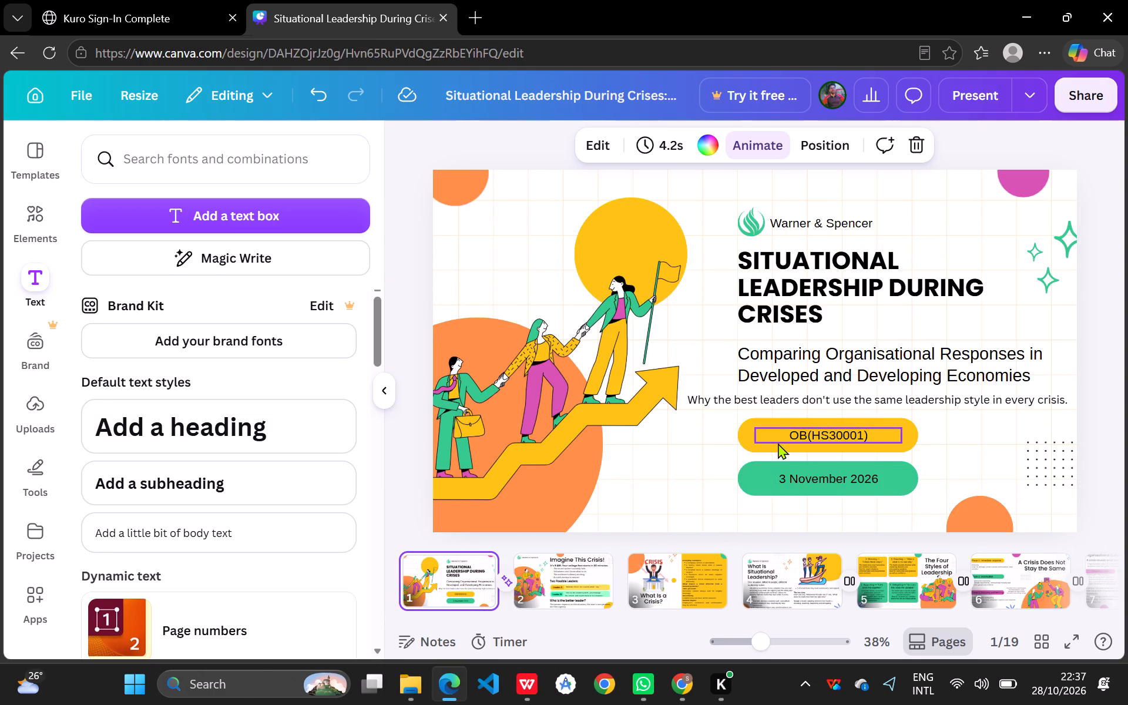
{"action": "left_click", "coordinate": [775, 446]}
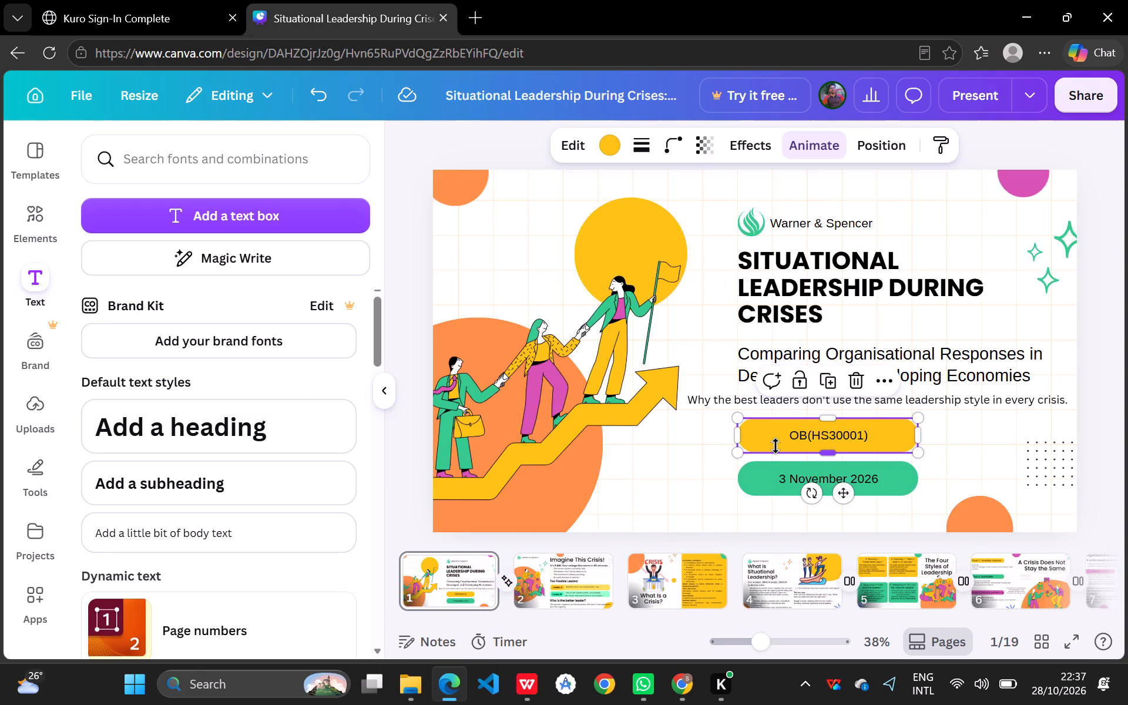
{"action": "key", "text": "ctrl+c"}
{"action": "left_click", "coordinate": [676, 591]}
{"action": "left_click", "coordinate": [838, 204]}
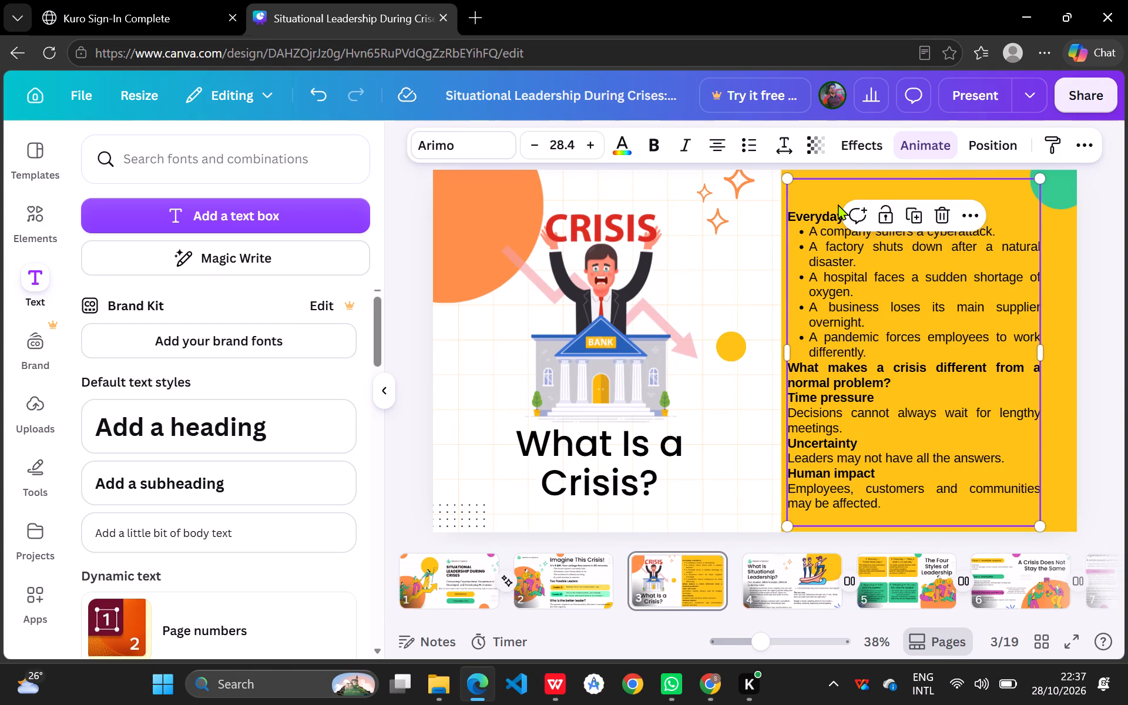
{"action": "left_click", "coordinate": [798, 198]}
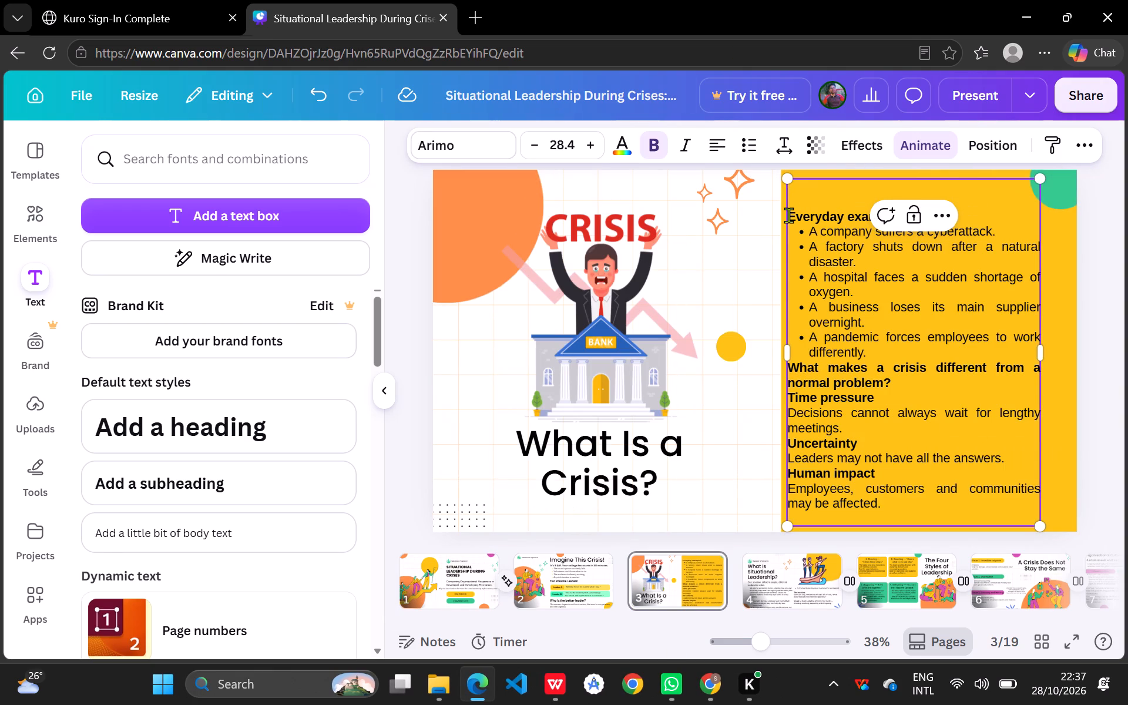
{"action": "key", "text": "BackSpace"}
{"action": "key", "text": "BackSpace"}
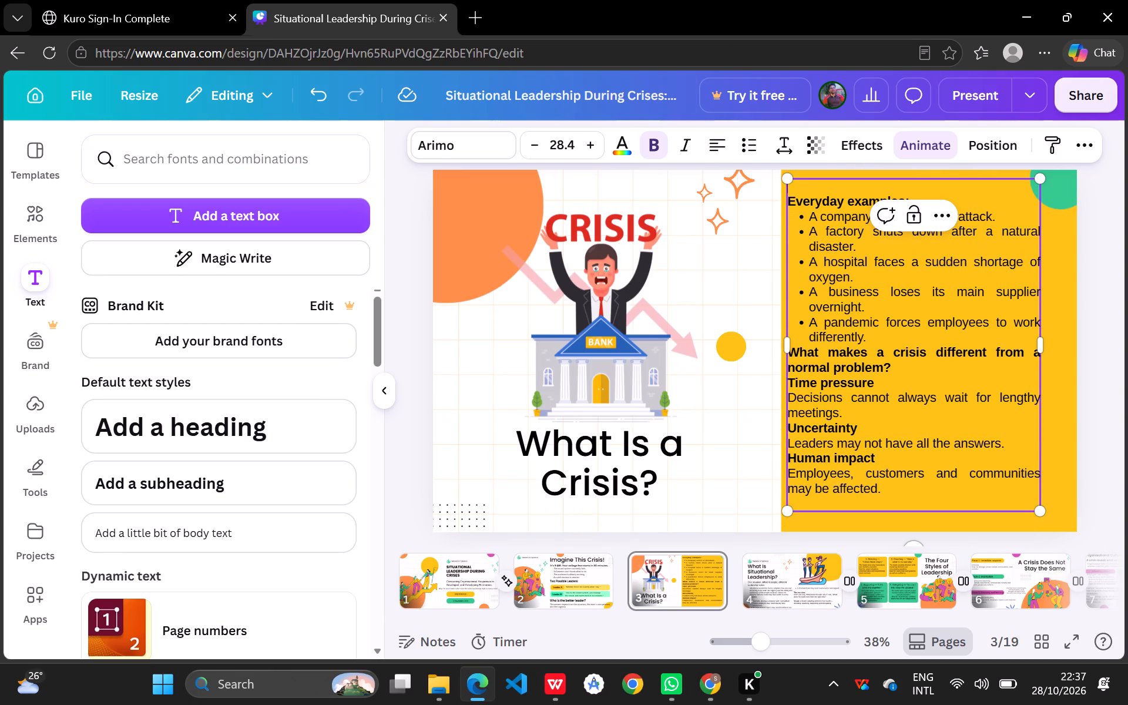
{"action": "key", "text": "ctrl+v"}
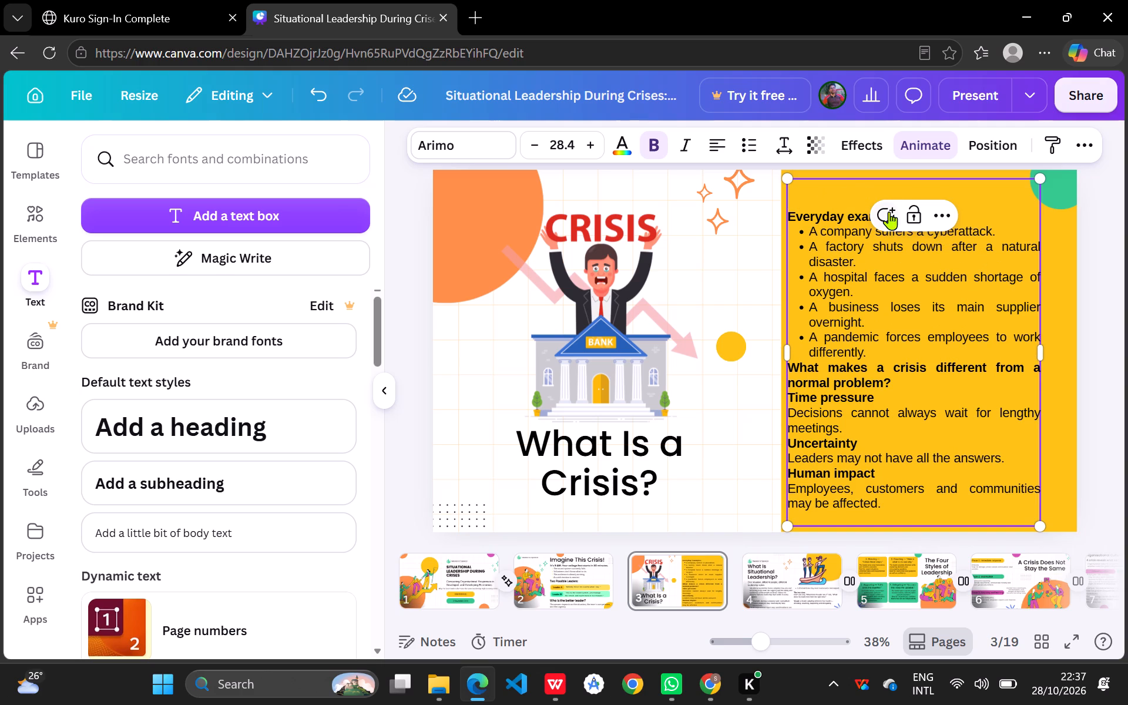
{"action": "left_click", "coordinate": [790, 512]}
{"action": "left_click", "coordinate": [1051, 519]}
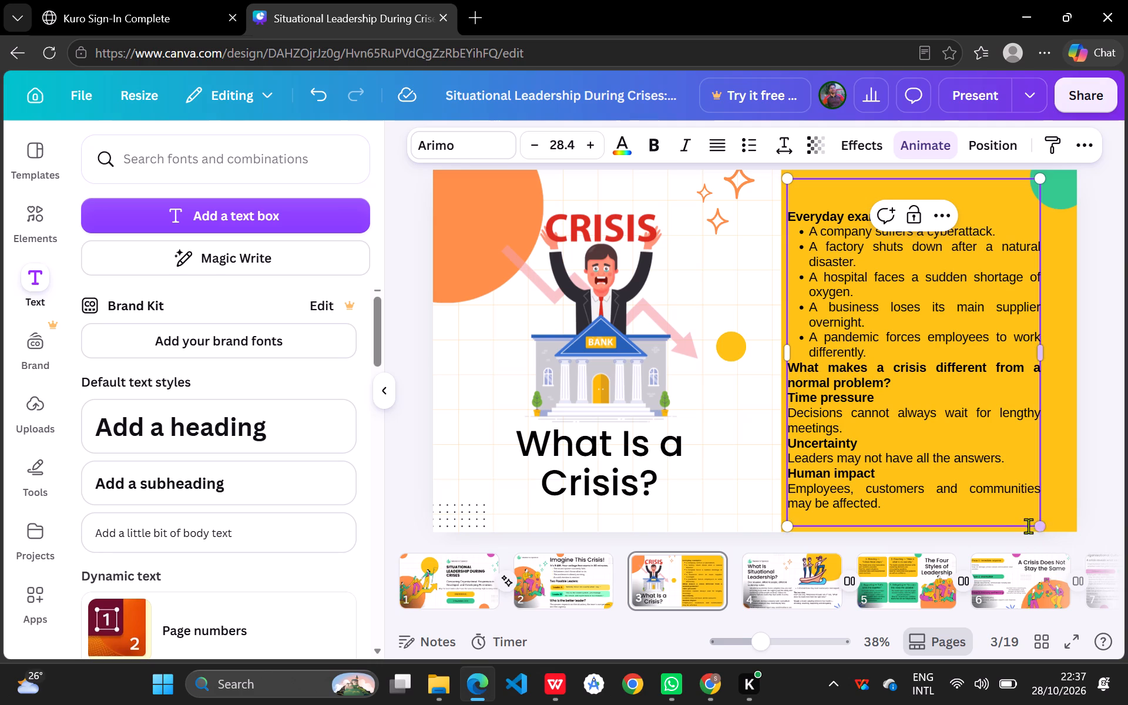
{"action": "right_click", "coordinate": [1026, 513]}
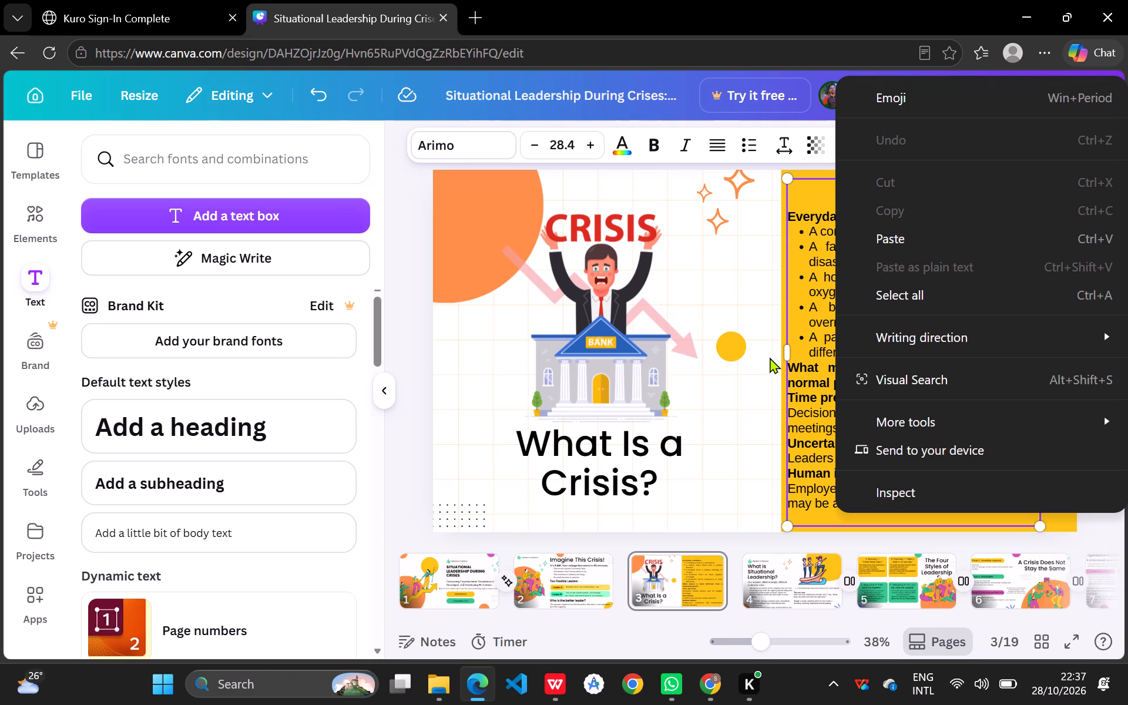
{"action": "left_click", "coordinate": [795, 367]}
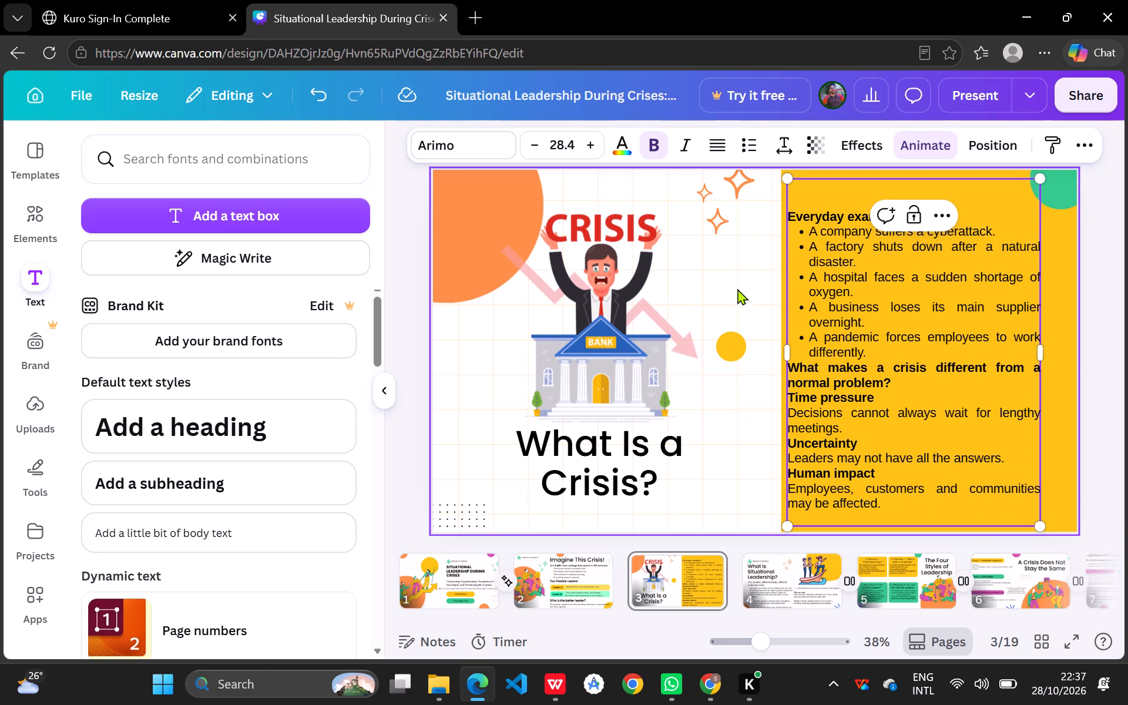
Delete all the body text in the text box over the yellow panel on the "What Is a Crisis?" slide.
{"action": "left_click_drag", "start_coordinate": [787, 213], "coordinate": [793, 214]}
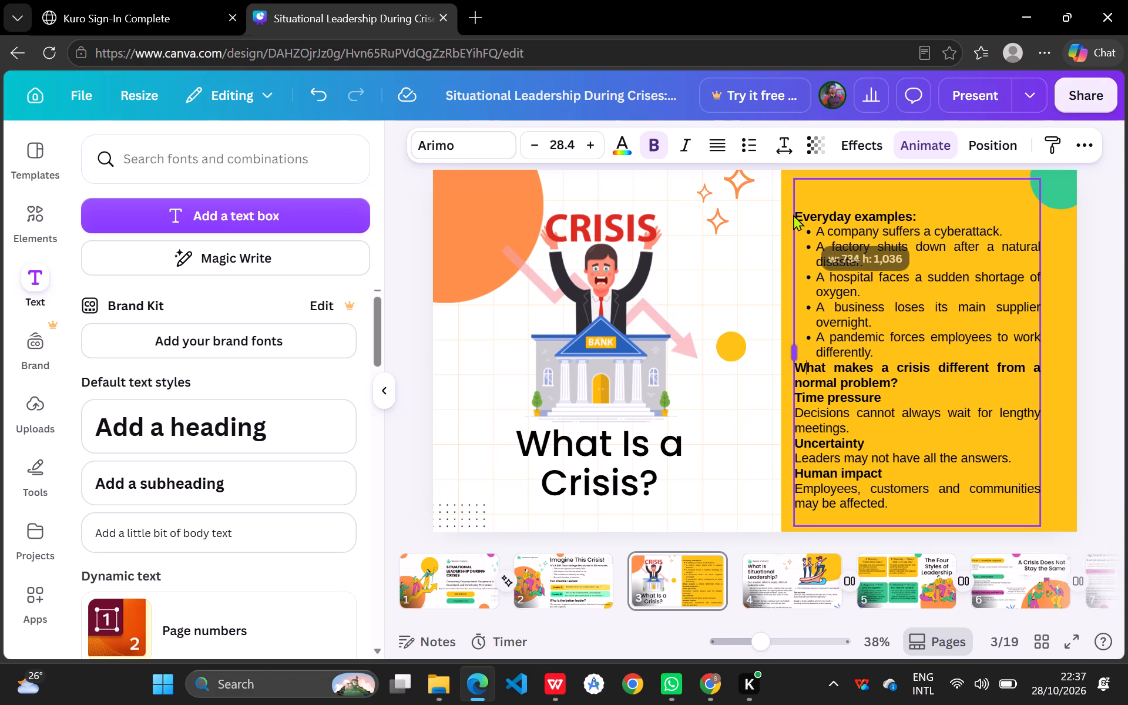
{"action": "left_click_drag", "start_coordinate": [793, 214], "coordinate": [881, 230]}
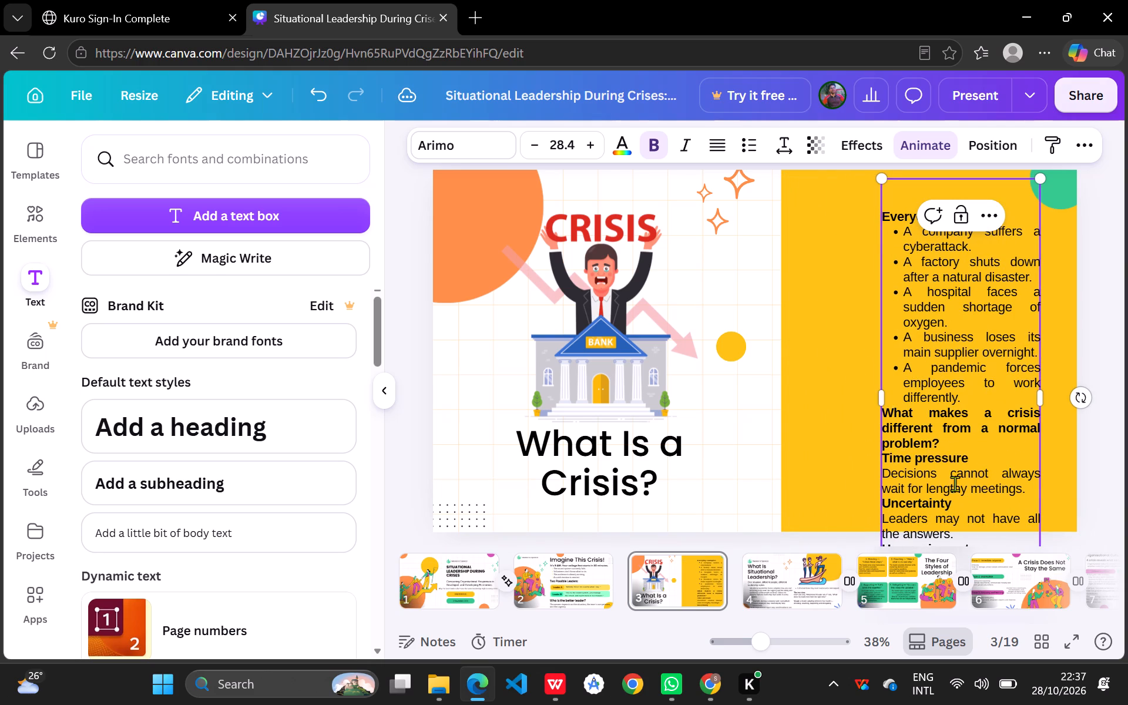
{"action": "left_click", "coordinate": [889, 226]}
{"action": "key", "text": "ctrl+a"}
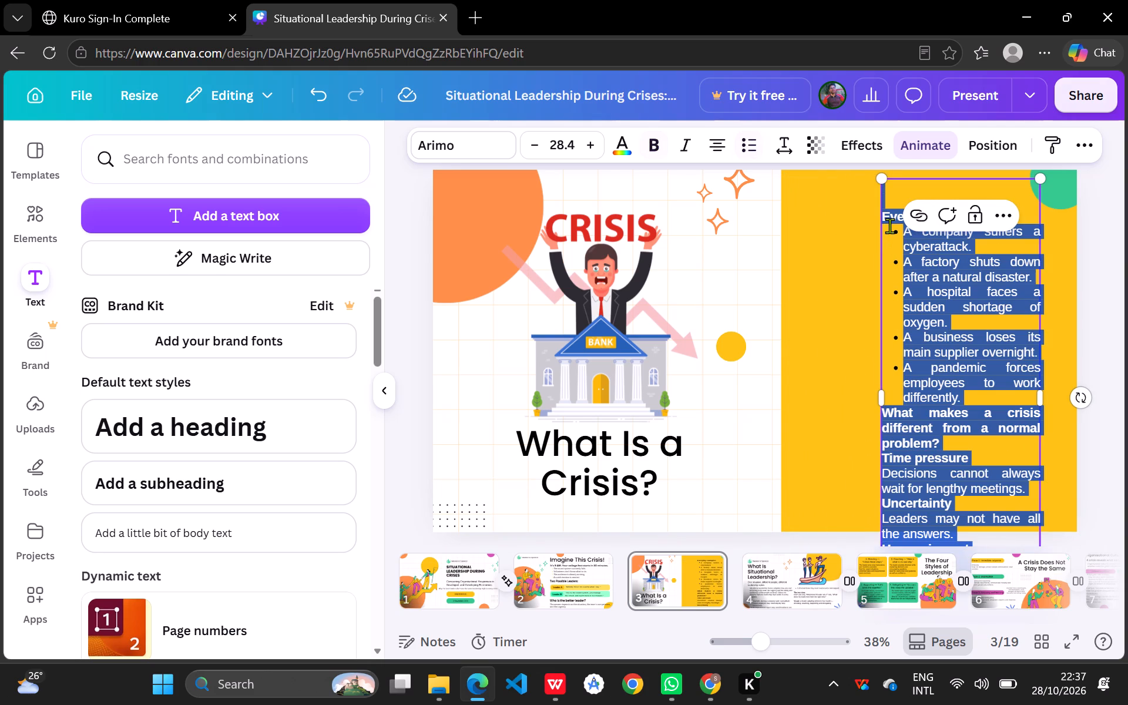
{"action": "key", "text": "BackSpace"}
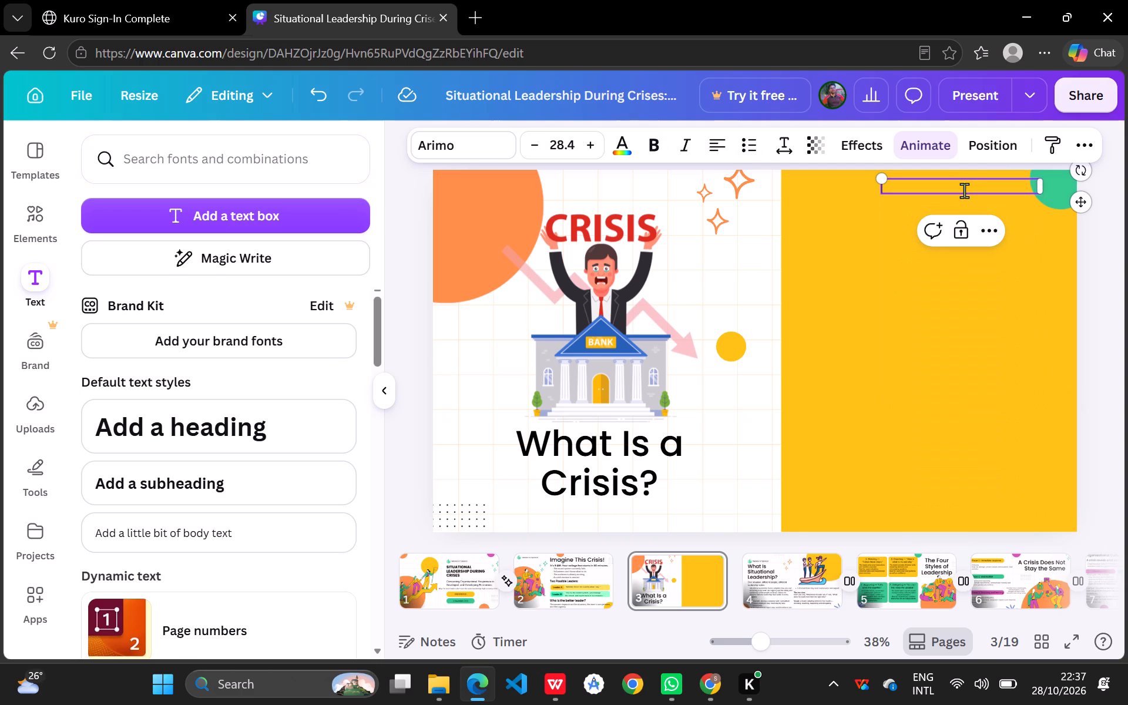
Delete the large yellow panel on the "What Is a Crisis?" slide.
{"action": "right_click", "coordinate": [964, 190]}
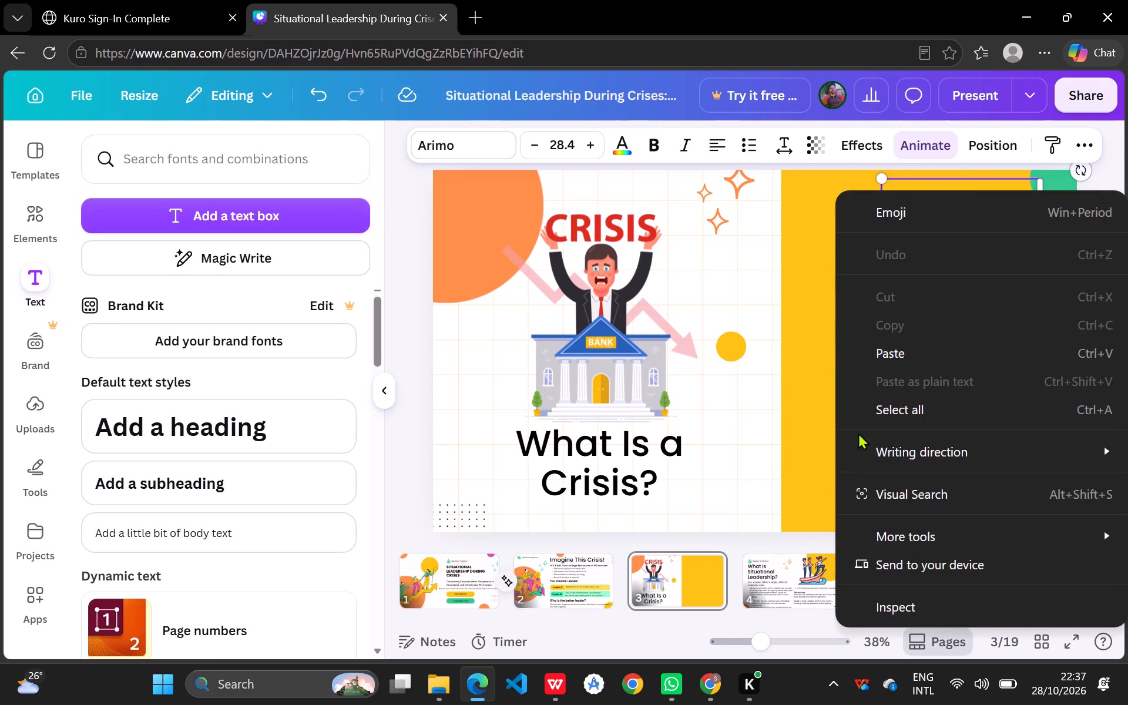
{"action": "left_click", "coordinate": [820, 286]}
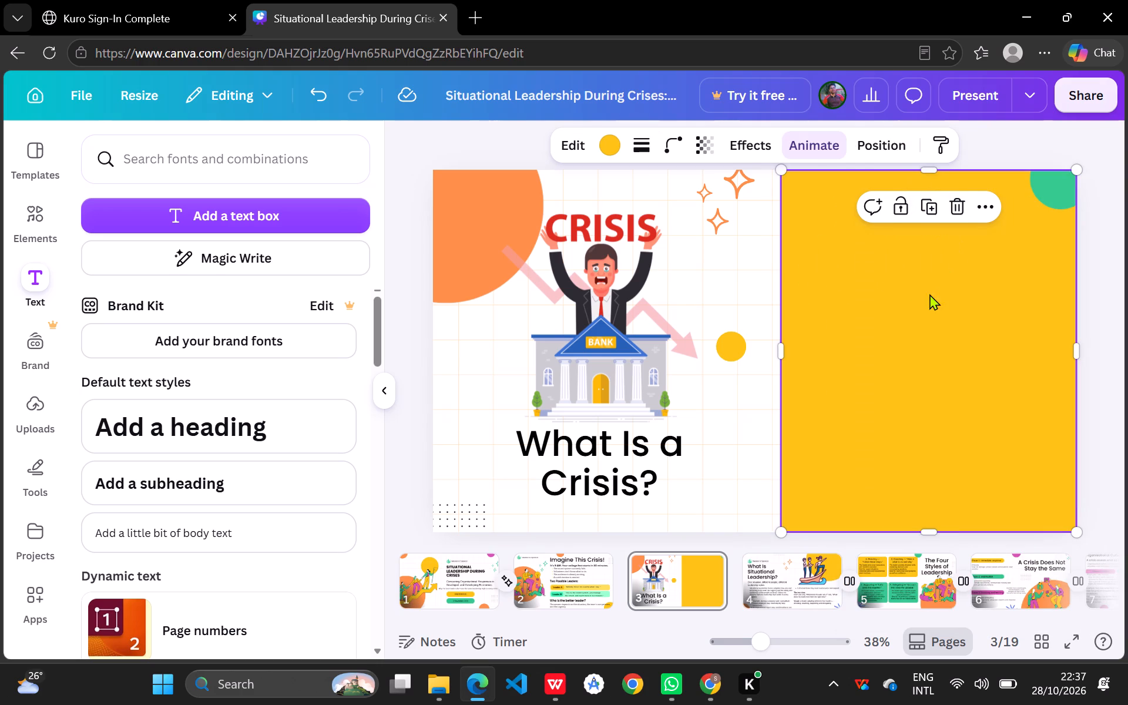
{"action": "left_click", "coordinate": [914, 290]}
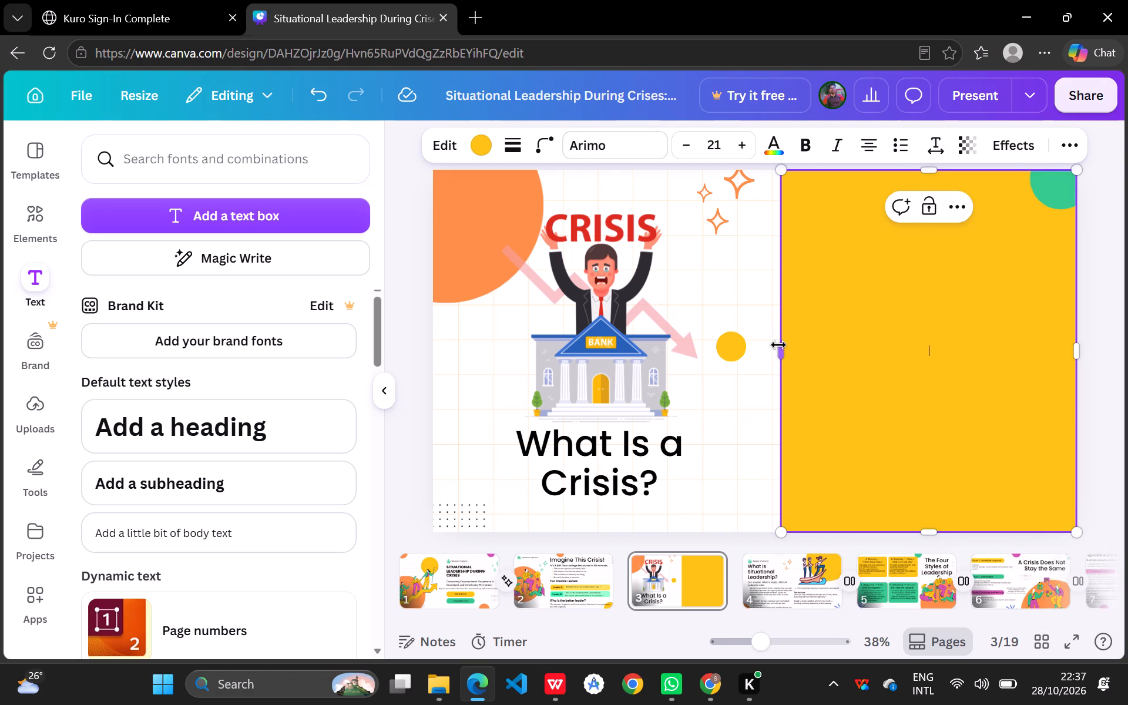
{"action": "left_click", "coordinate": [780, 318]}
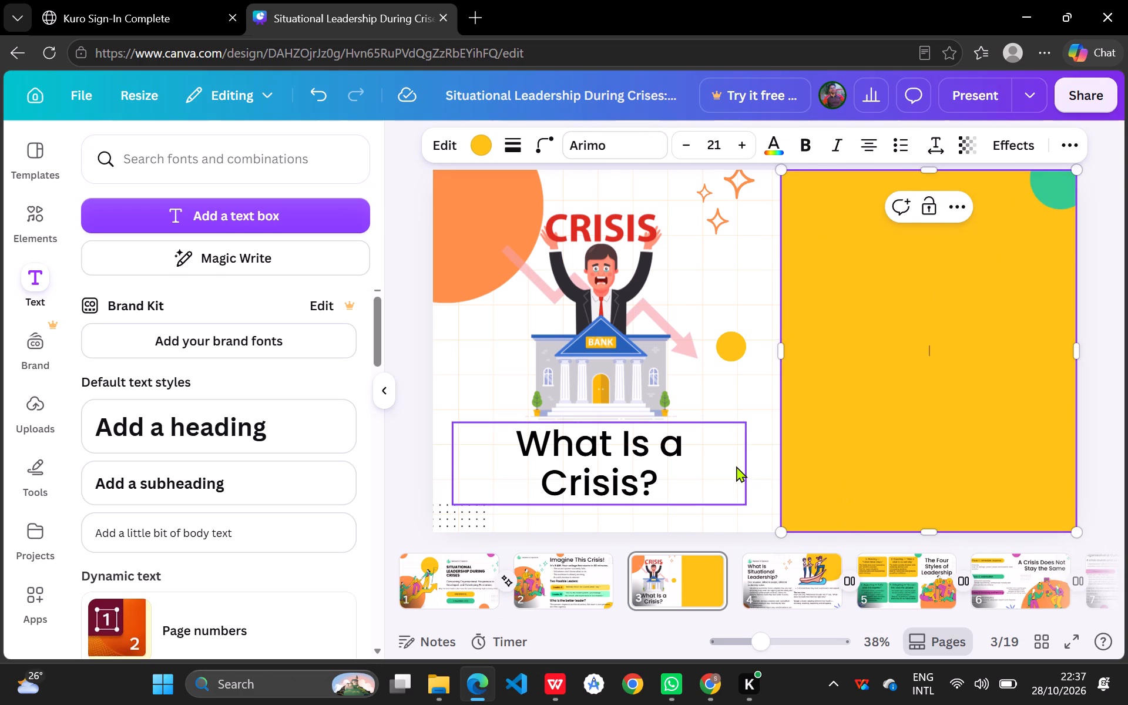
{"action": "left_click", "coordinate": [736, 466]}
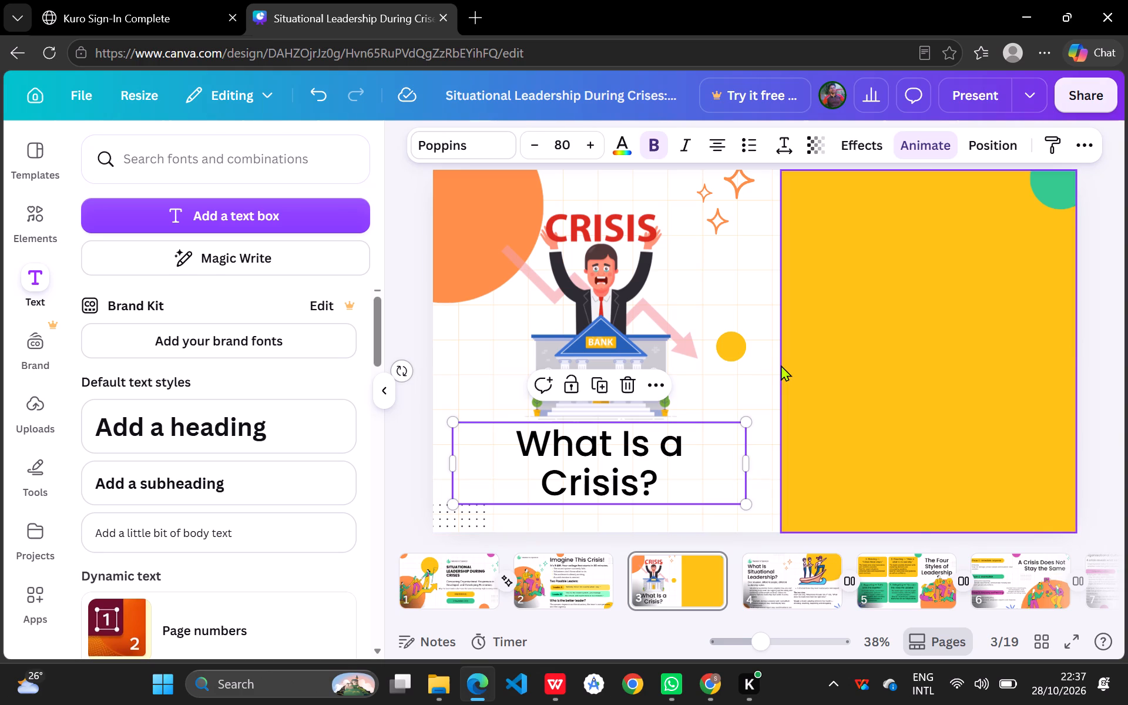
{"action": "left_click", "coordinate": [781, 365]}
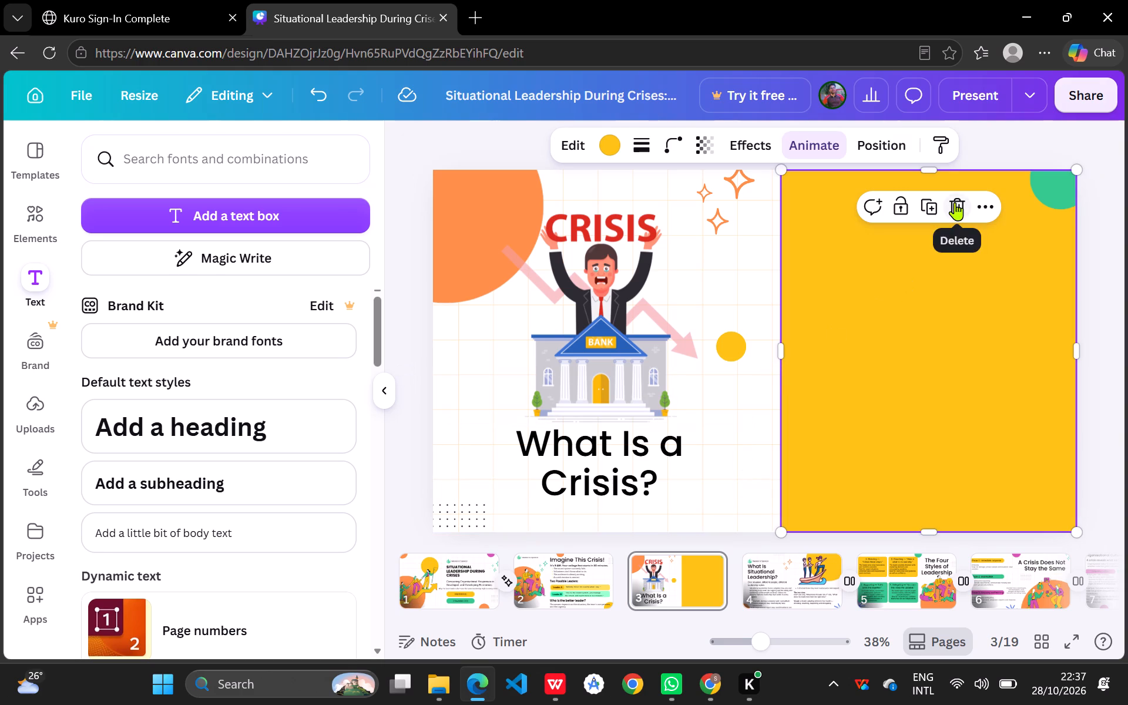
{"action": "left_click", "coordinate": [955, 202]}
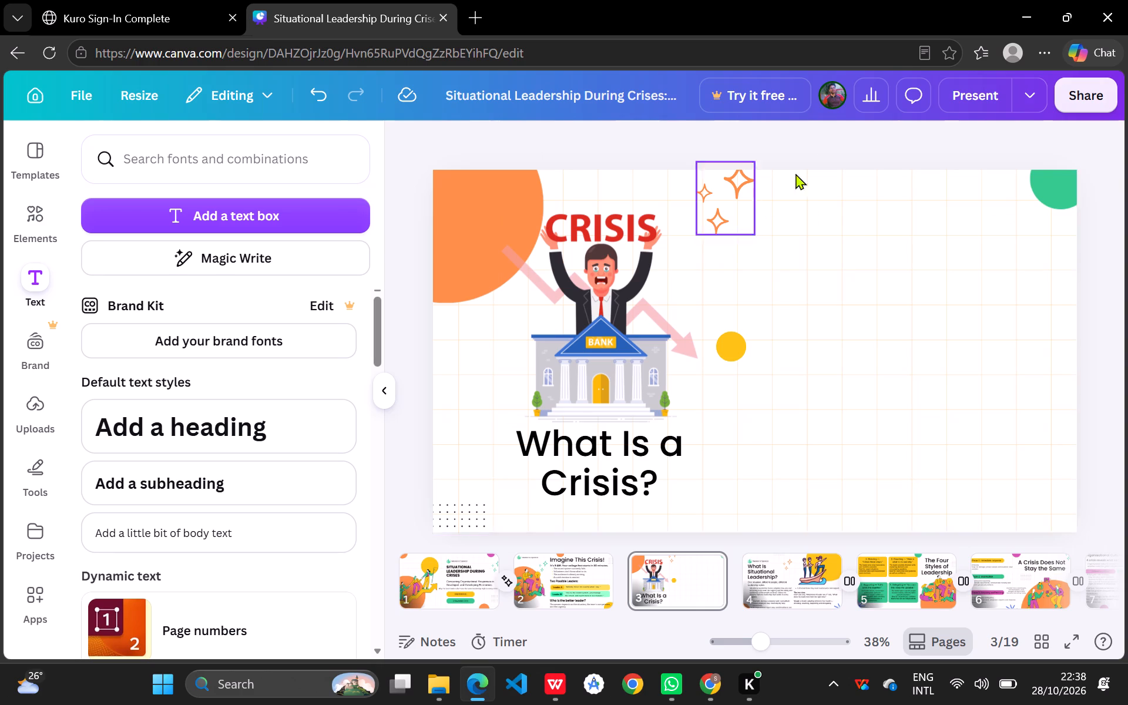
Paste the copied yellow label shape onto the "What Is a Crisis?" slide and set its corner rounding to 0.
{"action": "left_click", "coordinate": [820, 197]}
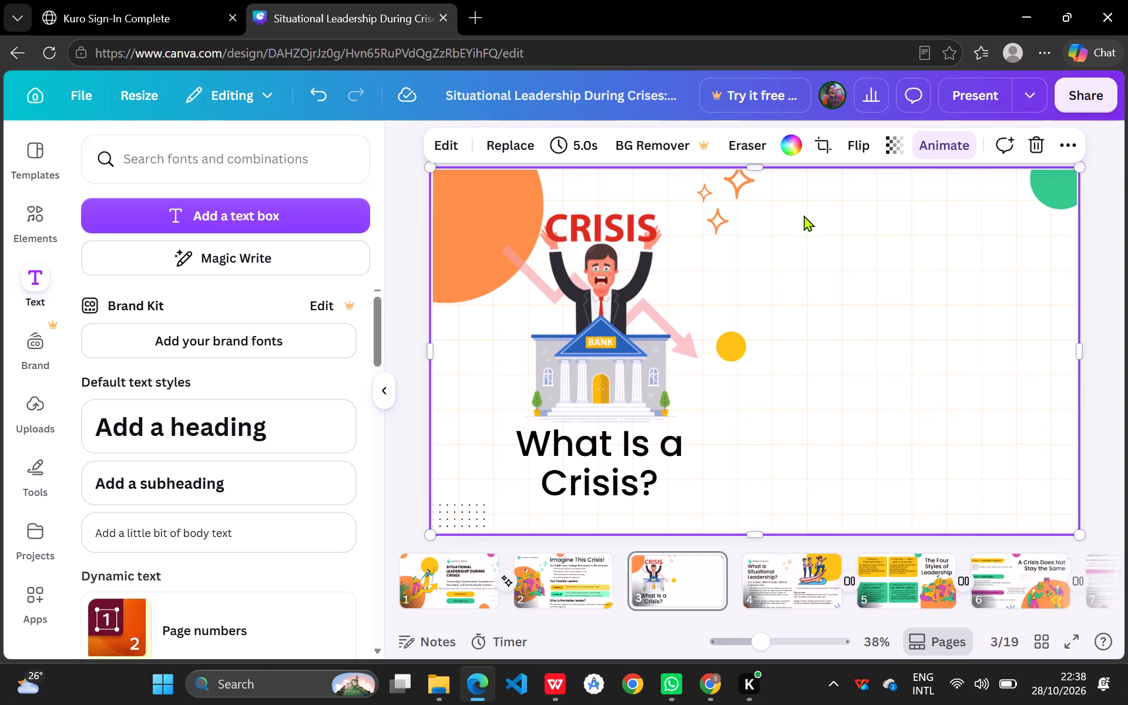
{"action": "double_click", "coordinate": [804, 215]}
{"action": "key", "text": "ctrl+v"}
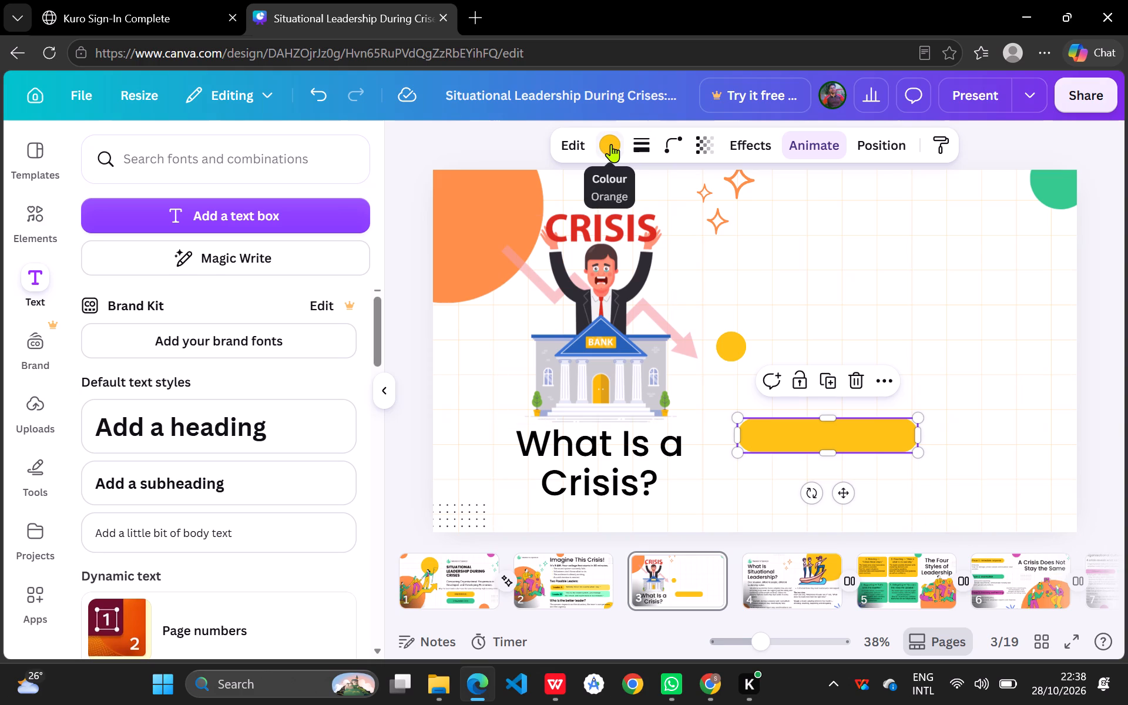
{"action": "left_click", "coordinate": [676, 145]}
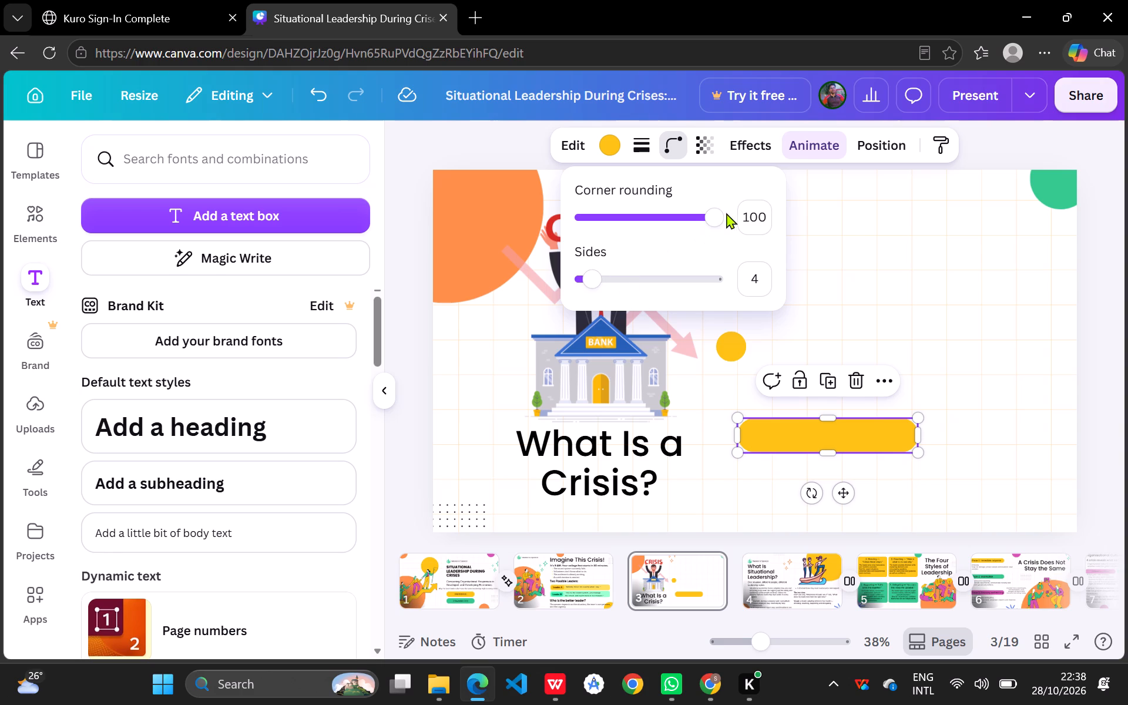
{"action": "left_click_drag", "start_coordinate": [716, 219], "coordinate": [516, 226]}
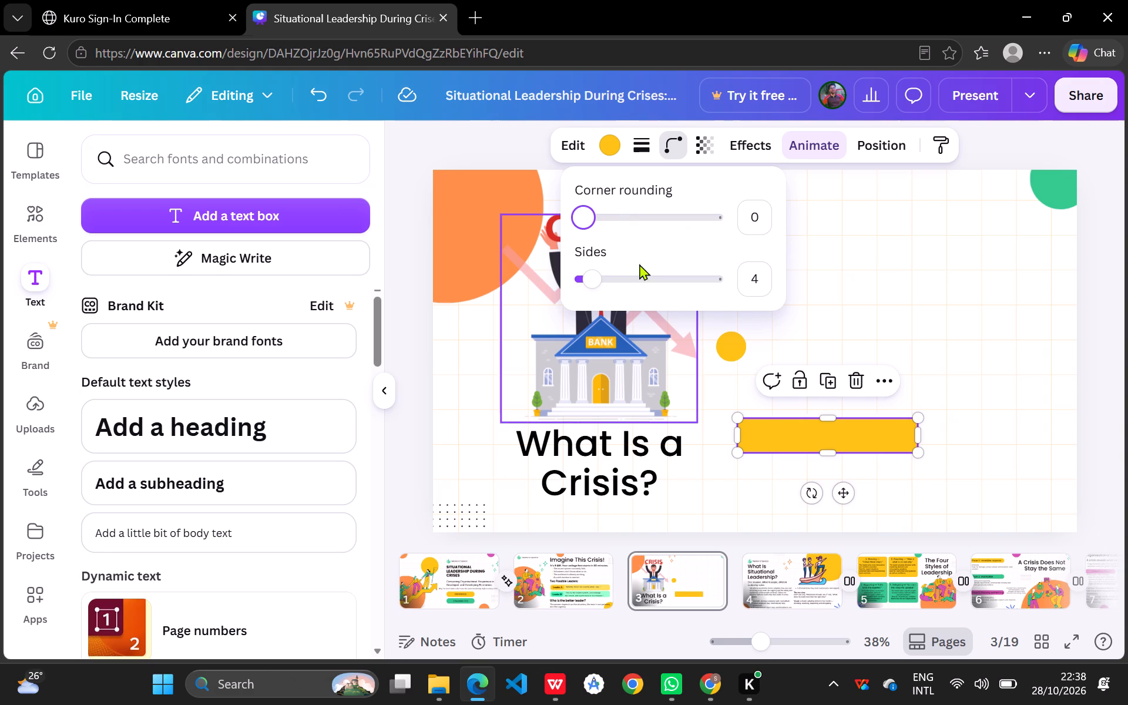
{"action": "left_click", "coordinate": [914, 294]}
Stretch the yellow rectangle to the full slide height and widen it to just short of the green circle.
{"action": "left_click", "coordinate": [825, 431]}
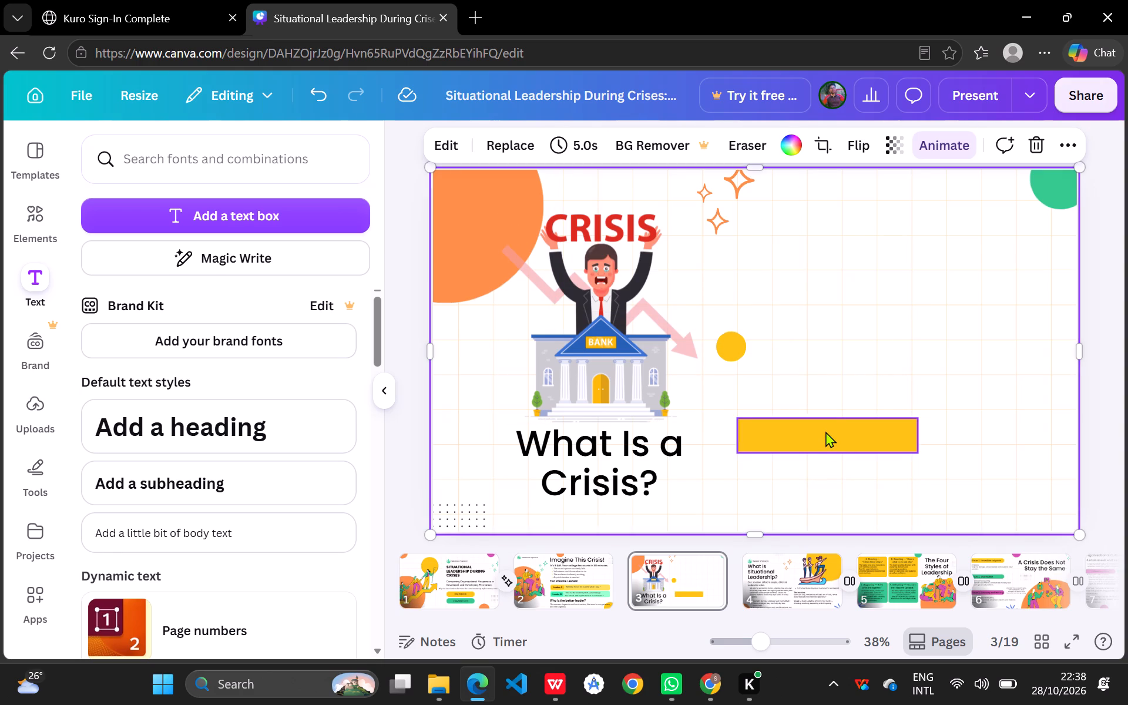
{"action": "left_click_drag", "start_coordinate": [827, 417], "coordinate": [863, 186]}
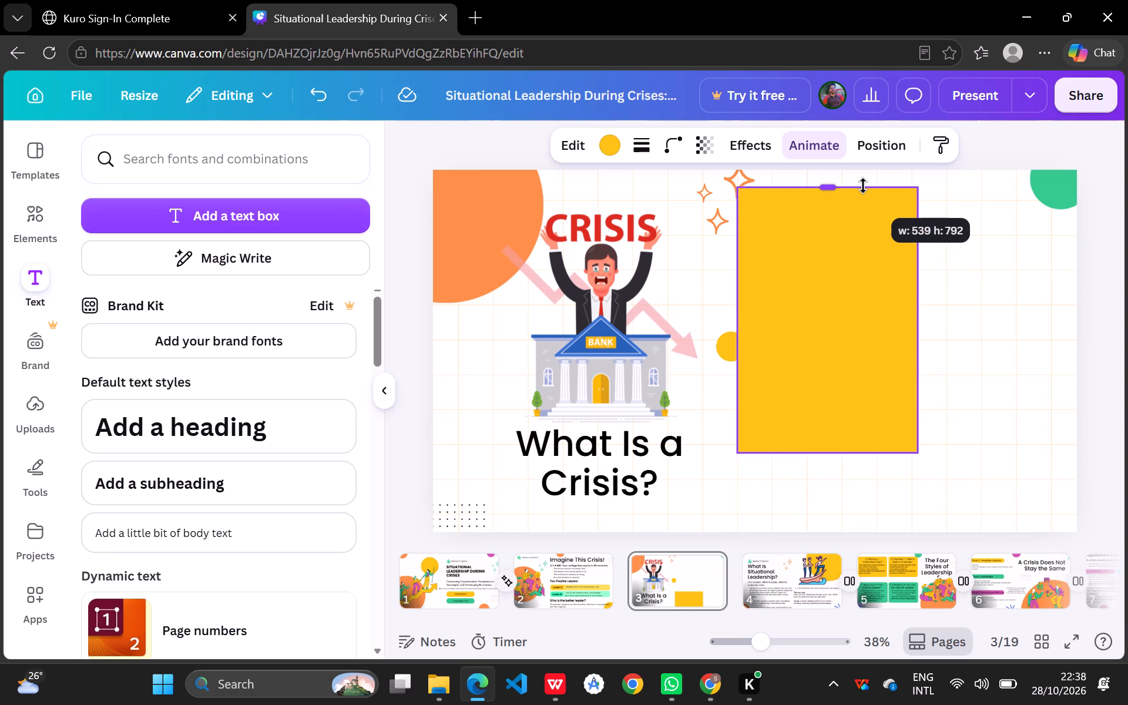
{"action": "left_click_drag", "start_coordinate": [863, 186], "coordinate": [867, 167]}
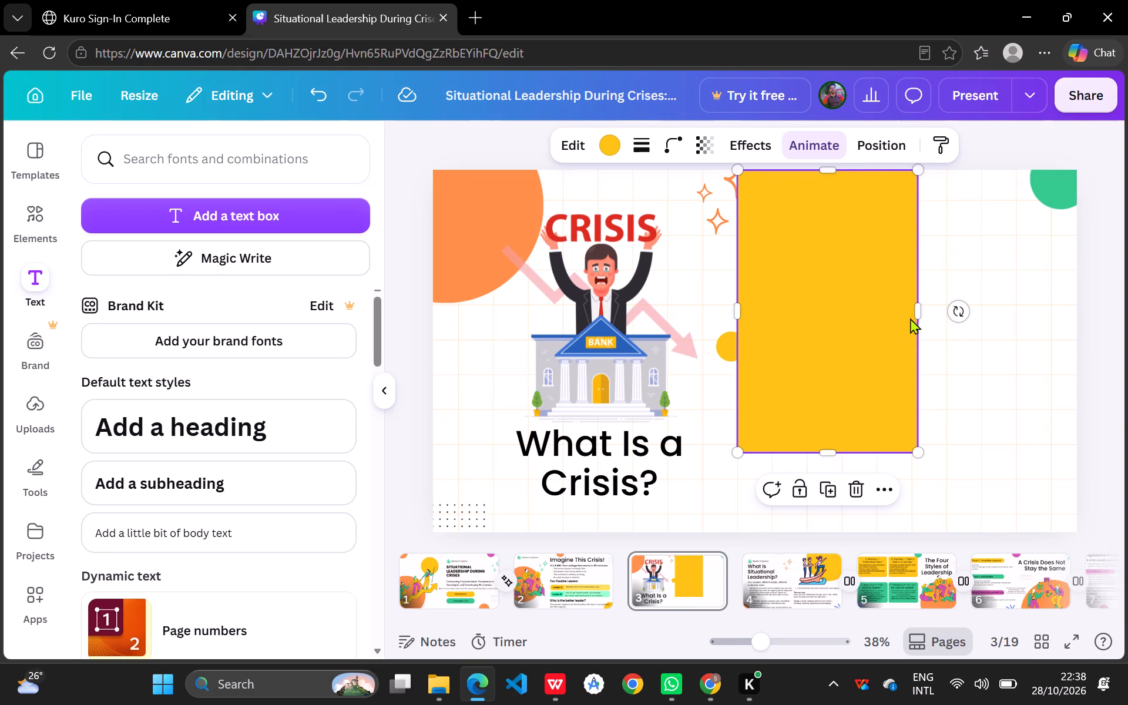
{"action": "left_click_drag", "start_coordinate": [916, 308], "coordinate": [1127, 338]}
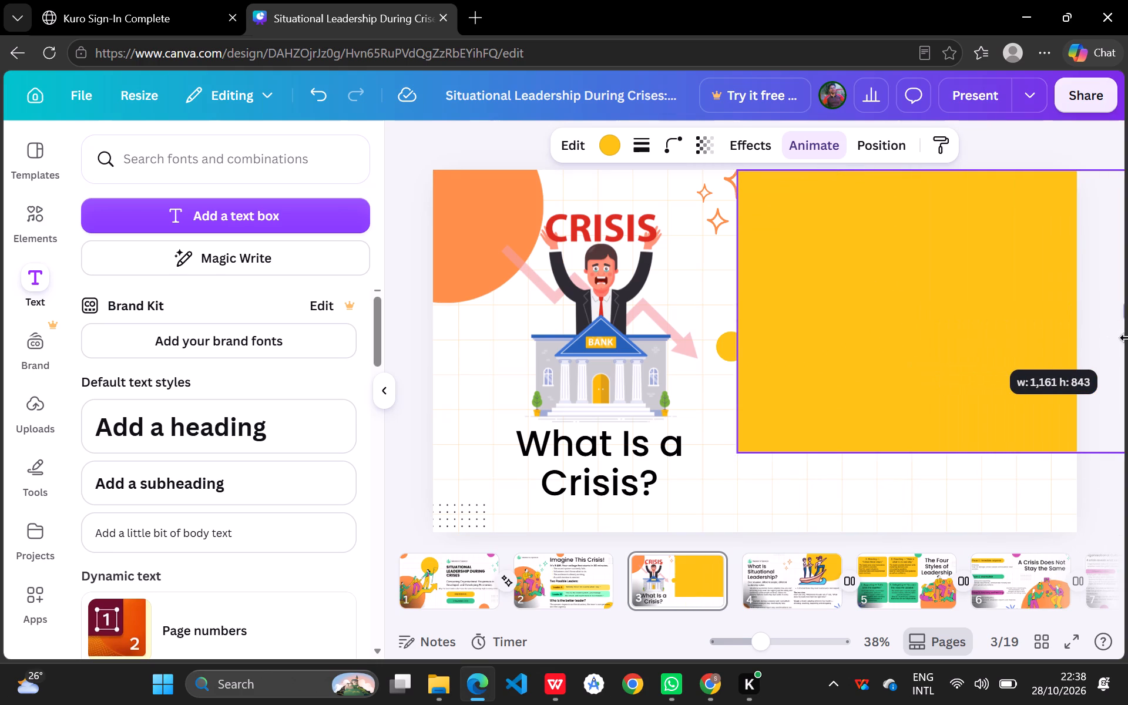
{"action": "left_click_drag", "start_coordinate": [1127, 338], "coordinate": [1071, 373]}
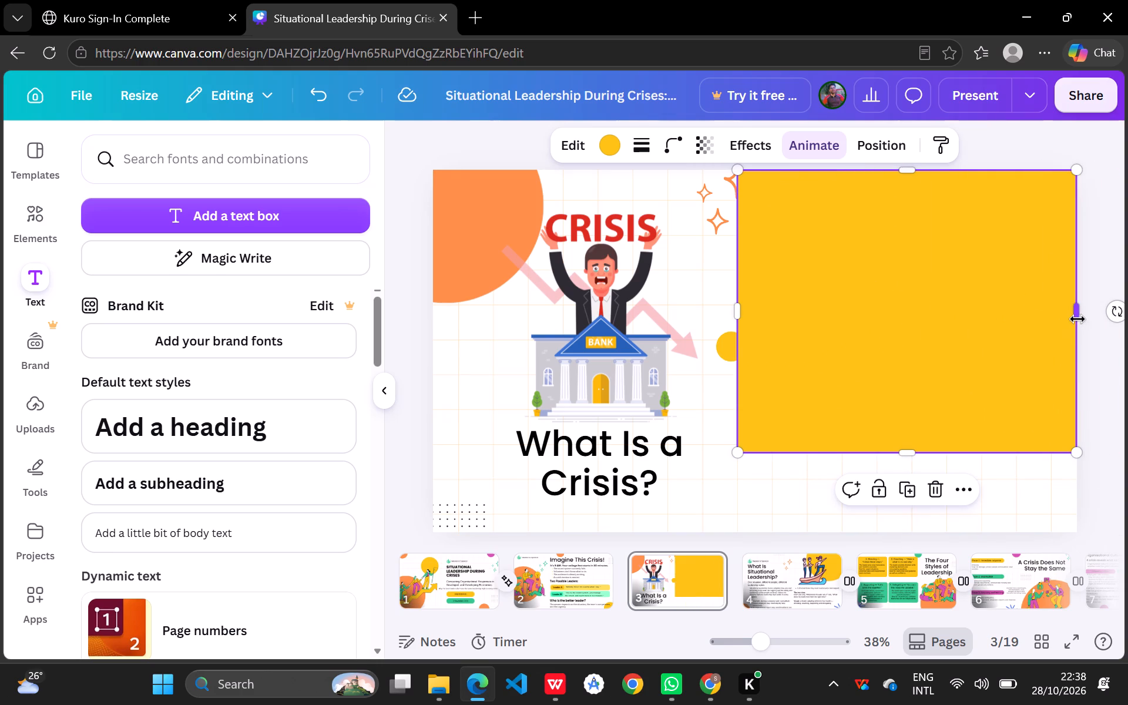
{"action": "left_click_drag", "start_coordinate": [1077, 315], "coordinate": [1019, 324]}
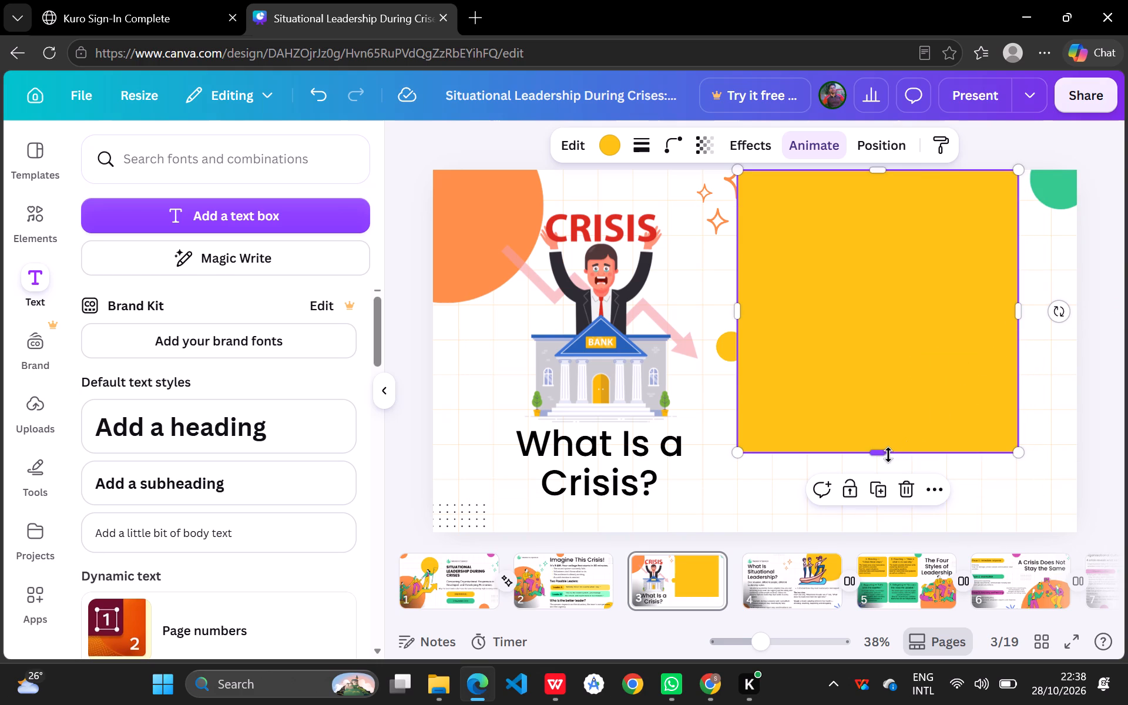
{"action": "left_click_drag", "start_coordinate": [882, 451], "coordinate": [885, 493]}
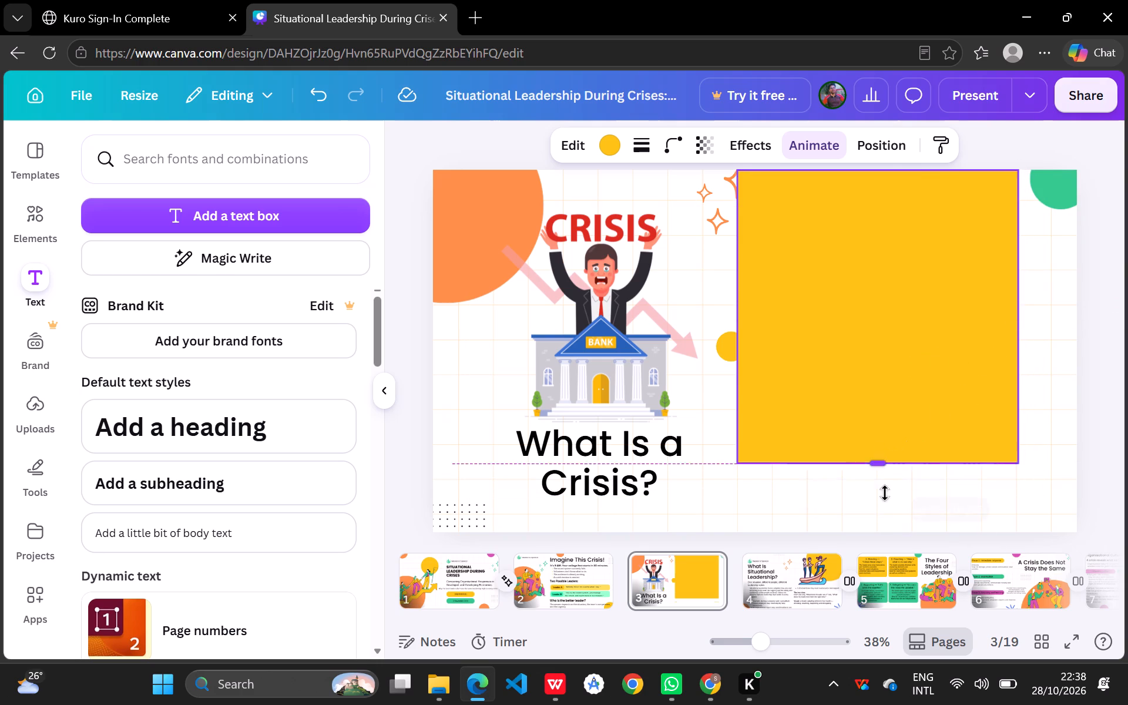
{"action": "left_click_drag", "start_coordinate": [885, 493], "coordinate": [895, 533]}
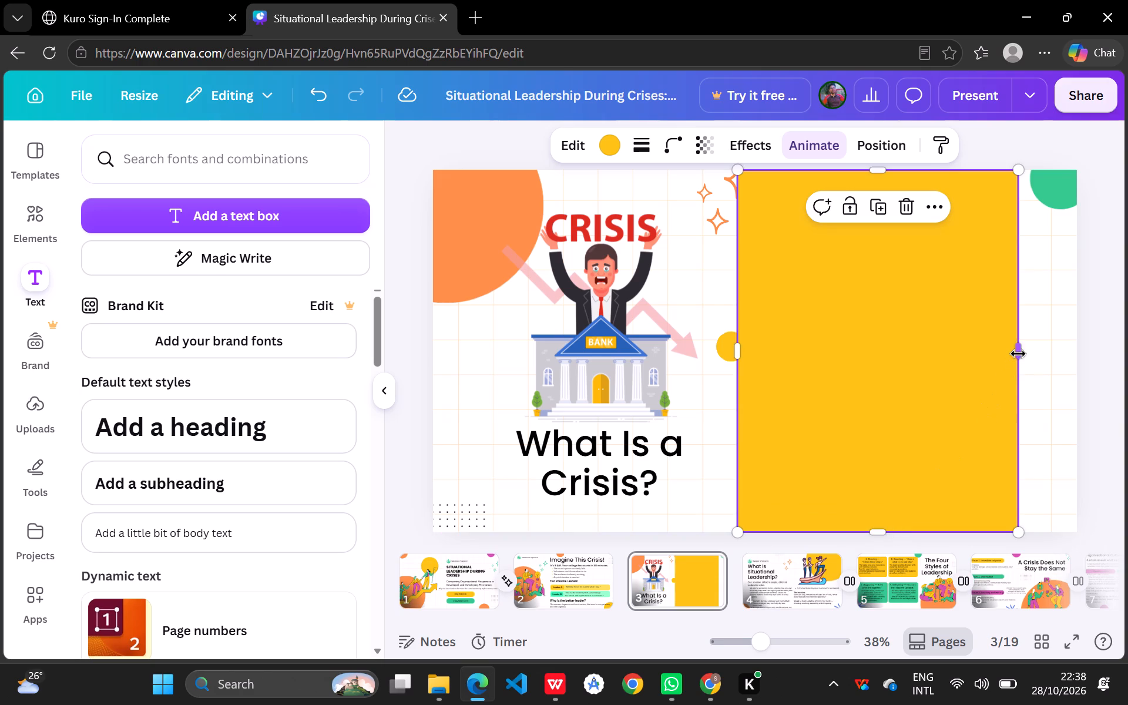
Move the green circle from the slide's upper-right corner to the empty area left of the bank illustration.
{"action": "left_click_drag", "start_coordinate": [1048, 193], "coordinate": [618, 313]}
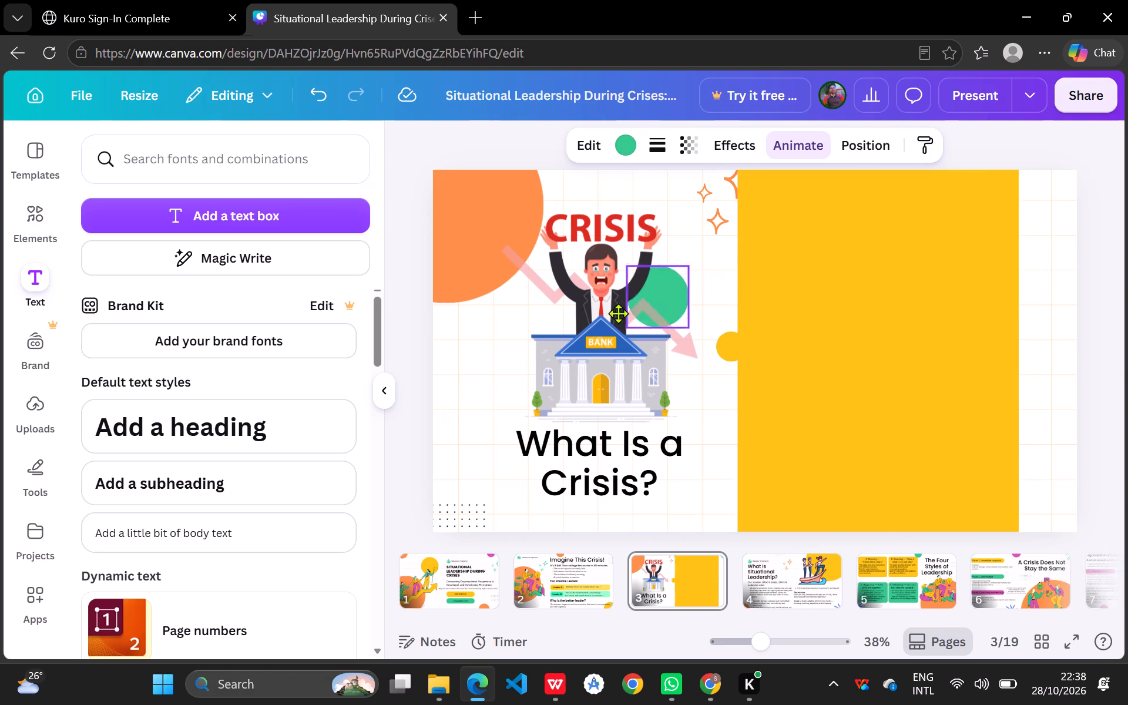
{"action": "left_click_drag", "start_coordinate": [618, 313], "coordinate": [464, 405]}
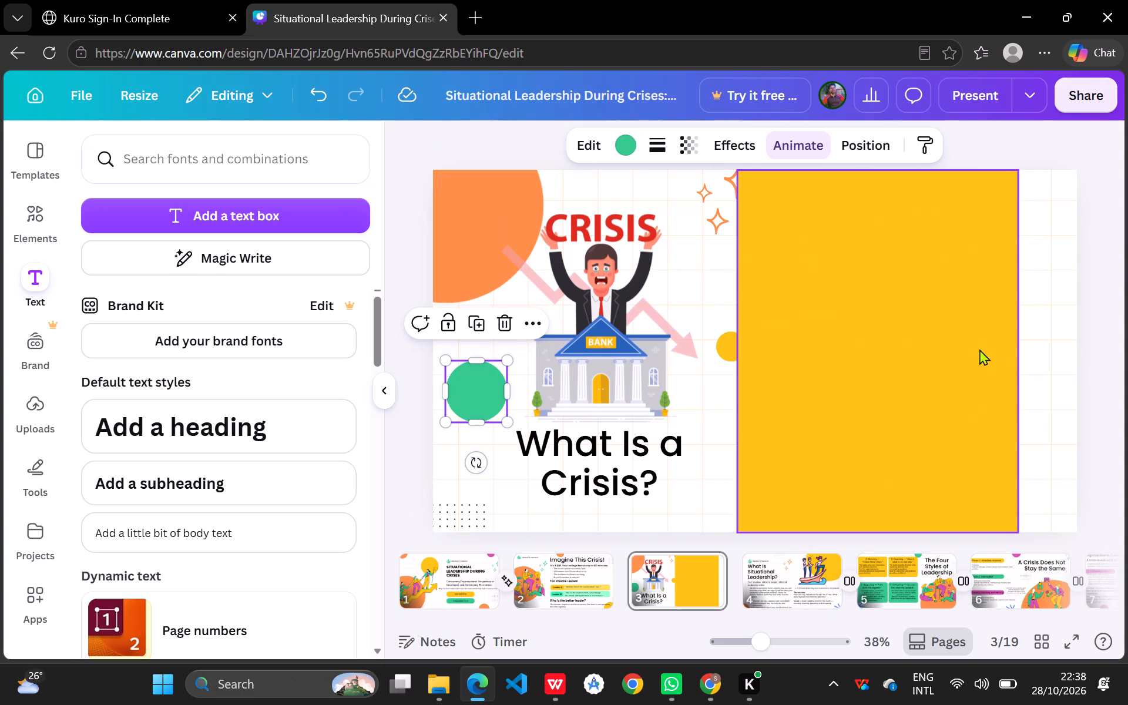
Extend the yellow panel to the slide's right edge and pull its left edge in, making it about 930 wide by 1,080 high.
{"action": "left_click", "coordinate": [986, 340]}
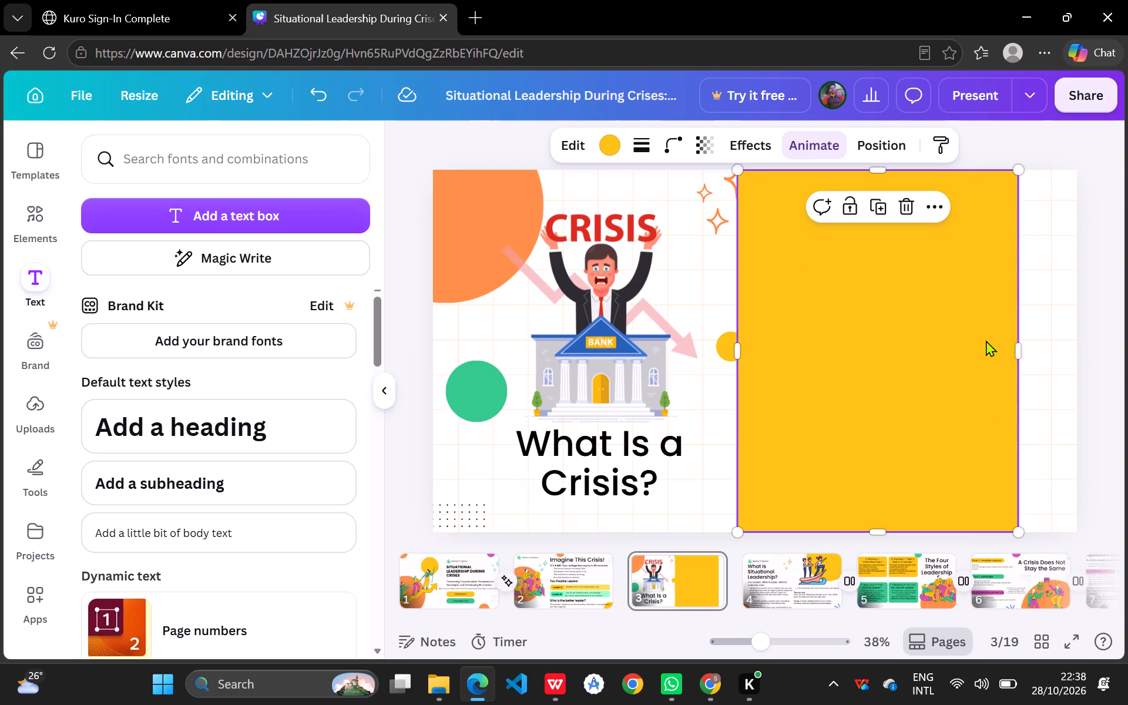
{"action": "left_click_drag", "start_coordinate": [1018, 350], "coordinate": [1105, 352]}
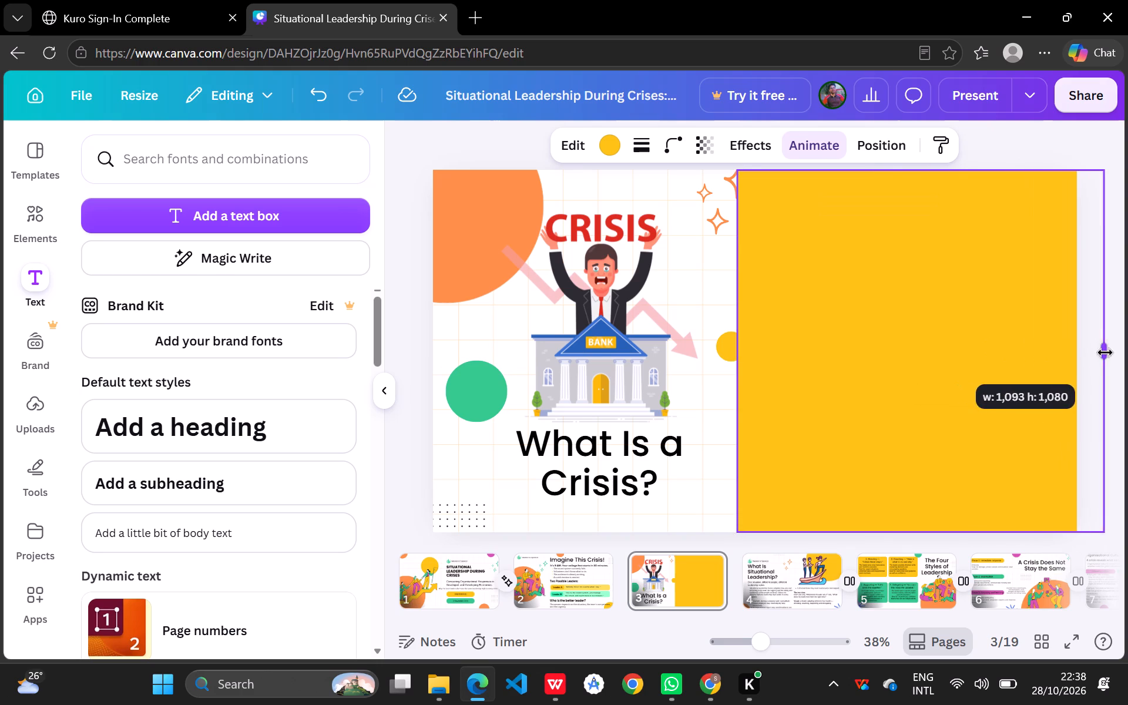
{"action": "left_click_drag", "start_coordinate": [1105, 352], "coordinate": [1076, 362]}
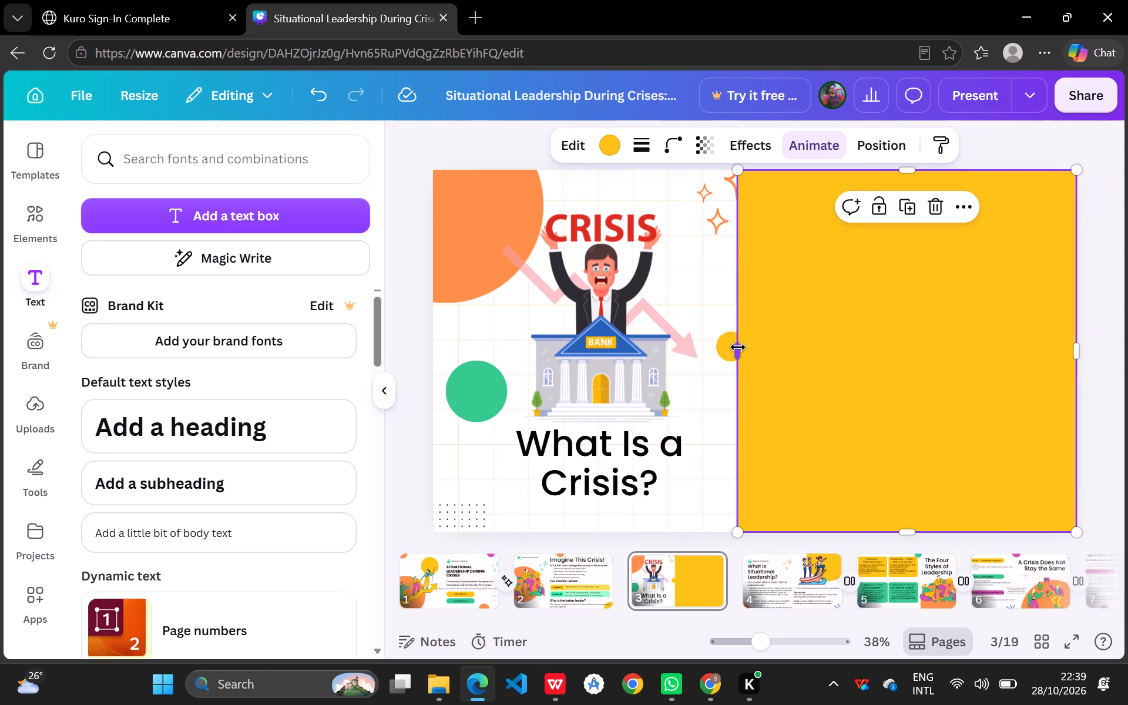
{"action": "left_click_drag", "start_coordinate": [738, 347], "coordinate": [763, 355]}
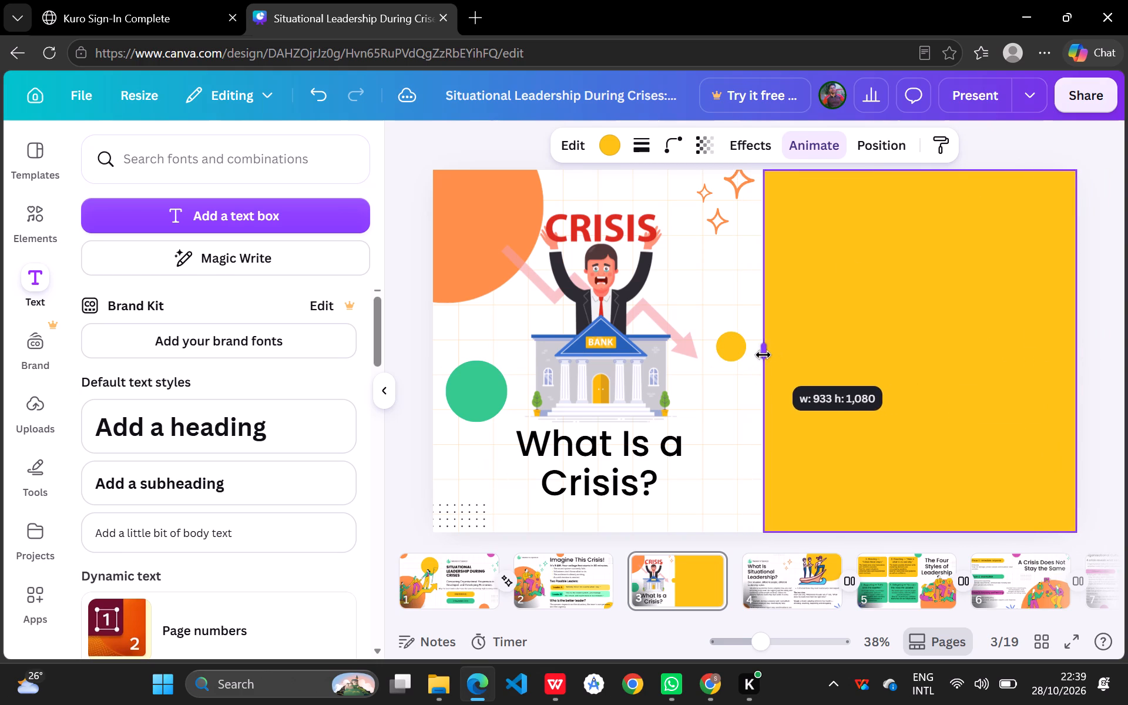
{"action": "left_click_drag", "start_coordinate": [763, 355], "coordinate": [766, 357]}
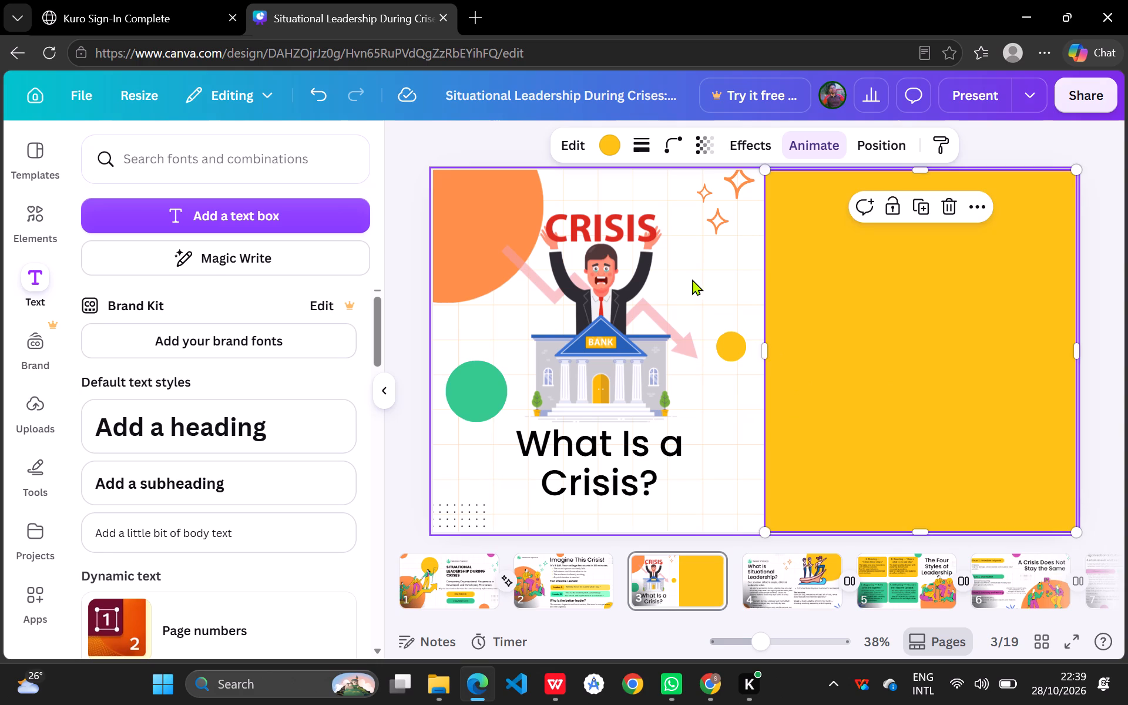
{"action": "left_click", "coordinate": [713, 284]}
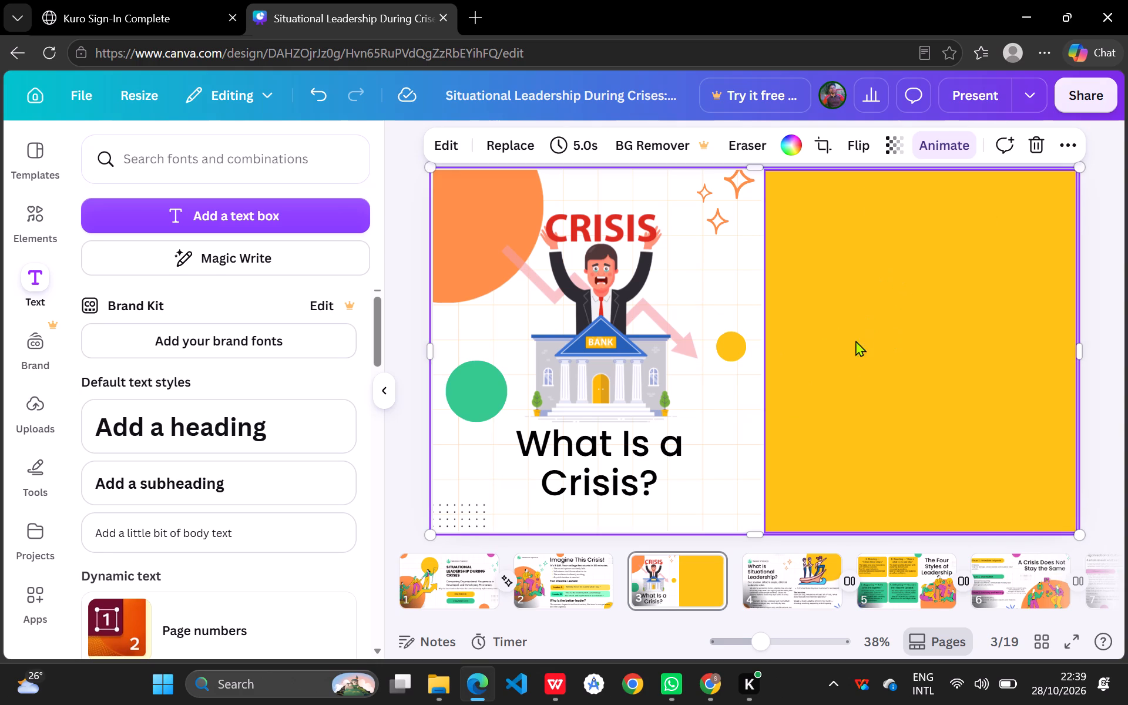
{"action": "left_click", "coordinate": [707, 441]}
{"action": "left_click", "coordinate": [725, 379]}
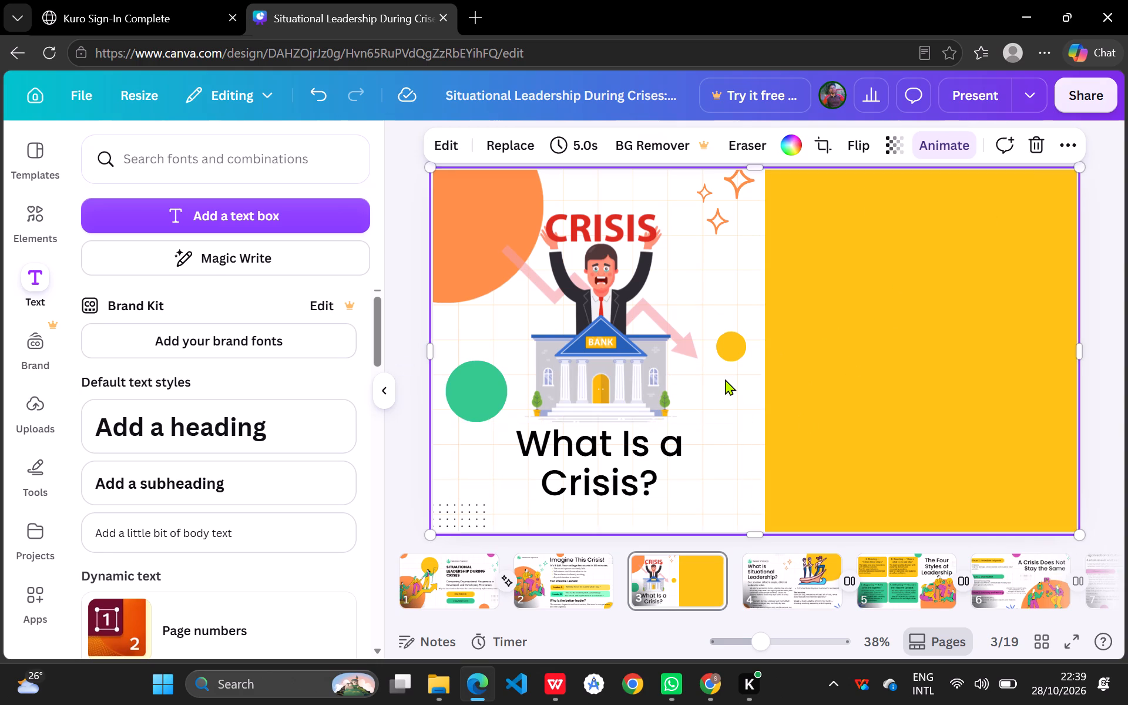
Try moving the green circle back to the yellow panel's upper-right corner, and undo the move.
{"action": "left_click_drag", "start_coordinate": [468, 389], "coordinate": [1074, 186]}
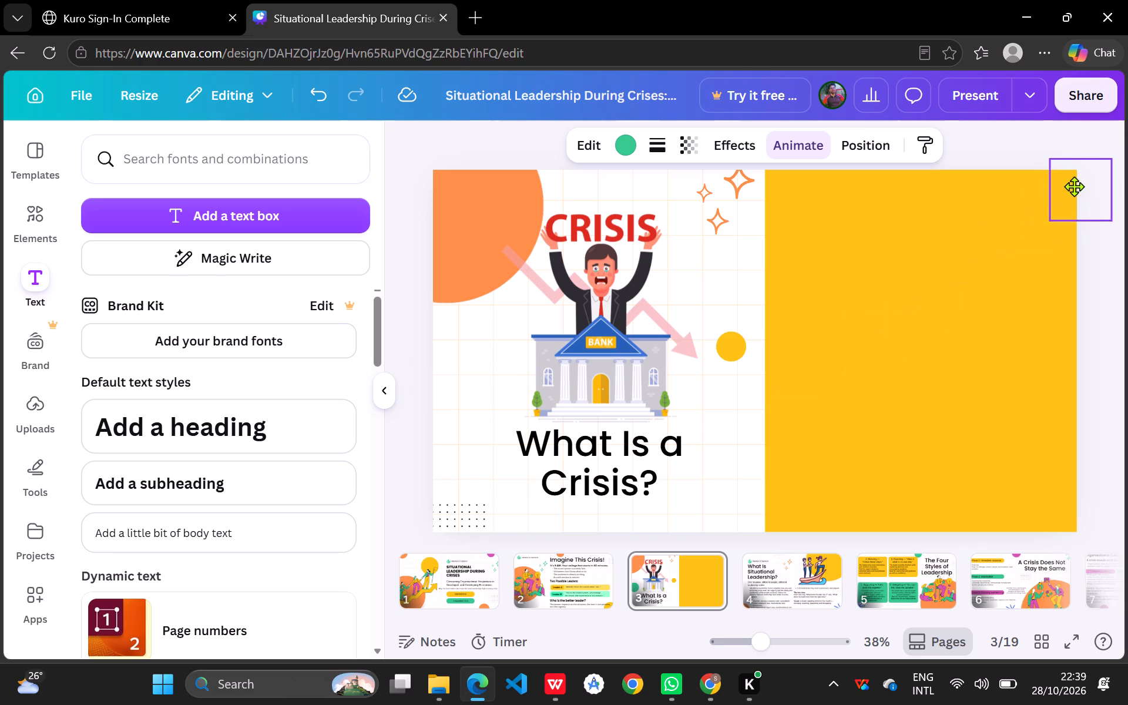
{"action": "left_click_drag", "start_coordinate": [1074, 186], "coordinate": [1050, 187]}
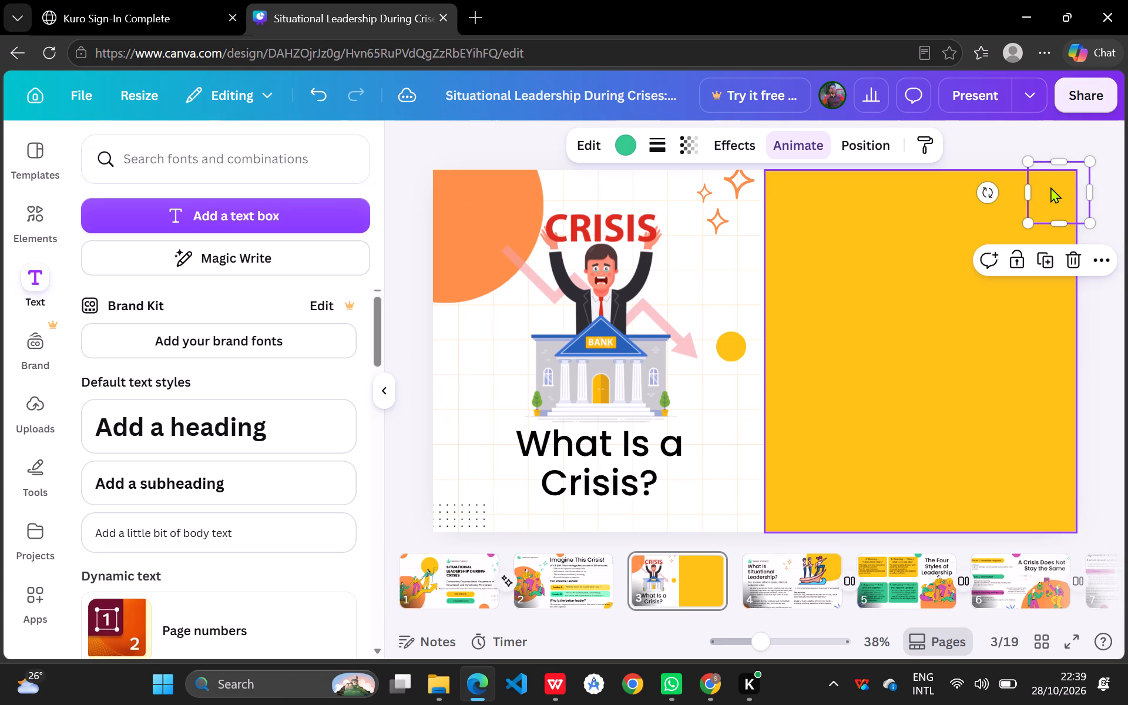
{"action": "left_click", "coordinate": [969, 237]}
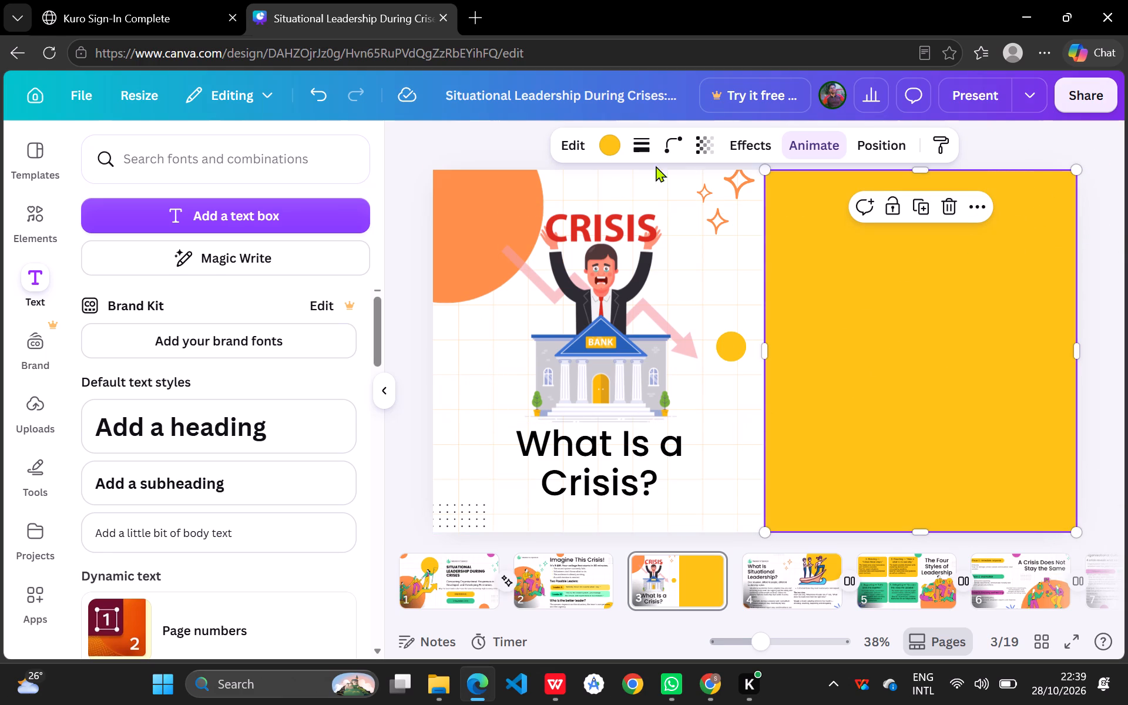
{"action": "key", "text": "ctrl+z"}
Move the green circle back to the yellow panel's upper-right corner and layer it above the panel.
{"action": "left_click_drag", "start_coordinate": [475, 402], "coordinate": [1060, 192]}
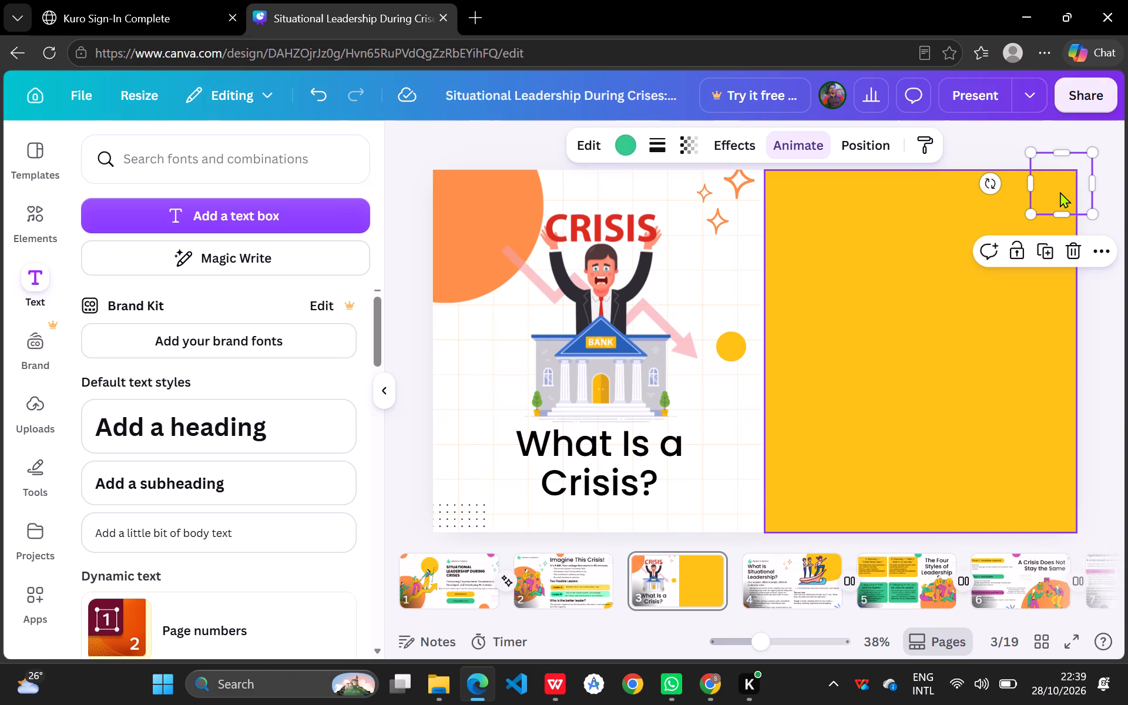
{"action": "left_click", "coordinate": [864, 145]}
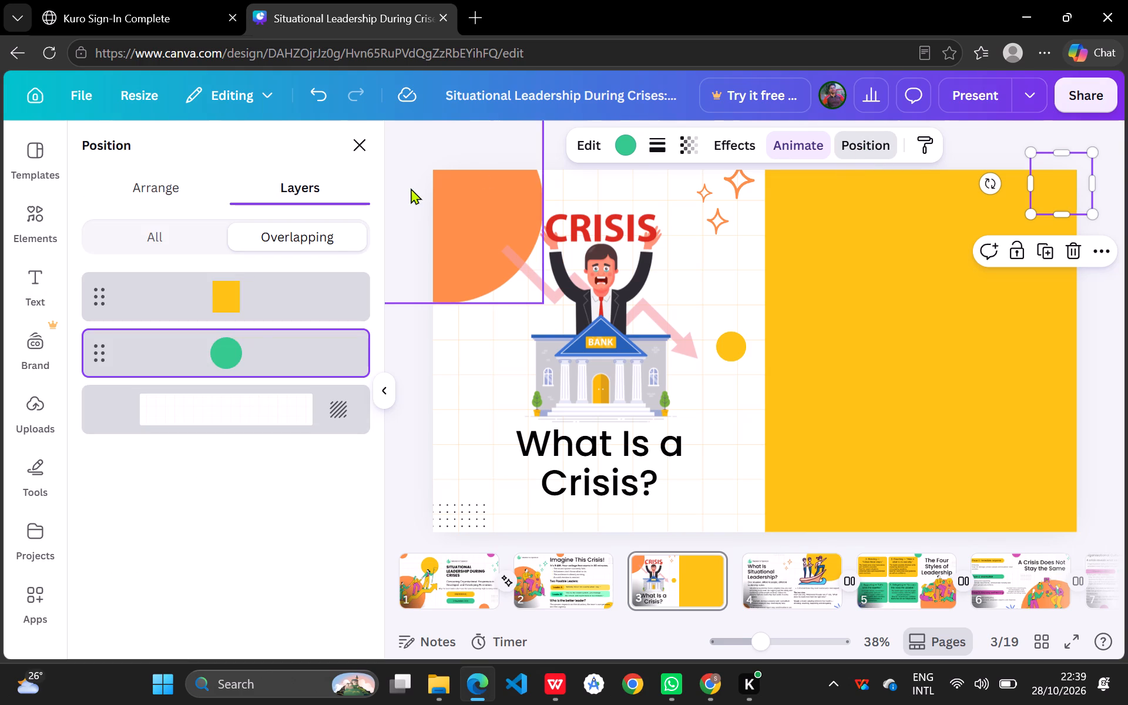
{"action": "left_click", "coordinate": [299, 237]}
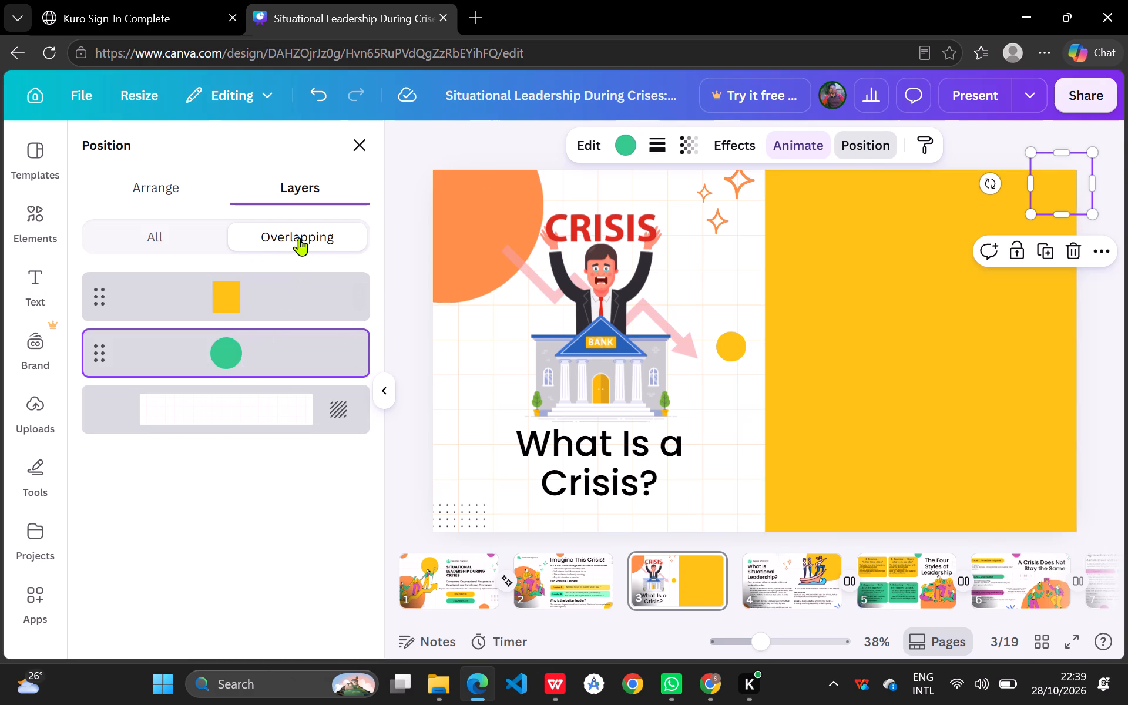
{"action": "left_click_drag", "start_coordinate": [273, 352], "coordinate": [273, 256]}
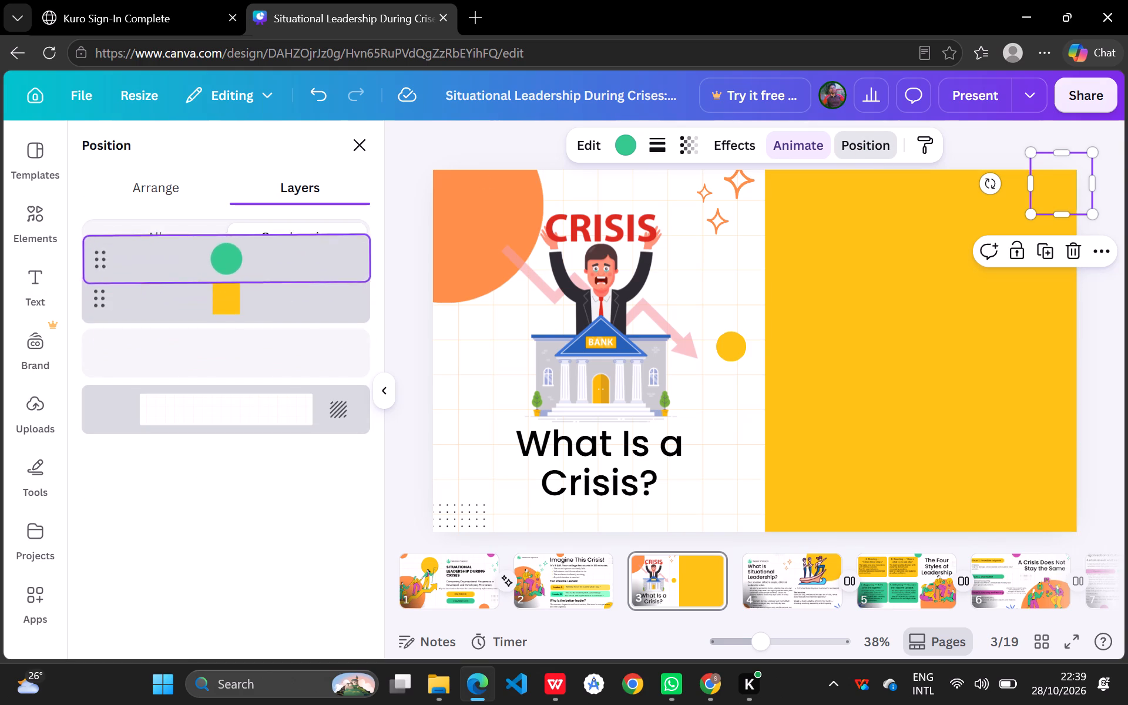
{"action": "left_click_drag", "start_coordinate": [273, 256], "coordinate": [272, 254]}
{"action": "left_click_drag", "start_coordinate": [259, 364], "coordinate": [260, 263]}
{"action": "left_click_drag", "start_coordinate": [187, 275], "coordinate": [182, 404]}
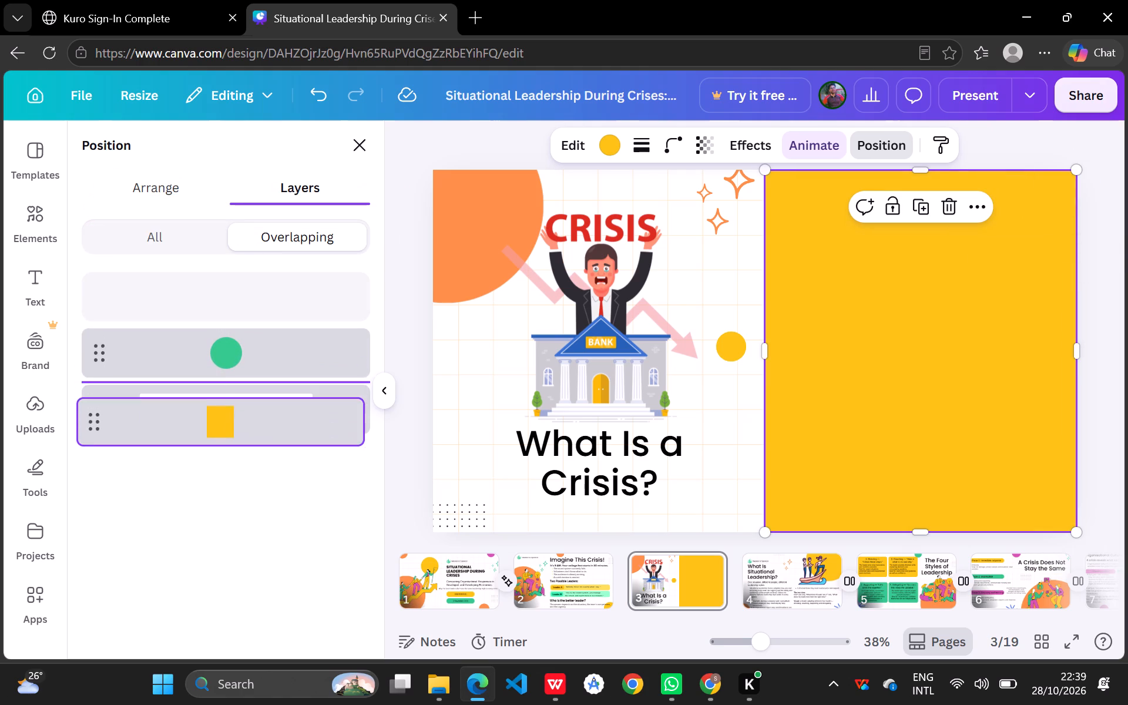
{"action": "left_click_drag", "start_coordinate": [182, 404], "coordinate": [172, 365]}
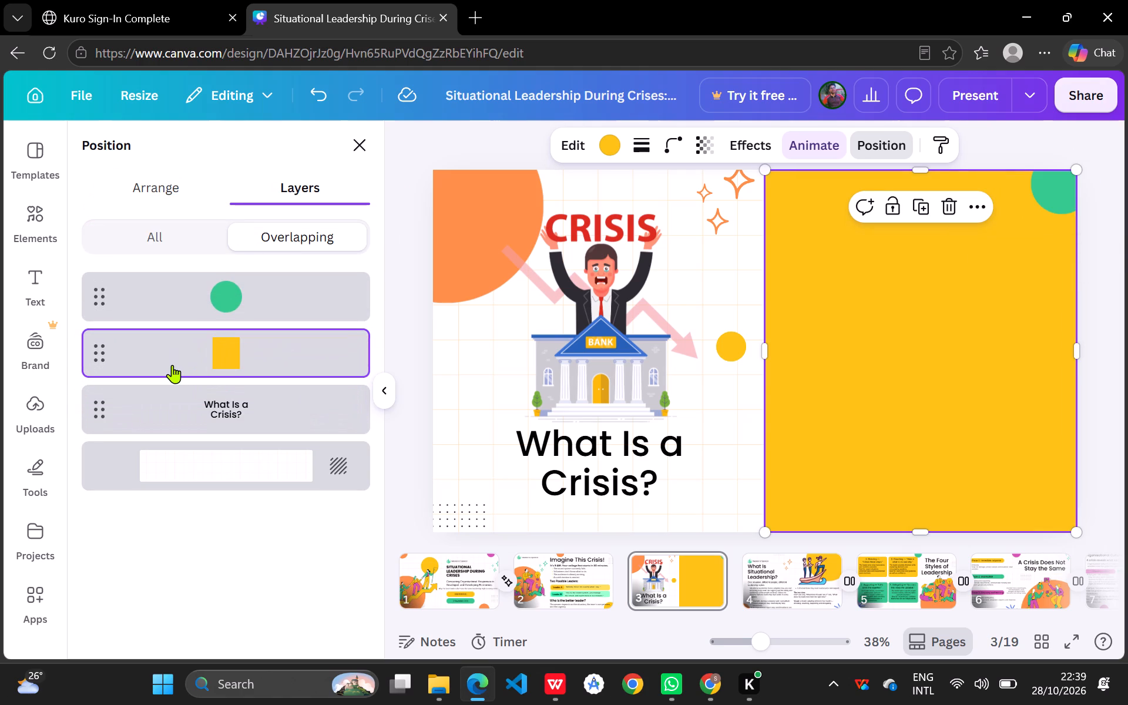
Nudge the green circle slightly upward so it sits higher in the panel's upper-right corner, partly off the slide.
{"action": "left_click", "coordinate": [929, 325]}
{"action": "left_click", "coordinate": [1054, 202]}
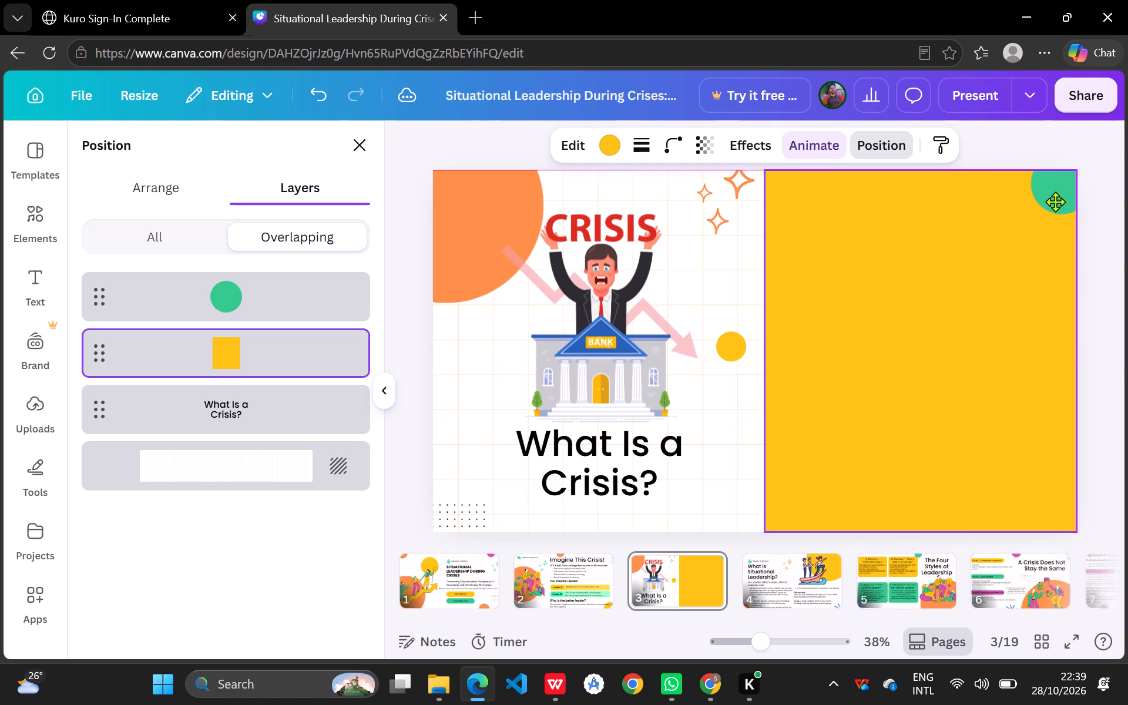
{"action": "left_click_drag", "start_coordinate": [1056, 190], "coordinate": [1057, 182]}
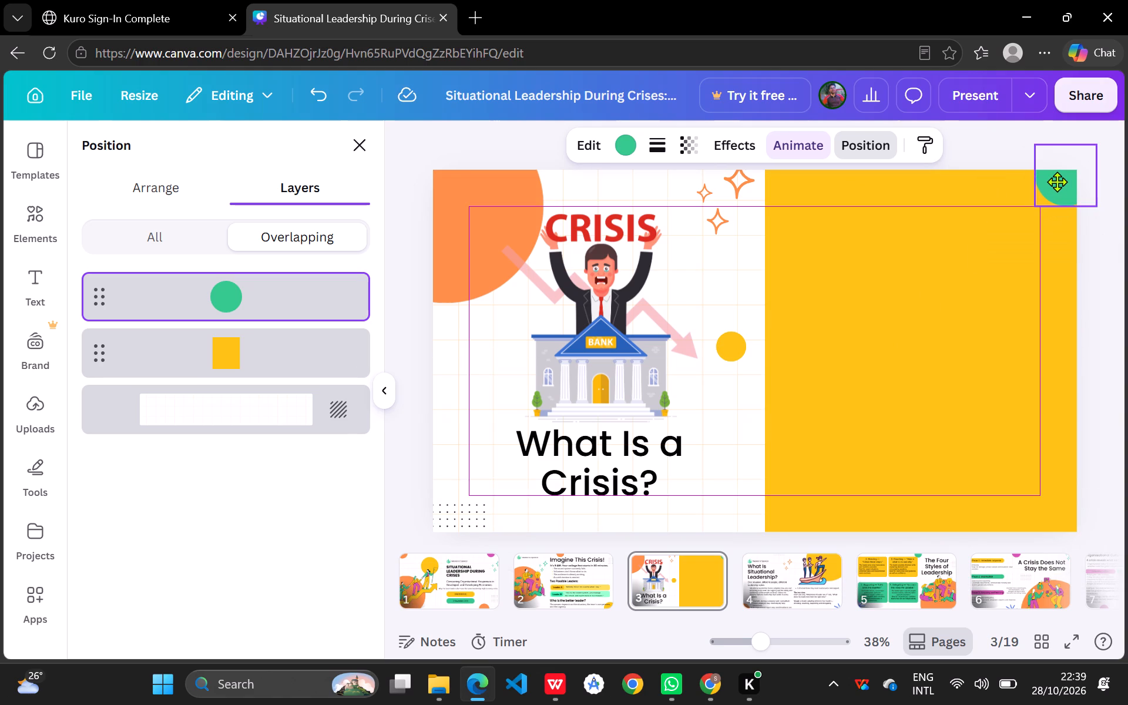
{"action": "left_click_drag", "start_coordinate": [1057, 182], "coordinate": [1055, 184]}
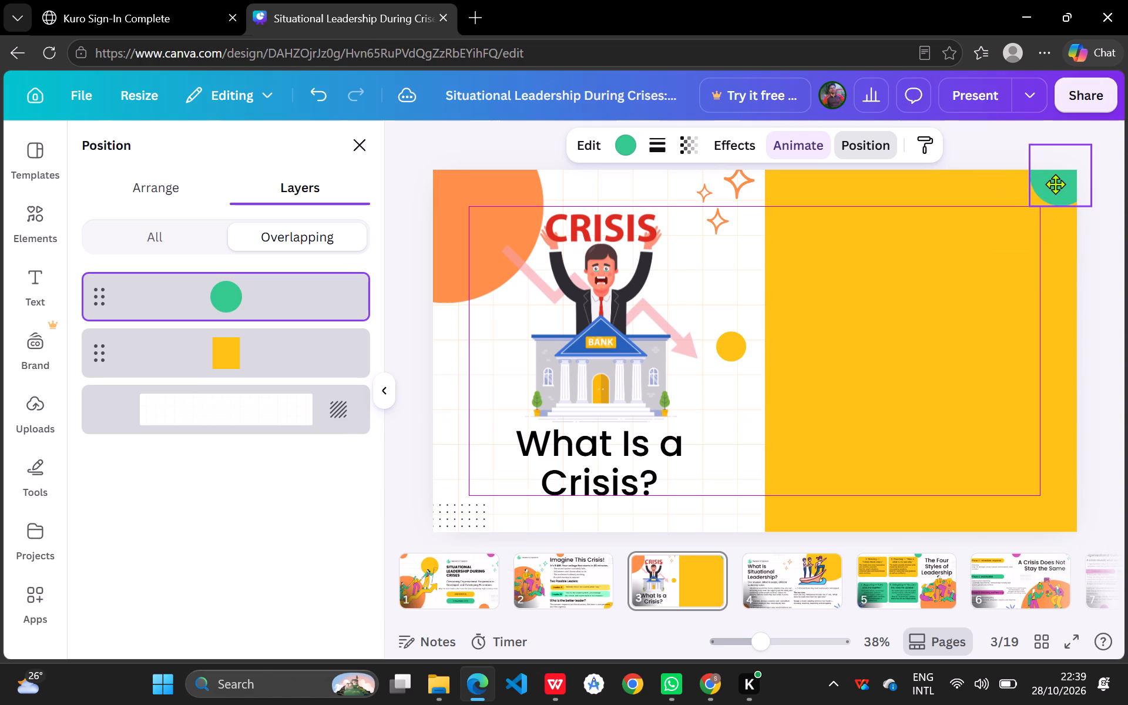
{"action": "left_click_drag", "start_coordinate": [1055, 184], "coordinate": [1055, 184]}
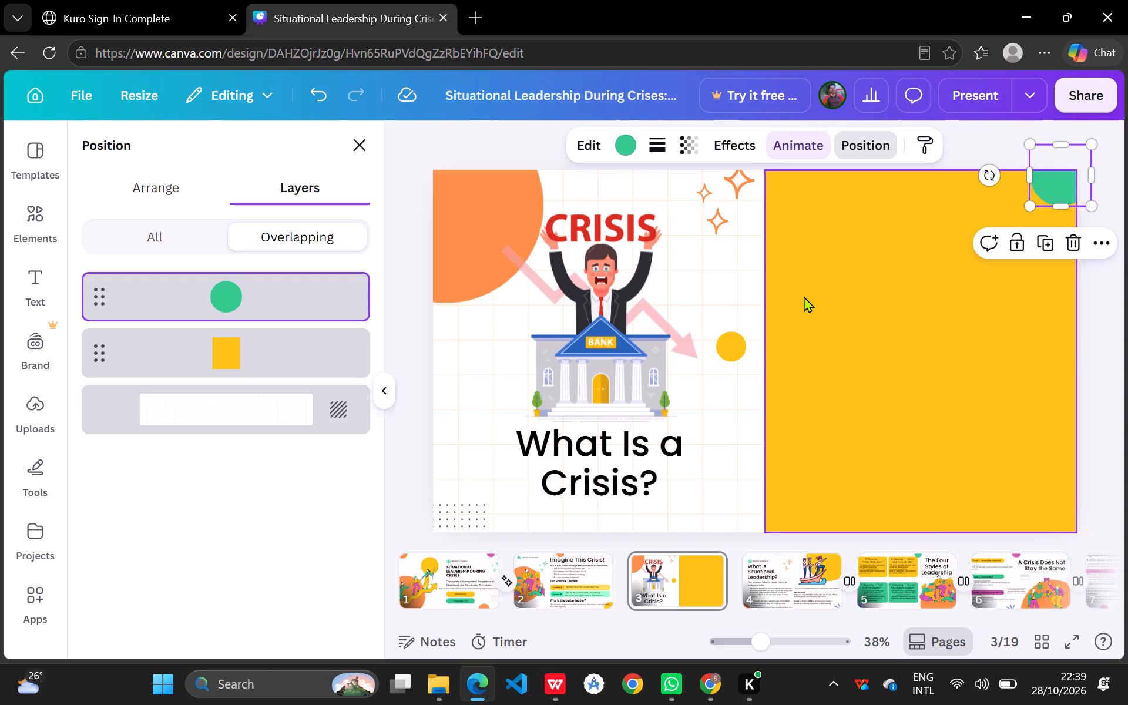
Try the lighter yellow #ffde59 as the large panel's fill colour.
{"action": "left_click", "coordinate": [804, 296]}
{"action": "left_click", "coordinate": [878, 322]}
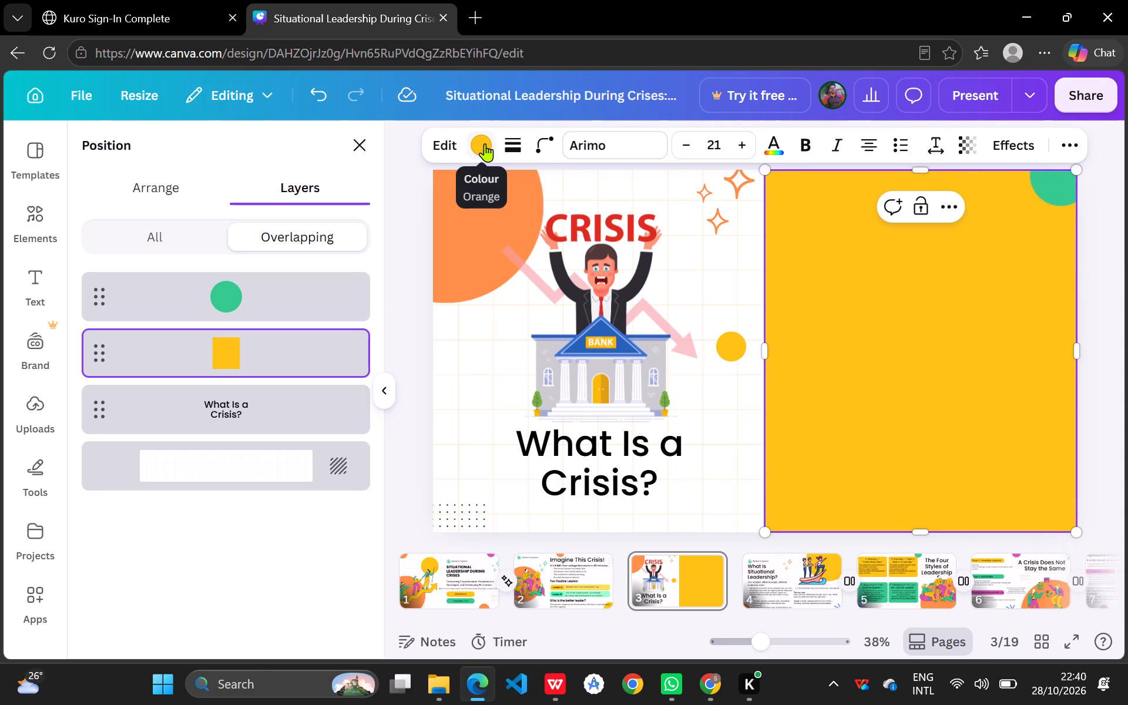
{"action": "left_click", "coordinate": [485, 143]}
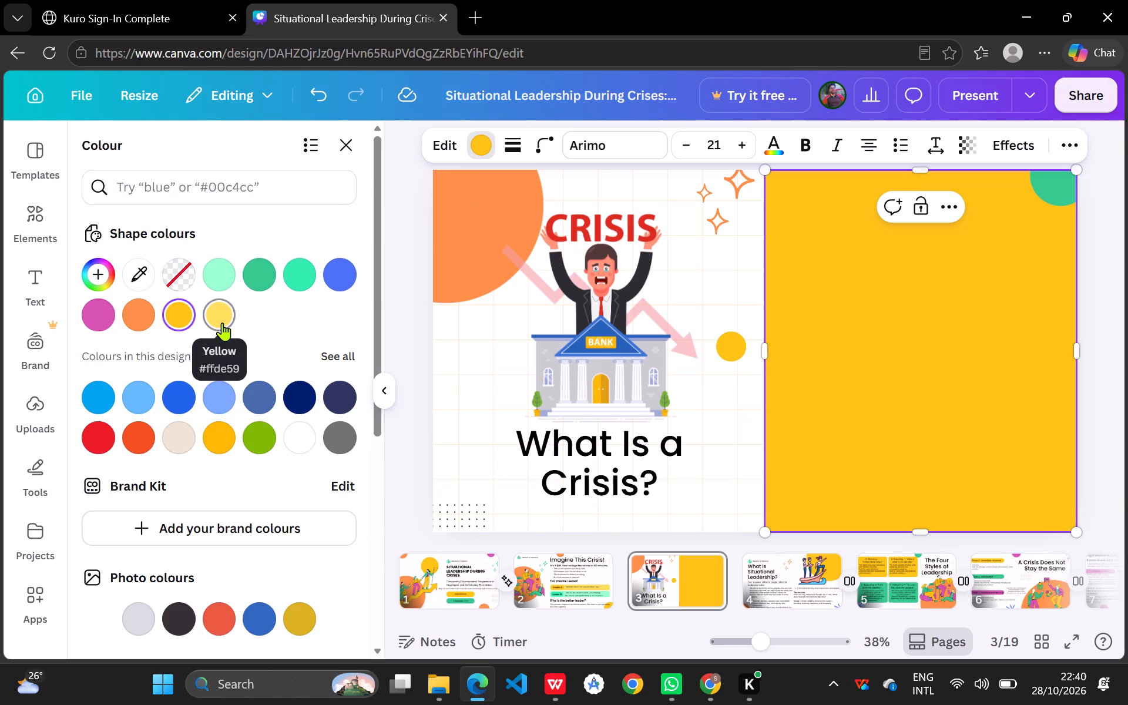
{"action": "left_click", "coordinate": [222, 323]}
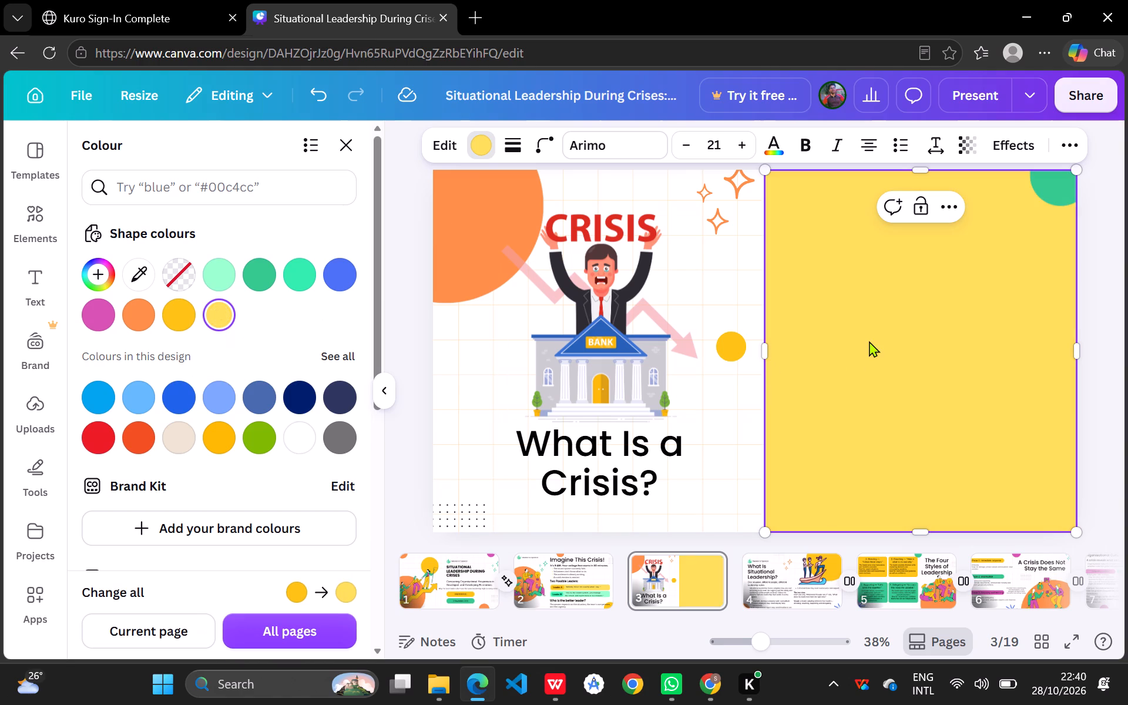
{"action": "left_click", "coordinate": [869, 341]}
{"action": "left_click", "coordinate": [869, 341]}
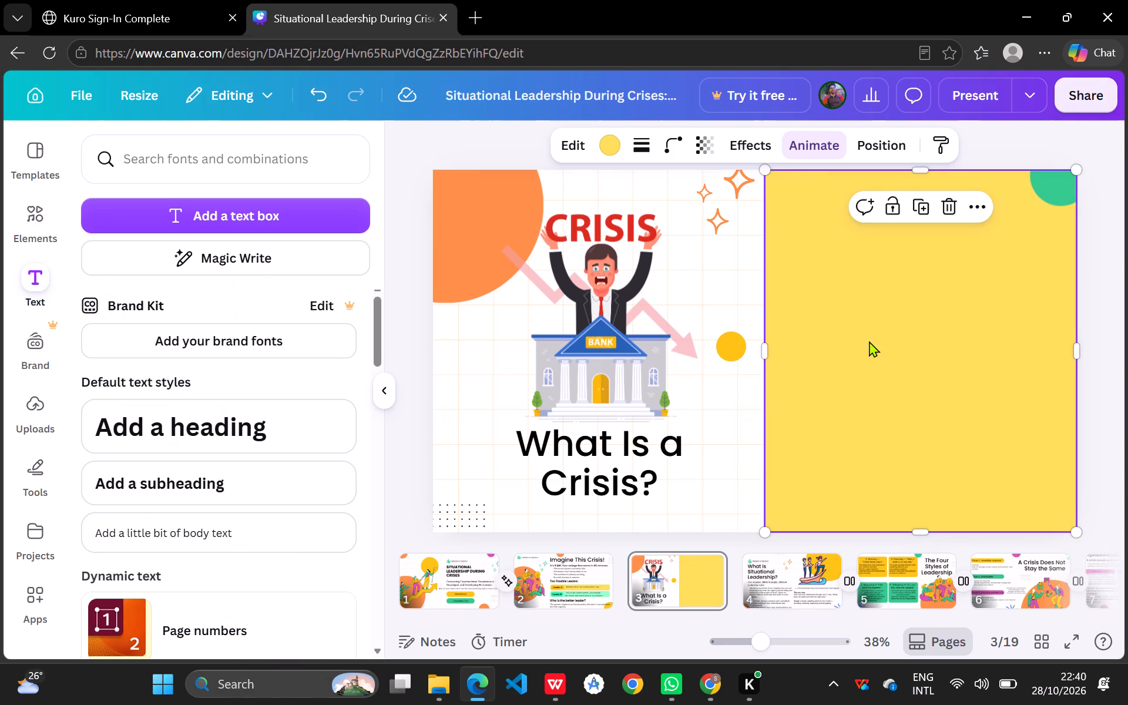
Paste the copied rounded bar, place it near the top of the large panel, and reduce its corner rounding to 19.
{"action": "key", "text": "ctrl+v"}
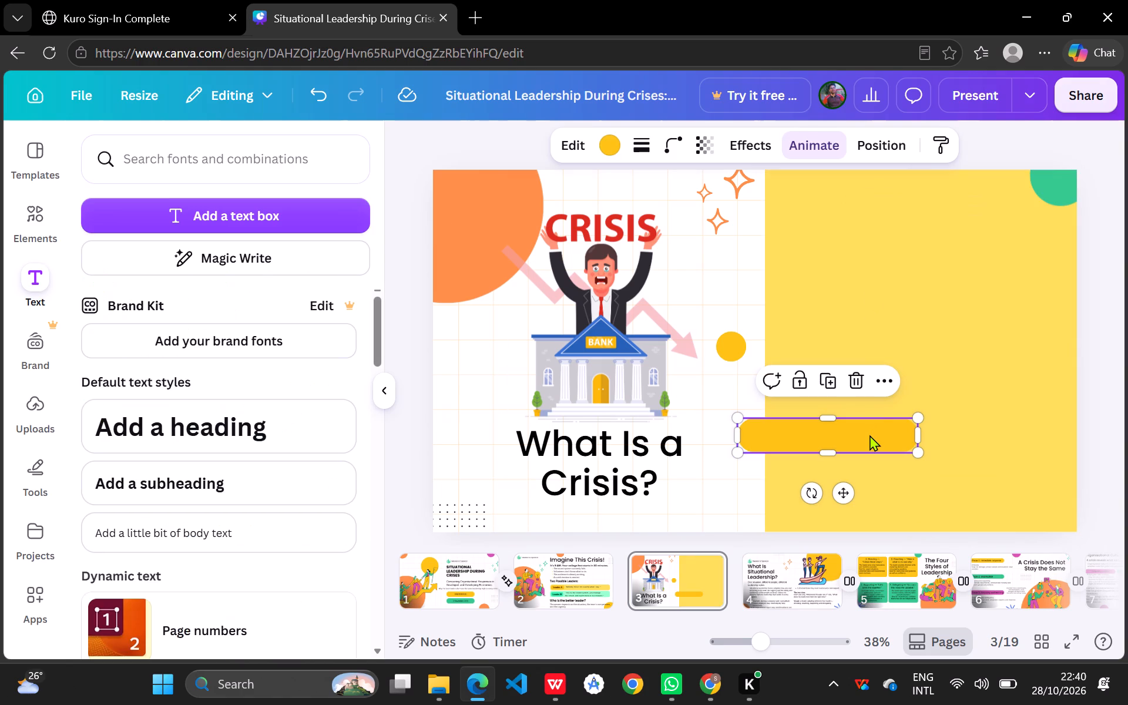
{"action": "left_click_drag", "start_coordinate": [869, 435], "coordinate": [929, 200]}
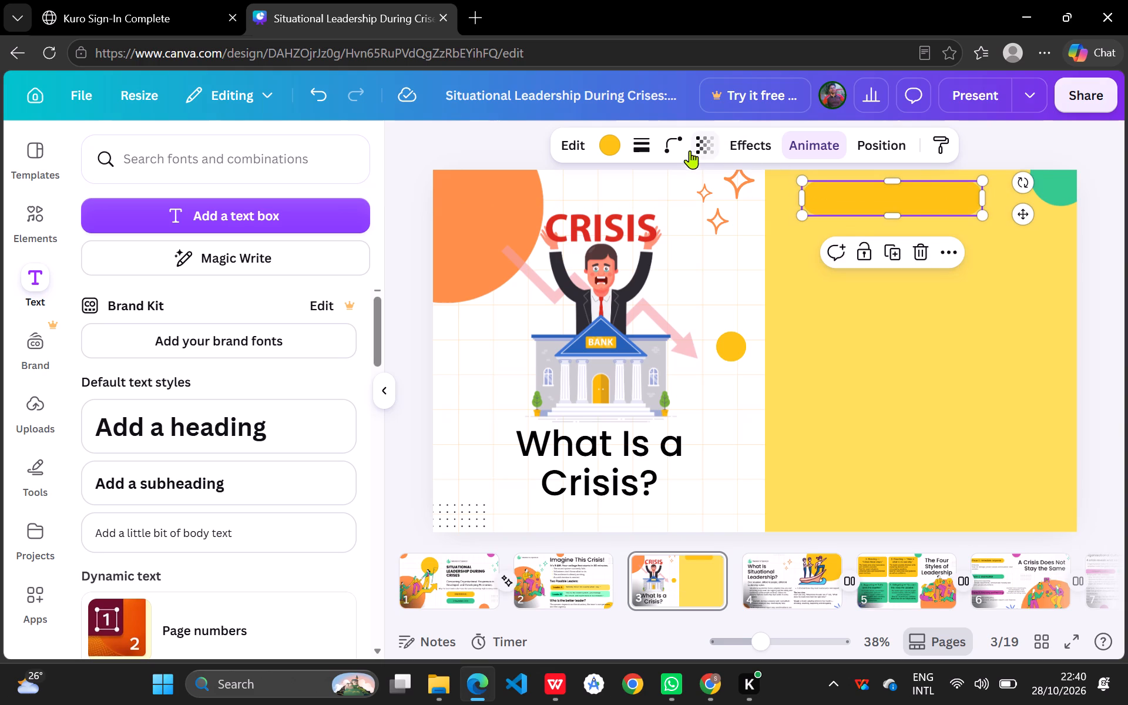
{"action": "left_click", "coordinate": [671, 145]}
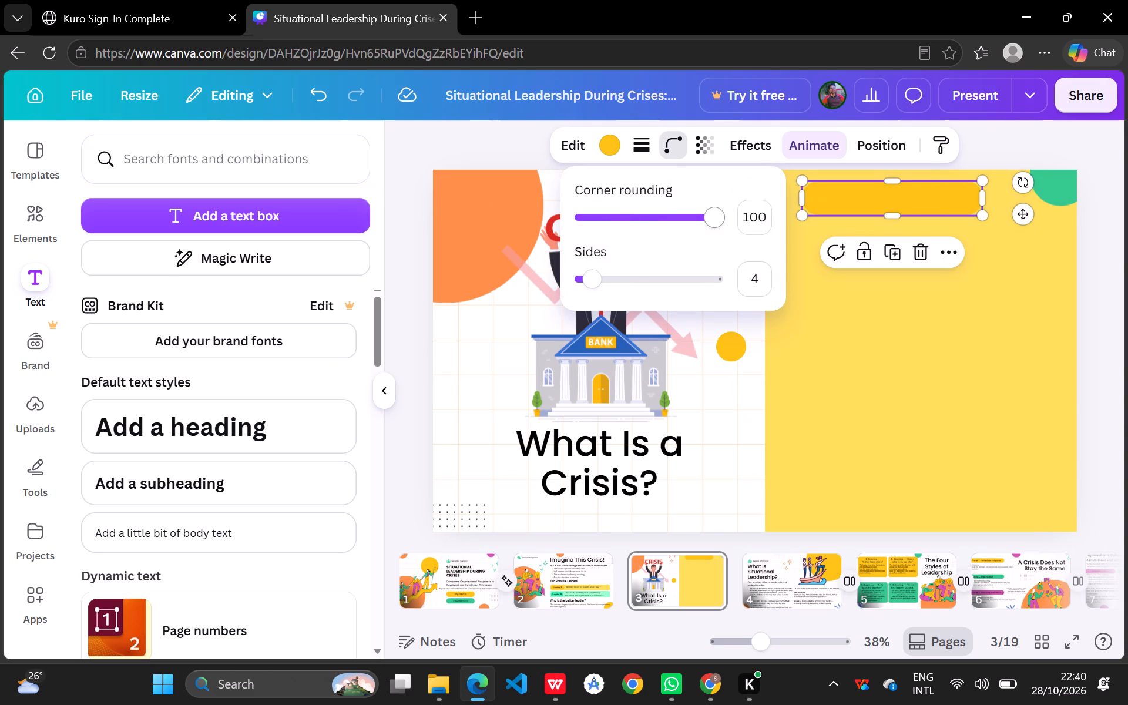
{"action": "left_click_drag", "start_coordinate": [717, 223], "coordinate": [637, 227]}
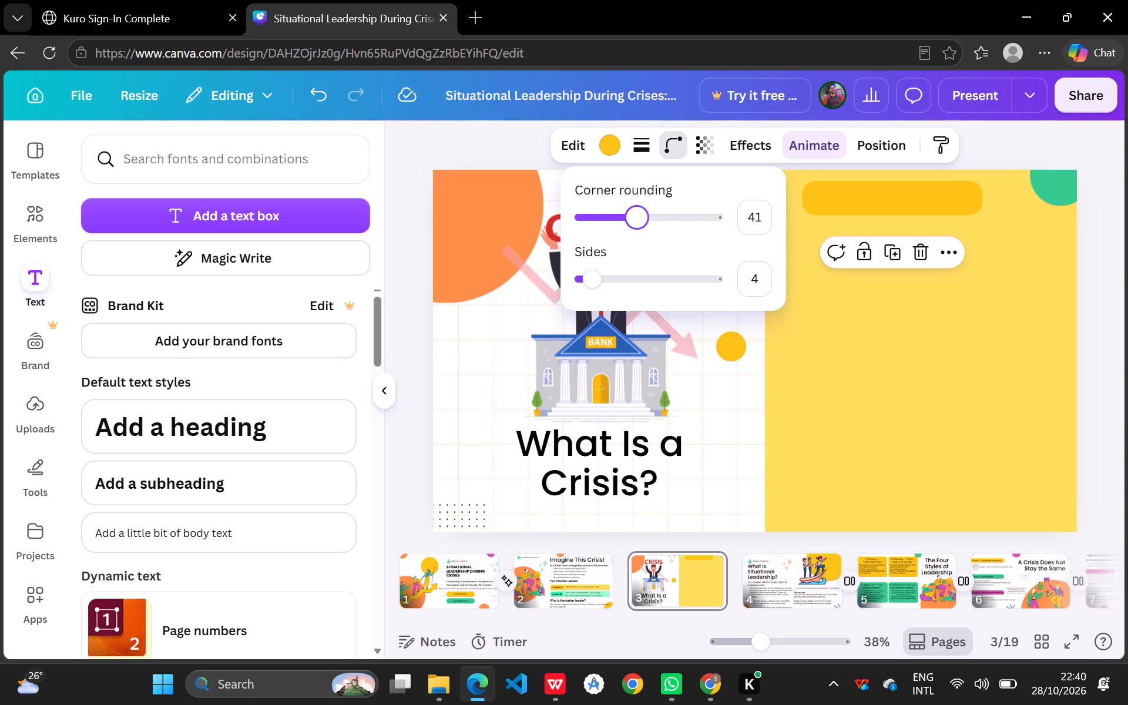
{"action": "left_click_drag", "start_coordinate": [637, 227], "coordinate": [607, 227]}
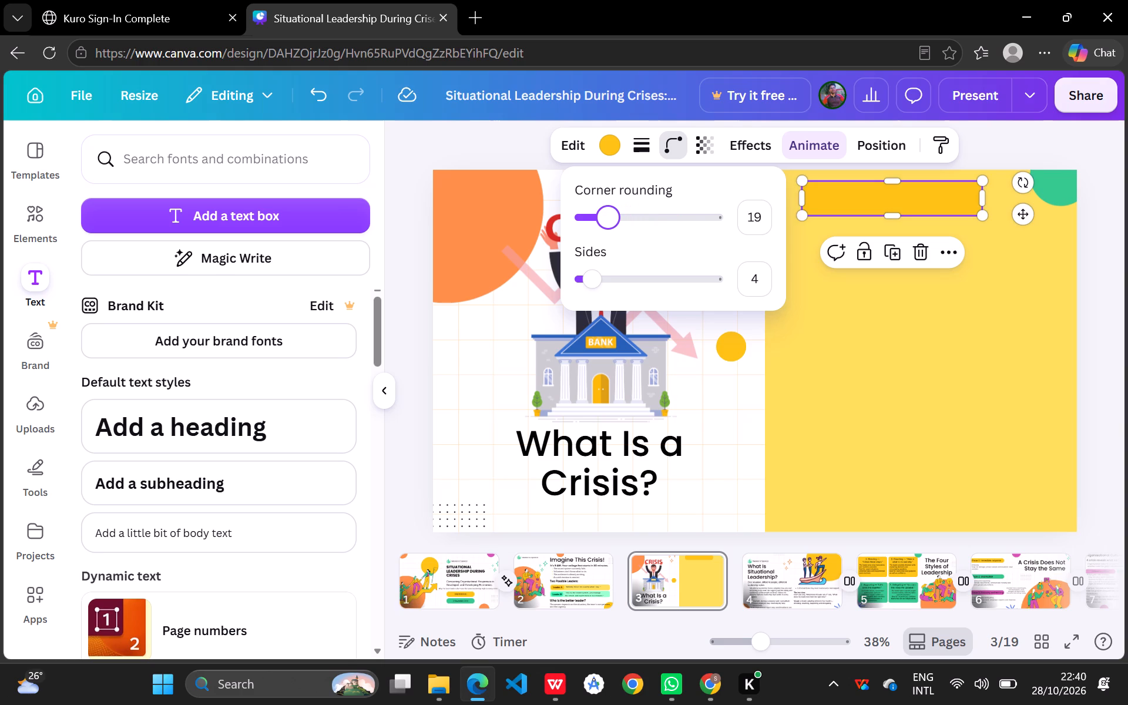
{"action": "left_click", "coordinate": [932, 388]}
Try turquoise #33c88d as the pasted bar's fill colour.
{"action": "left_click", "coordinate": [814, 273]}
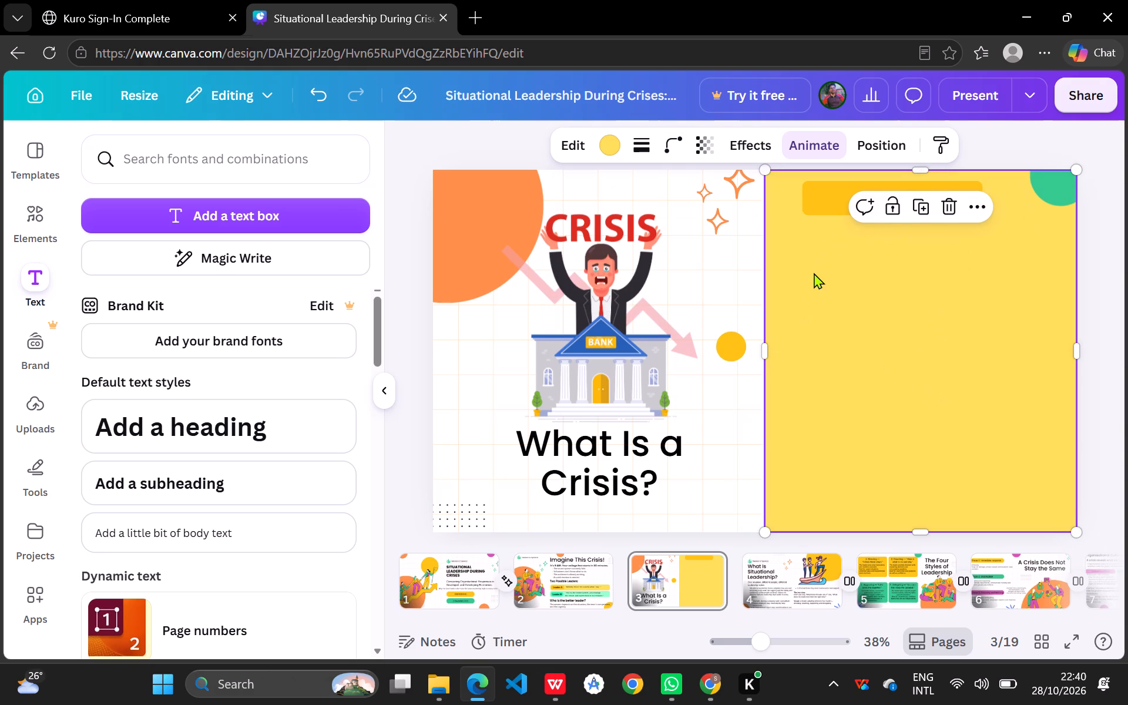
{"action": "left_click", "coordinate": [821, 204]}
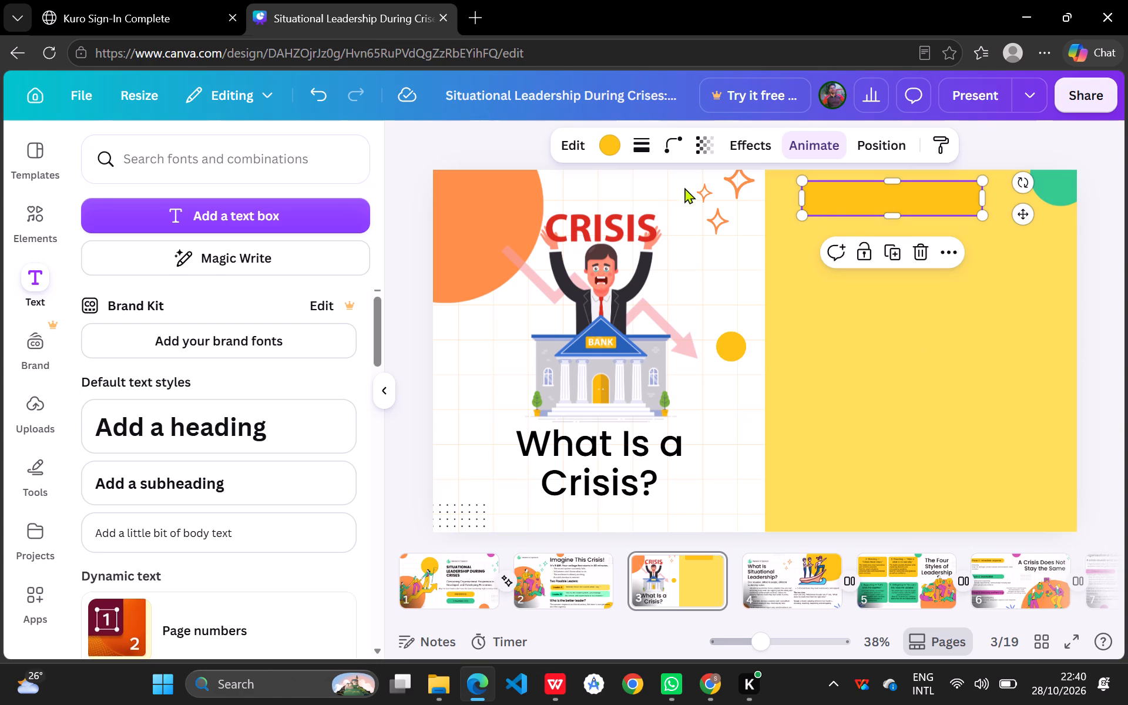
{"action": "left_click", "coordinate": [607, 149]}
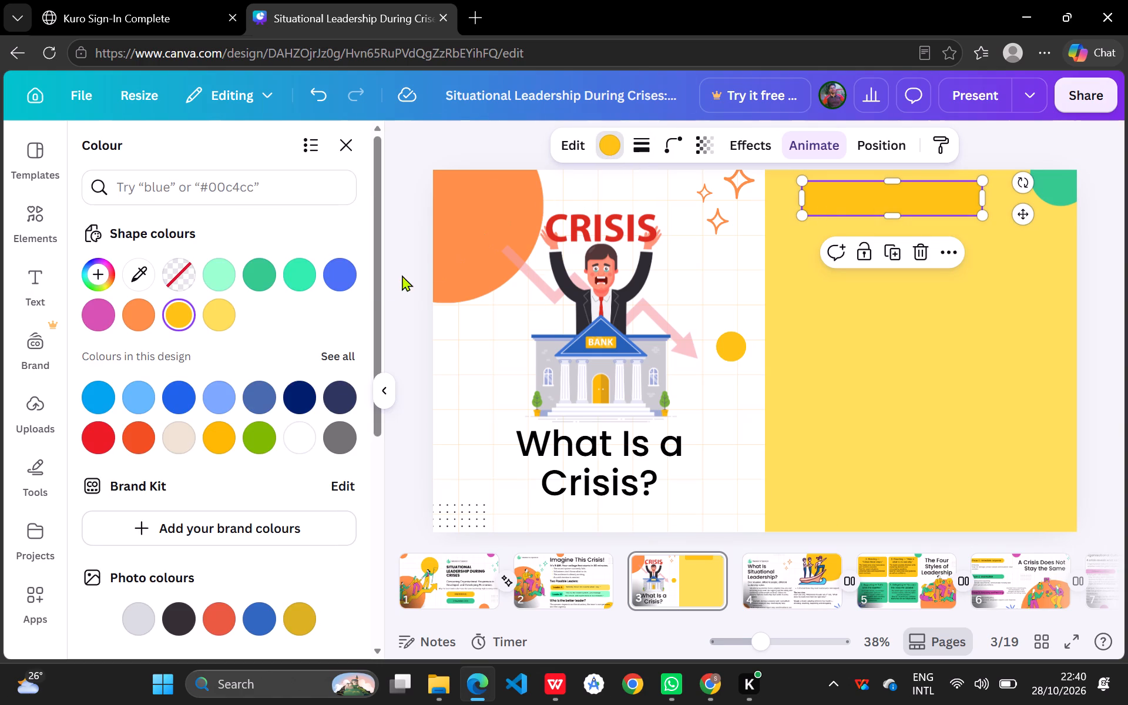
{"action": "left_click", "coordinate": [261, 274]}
Recolour the large panel orange #ffc313 and the bar on it yellow #ffde59.
{"action": "left_click", "coordinate": [822, 387]}
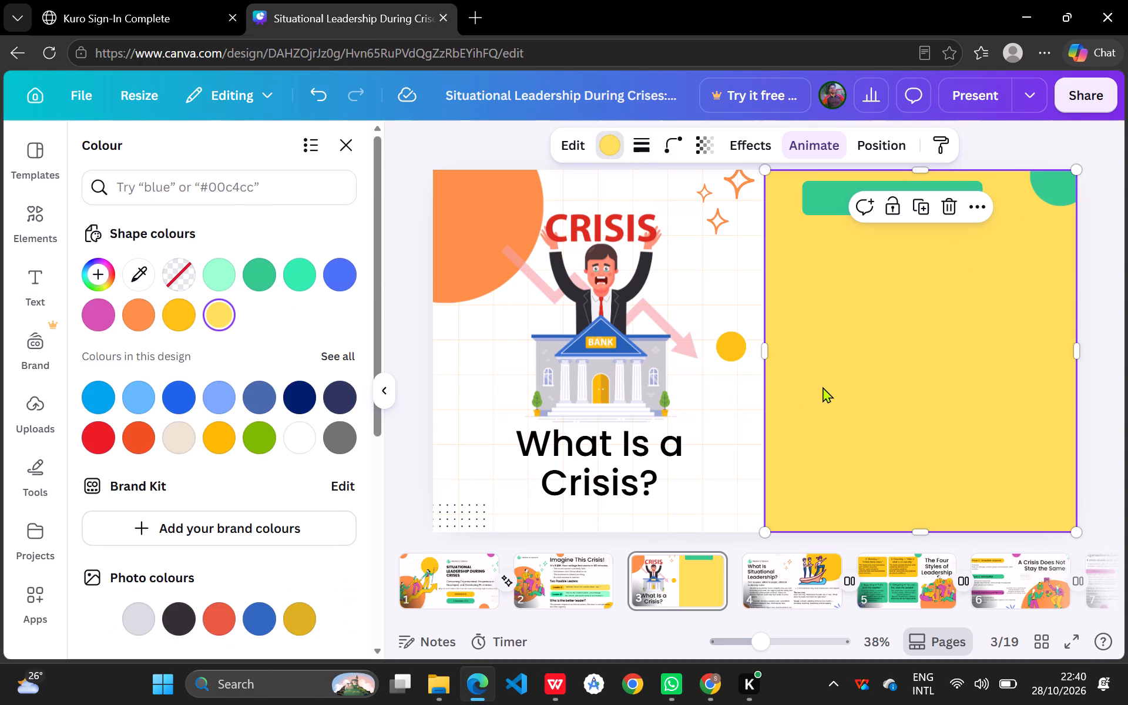
{"action": "left_click", "coordinate": [174, 314]}
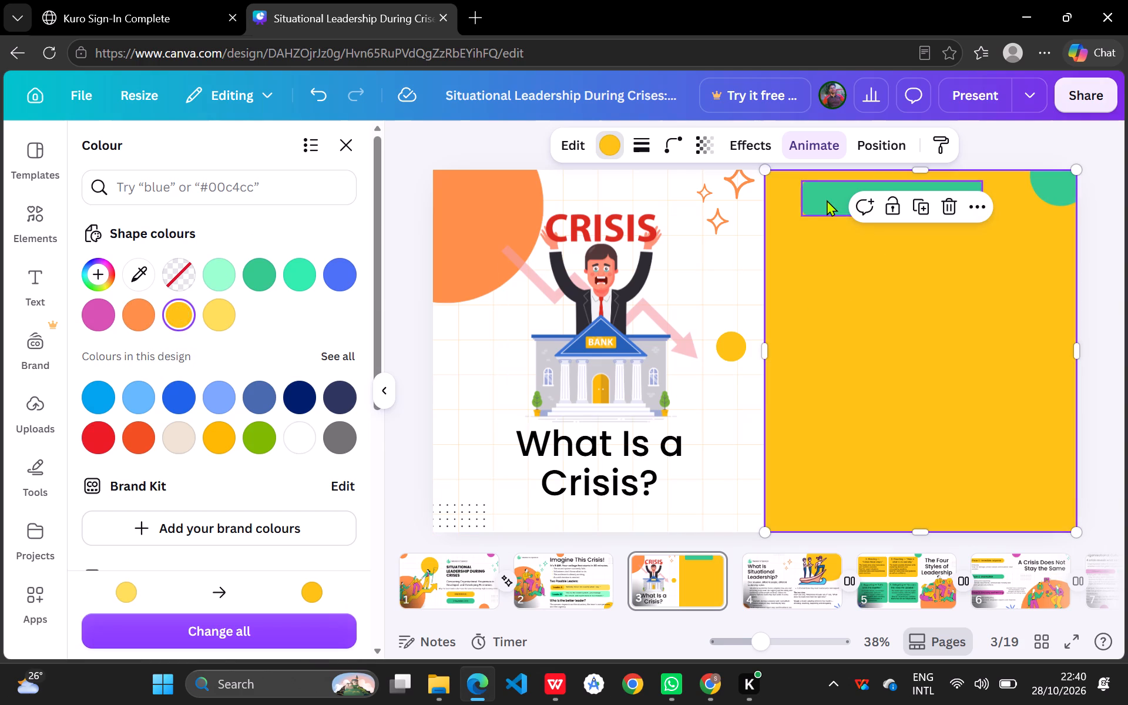
{"action": "left_click", "coordinate": [821, 200]}
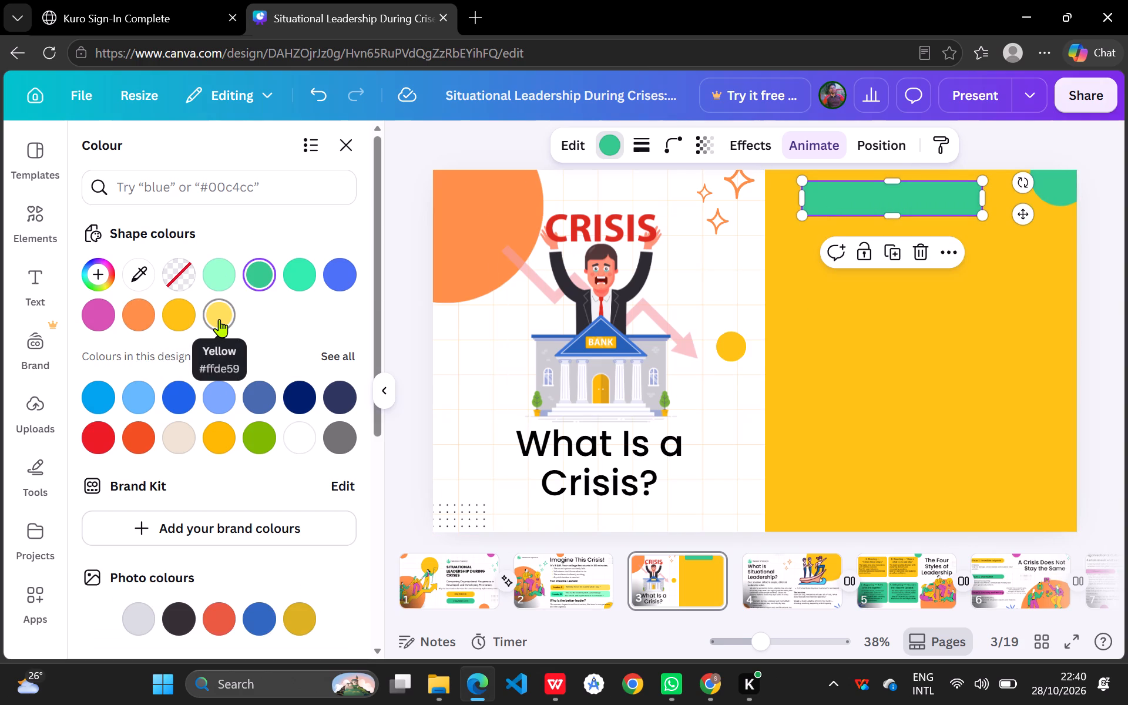
{"action": "left_click", "coordinate": [219, 319]}
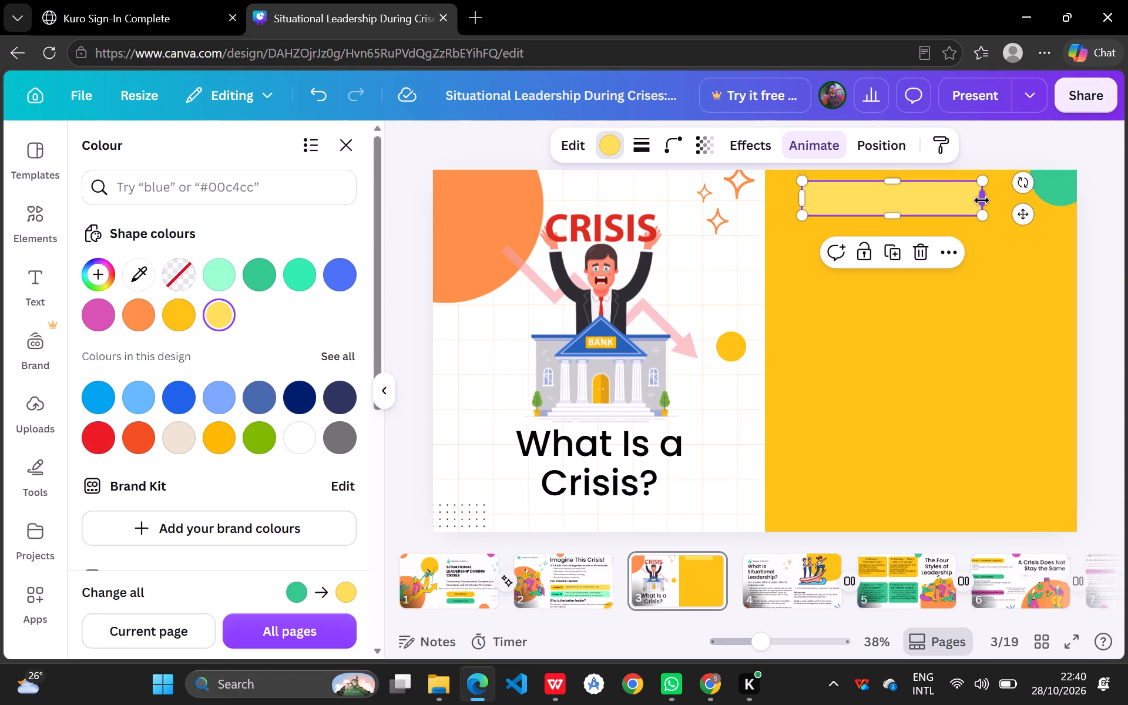
Widen the yellow bar rightward until it overlaps the green circle, and make it slightly taller.
{"action": "left_click_drag", "start_coordinate": [981, 202], "coordinate": [1042, 220]}
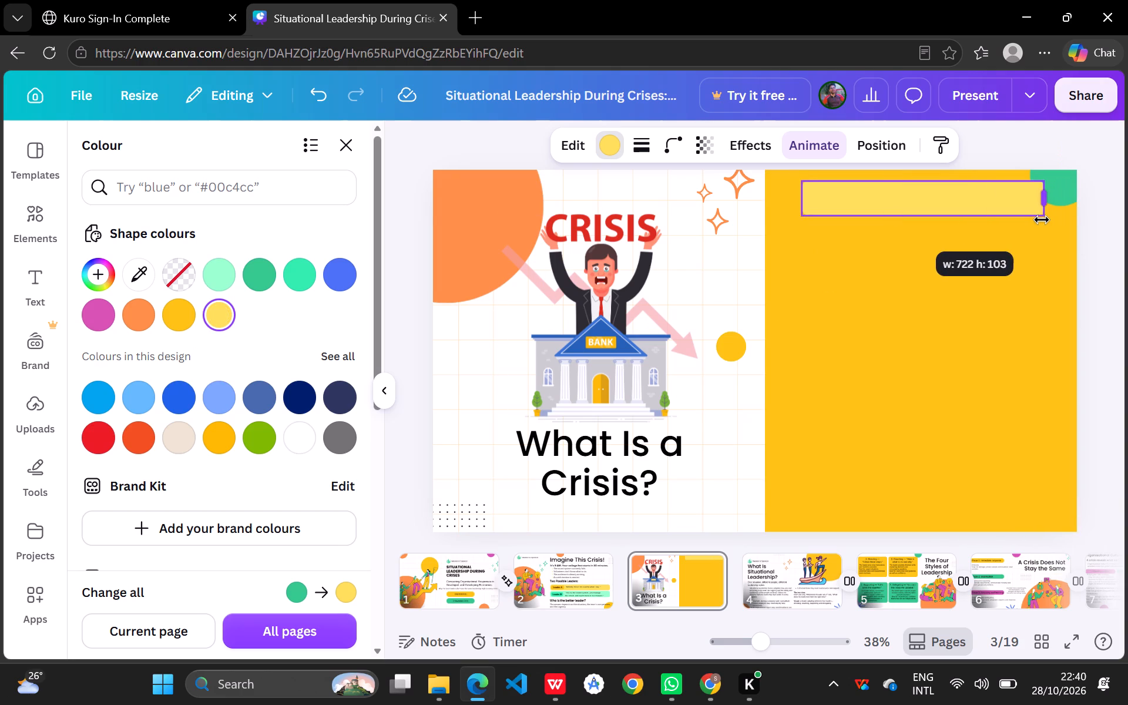
{"action": "left_click_drag", "start_coordinate": [1042, 220], "coordinate": [1042, 218]}
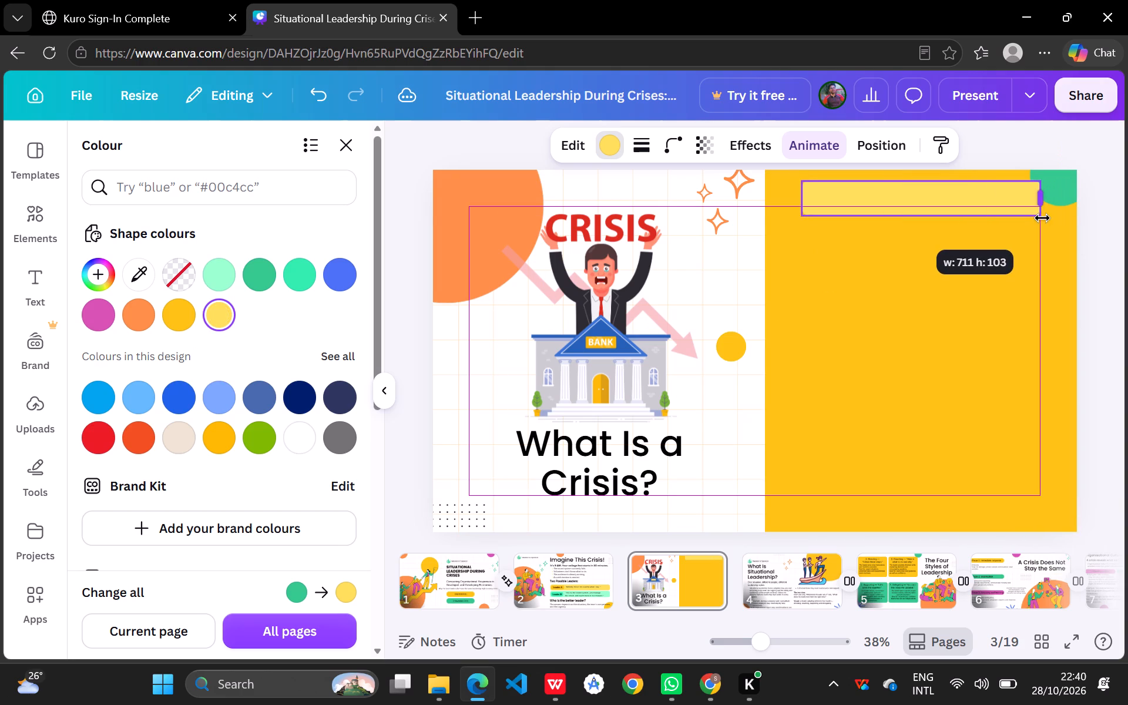
{"action": "left_click_drag", "start_coordinate": [1042, 218], "coordinate": [1051, 218]}
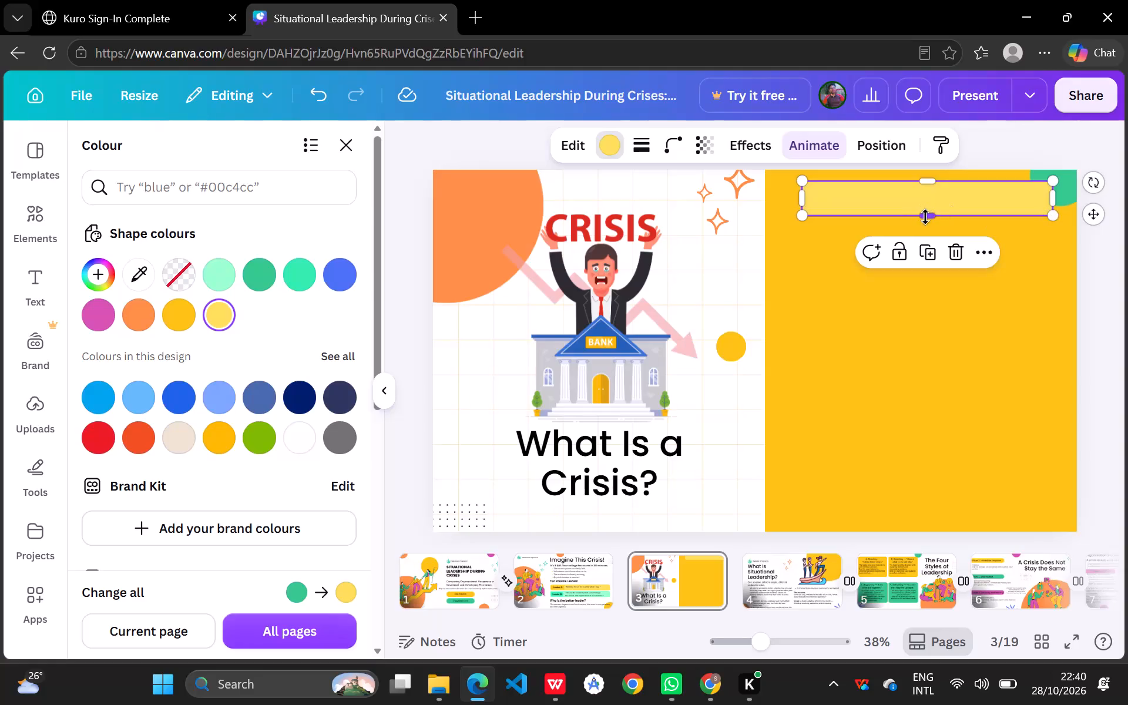
{"action": "left_click_drag", "start_coordinate": [925, 217], "coordinate": [930, 227]}
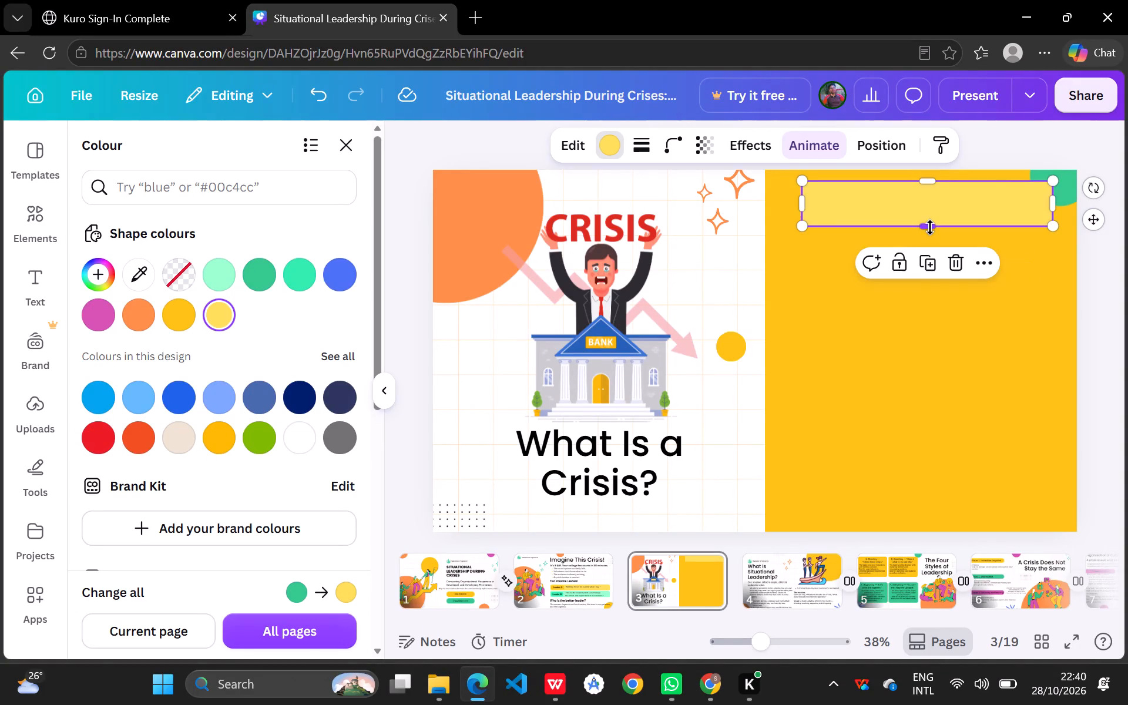
Start a left-aligned bulleted list inside the yellow bar with the text "A crisis" and make those words bold.
{"action": "left_click", "coordinate": [828, 192]}
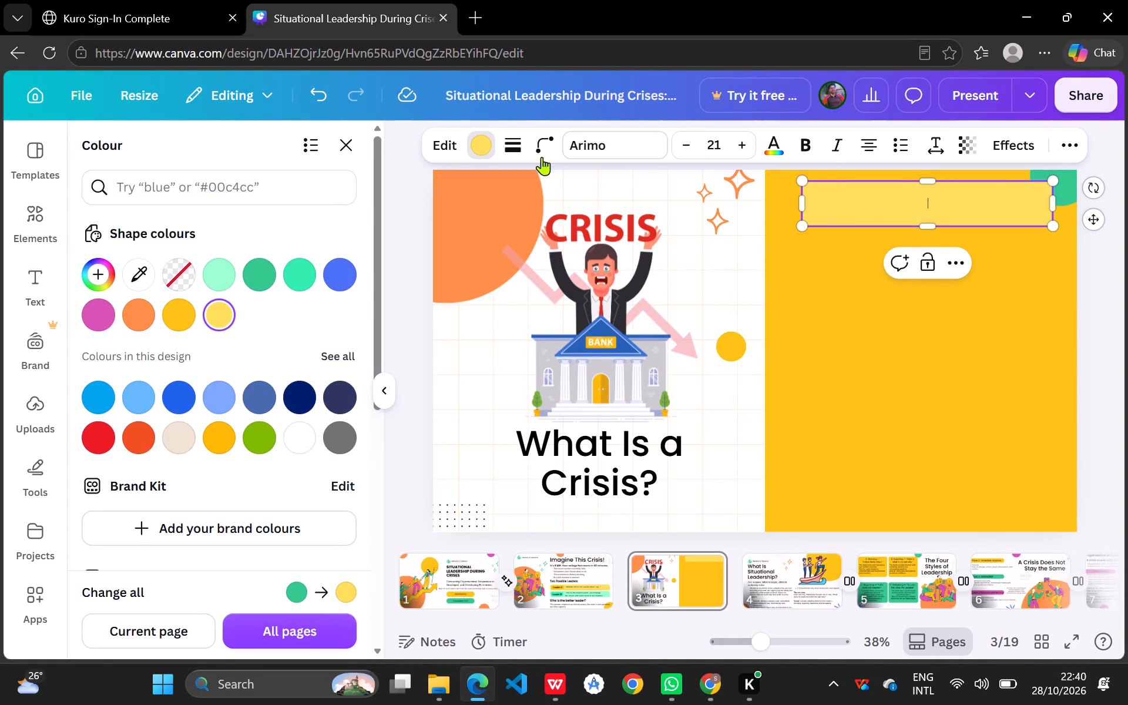
{"action": "left_click", "coordinate": [878, 141]}
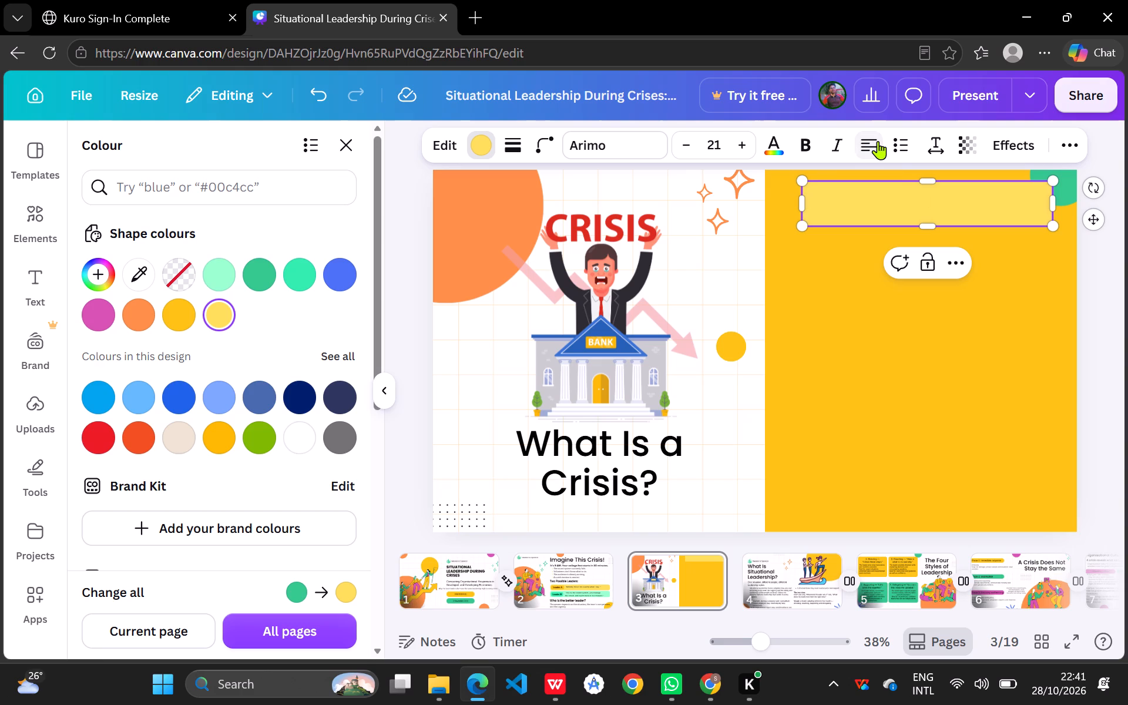
{"action": "left_click", "coordinate": [907, 147]}
{"action": "key", "text": "shift+a"}
{"action": "key", "text": "space"}
{"action": "type", "text": "crisis"}
{"action": "left_click_drag", "start_coordinate": [817, 201], "coordinate": [849, 204]}
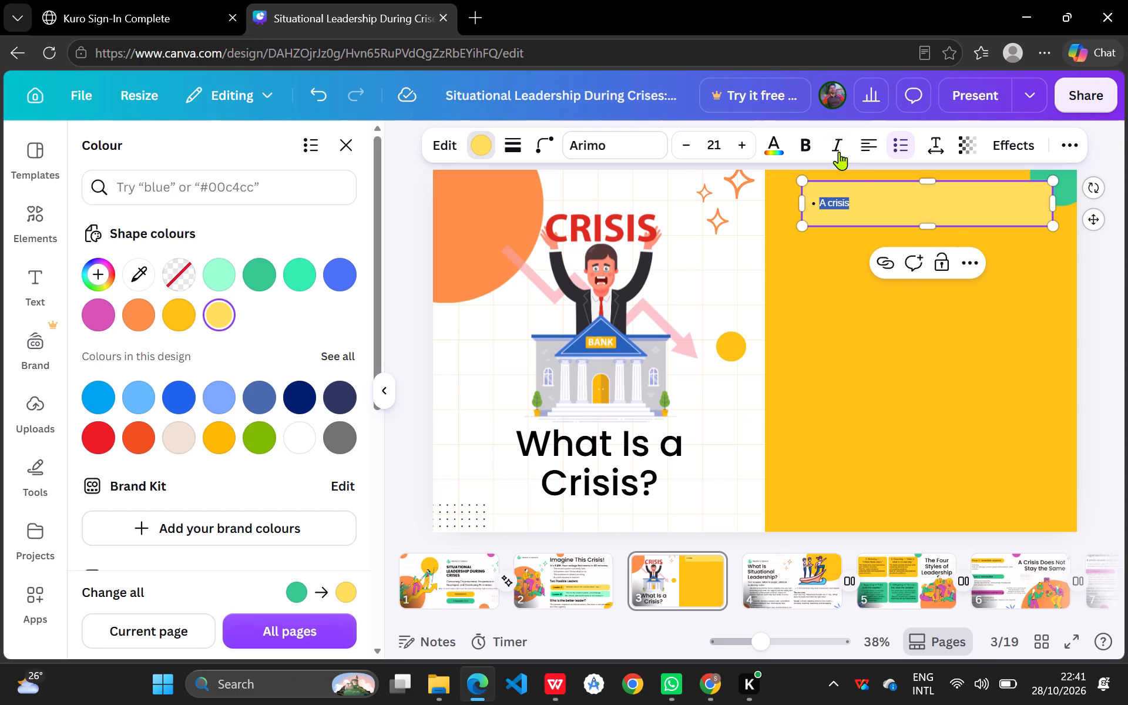
{"action": "left_click", "coordinate": [812, 145]}
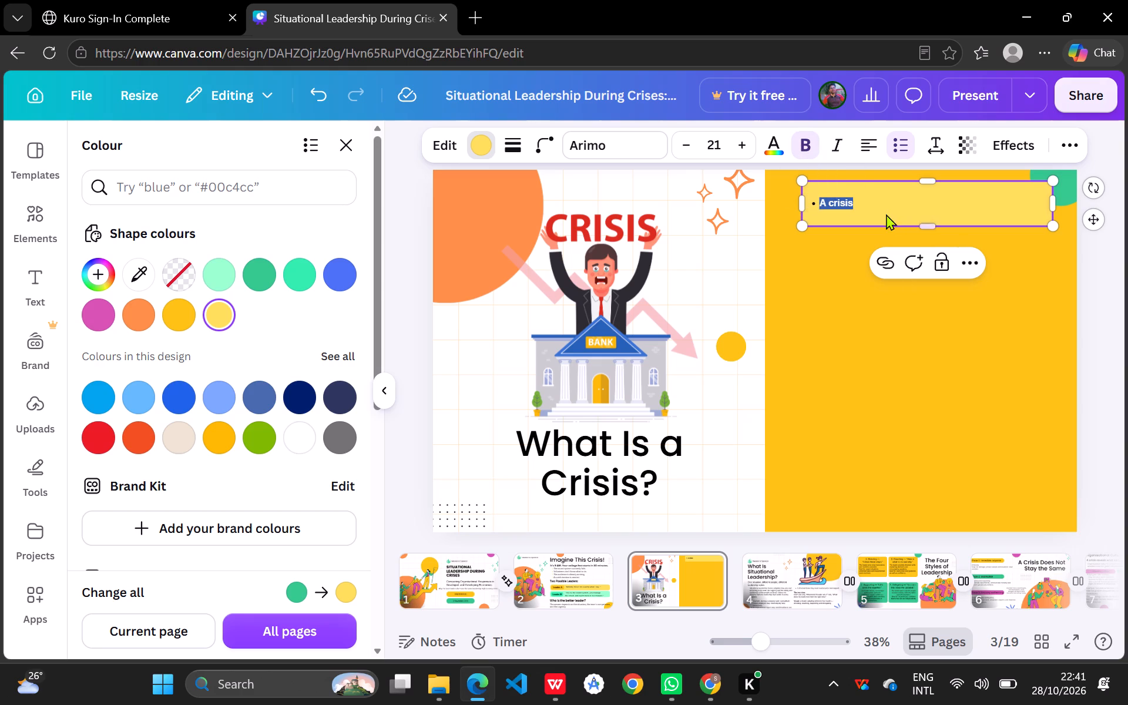
Continue the bullet after "A crisis" with "is an unexpected event that threatens an organisation's".
{"action": "left_click", "coordinate": [881, 201]}
{"action": "key", "text": "space"}
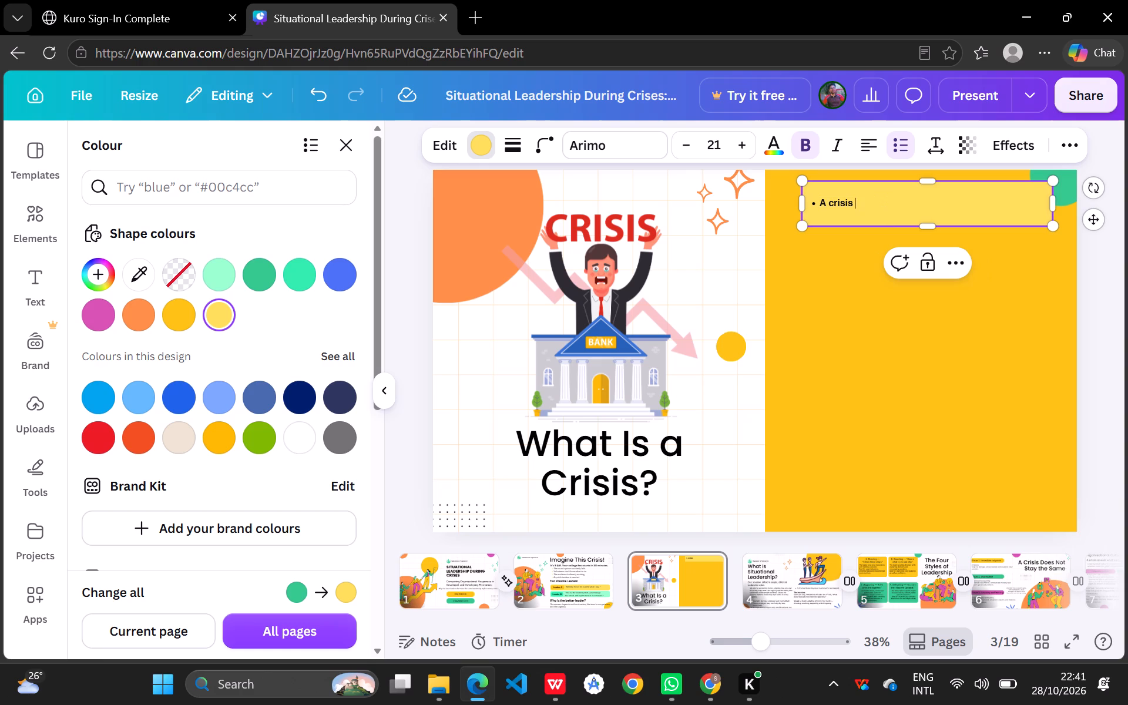
{"action": "type", "text": "is an unexpected"}
{"action": "key", "text": "space"}
{"action": "type", "text": "event that"}
{"action": "key", "text": "space"}
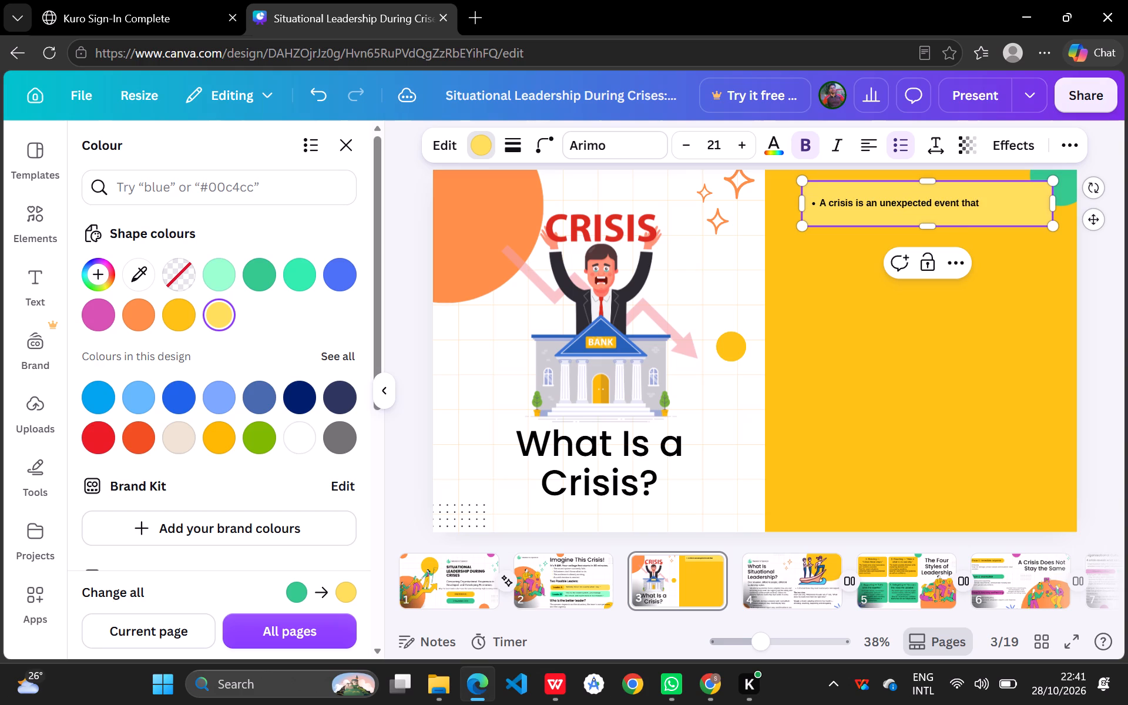
{"action": "type", "text": "th"}
{"action": "type", "text": "reatens"}
{"action": "key", "text": "space"}
{"action": "type", "text": "an organisation"}
{"action": "key", "text": "space"}
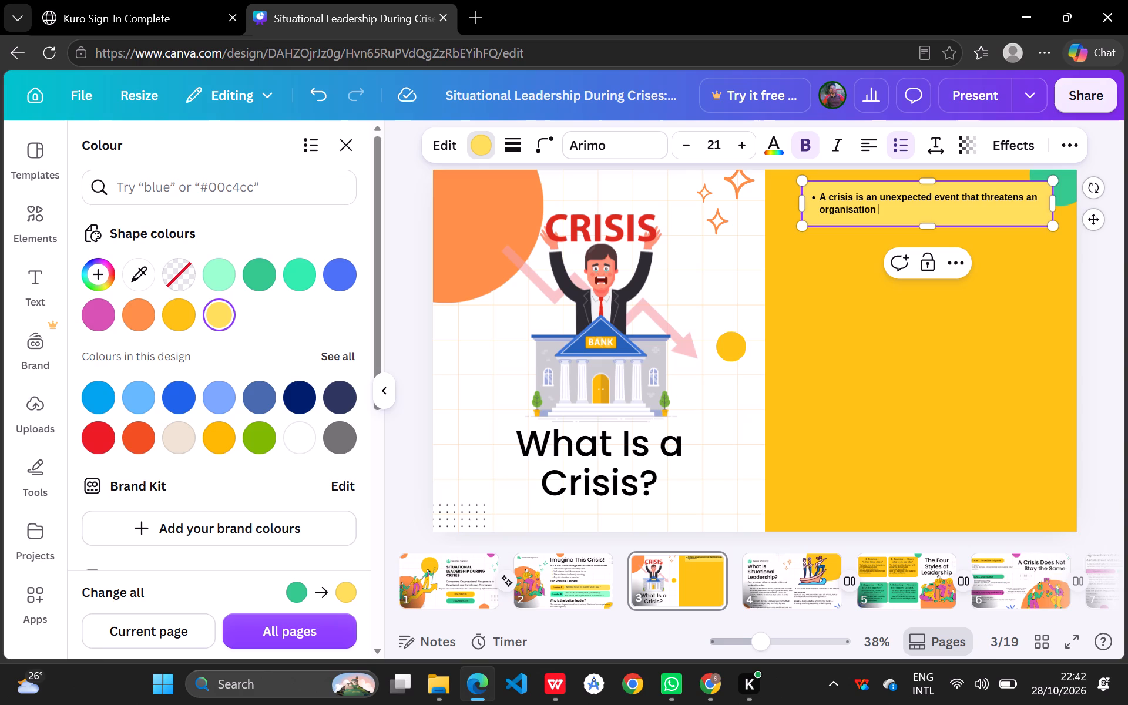
{"action": "key", "text": "BackSpace"}
{"action": "type", "text": "''"}
{"action": "key", "text": "BackSpace"}
{"action": "type", "text": "s"}
{"action": "key", "text": "space"}
Complete the bullet's sentence with "people, operations, reputation, or survival.".
{"action": "type", "text": "people"}
{"action": "key", "text": "space"}
{"action": "key", "text": "BackSpace"}
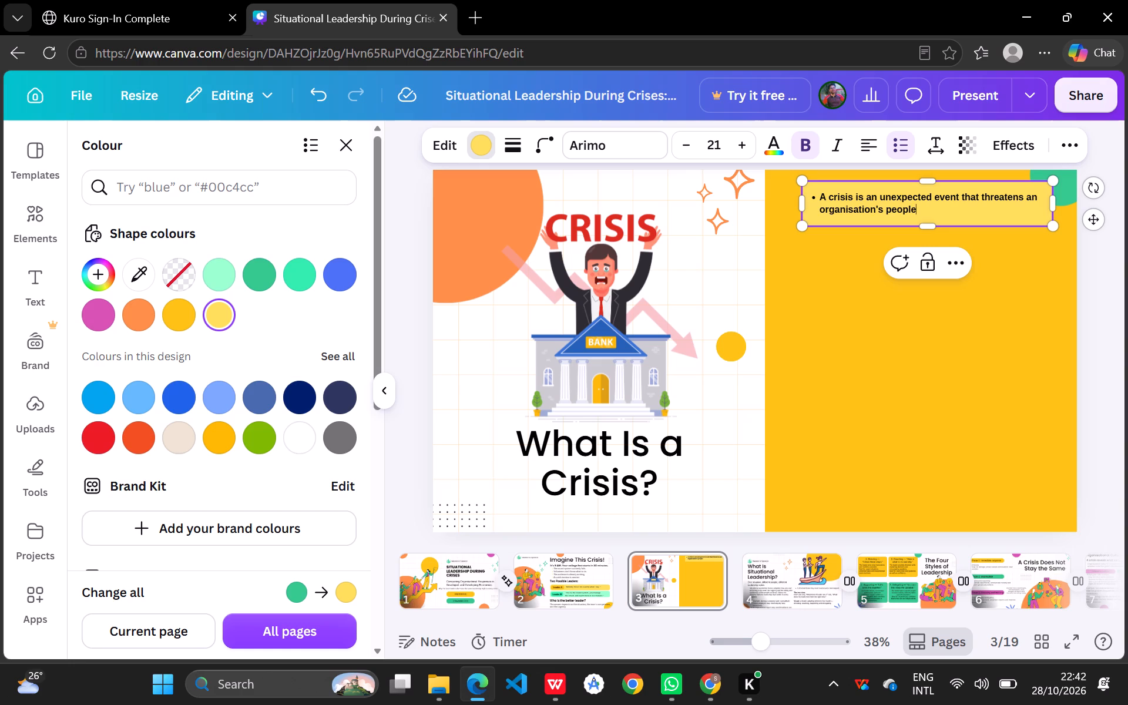
{"action": "type", "text": ","}
{"action": "key", "text": "space"}
{"action": "type", "text": "operations"}
{"action": "key", "text": "space"}
{"action": "key", "text": "BackSpace"}
{"action": "type", "text": ", reputation"}
{"action": "key", "text": "space"}
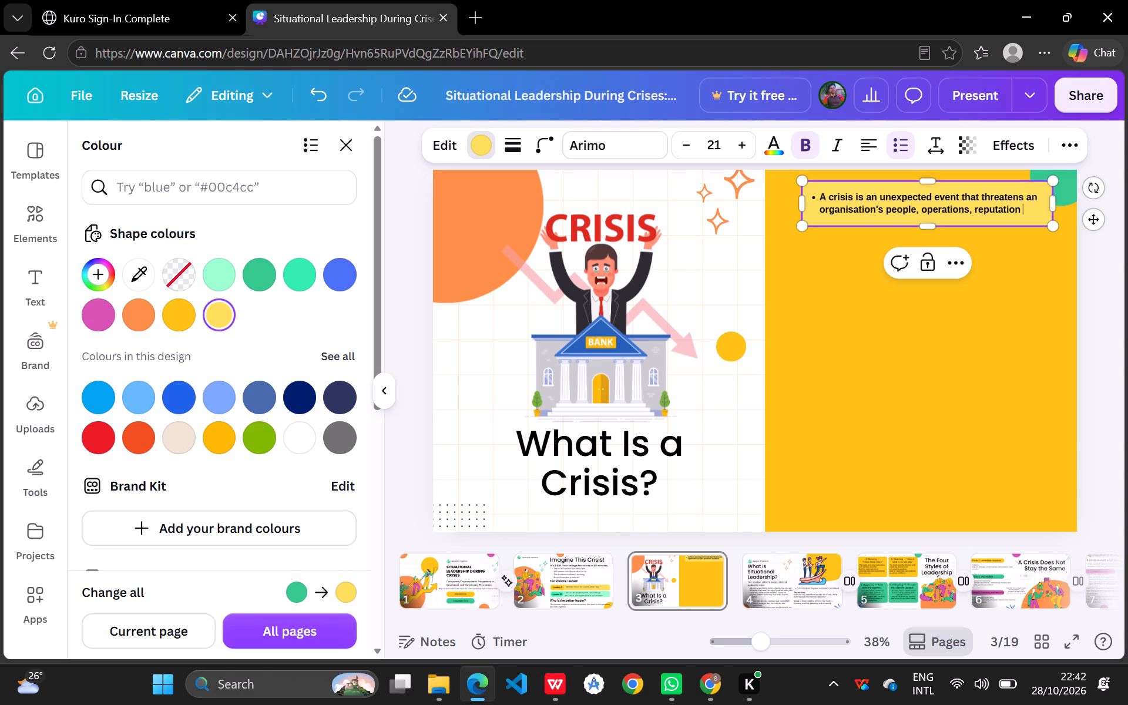
{"action": "key", "text": "BackSpace"}
{"action": "type", "text": ", or survo"}
{"action": "key", "text": "BackSpace"}
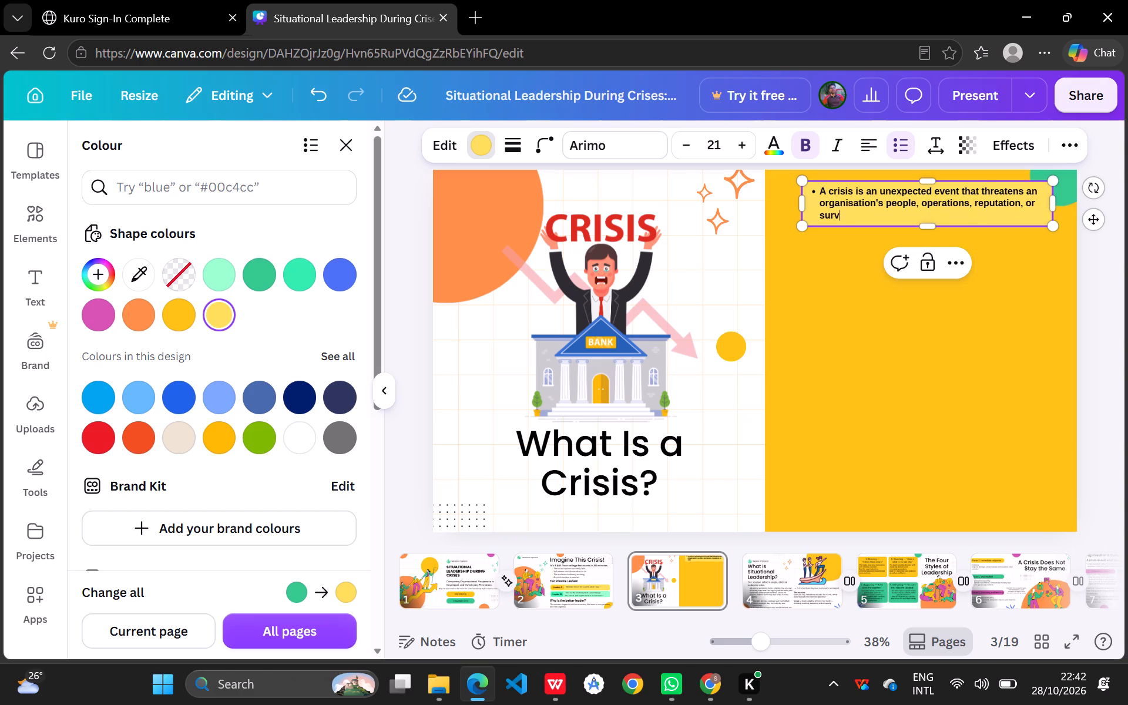
{"action": "type", "text": "ival"}
{"action": "key", "text": "space"}
{"action": "key", "text": "BackSpace"}
{"action": "key", "text": "period"}
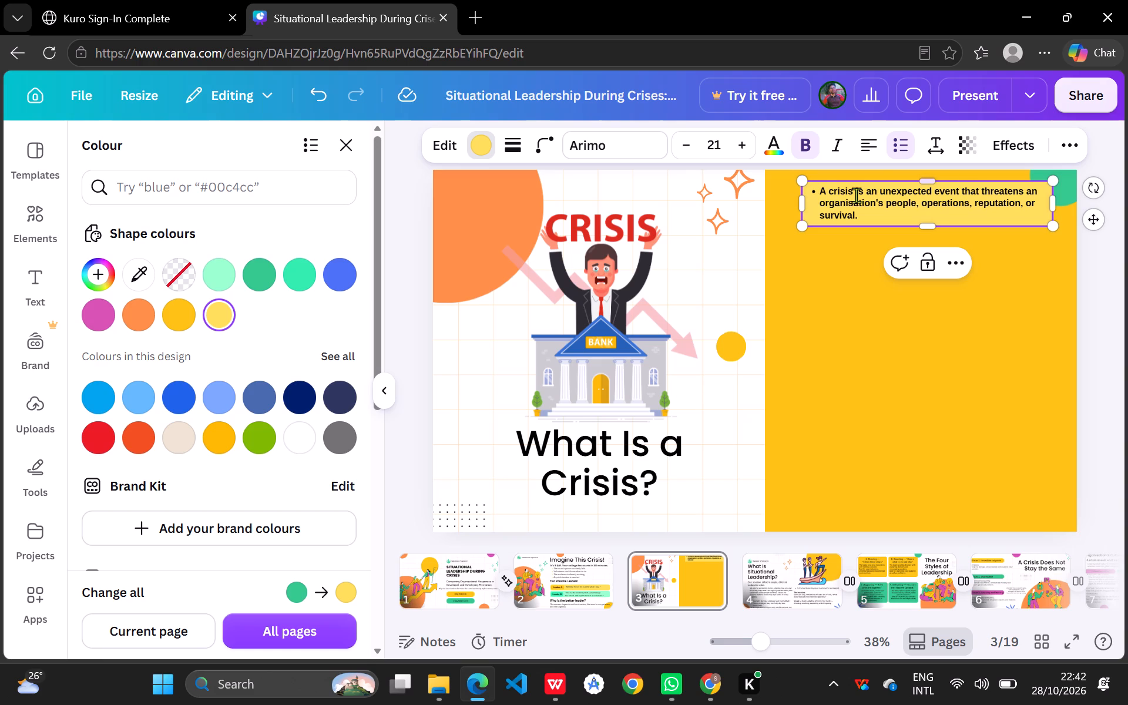
Remove the bold from the bullet text following "A crisis", through to "survival.".
{"action": "left_click_drag", "start_coordinate": [855, 190], "coordinate": [863, 219]}
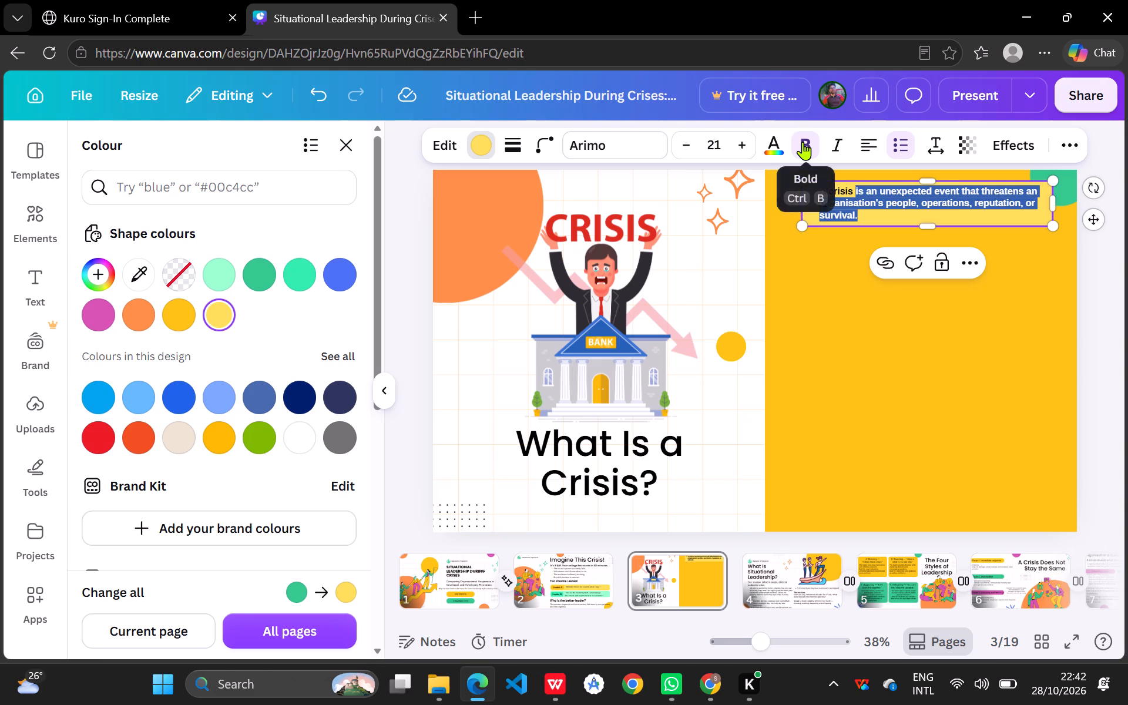
{"action": "left_click", "coordinate": [803, 142]}
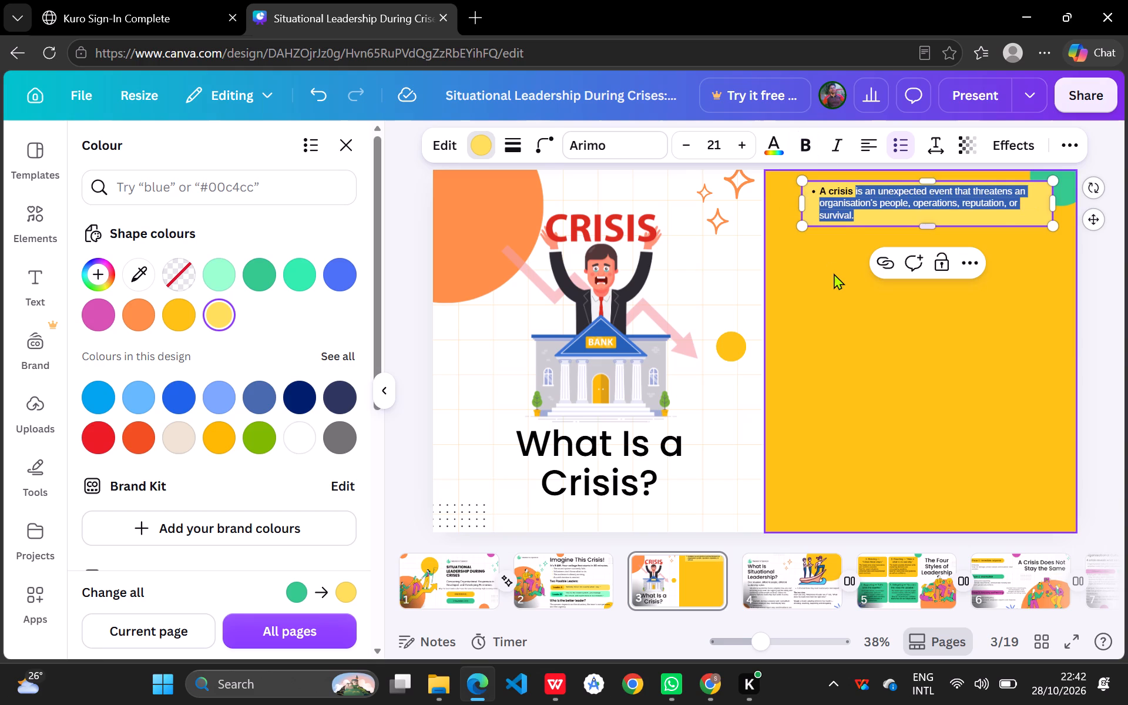
{"action": "left_click", "coordinate": [834, 273]}
{"action": "left_click", "coordinate": [875, 251]}
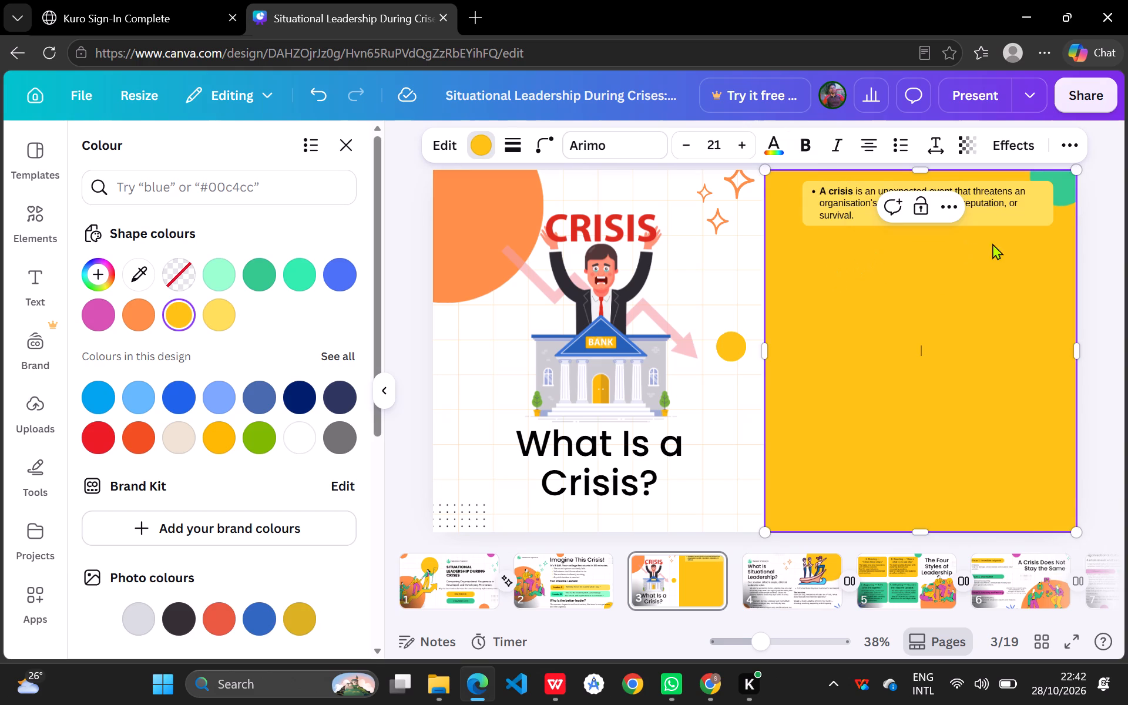
Reorder the overlapping layers so the green corner circle sits in front of the yellow text bar.
{"action": "left_click", "coordinate": [1063, 200]}
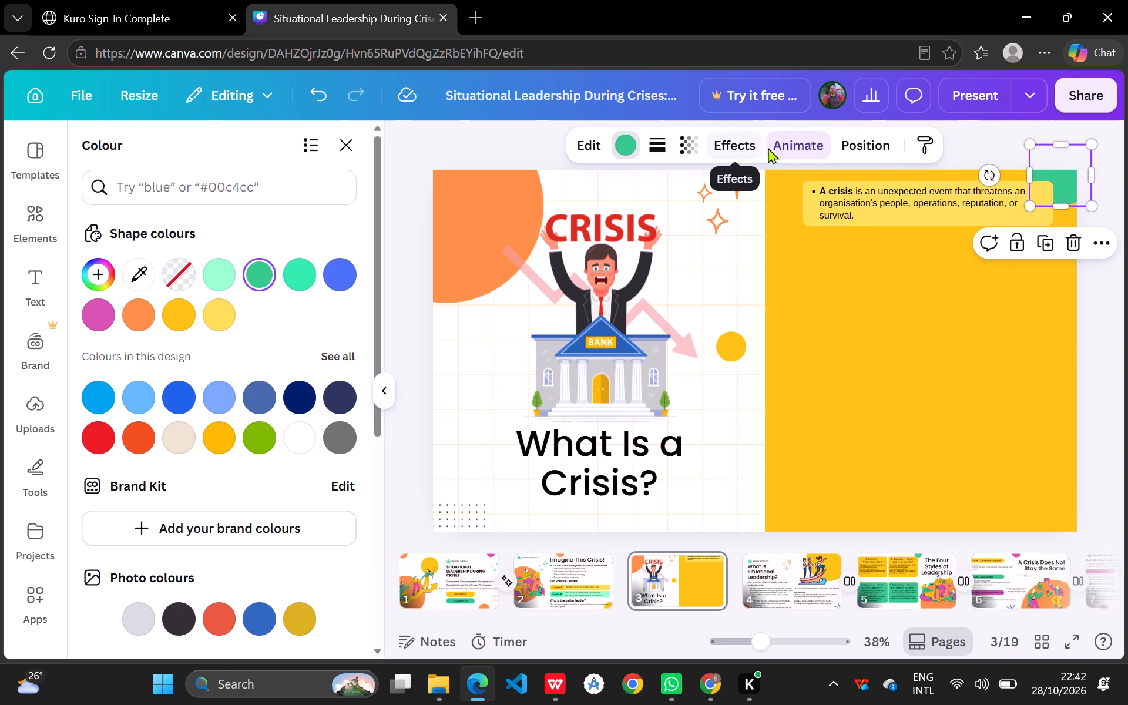
{"action": "left_click", "coordinate": [749, 144]}
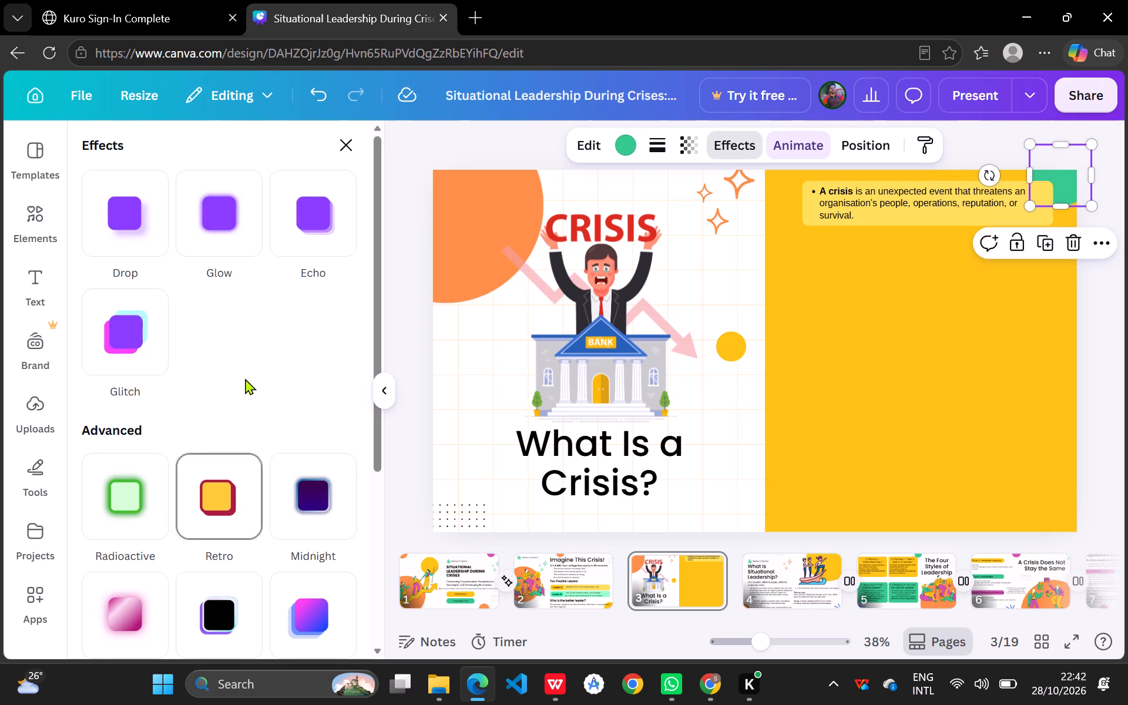
{"action": "left_click", "coordinate": [844, 148]}
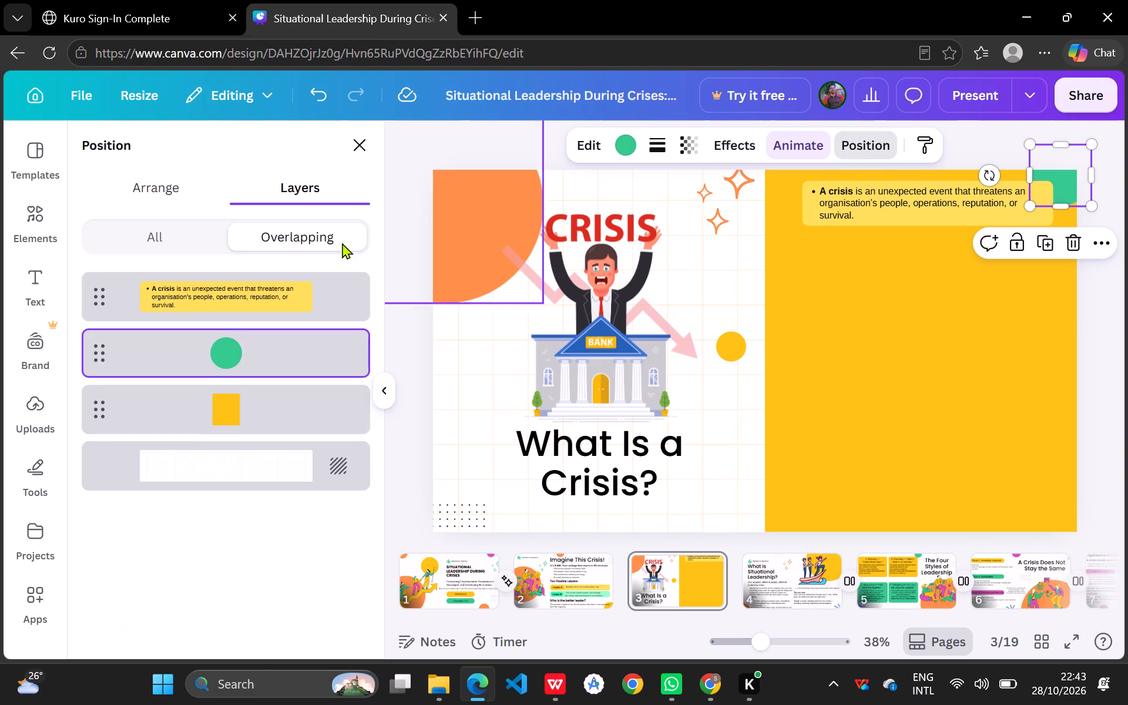
{"action": "left_click_drag", "start_coordinate": [233, 360], "coordinate": [234, 281]}
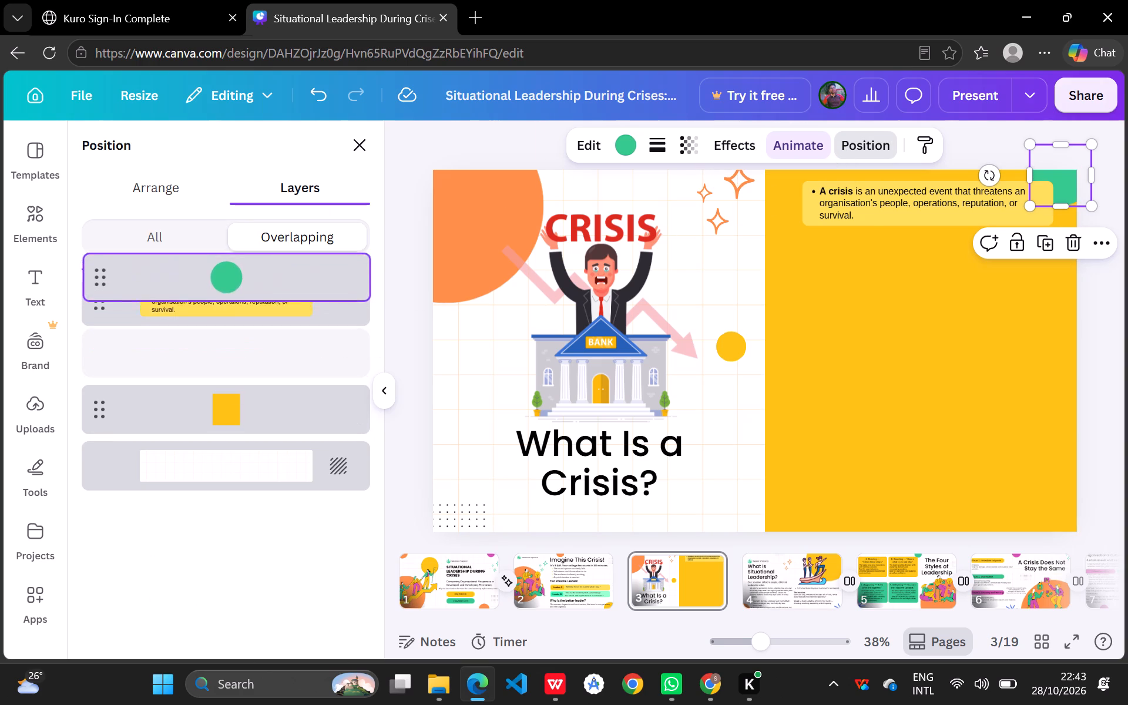
{"action": "left_click_drag", "start_coordinate": [234, 281], "coordinate": [233, 251]}
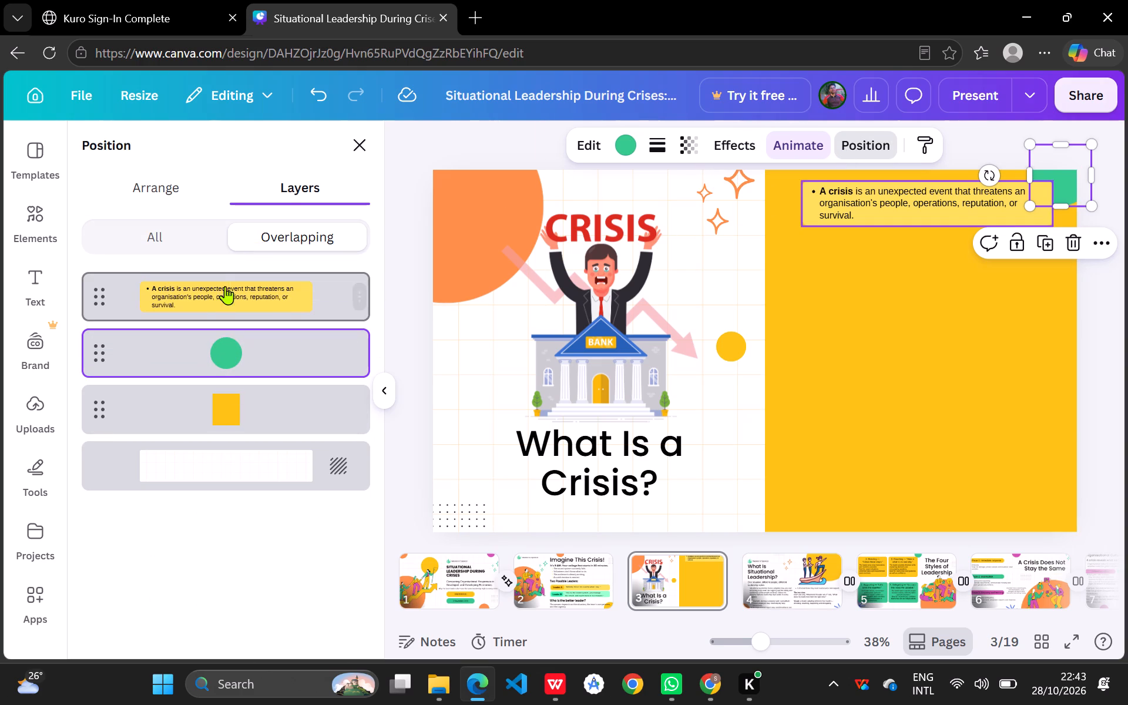
{"action": "left_click_drag", "start_coordinate": [222, 298], "coordinate": [219, 371]}
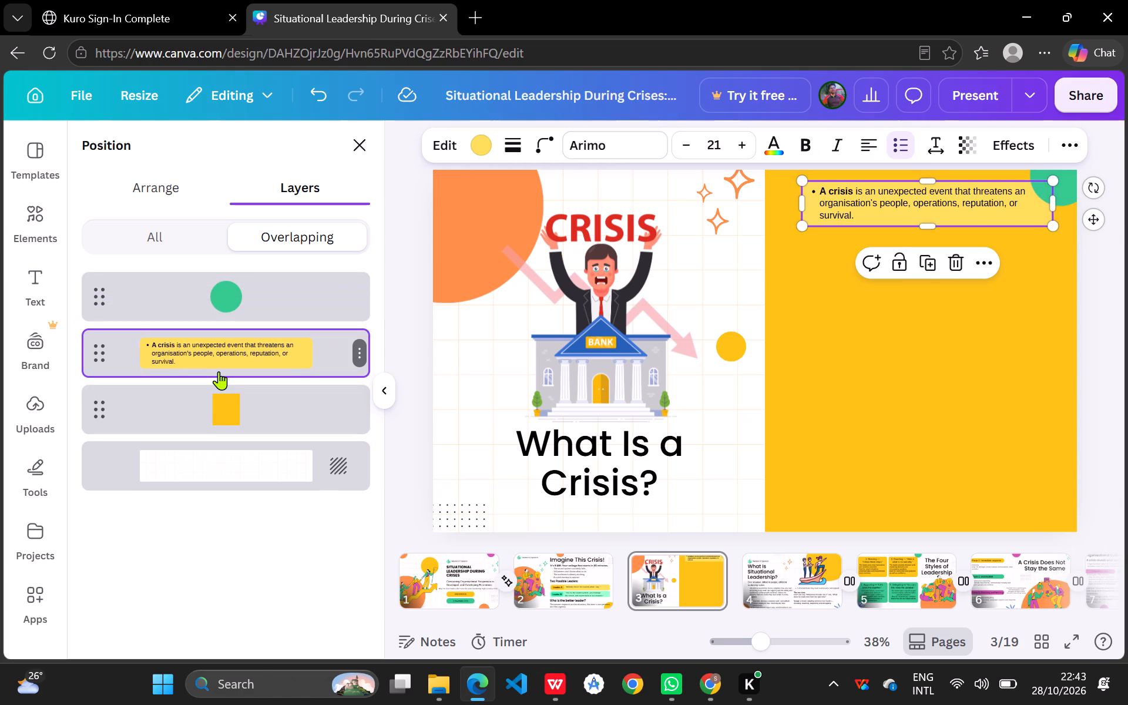
{"action": "left_click", "coordinate": [944, 381]}
{"action": "left_click", "coordinate": [991, 345]}
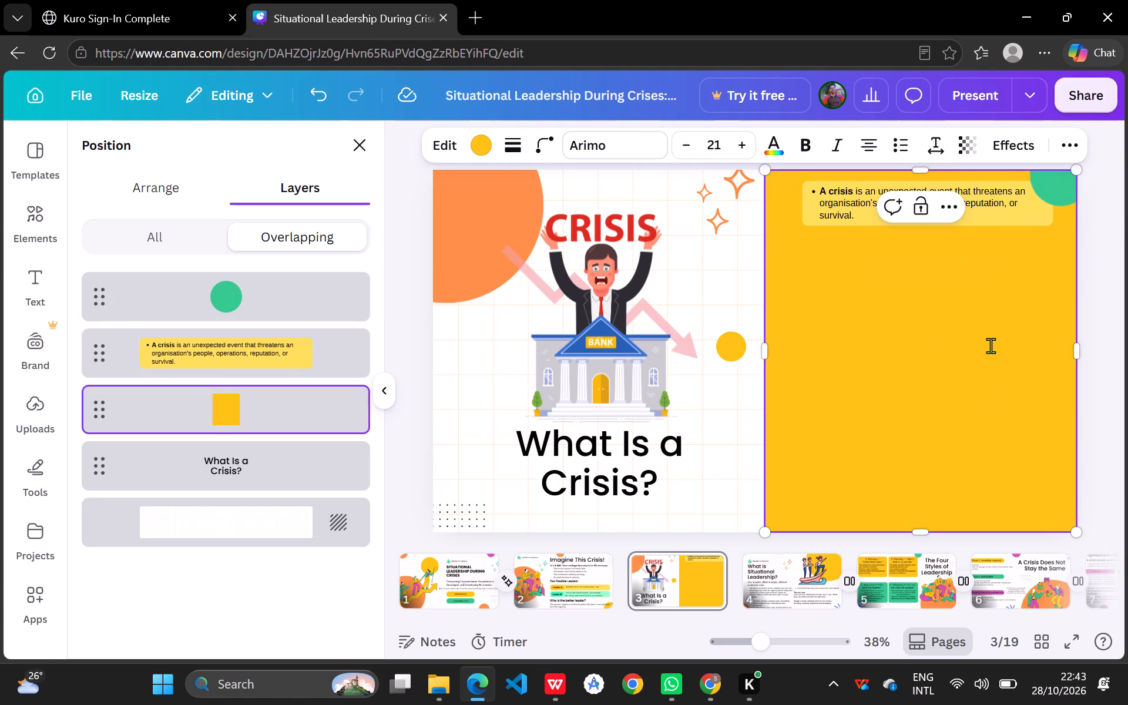
{"action": "left_click", "coordinate": [847, 260]}
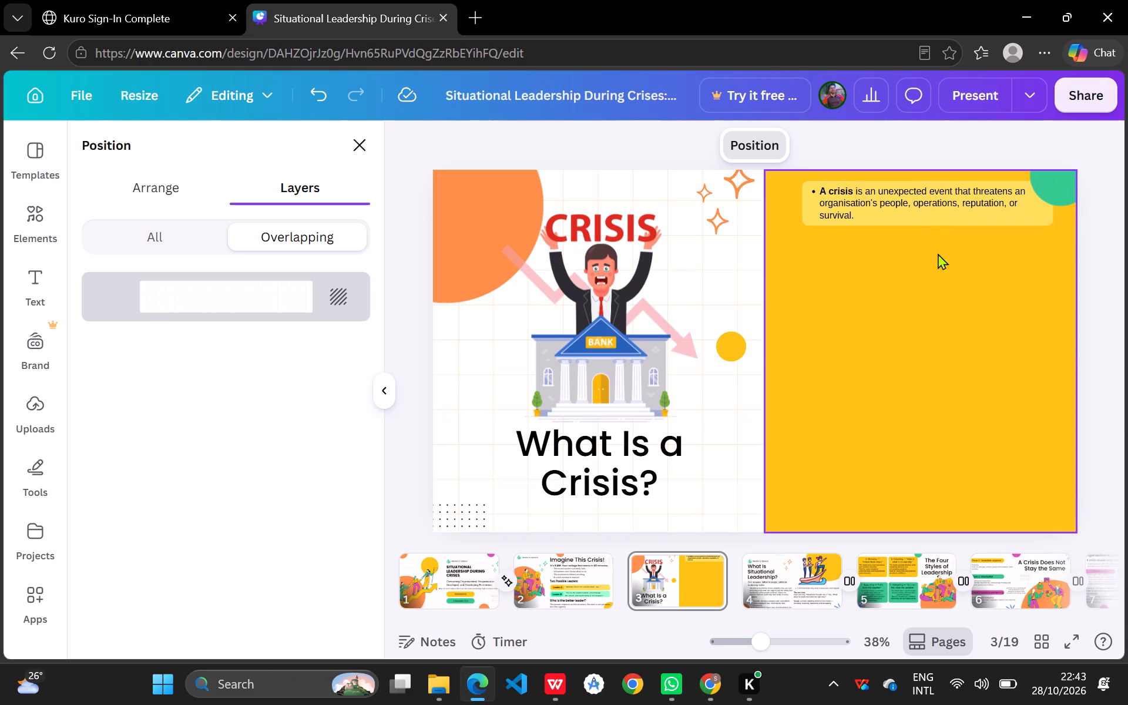
Set the text alignment of the large yellow panel on the "What Is a Crisis?" slide to left.
{"action": "left_click", "coordinate": [873, 253]}
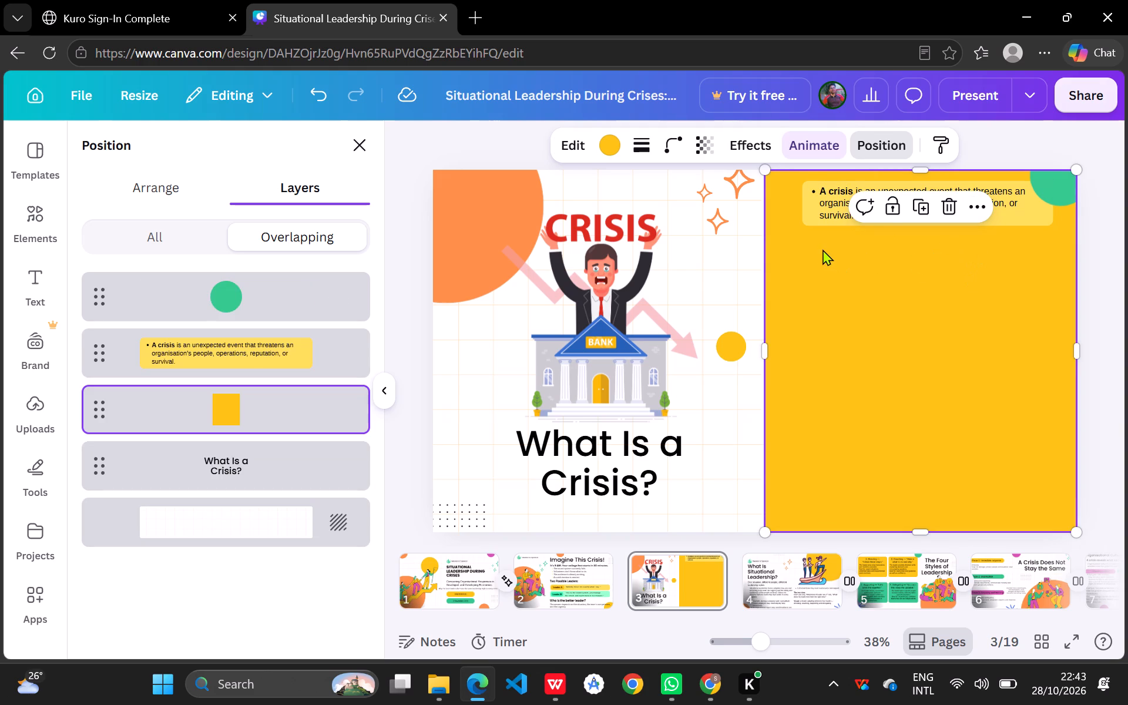
{"action": "double_click", "coordinate": [817, 241]}
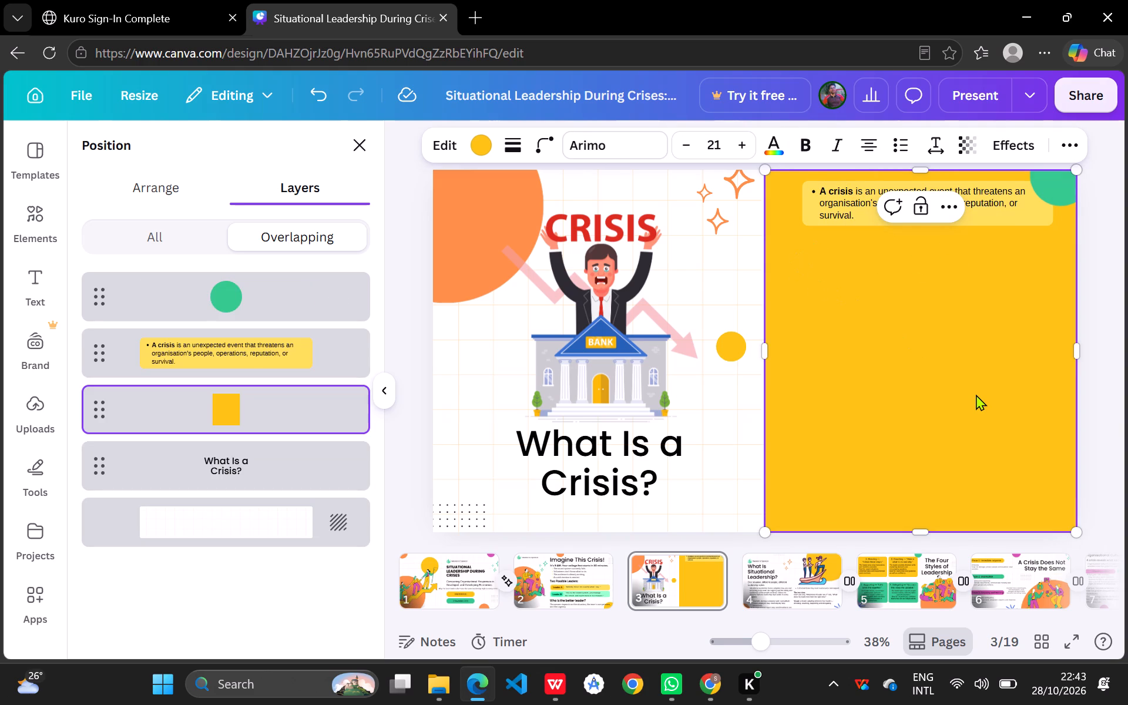
{"action": "left_click", "coordinate": [874, 148]}
{"action": "key", "text": "Up"}
{"action": "key", "text": "Up"}
{"action": "key", "text": "Up"}
{"action": "left_click", "coordinate": [788, 243]}
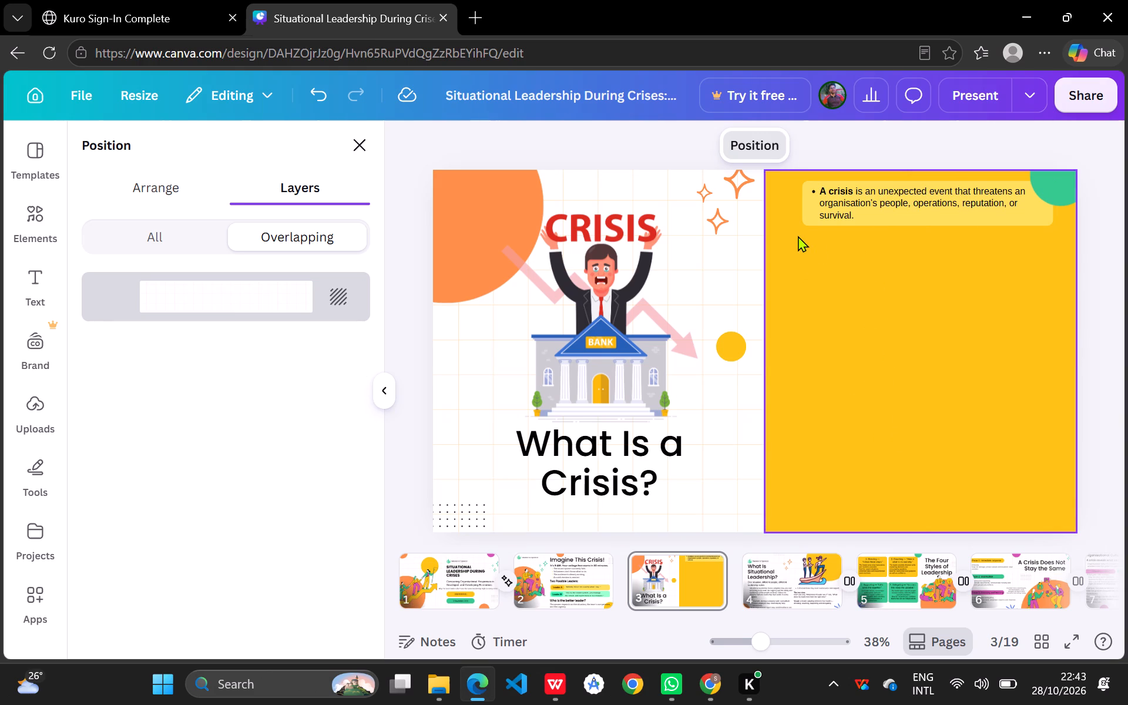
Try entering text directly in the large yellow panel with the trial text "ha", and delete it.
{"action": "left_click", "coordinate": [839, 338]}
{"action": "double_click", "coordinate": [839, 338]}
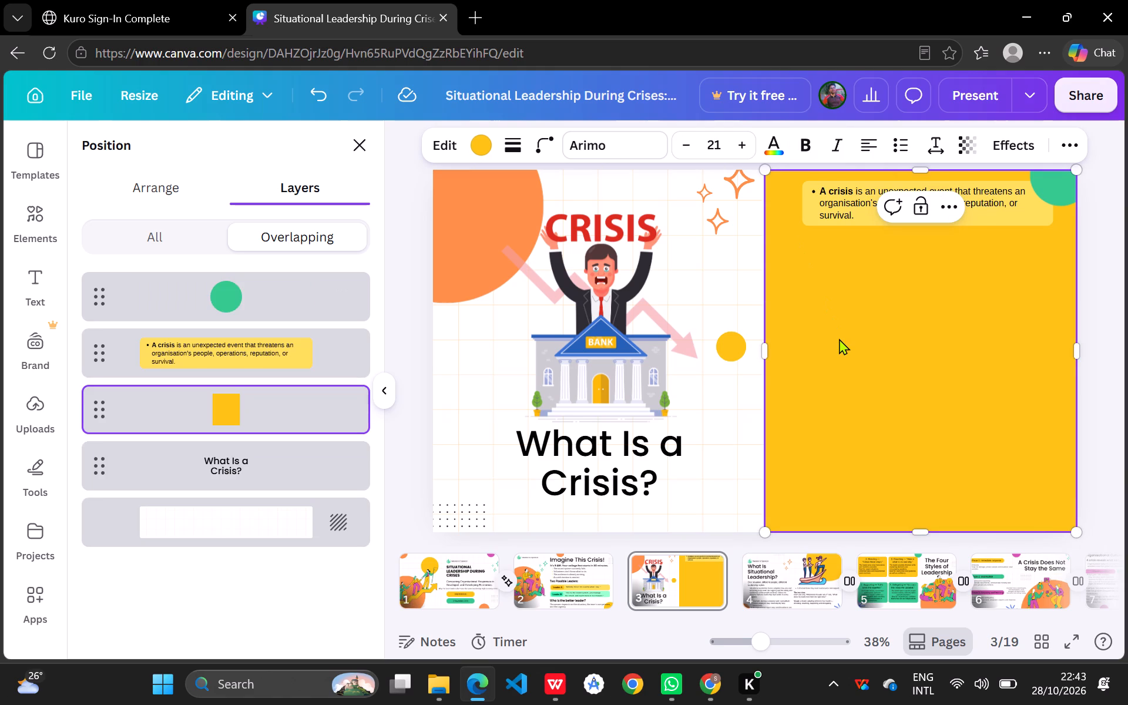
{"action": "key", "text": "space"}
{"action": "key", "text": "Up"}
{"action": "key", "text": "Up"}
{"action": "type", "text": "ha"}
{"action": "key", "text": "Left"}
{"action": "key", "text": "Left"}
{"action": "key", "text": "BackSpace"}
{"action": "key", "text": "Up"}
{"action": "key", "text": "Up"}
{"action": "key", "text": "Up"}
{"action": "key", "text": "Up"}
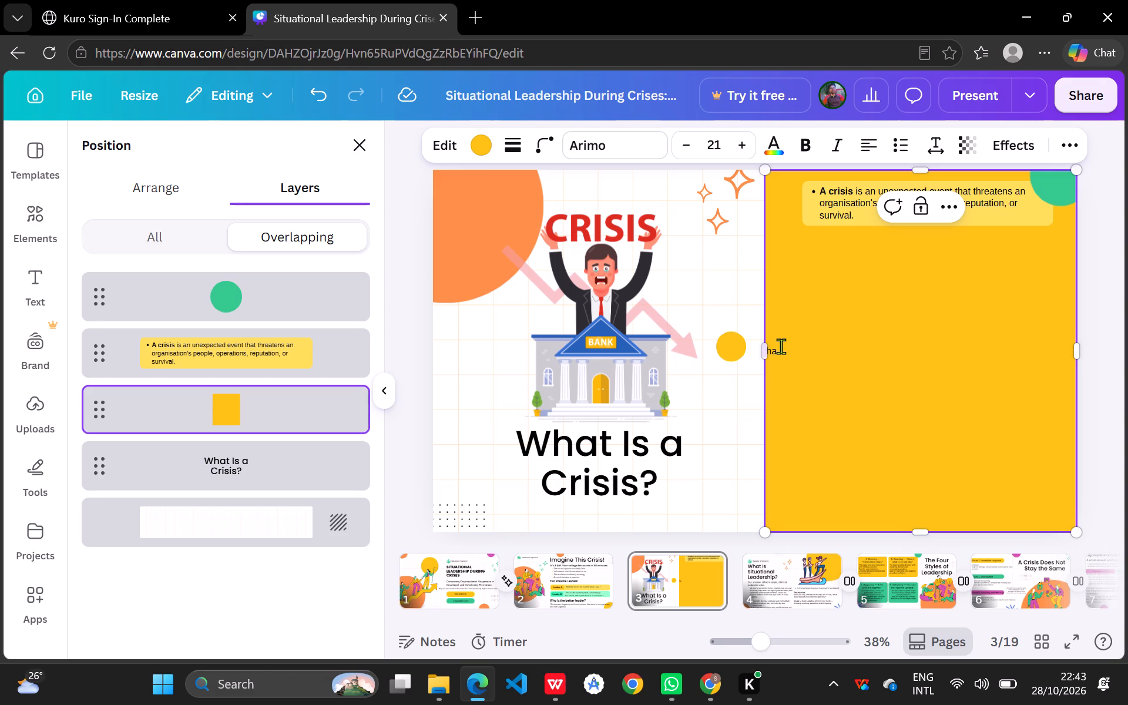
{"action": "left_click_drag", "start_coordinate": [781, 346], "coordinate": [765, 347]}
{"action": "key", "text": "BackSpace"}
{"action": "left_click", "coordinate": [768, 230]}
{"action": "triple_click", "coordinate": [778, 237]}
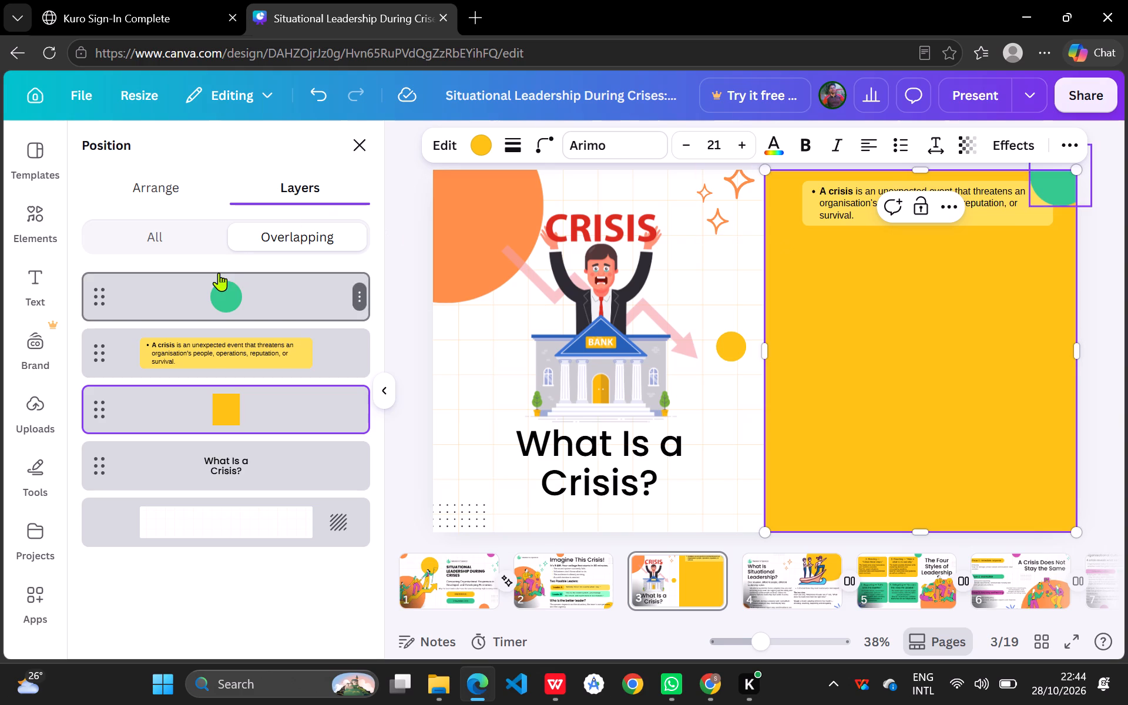
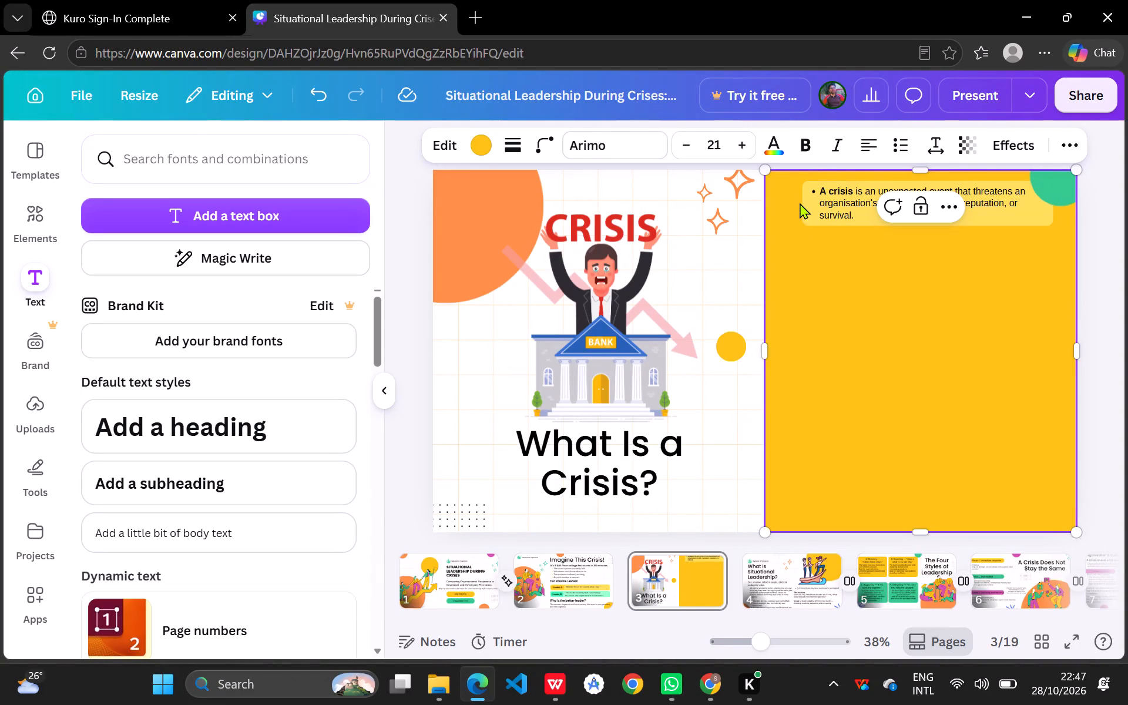
Widen the "A crisis" definition bar toward the panel's inner edge, to a width of about 814.
{"action": "left_click", "coordinate": [803, 211]}
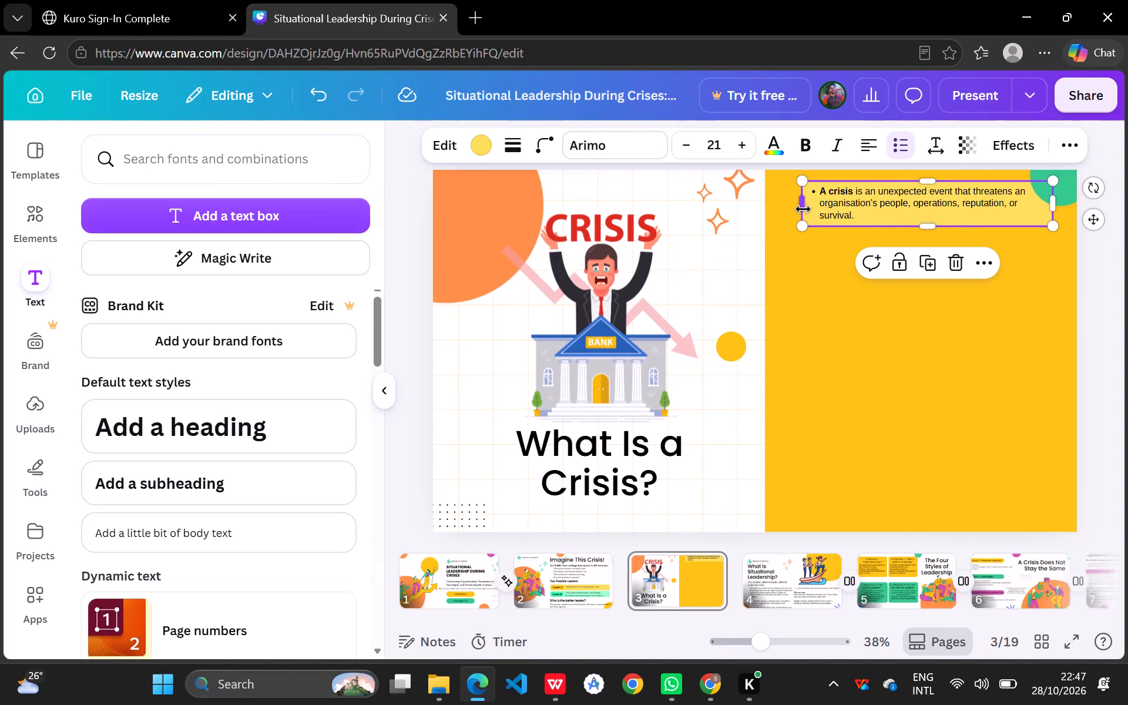
{"action": "left_click_drag", "start_coordinate": [803, 209], "coordinate": [781, 224]}
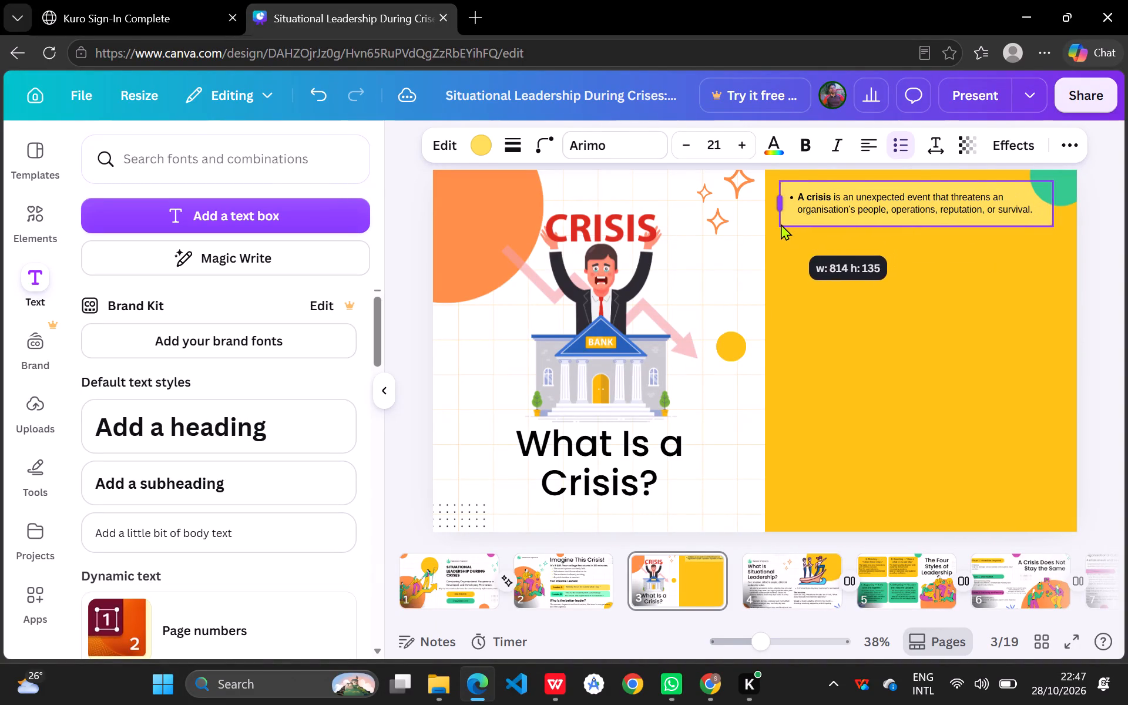
{"action": "left_click_drag", "start_coordinate": [781, 224], "coordinate": [781, 224]}
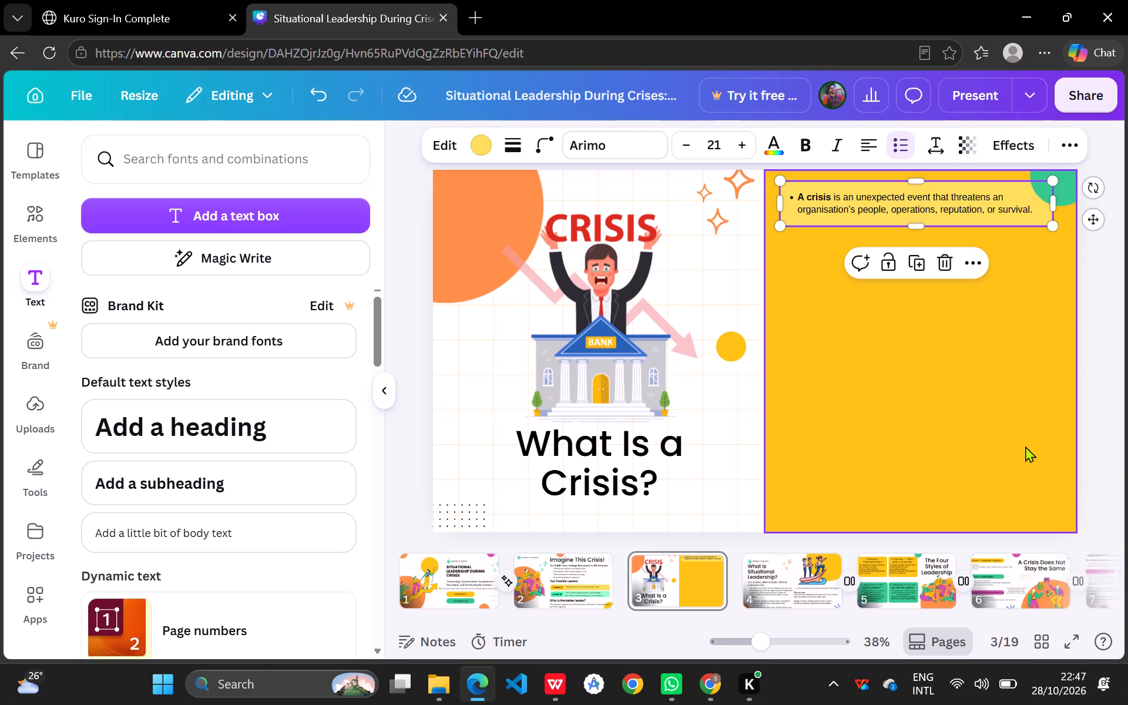
Preview the "What Is a Crisis?" slide in full screen and return to editing.
{"action": "left_click", "coordinate": [1080, 644]}
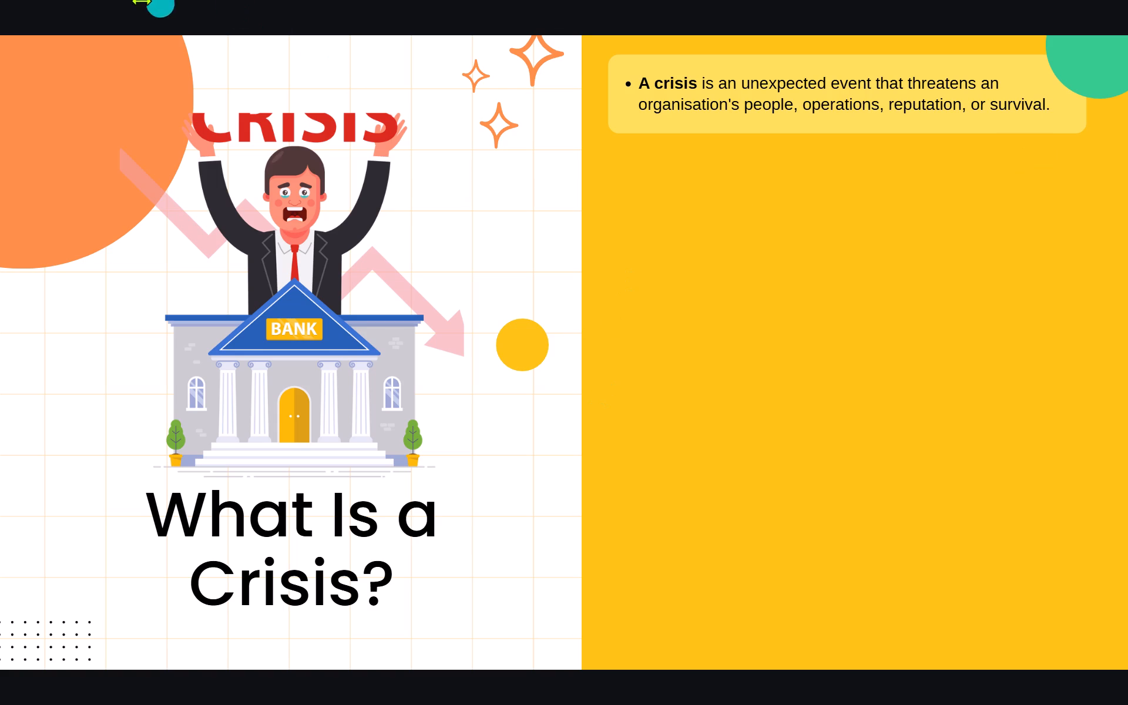
{"action": "left_click", "coordinate": [574, 65]}
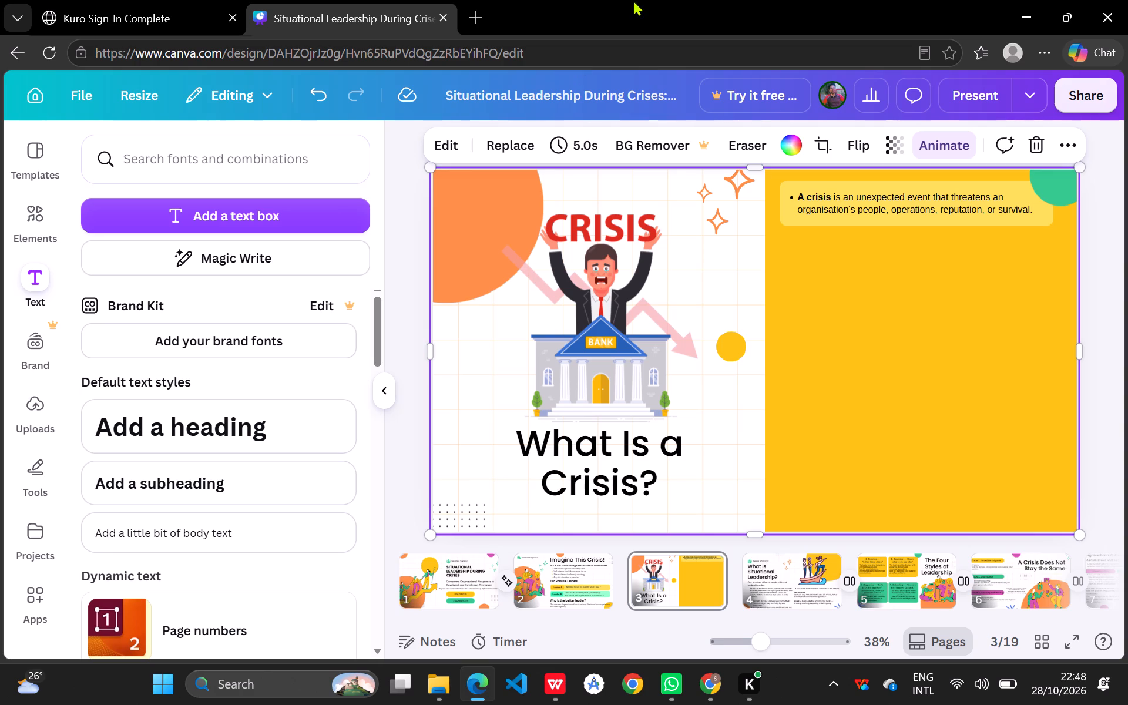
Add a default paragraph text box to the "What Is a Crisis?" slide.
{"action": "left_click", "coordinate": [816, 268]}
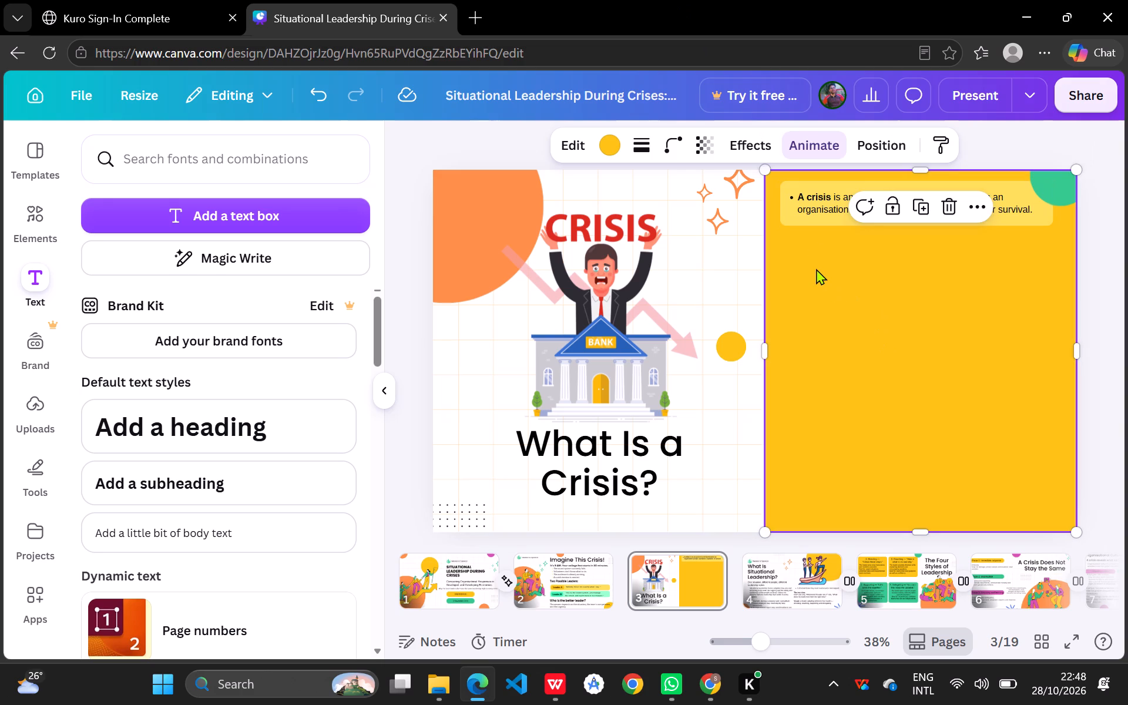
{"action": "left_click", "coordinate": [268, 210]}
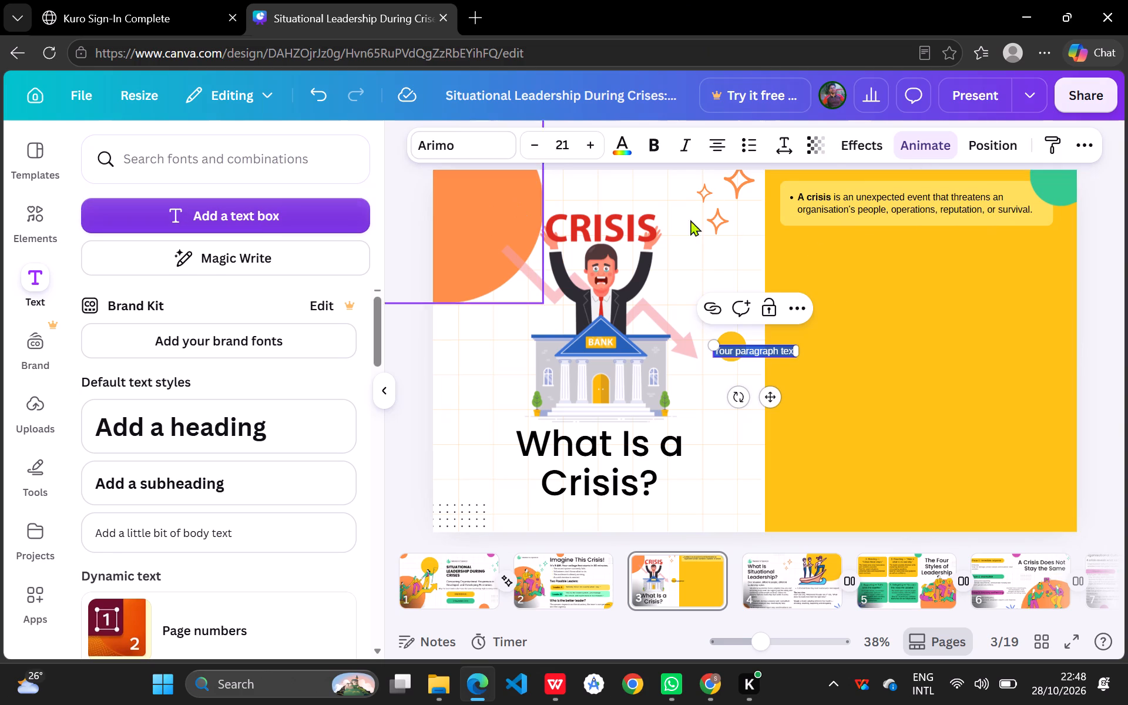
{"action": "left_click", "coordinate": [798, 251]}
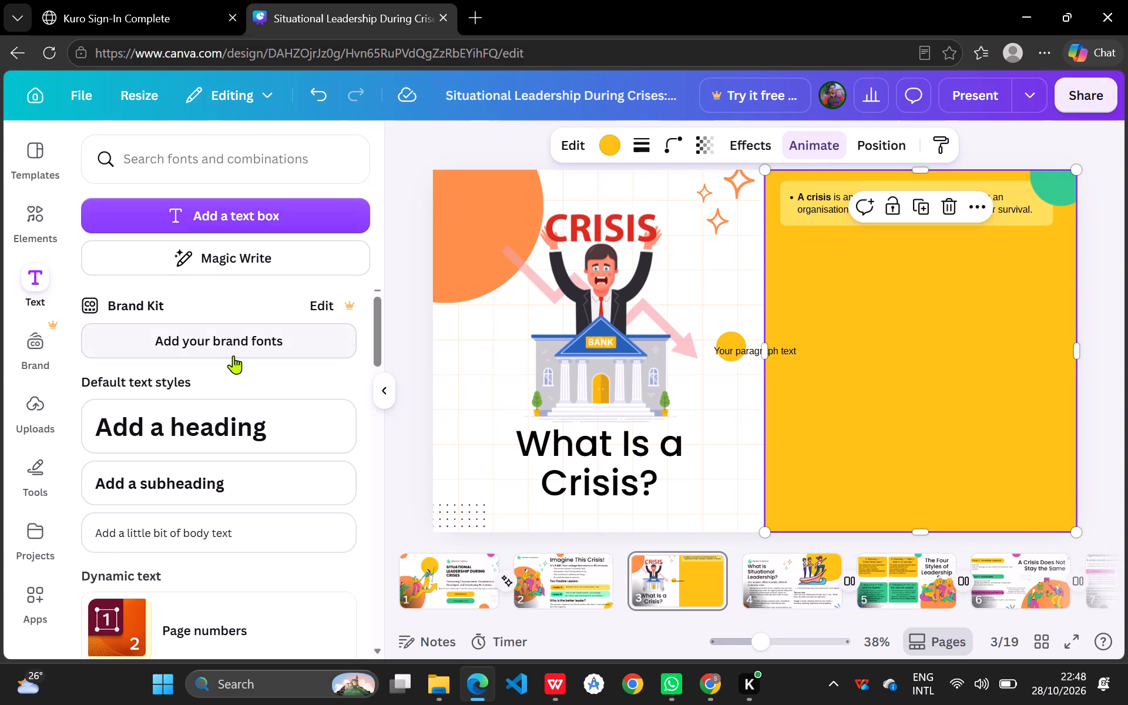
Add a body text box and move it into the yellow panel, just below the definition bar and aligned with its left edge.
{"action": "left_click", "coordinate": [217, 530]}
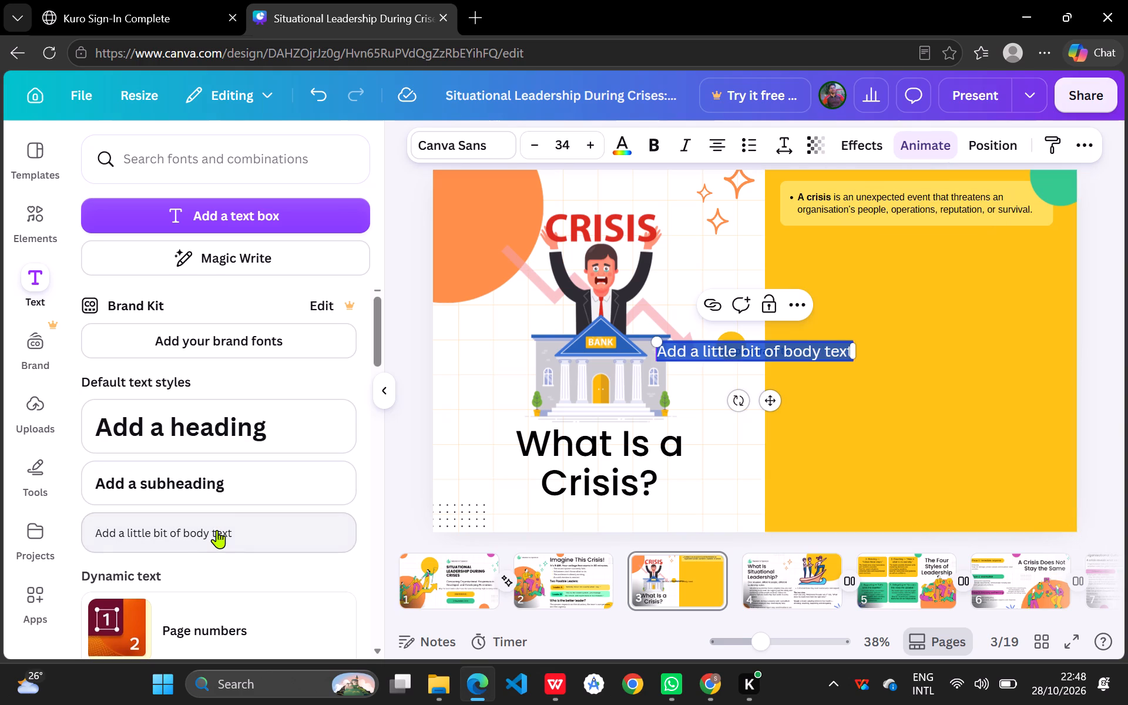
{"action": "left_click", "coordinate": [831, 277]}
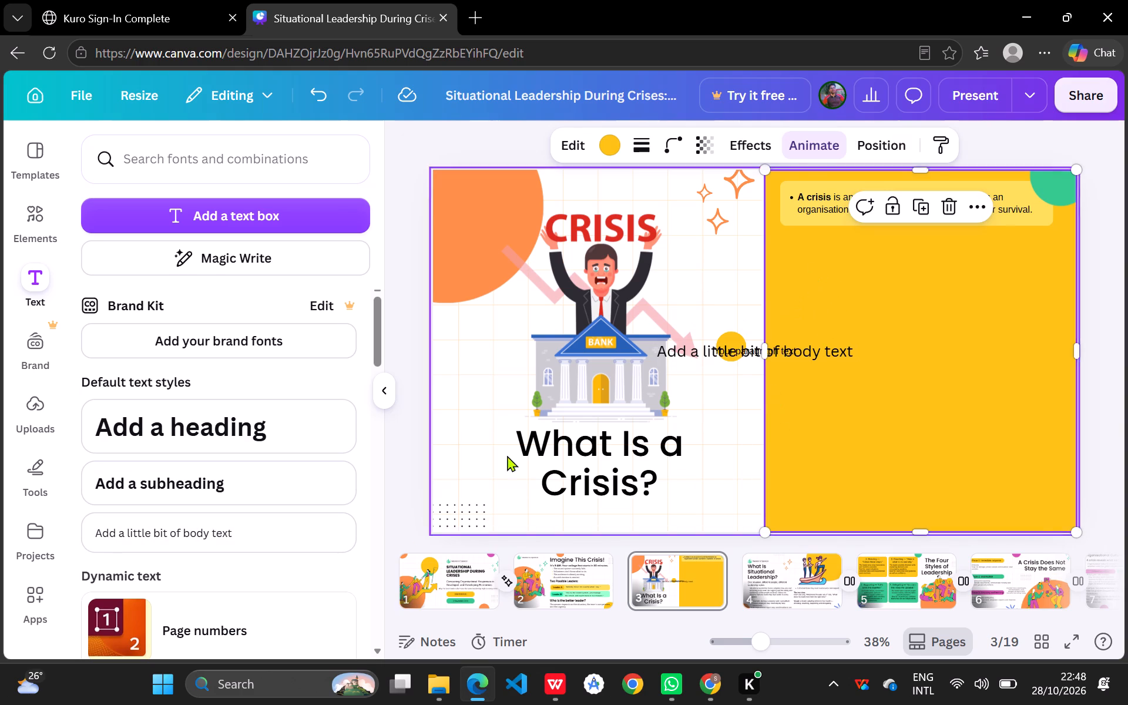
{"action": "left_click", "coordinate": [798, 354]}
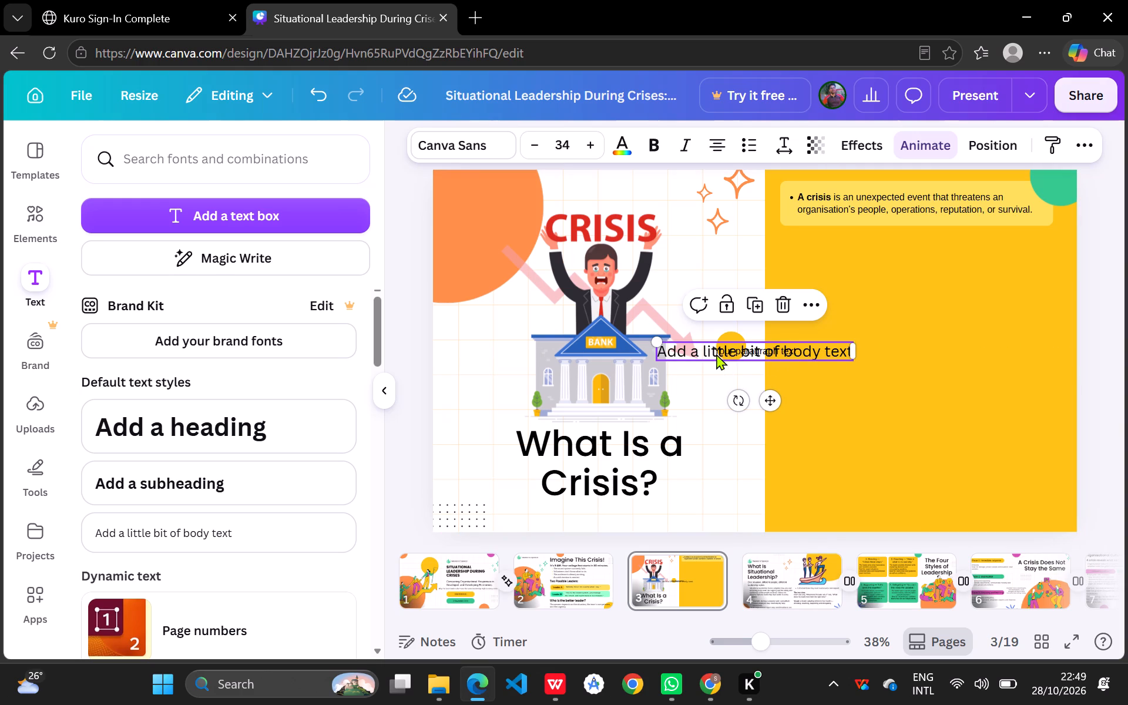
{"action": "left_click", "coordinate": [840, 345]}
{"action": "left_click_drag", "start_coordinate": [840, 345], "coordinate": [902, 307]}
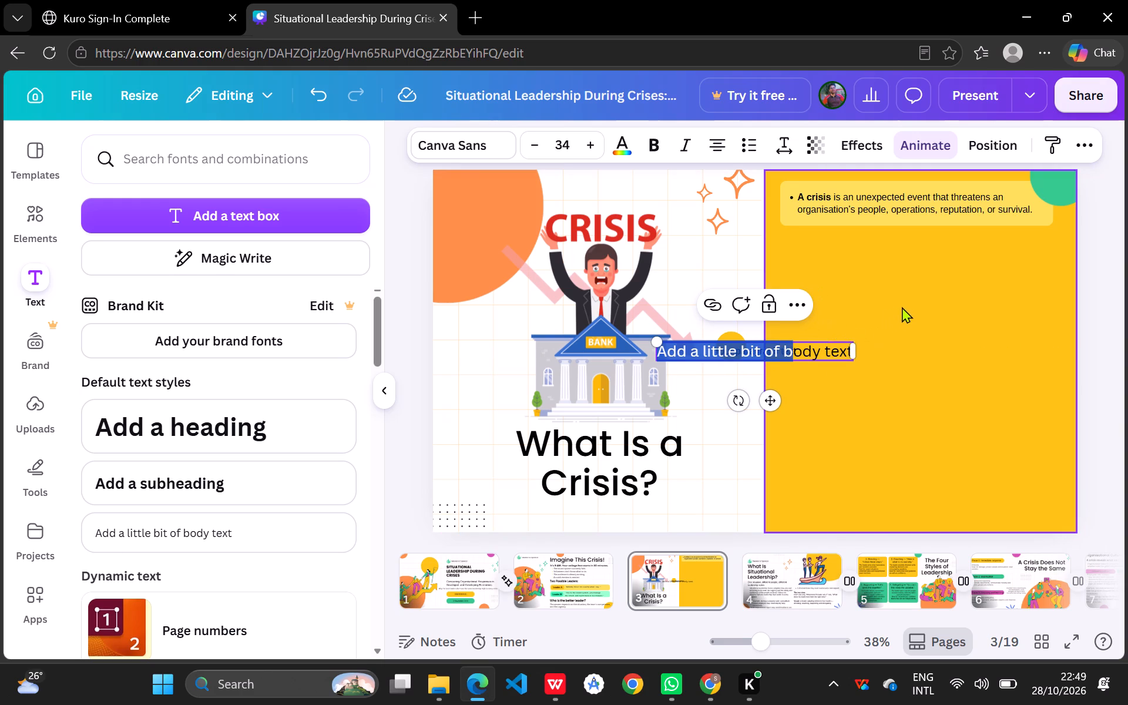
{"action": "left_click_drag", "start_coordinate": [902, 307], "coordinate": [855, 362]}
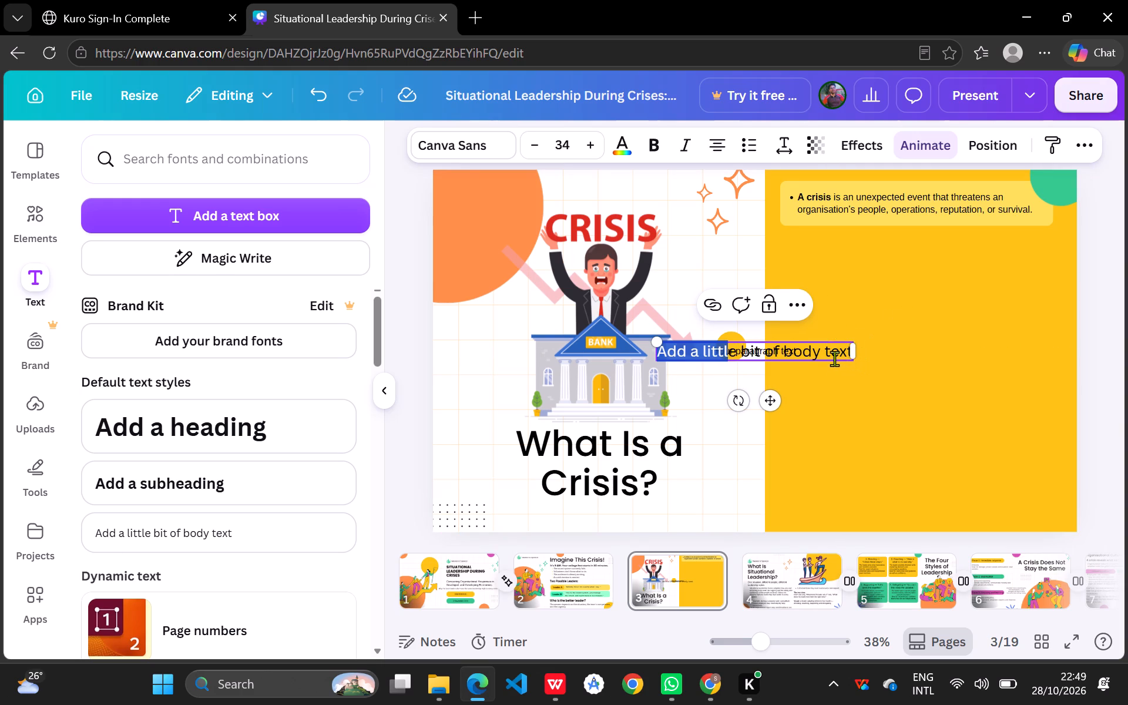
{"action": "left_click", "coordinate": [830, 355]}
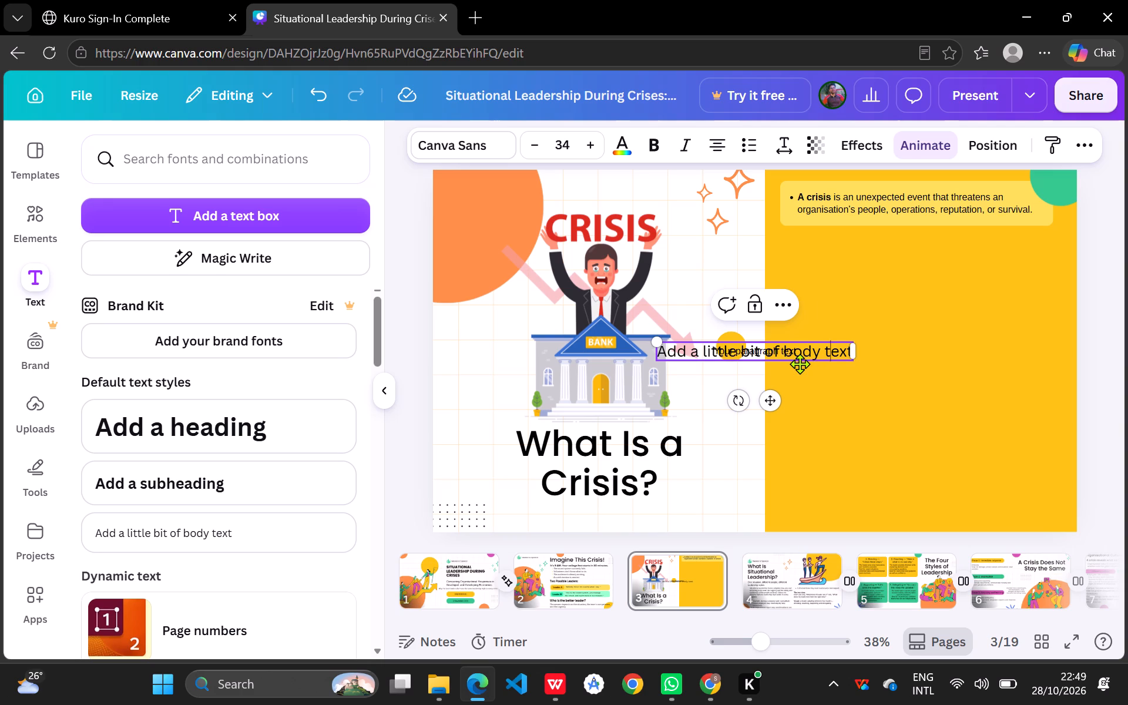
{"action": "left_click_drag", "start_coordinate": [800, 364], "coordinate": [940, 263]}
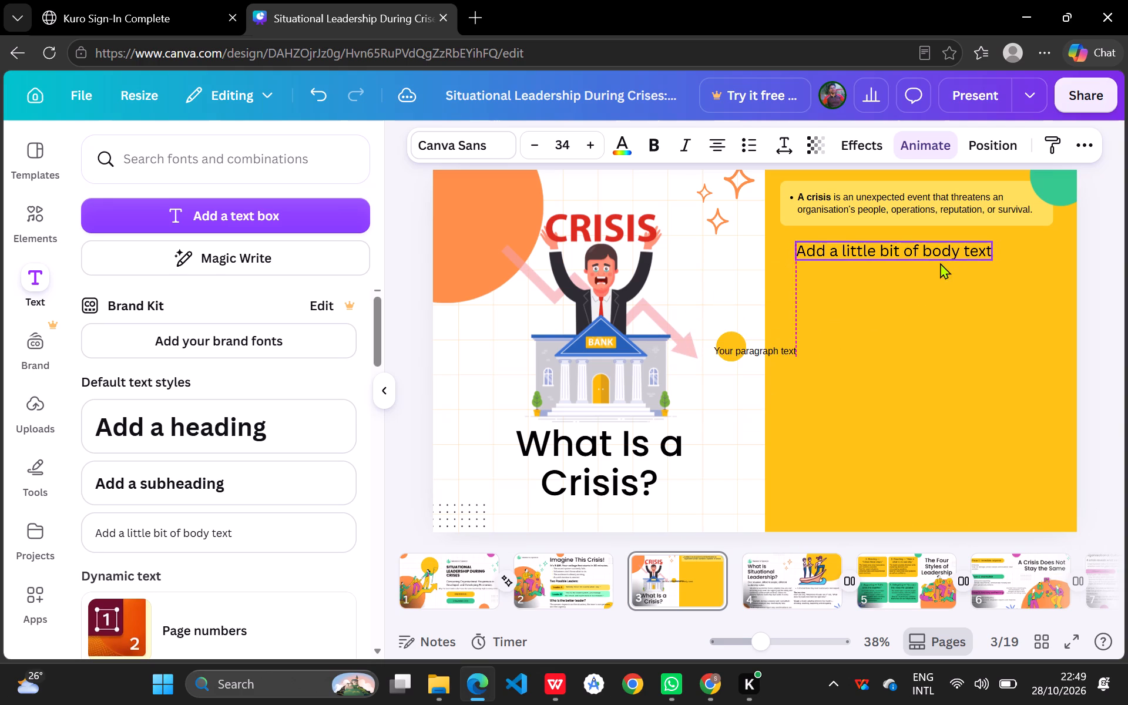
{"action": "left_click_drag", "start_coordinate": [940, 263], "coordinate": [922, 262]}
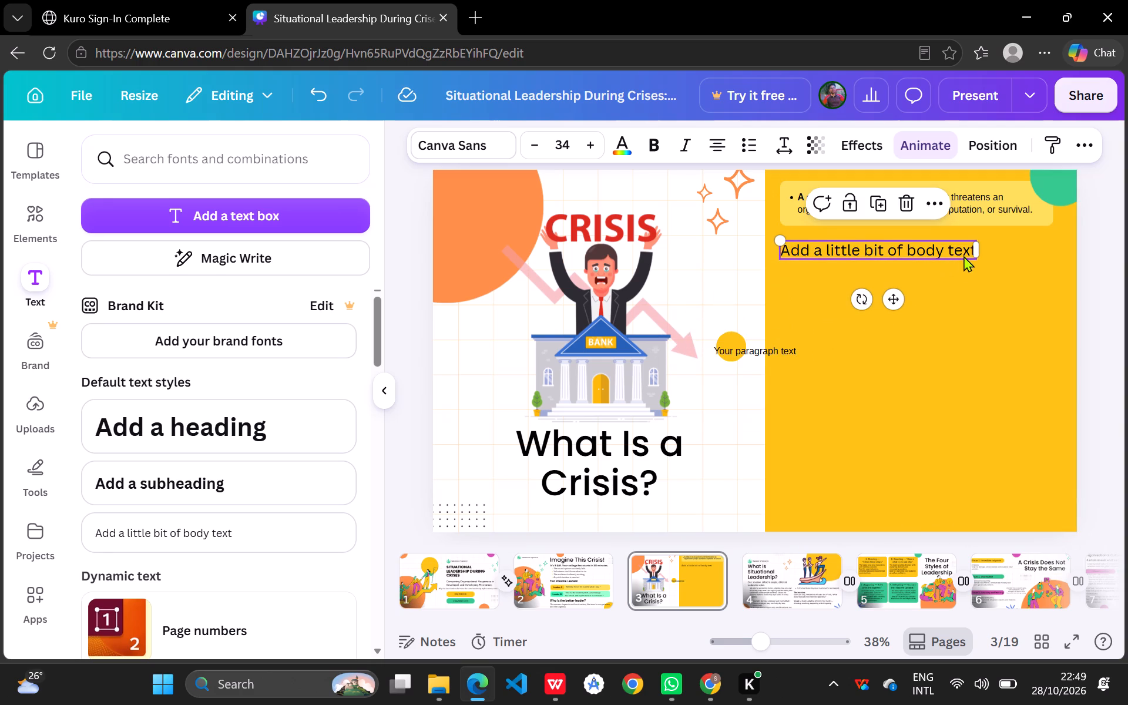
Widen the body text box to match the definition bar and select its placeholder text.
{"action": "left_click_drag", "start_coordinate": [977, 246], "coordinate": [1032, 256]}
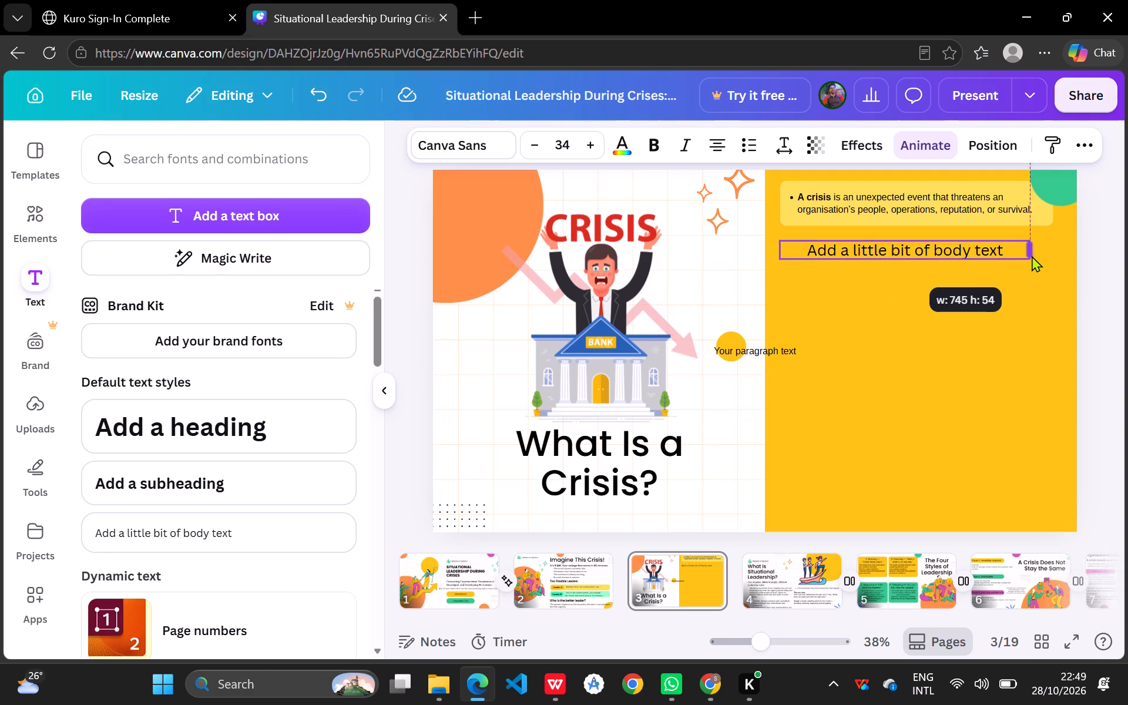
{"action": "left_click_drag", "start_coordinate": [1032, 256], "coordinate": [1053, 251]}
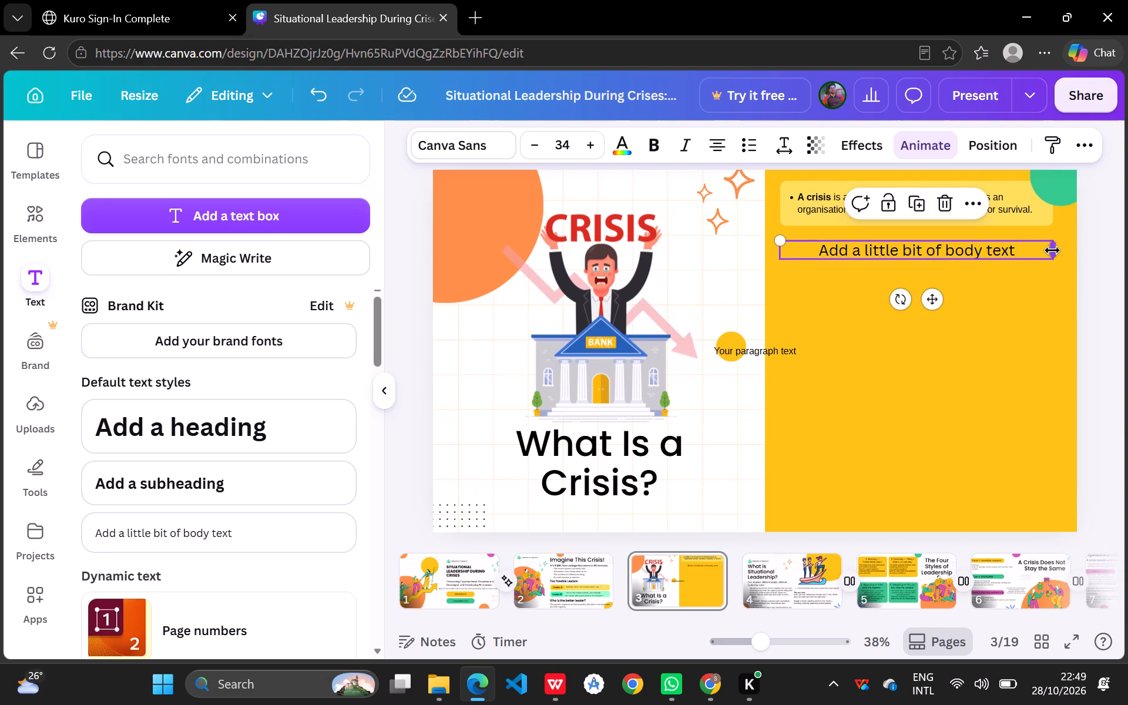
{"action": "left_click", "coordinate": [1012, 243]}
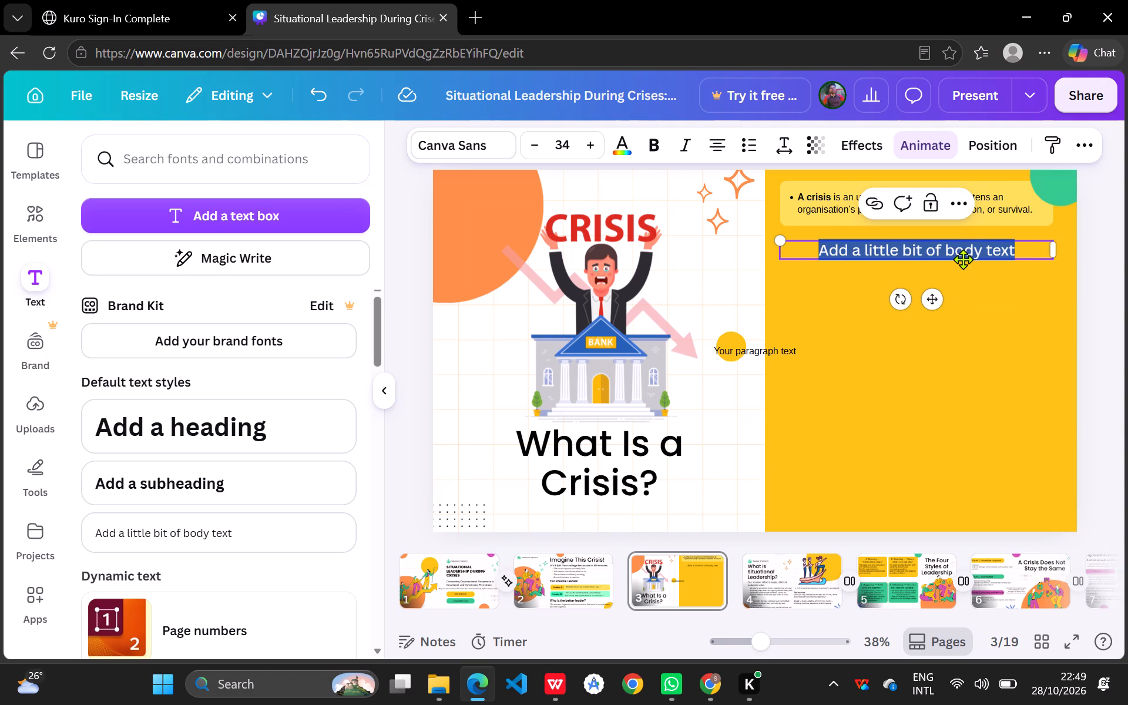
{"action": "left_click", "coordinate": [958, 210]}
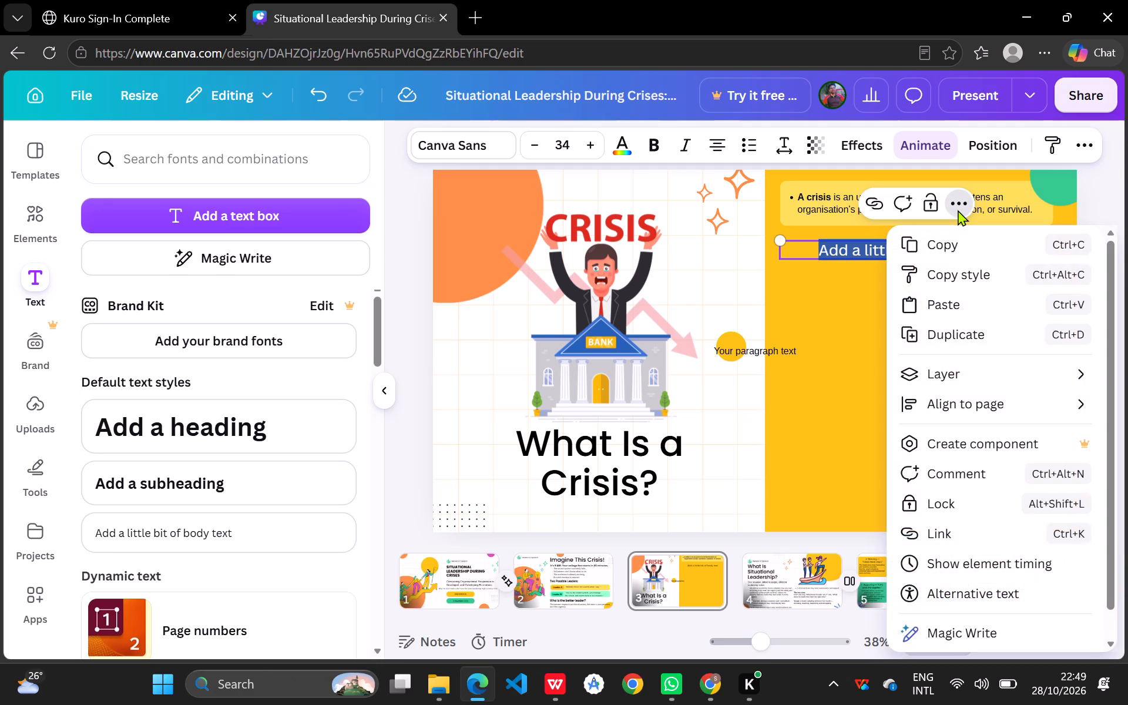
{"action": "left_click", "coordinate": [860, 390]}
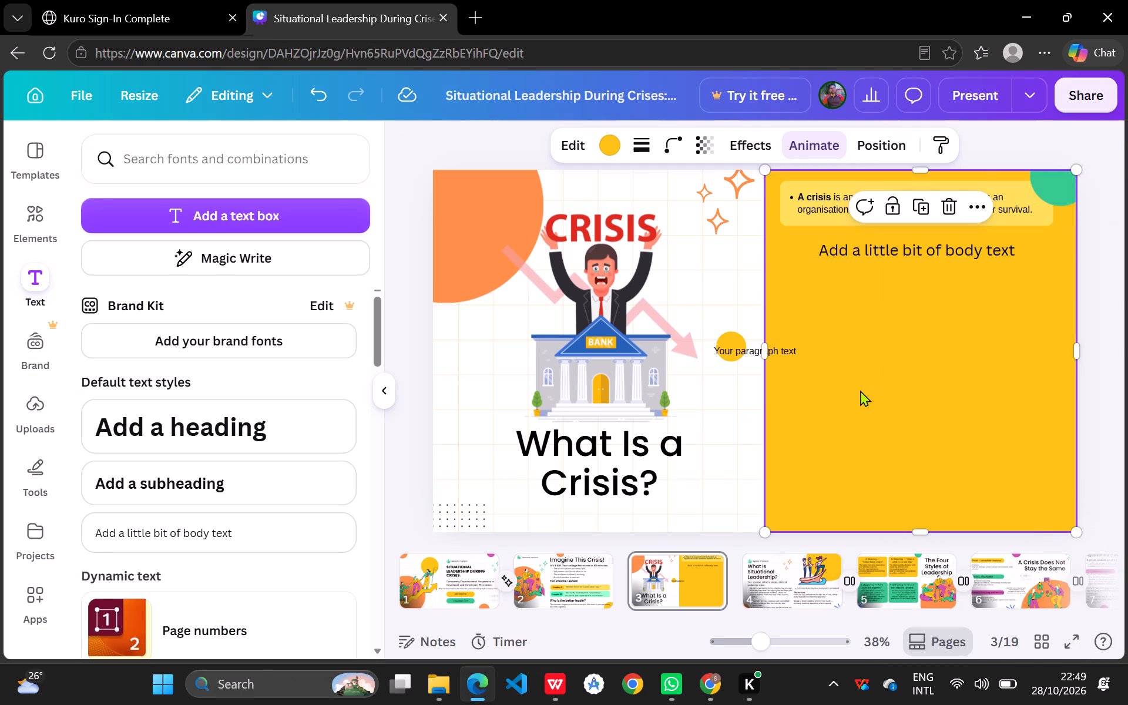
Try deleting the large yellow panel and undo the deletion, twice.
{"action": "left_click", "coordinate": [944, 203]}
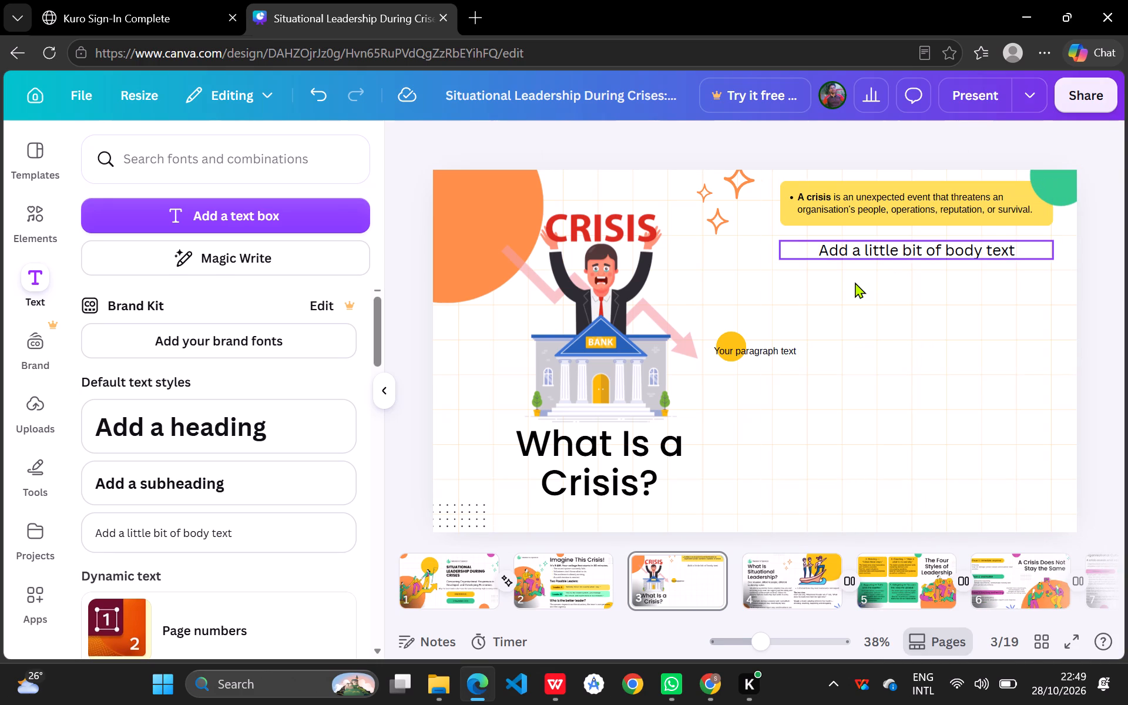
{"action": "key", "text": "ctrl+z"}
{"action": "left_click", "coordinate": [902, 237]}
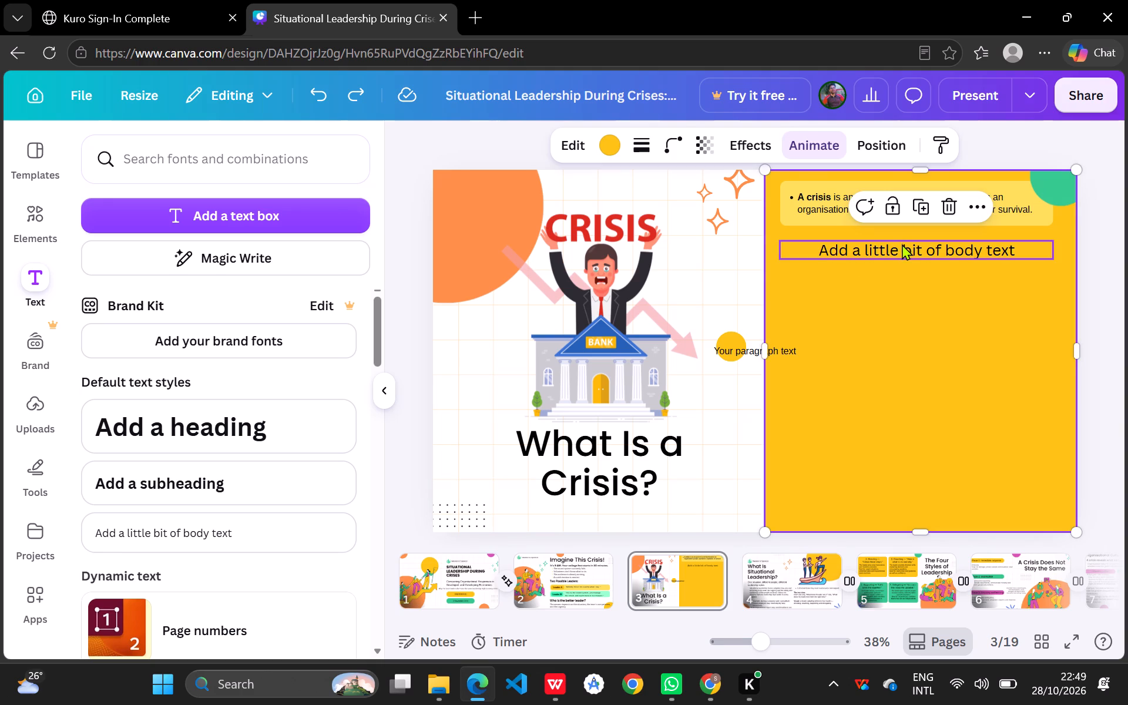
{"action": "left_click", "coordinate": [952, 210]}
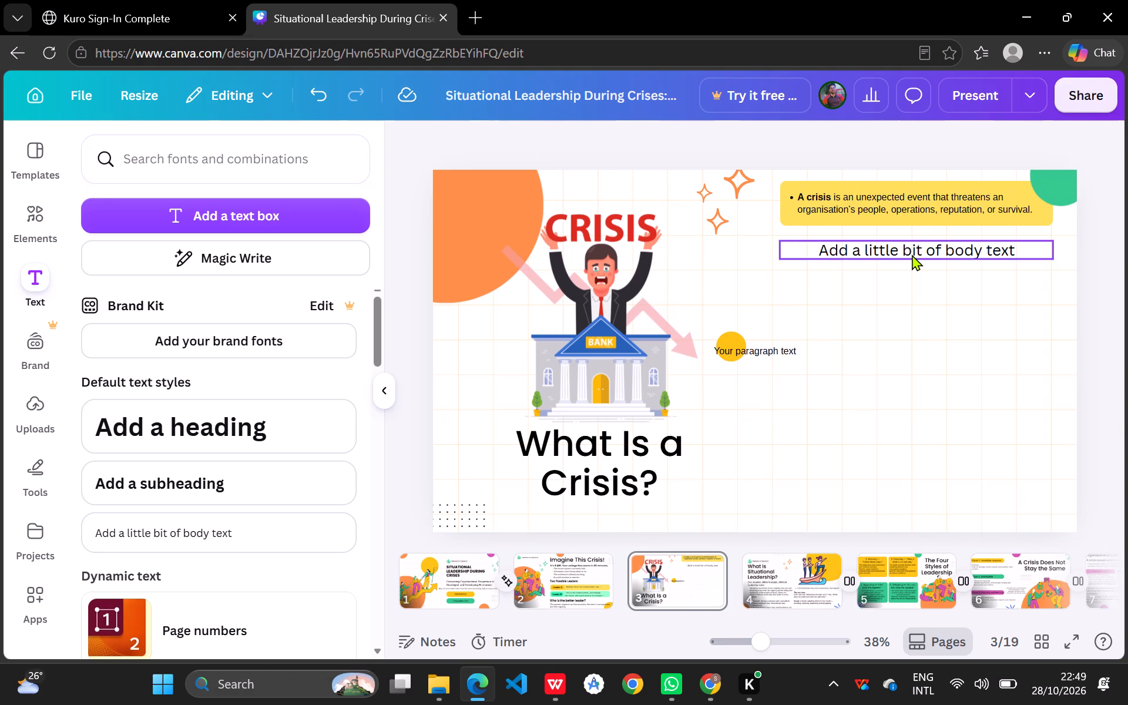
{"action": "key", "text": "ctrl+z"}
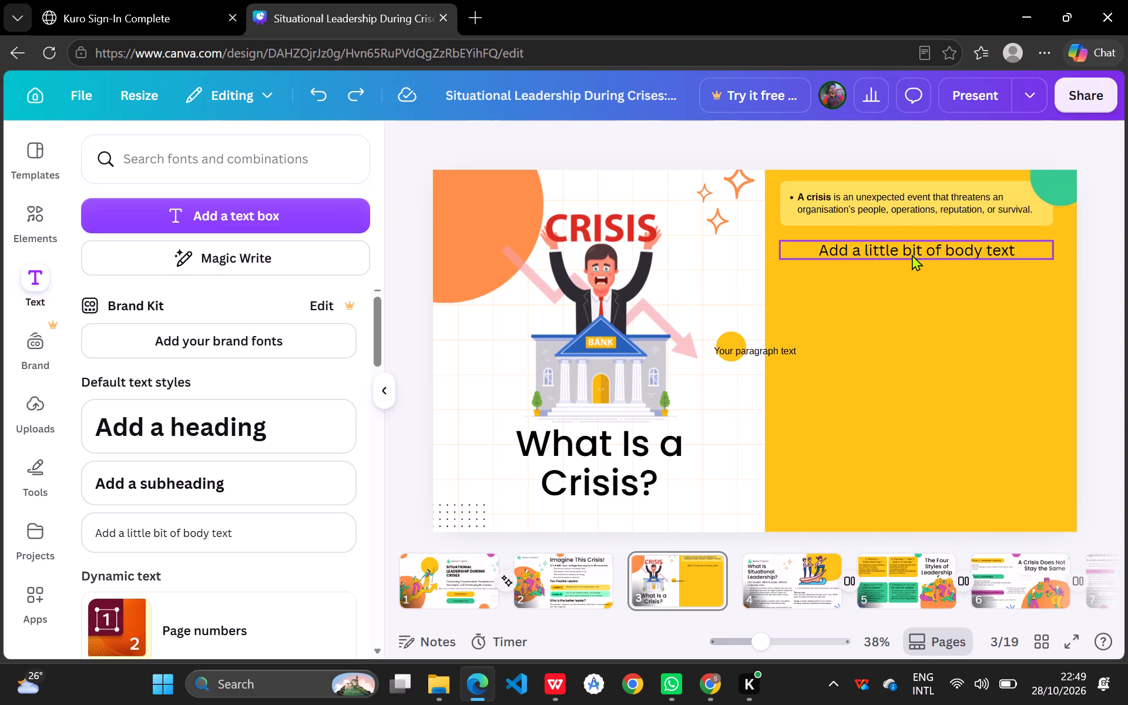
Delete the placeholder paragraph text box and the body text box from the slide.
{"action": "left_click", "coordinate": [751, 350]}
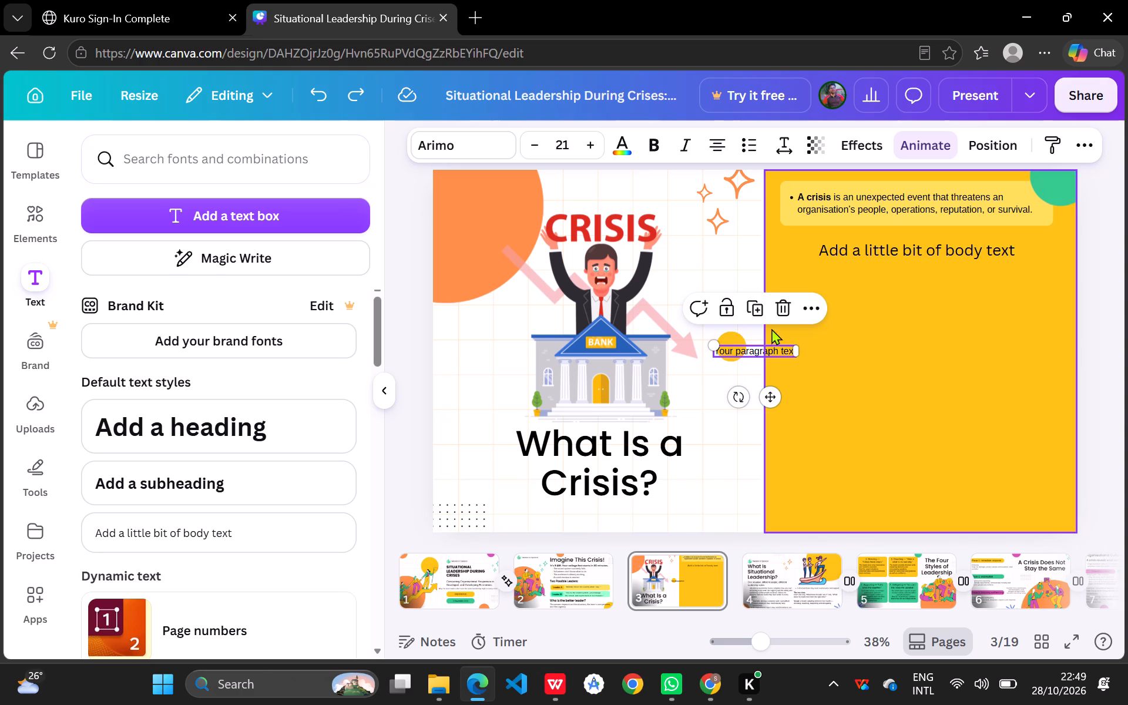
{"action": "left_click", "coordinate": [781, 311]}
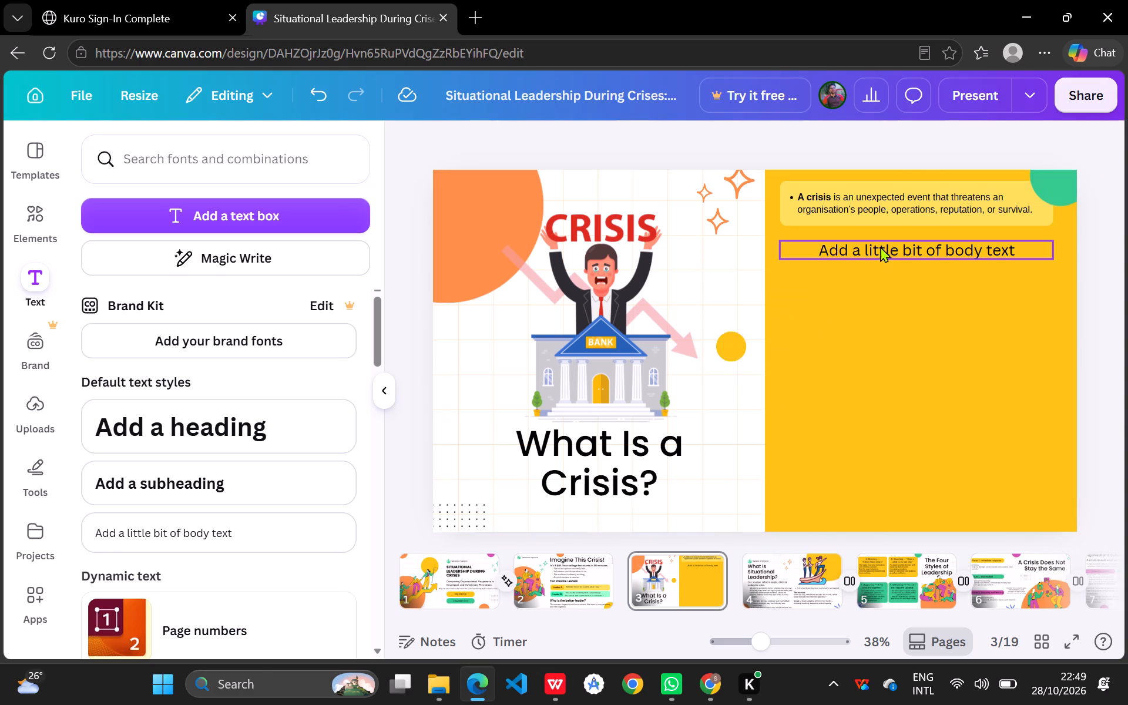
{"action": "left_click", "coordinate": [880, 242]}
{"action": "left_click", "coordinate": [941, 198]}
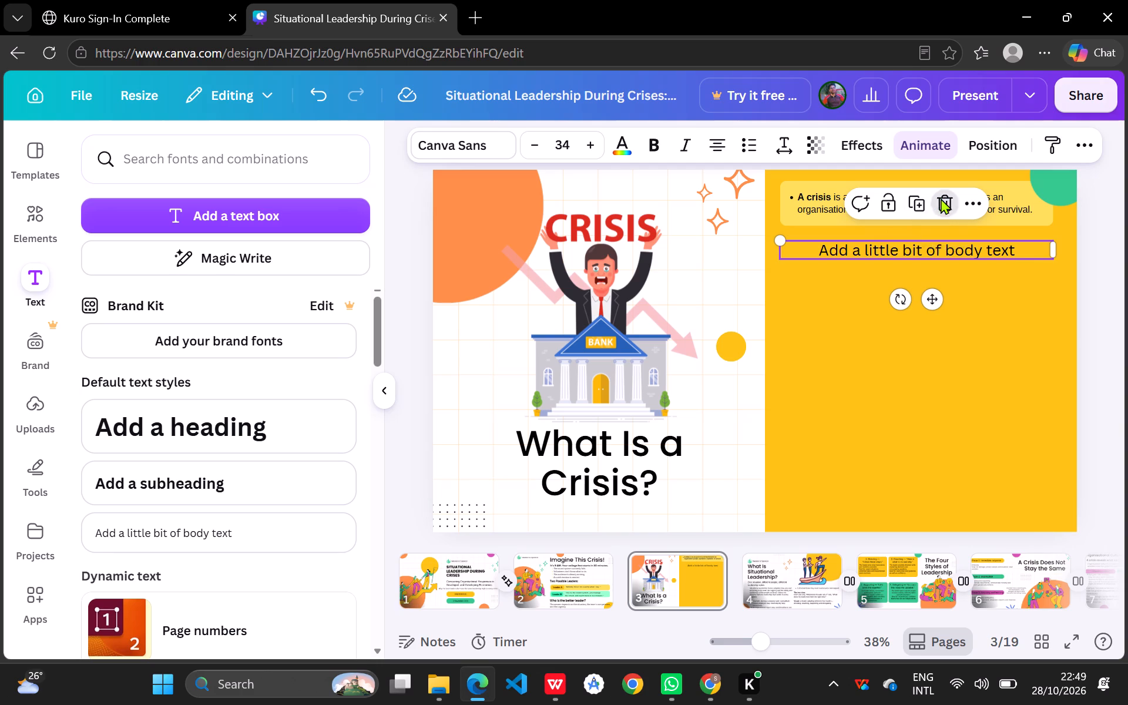
Add a subheading text box below the definition bar in the yellow panel, left-aligned with the bar and stretched to its width.
{"action": "left_click", "coordinate": [174, 485]}
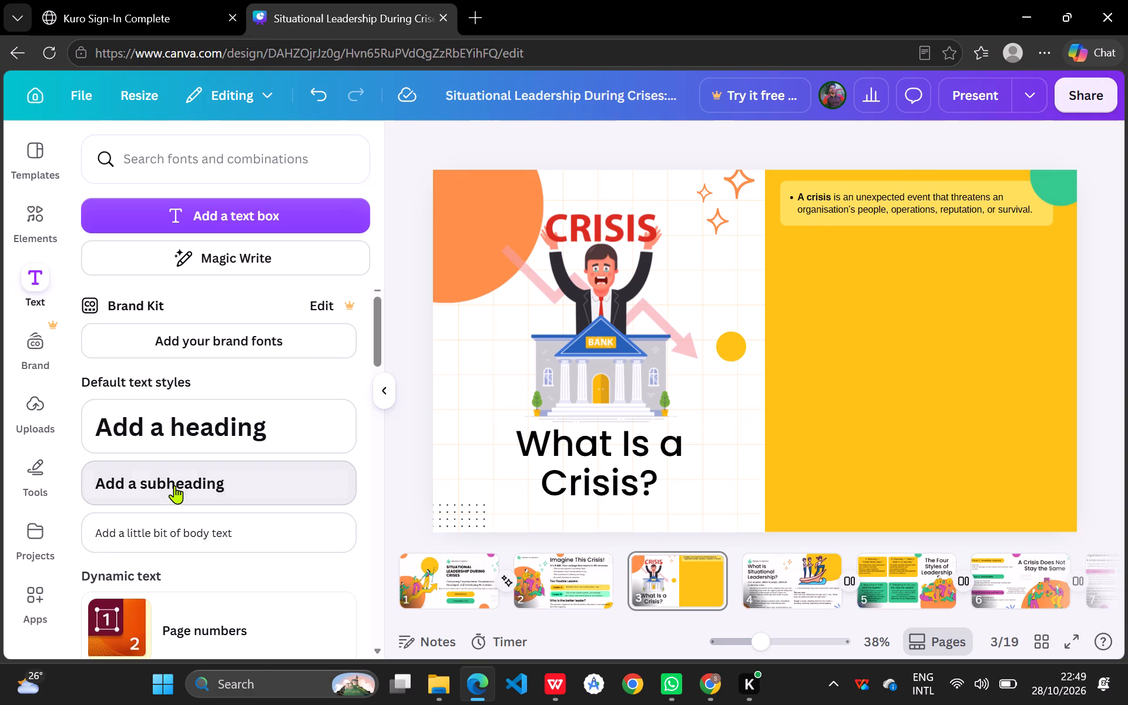
{"action": "left_click", "coordinate": [837, 355]}
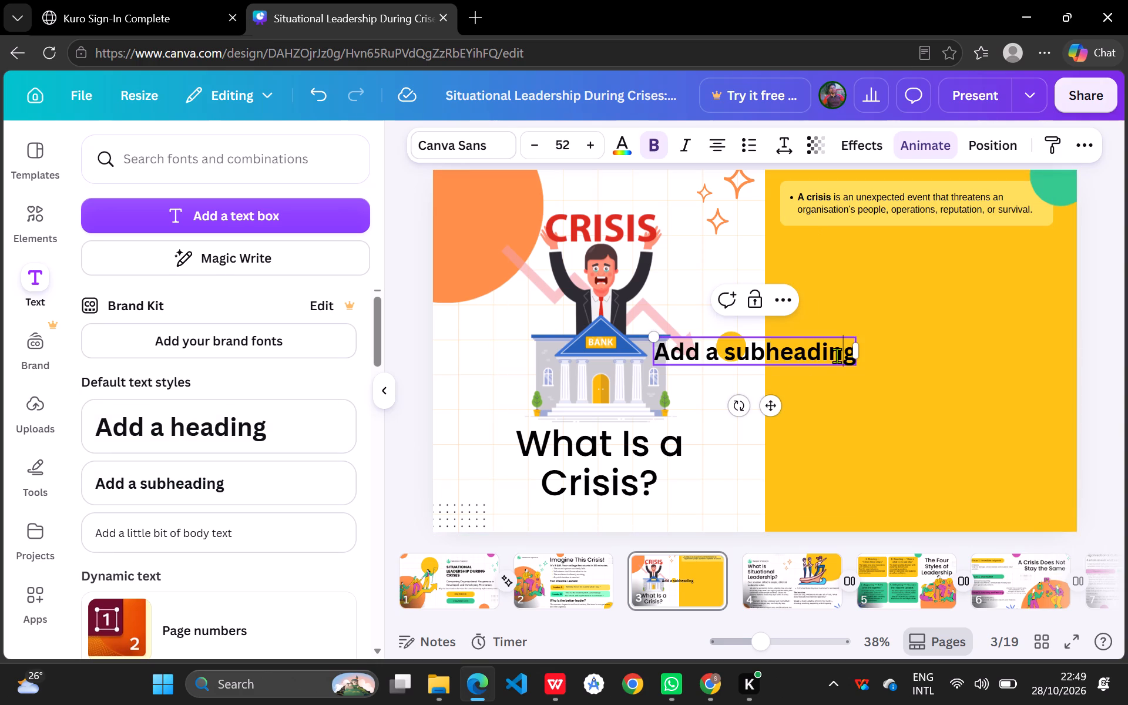
{"action": "left_click_drag", "start_coordinate": [828, 365], "coordinate": [949, 268]}
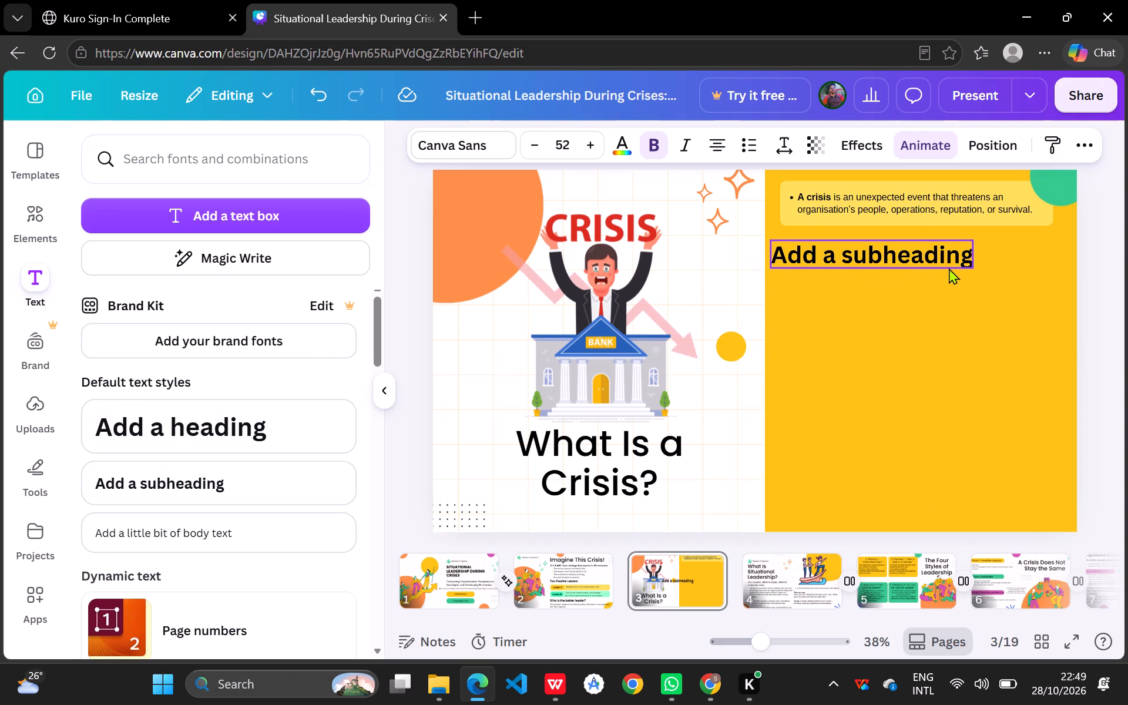
{"action": "left_click_drag", "start_coordinate": [949, 268], "coordinate": [954, 268]}
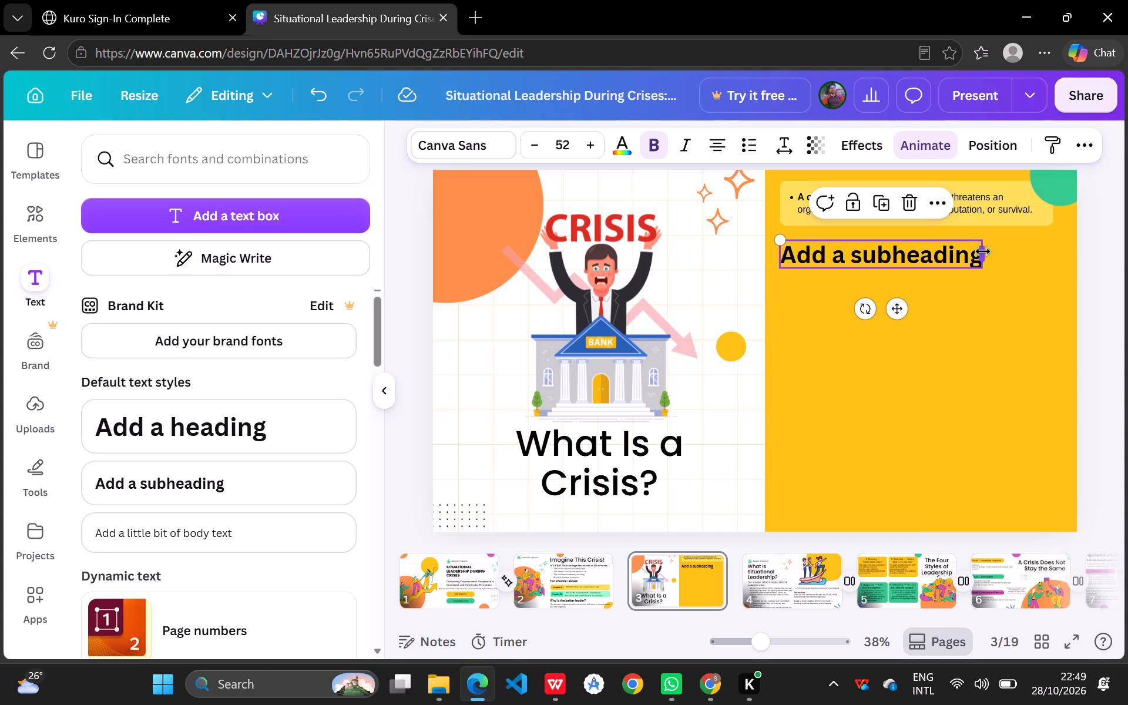
{"action": "left_click_drag", "start_coordinate": [983, 251], "coordinate": [1050, 242]}
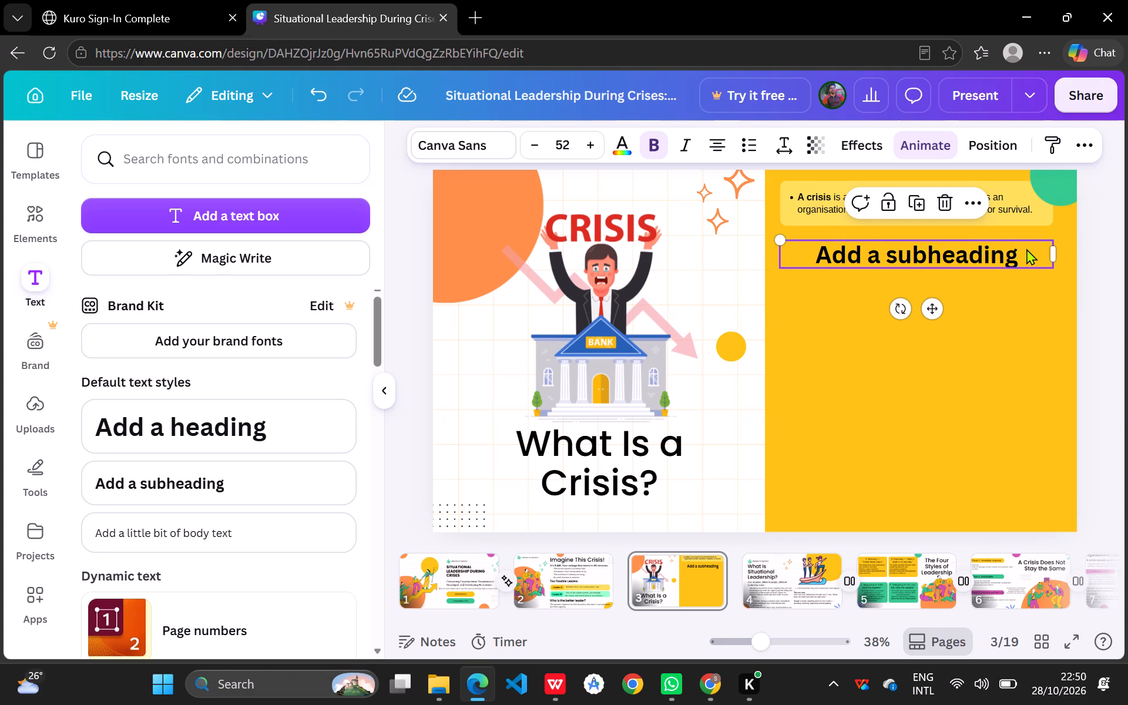
Replace the subheading placeholder below the definition bar with "Everyday examples:".
{"action": "left_click", "coordinate": [1026, 249]}
{"action": "key", "text": "BackSpace"}
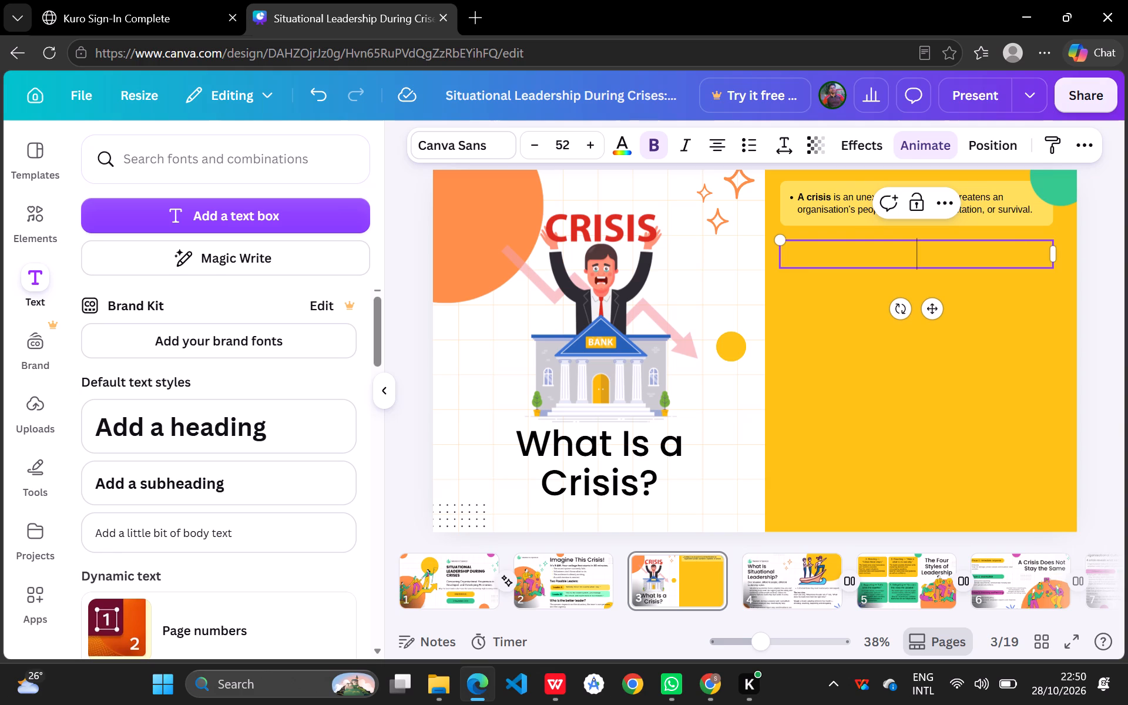
{"action": "type", "text": "Evw"}
{"action": "key", "text": "BackSpace"}
{"action": "type", "text": "ery"}
{"action": "key", "text": "space"}
{"action": "key", "text": "BackSpace"}
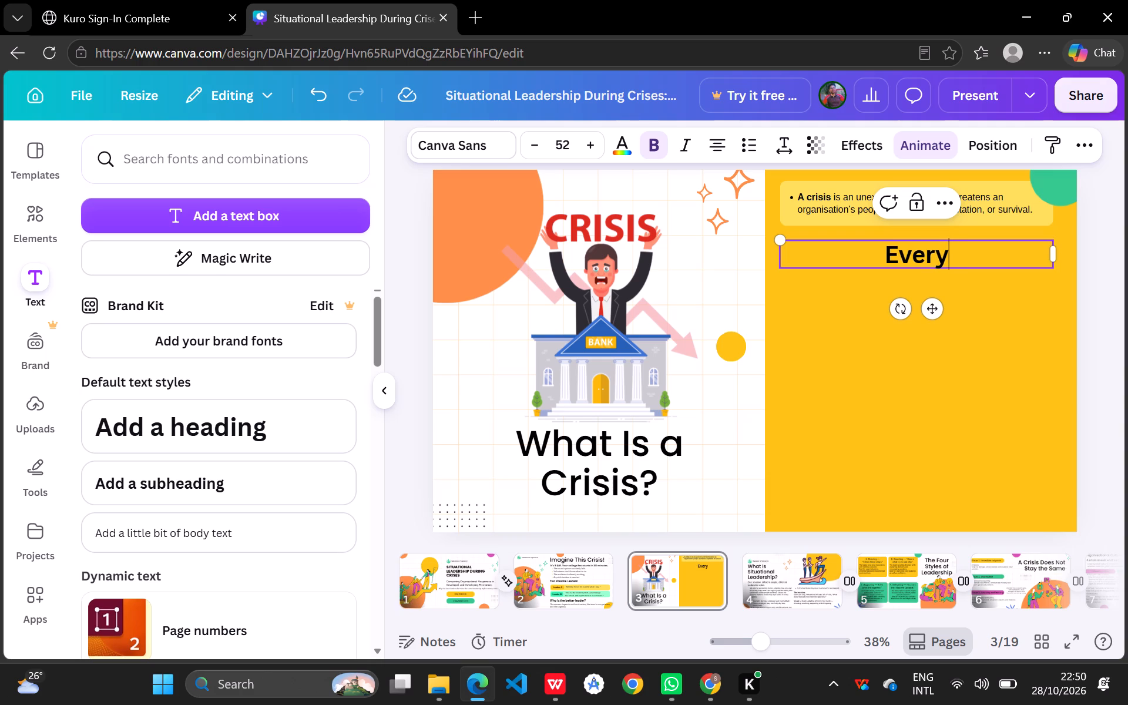
{"action": "type", "text": "day"}
{"action": "key", "text": "space"}
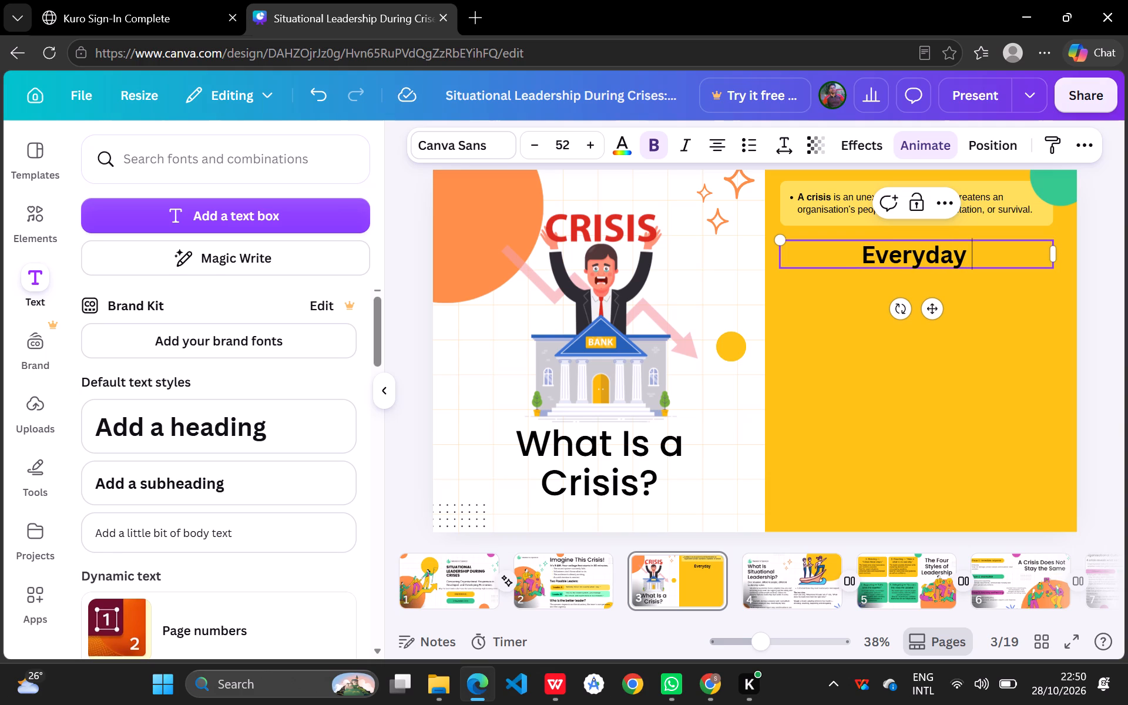
{"action": "type", "text": "example"}
{"action": "key", "text": "space"}
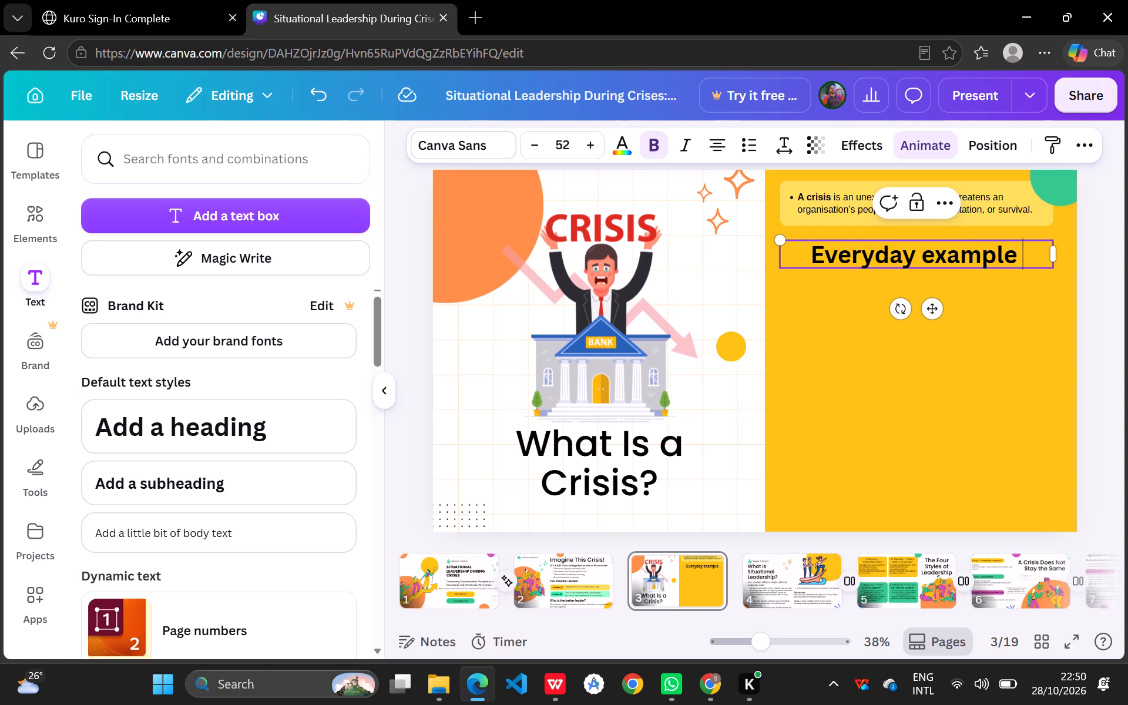
{"action": "key", "text": "BackSpace"}
{"action": "key", "text": "s"}
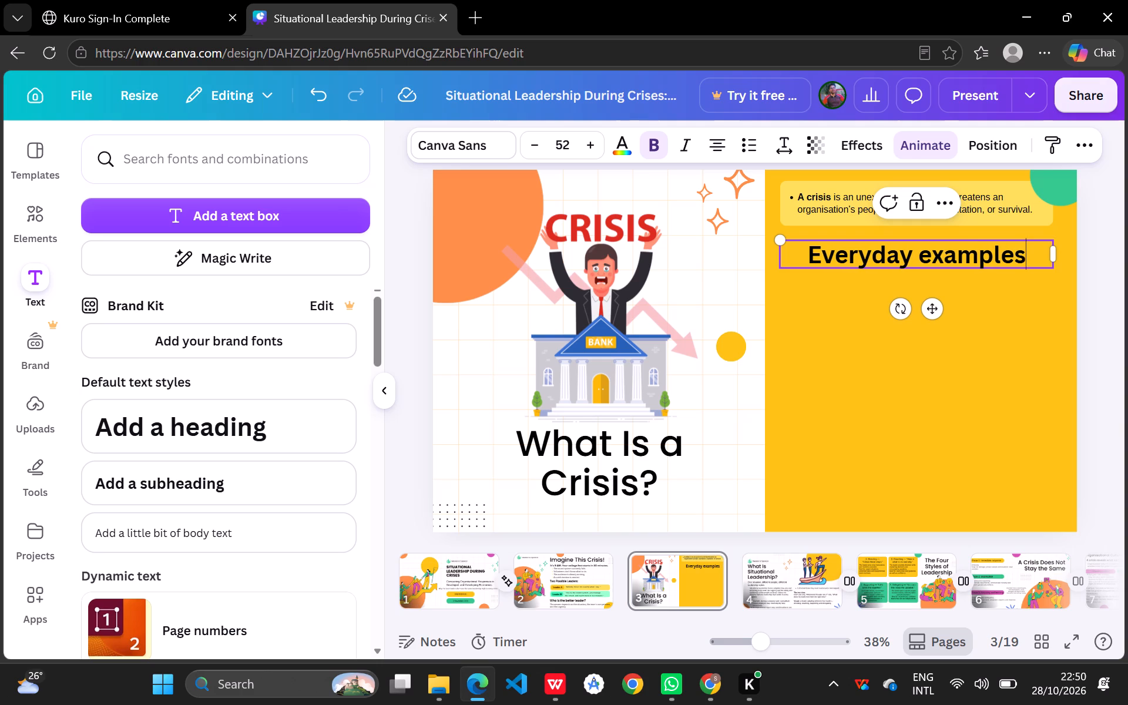
{"action": "key", "text": "shift+colon"}
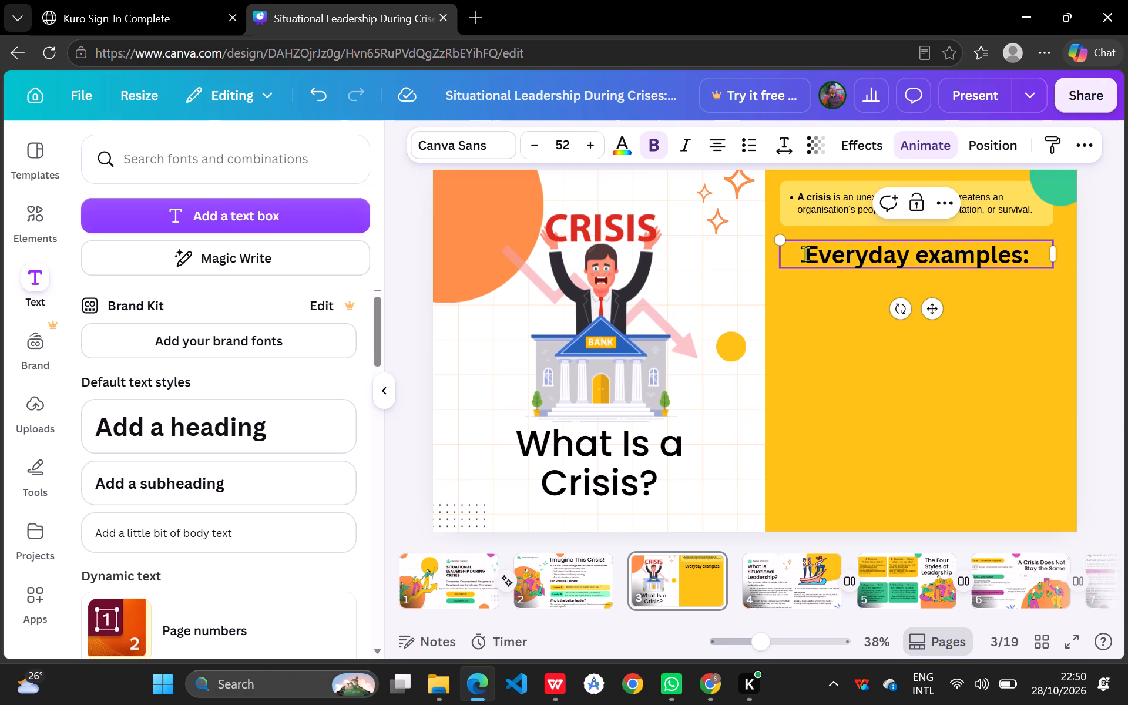
Set the "Everyday examples:" subheading to font size 30 and left-align its text.
{"action": "left_click_drag", "start_coordinate": [805, 254], "coordinate": [1043, 259]}
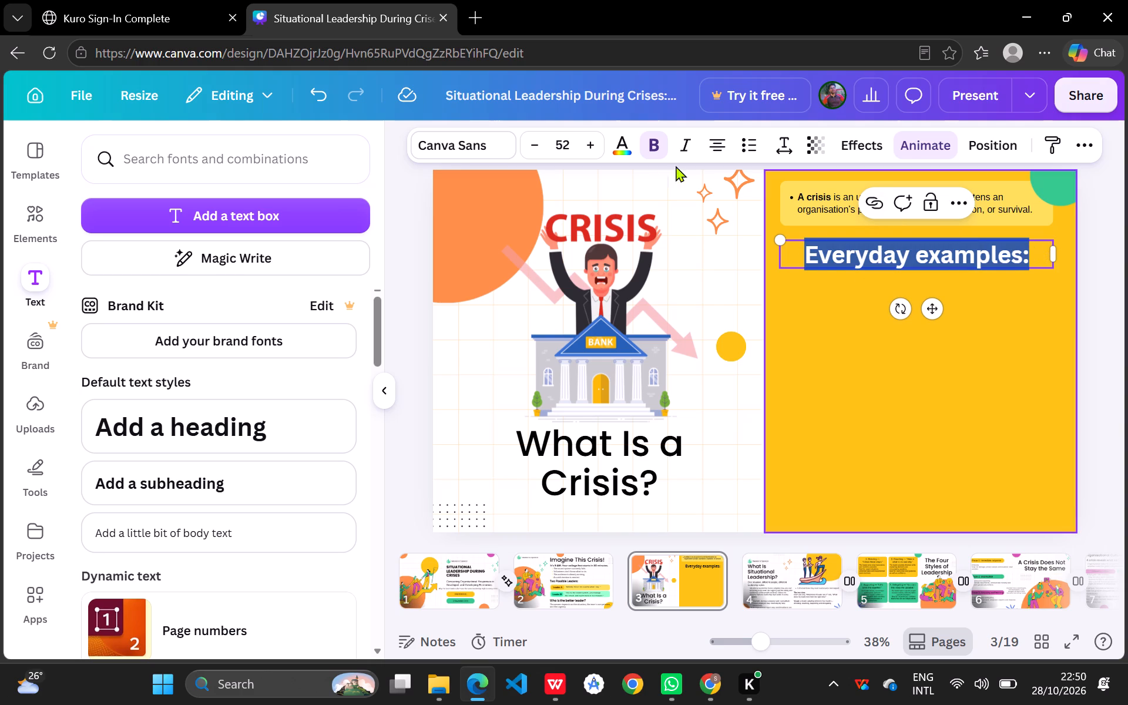
{"action": "triple_click", "coordinate": [532, 147]}
{"action": "triple_click", "coordinate": [532, 147]}
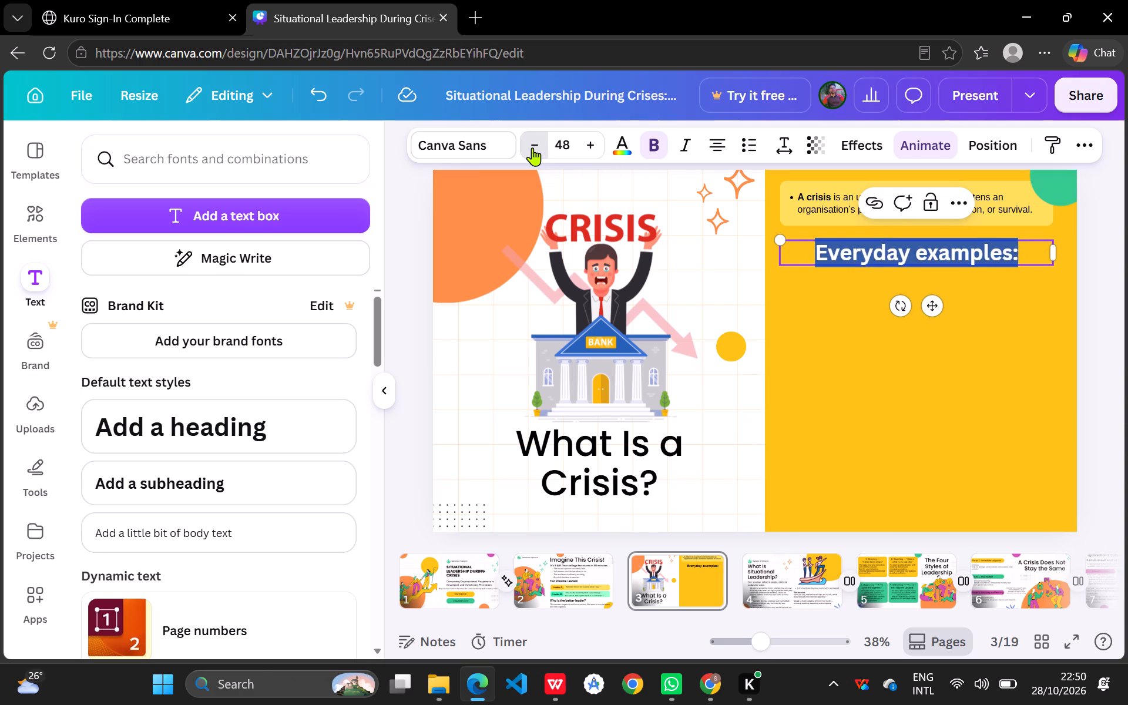
{"action": "triple_click", "coordinate": [532, 147]}
{"action": "triple_click", "coordinate": [532, 147]}
{"action": "triple_click", "coordinate": [532, 147]}
{"action": "triple_click", "coordinate": [532, 147]}
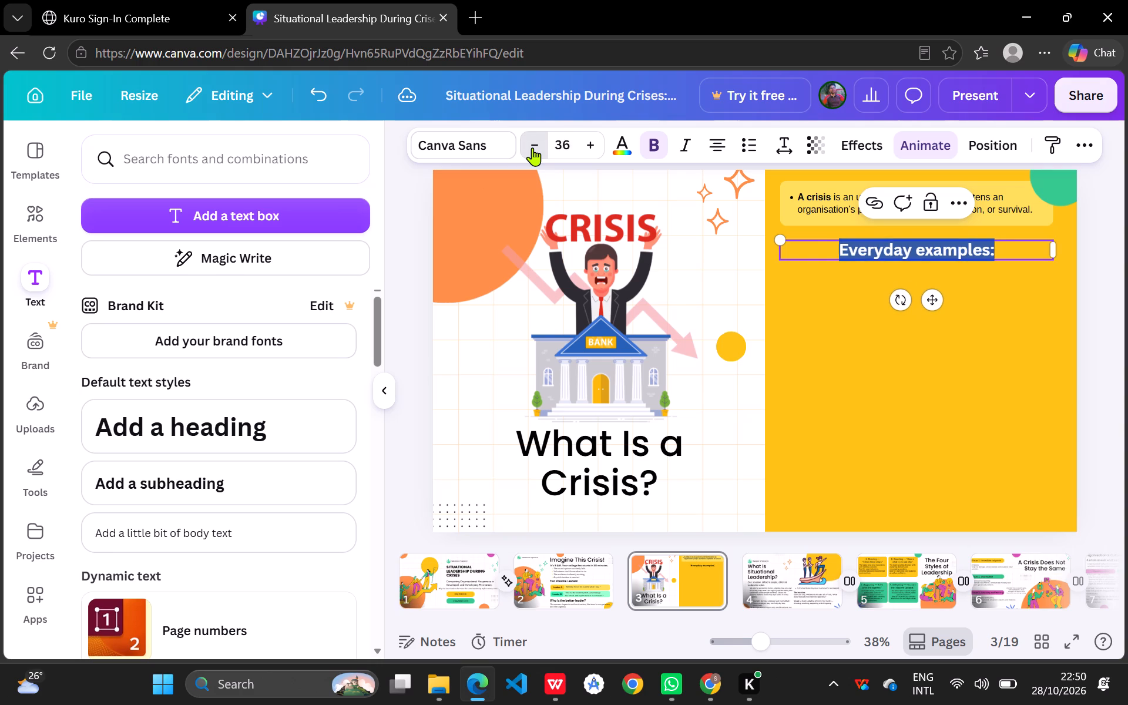
{"action": "double_click", "coordinate": [532, 147]}
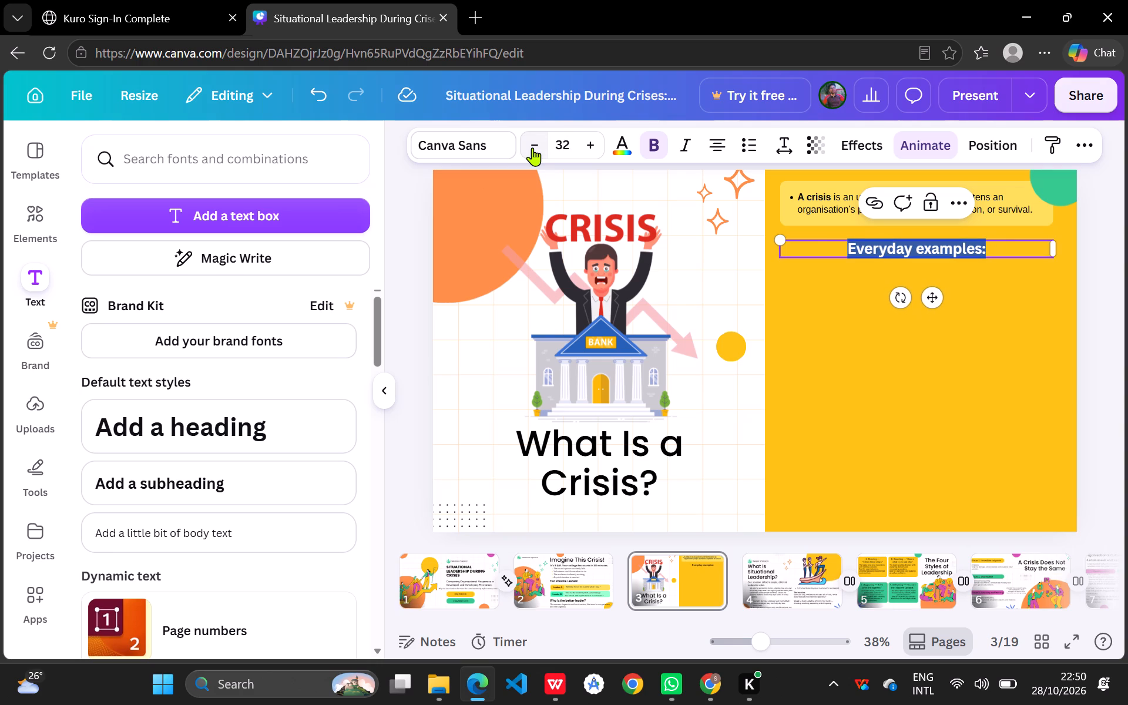
{"action": "left_click", "coordinate": [532, 147]}
{"action": "left_click", "coordinate": [532, 147]}
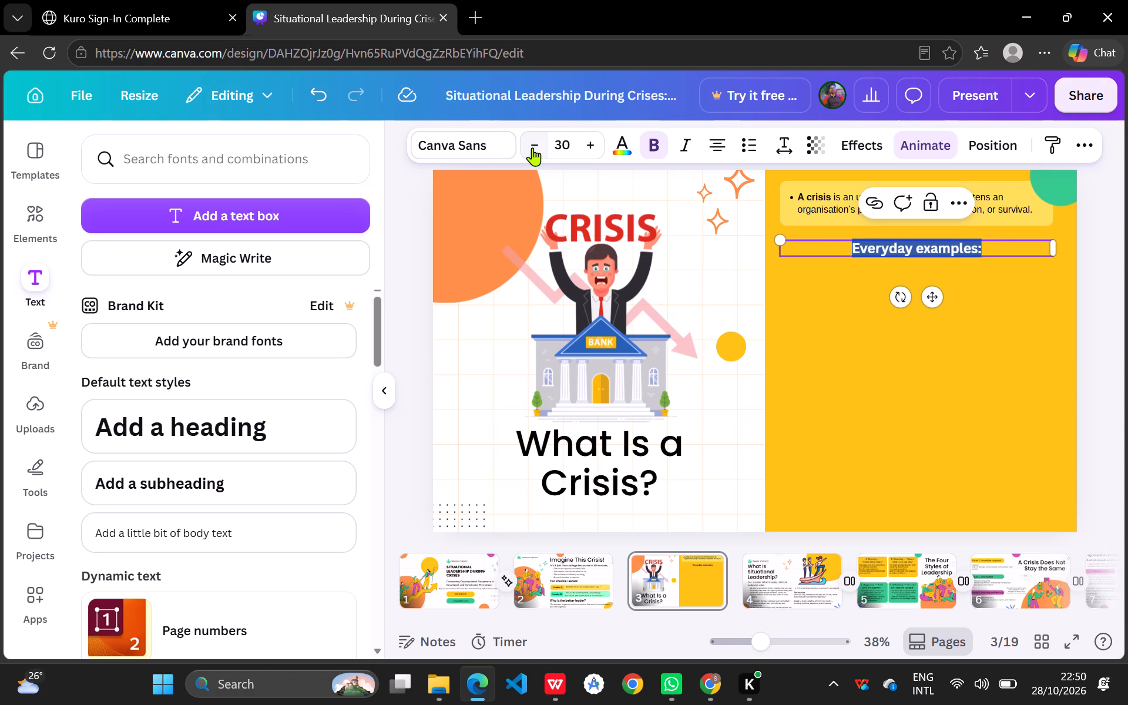
{"action": "left_click", "coordinate": [711, 149]}
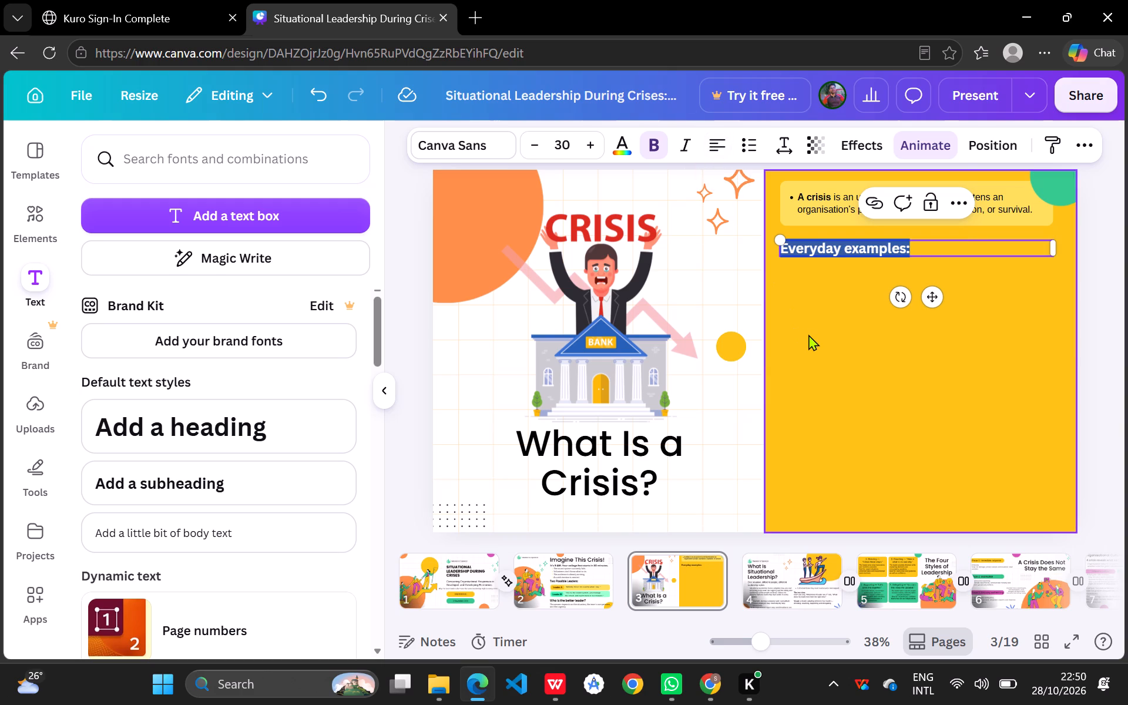
Move the "Everyday examples:" text box slightly up, closer to the definition bar.
{"action": "left_click", "coordinate": [808, 334]}
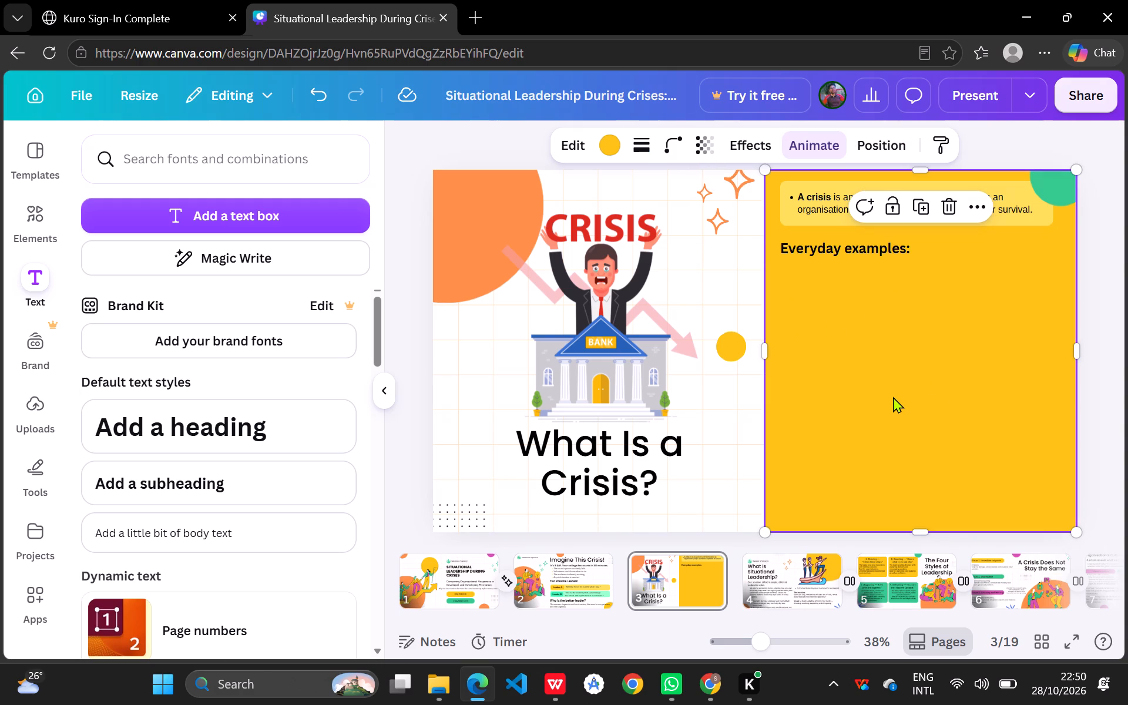
{"action": "left_click", "coordinate": [795, 246]}
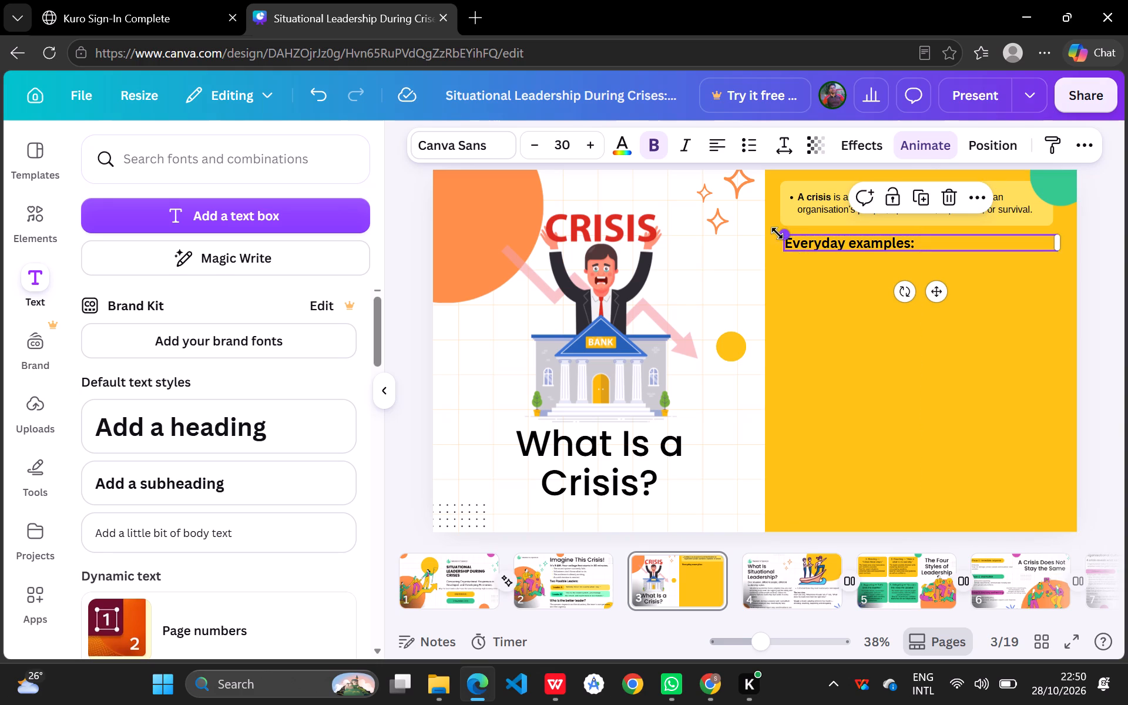
Start an empty bulleted line directly below "Everyday examples:" in the same text box.
{"action": "left_click", "coordinate": [926, 236]}
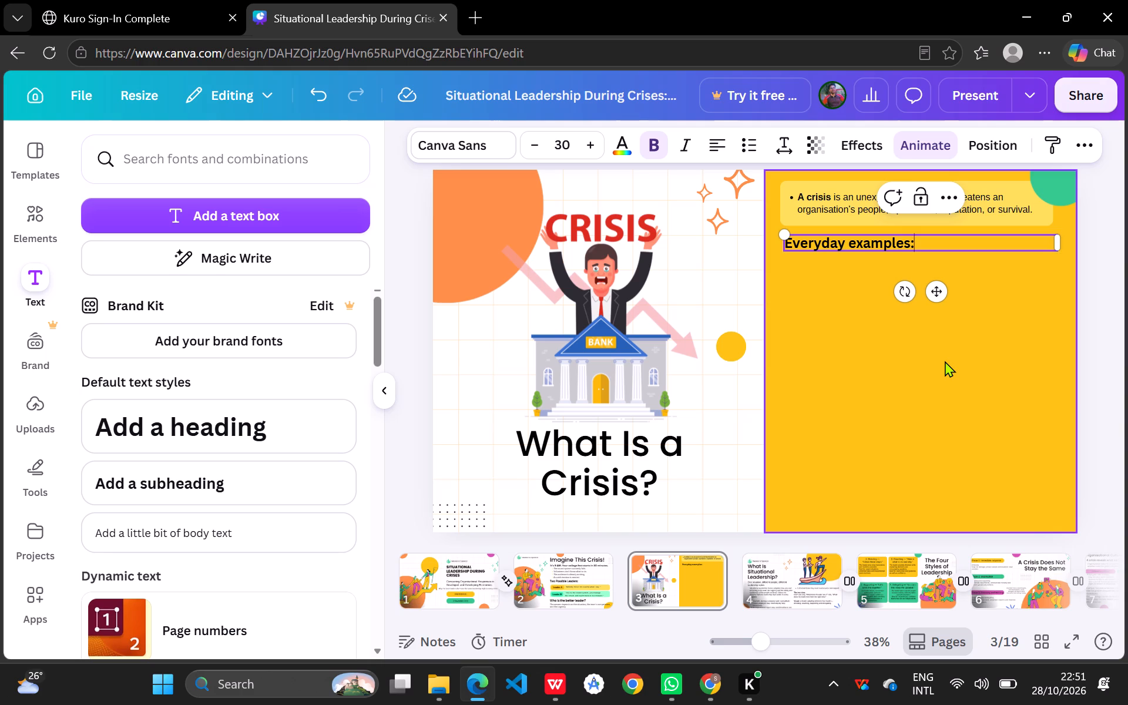
{"action": "left_click", "coordinate": [939, 251]}
{"action": "left_click", "coordinate": [940, 240]}
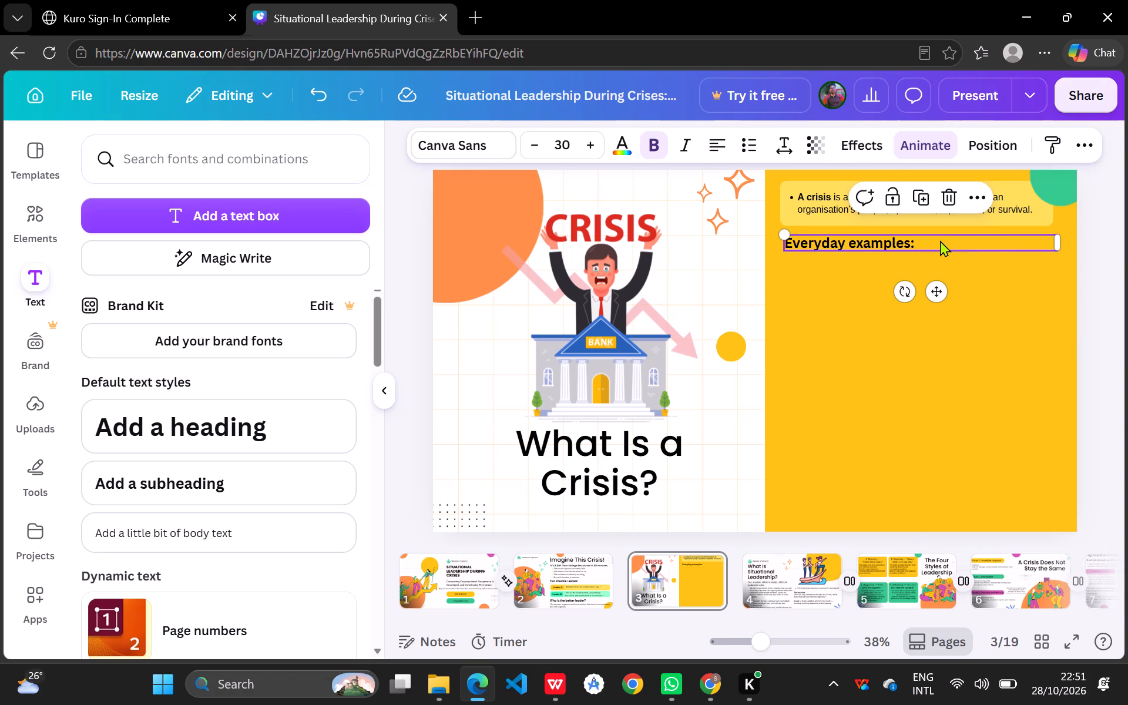
{"action": "left_click", "coordinate": [921, 247]}
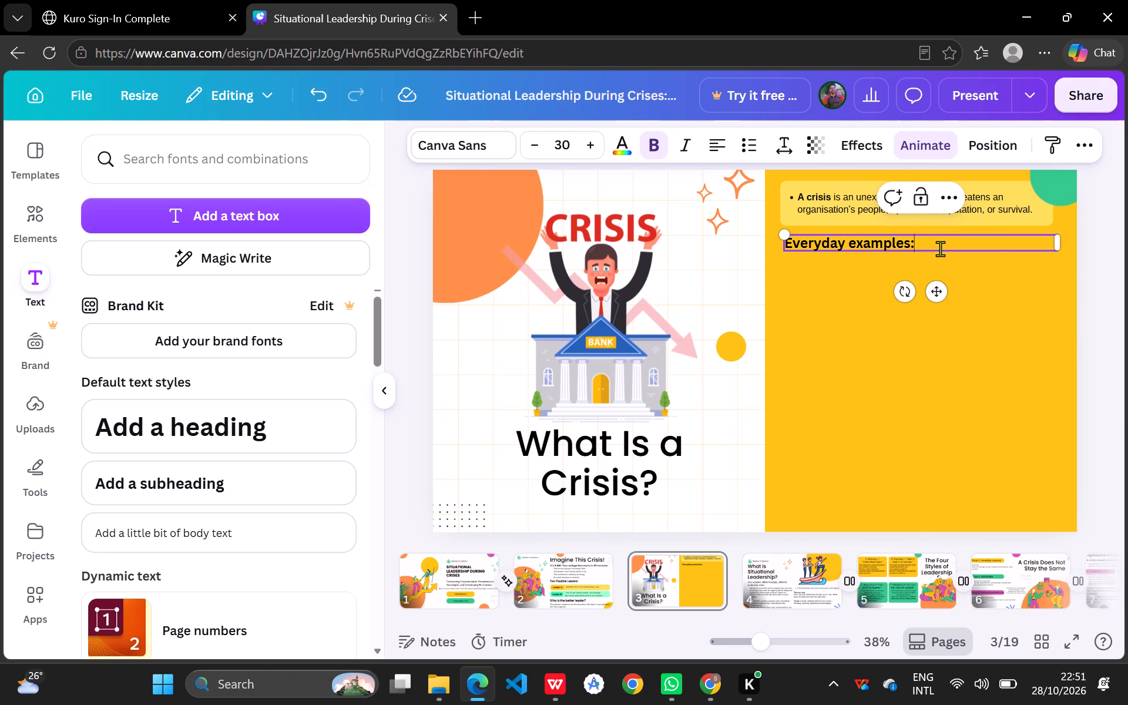
{"action": "left_click", "coordinate": [956, 250]}
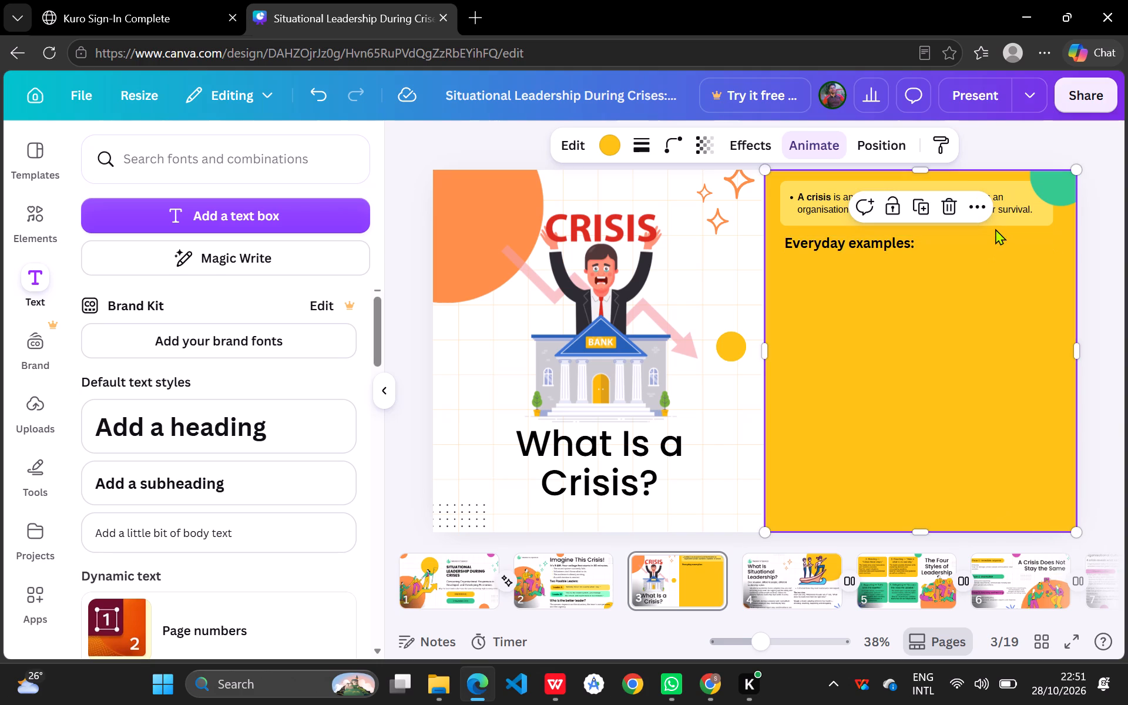
{"action": "left_click", "coordinate": [992, 241]}
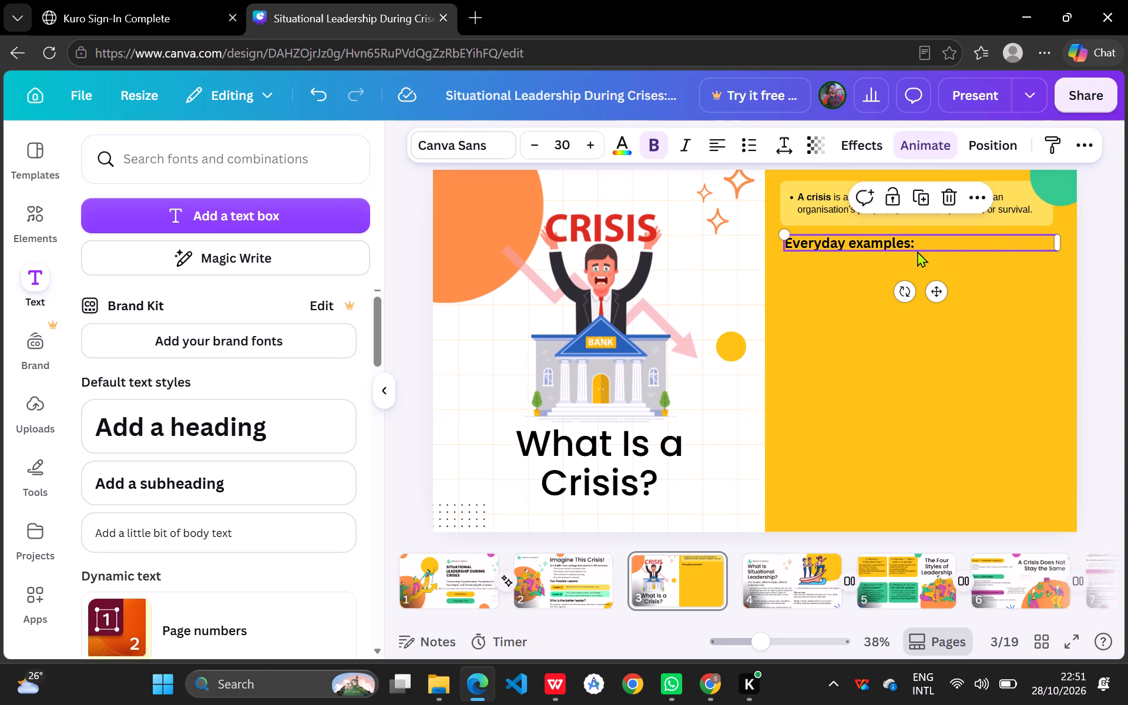
{"action": "left_click", "coordinate": [920, 236]}
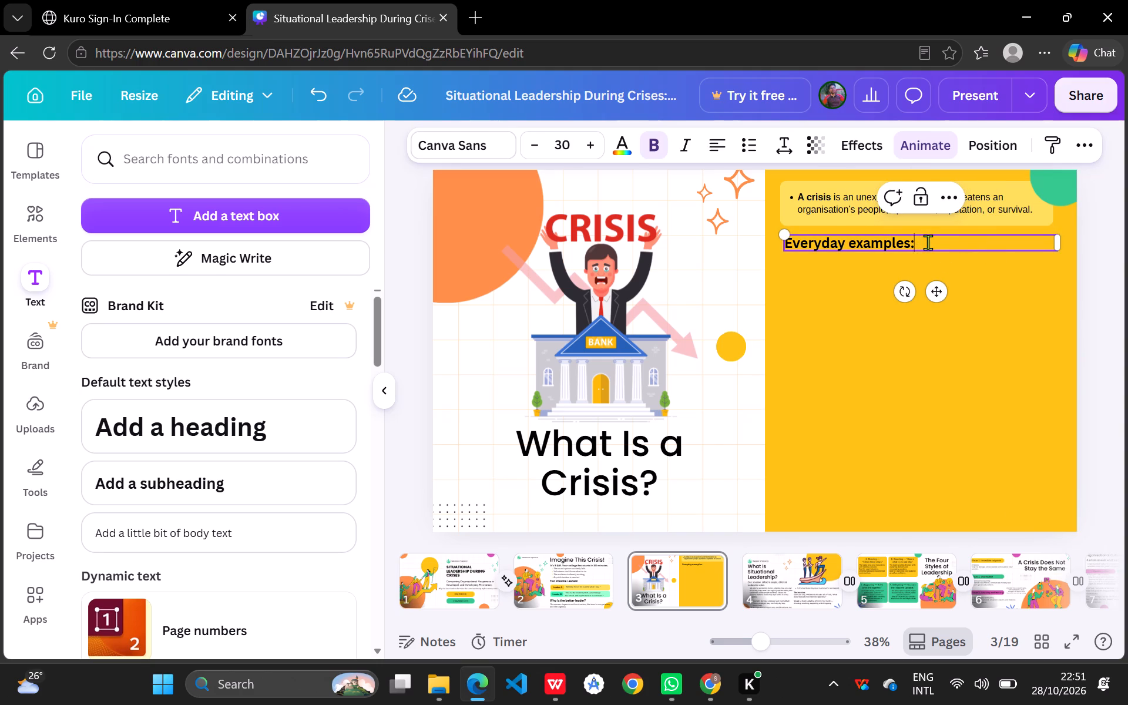
{"action": "key", "text": "Return"}
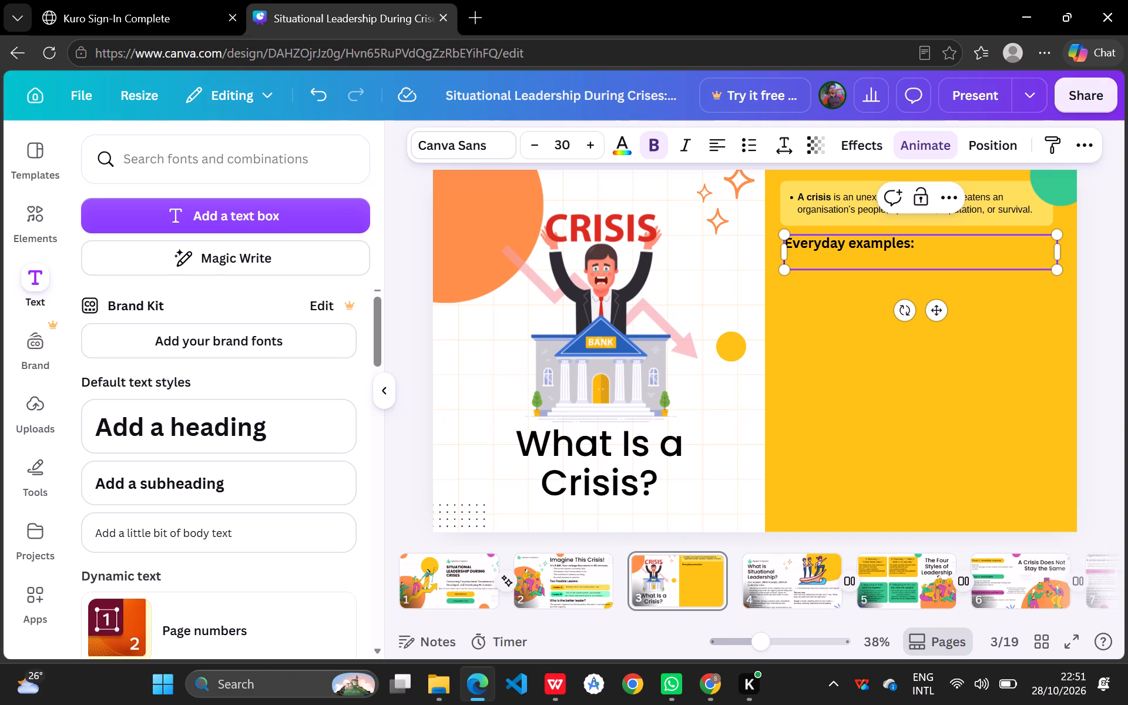
{"action": "key", "text": "Return"}
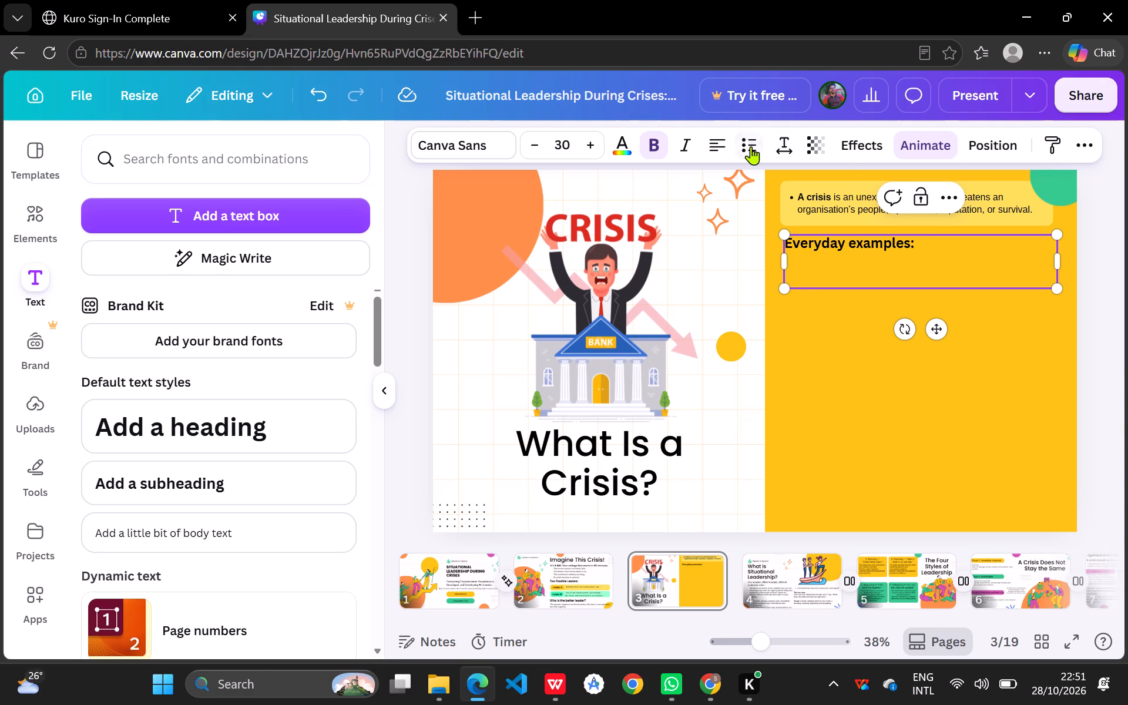
{"action": "left_click", "coordinate": [747, 146]}
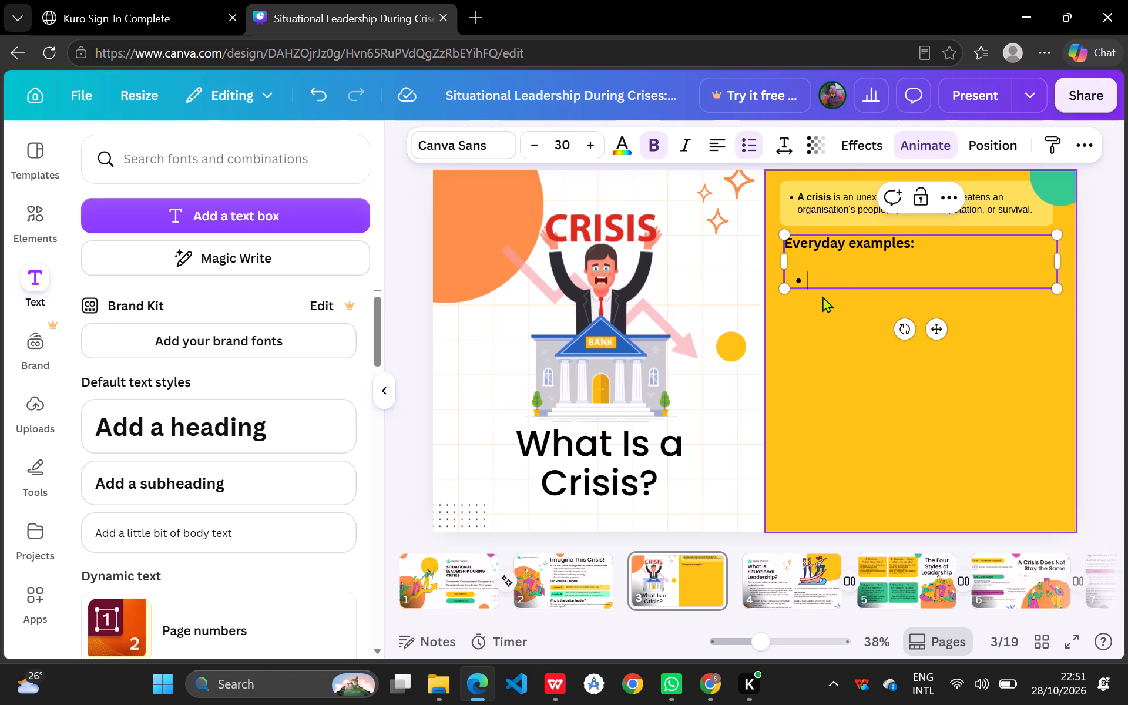
{"action": "key", "text": "BackSpace"}
{"action": "key", "text": "BackSpace"}
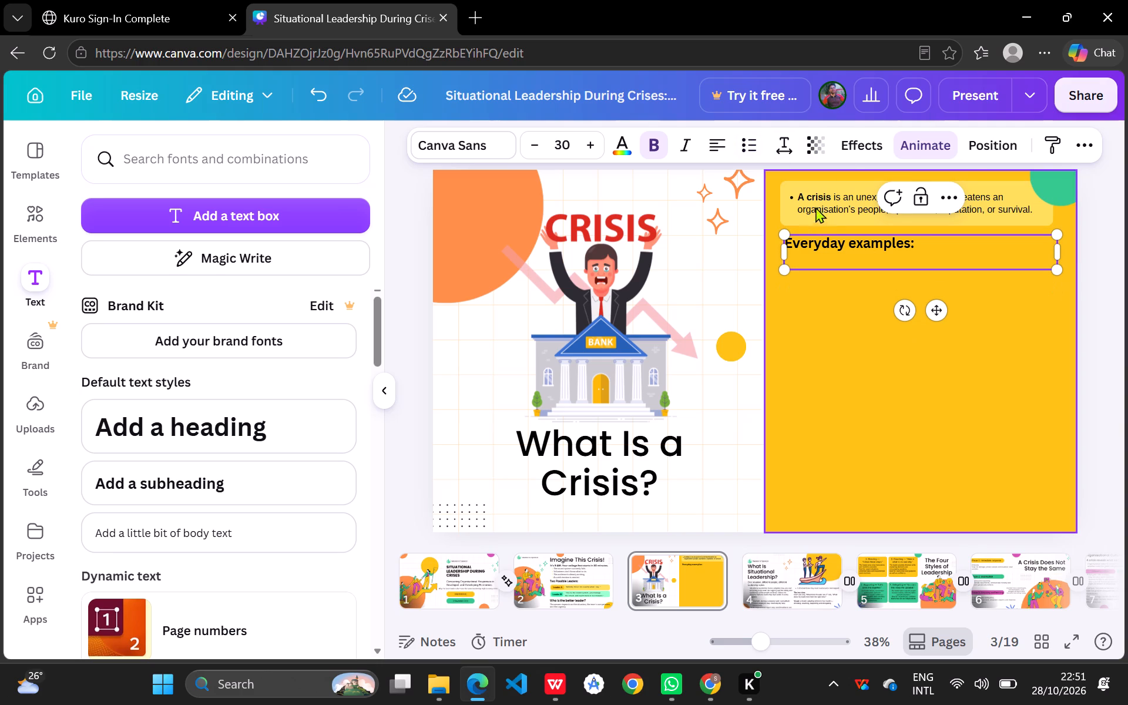
{"action": "left_click", "coordinate": [746, 144]}
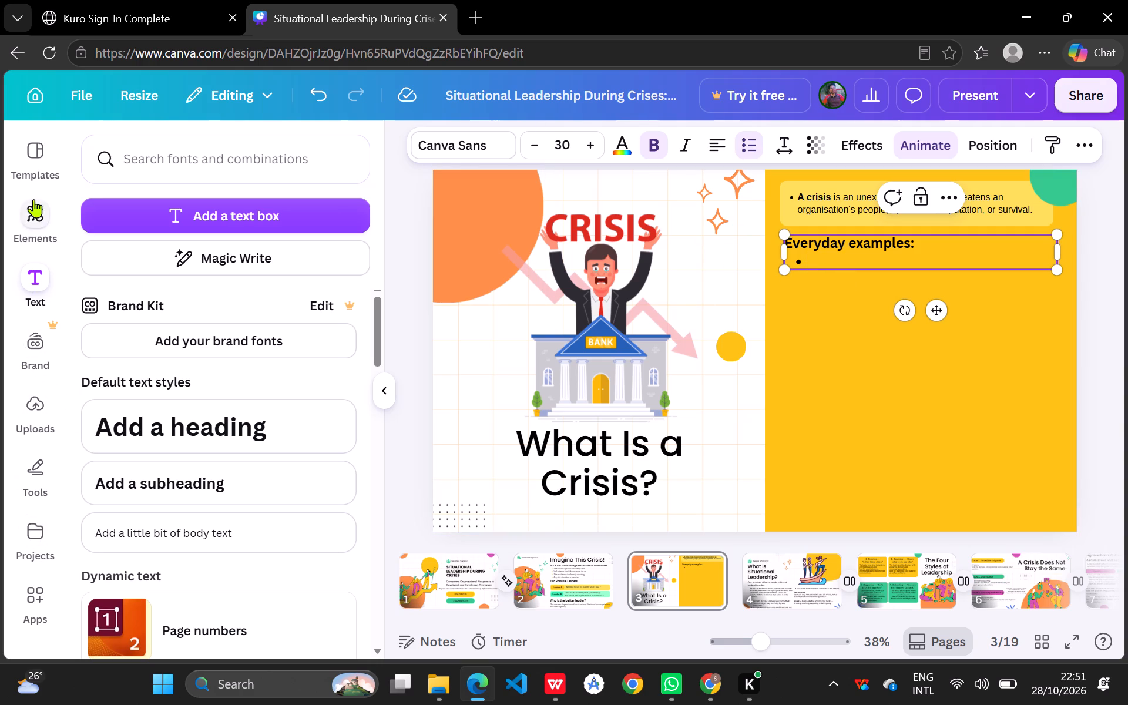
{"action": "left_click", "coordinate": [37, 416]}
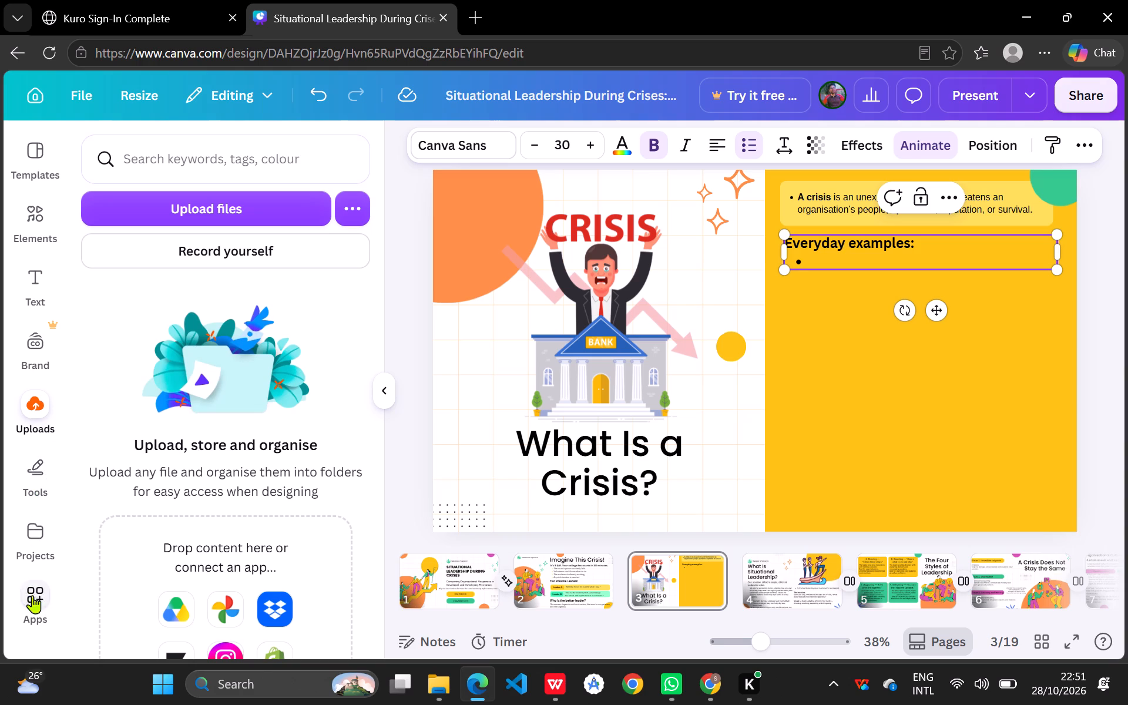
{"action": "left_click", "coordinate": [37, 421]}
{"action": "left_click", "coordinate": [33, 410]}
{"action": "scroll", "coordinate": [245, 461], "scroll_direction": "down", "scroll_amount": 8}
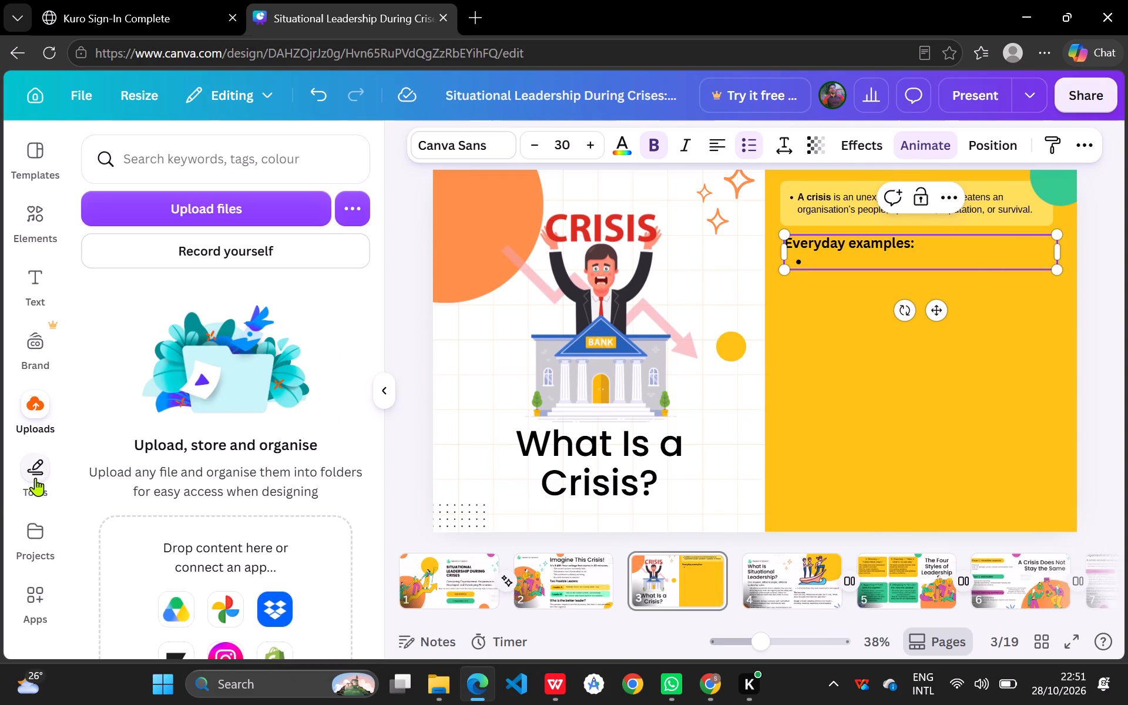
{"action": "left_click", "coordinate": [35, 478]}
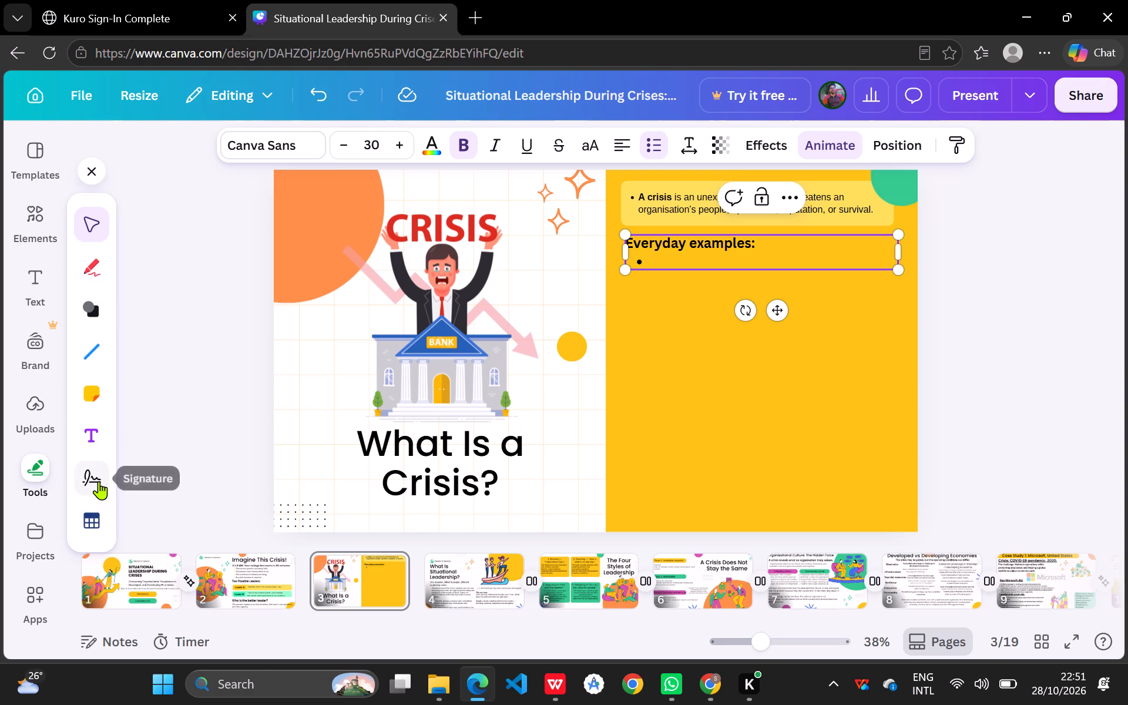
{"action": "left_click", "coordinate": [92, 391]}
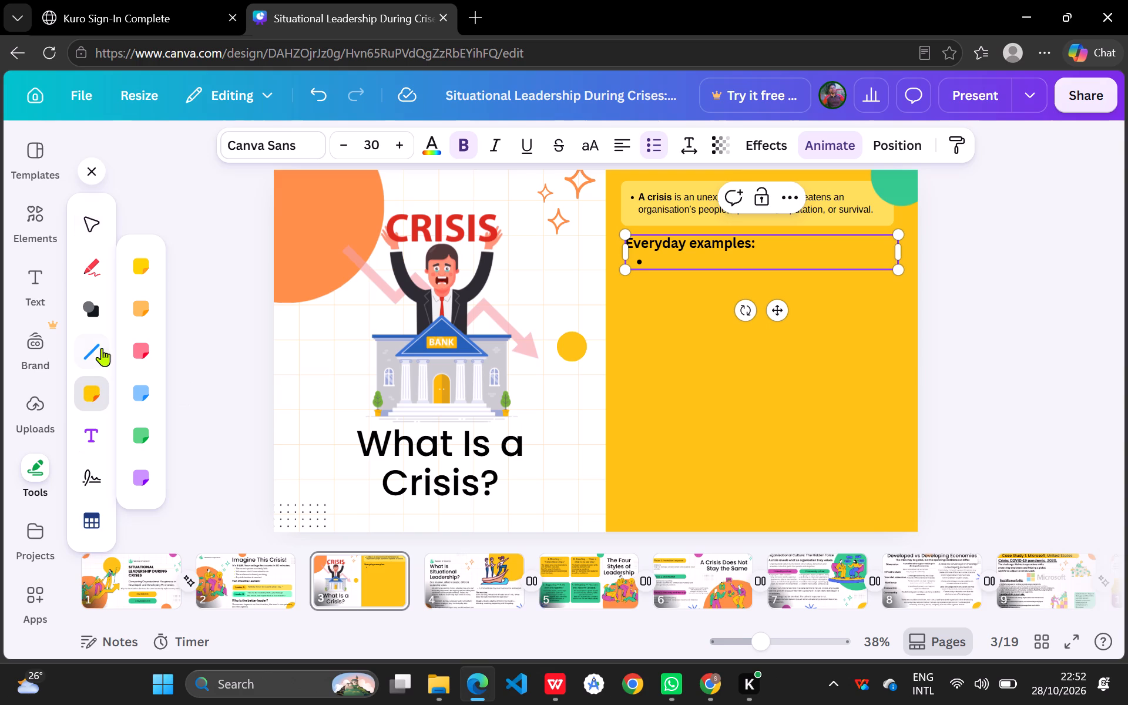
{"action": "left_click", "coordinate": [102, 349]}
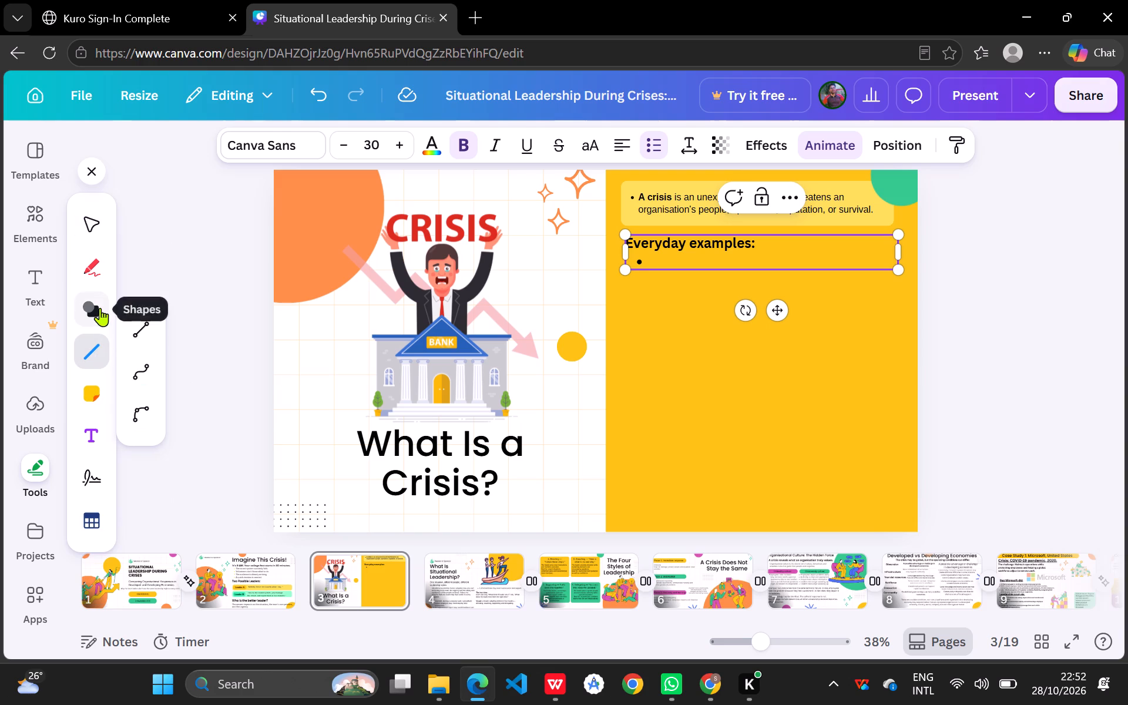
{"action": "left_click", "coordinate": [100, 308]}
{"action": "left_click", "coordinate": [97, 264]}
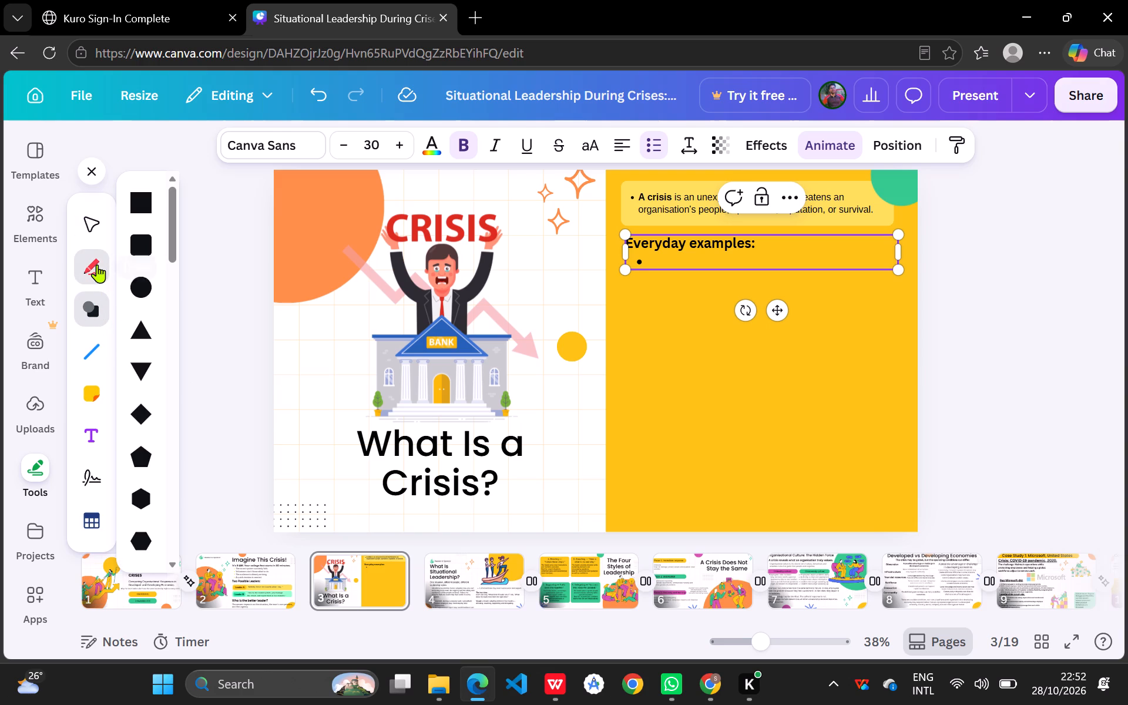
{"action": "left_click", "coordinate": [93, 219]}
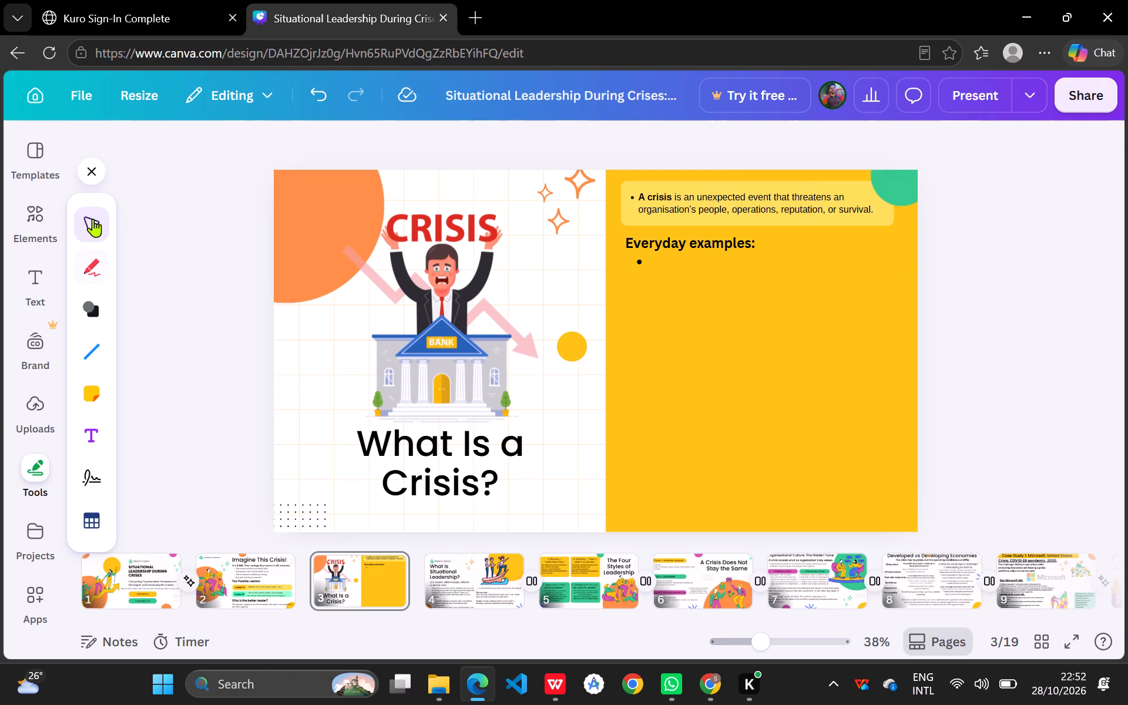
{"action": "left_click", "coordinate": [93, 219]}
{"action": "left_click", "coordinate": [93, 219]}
Search the graphics for "cyberattack" and insert one copy of the laptop graphic with the red "ANTI" shield on the slide.
{"action": "left_click", "coordinate": [36, 220]}
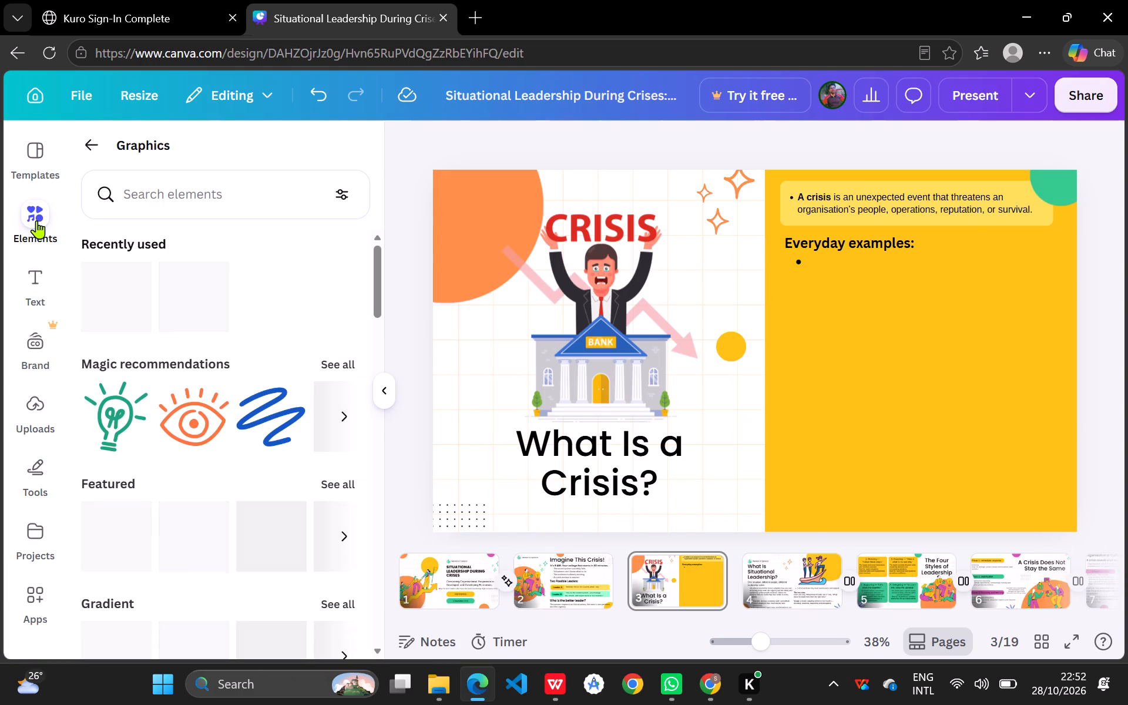
{"action": "left_click", "coordinate": [173, 194]}
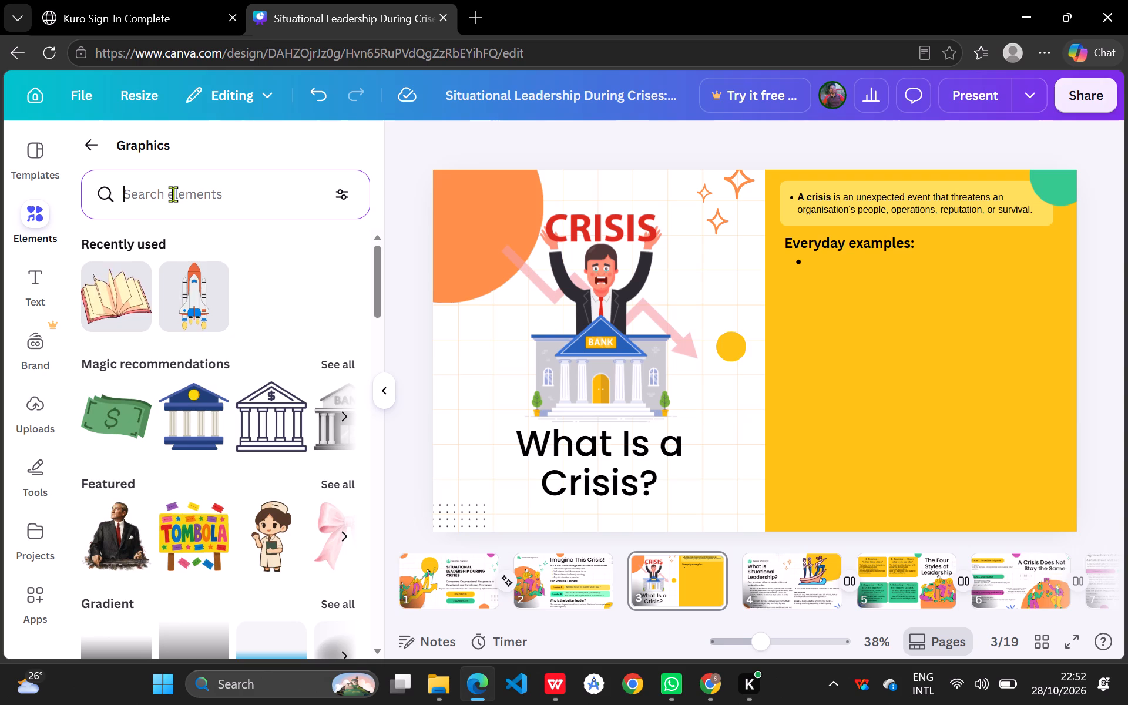
{"action": "type", "text": "cyber"}
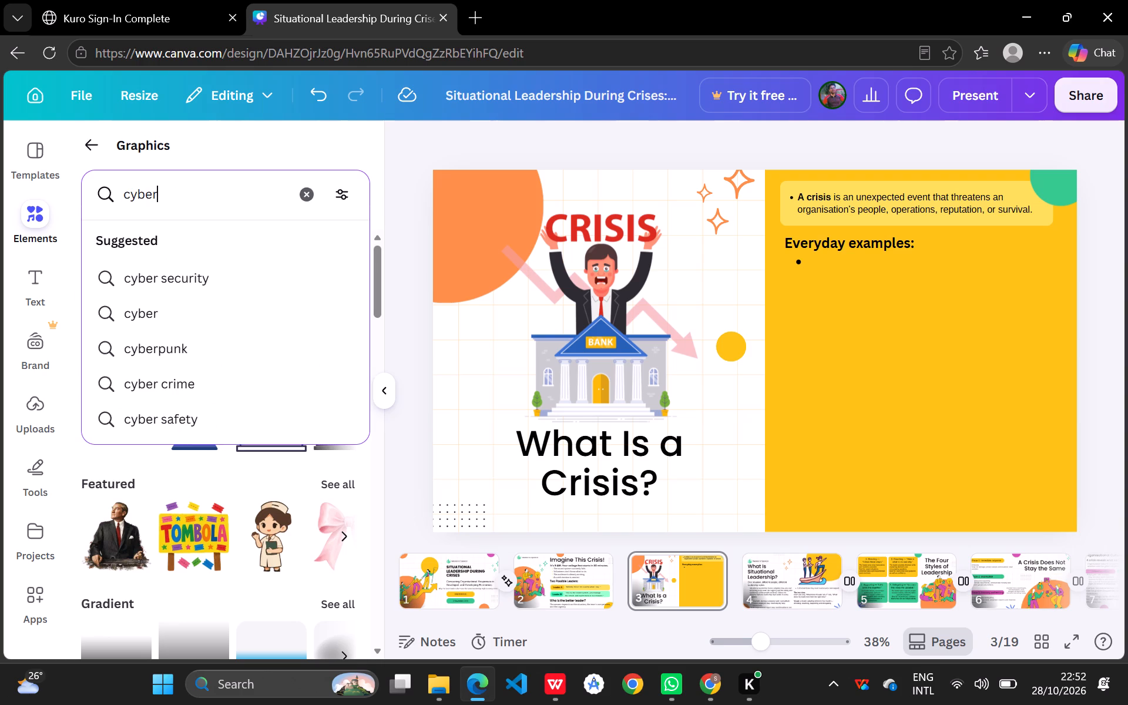
{"action": "type", "text": "attack"}
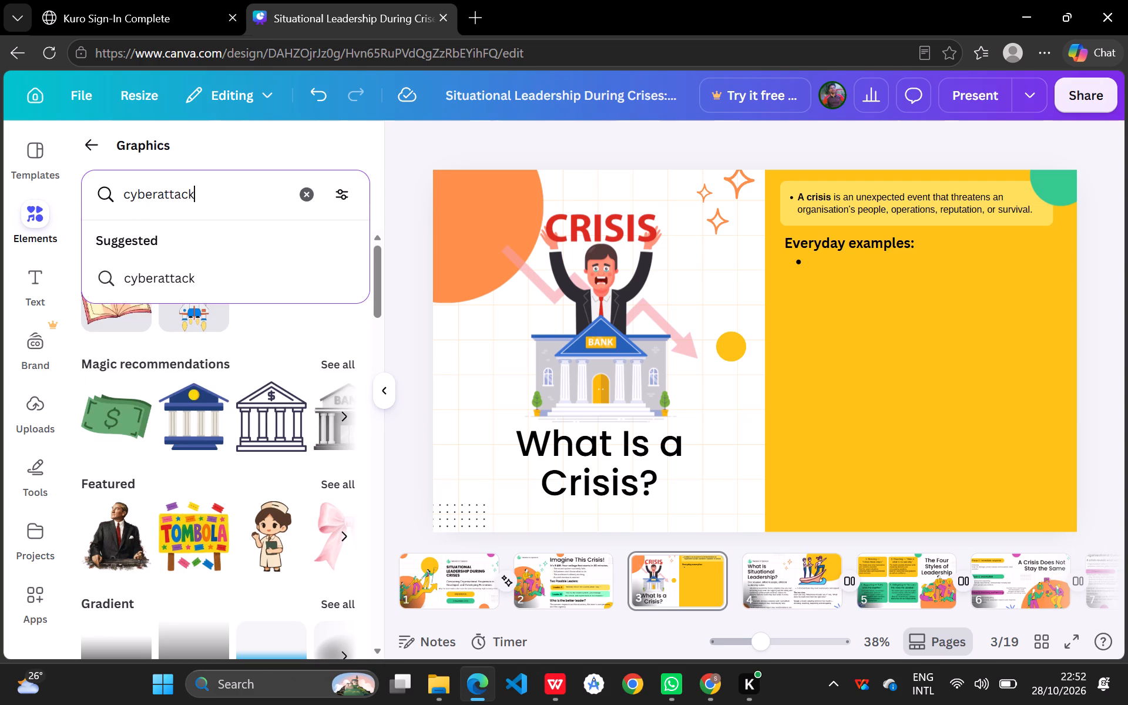
{"action": "key", "text": "Return"}
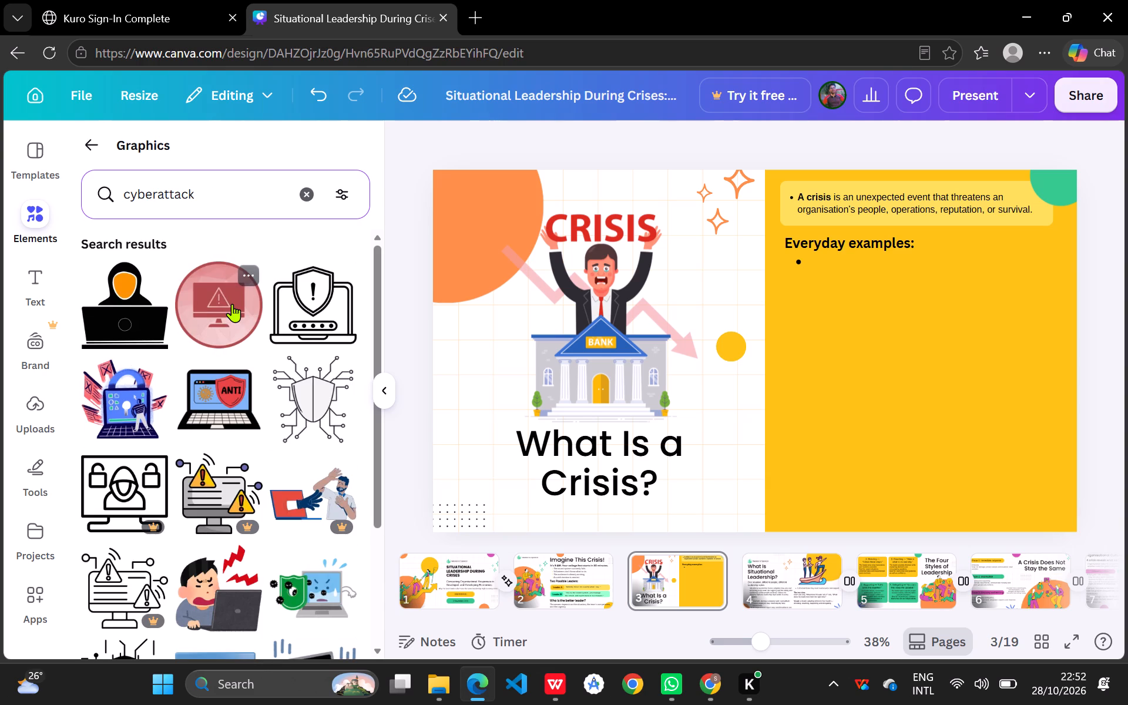
{"action": "left_click", "coordinate": [226, 416]}
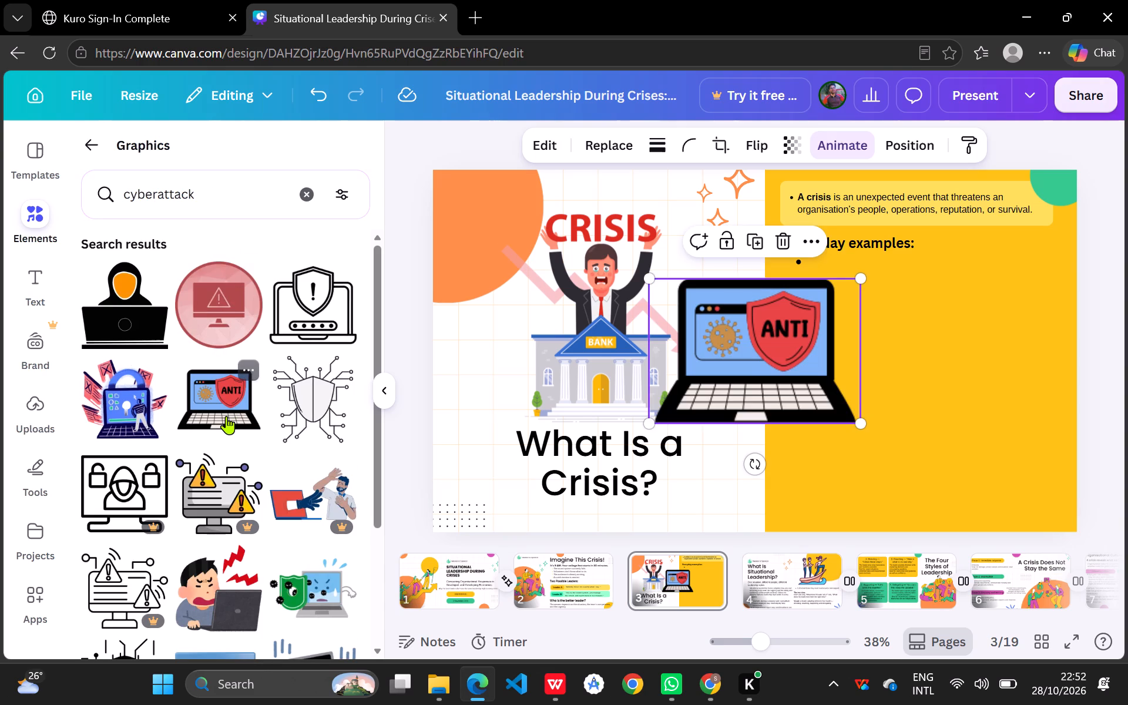
{"action": "left_click", "coordinate": [226, 416]}
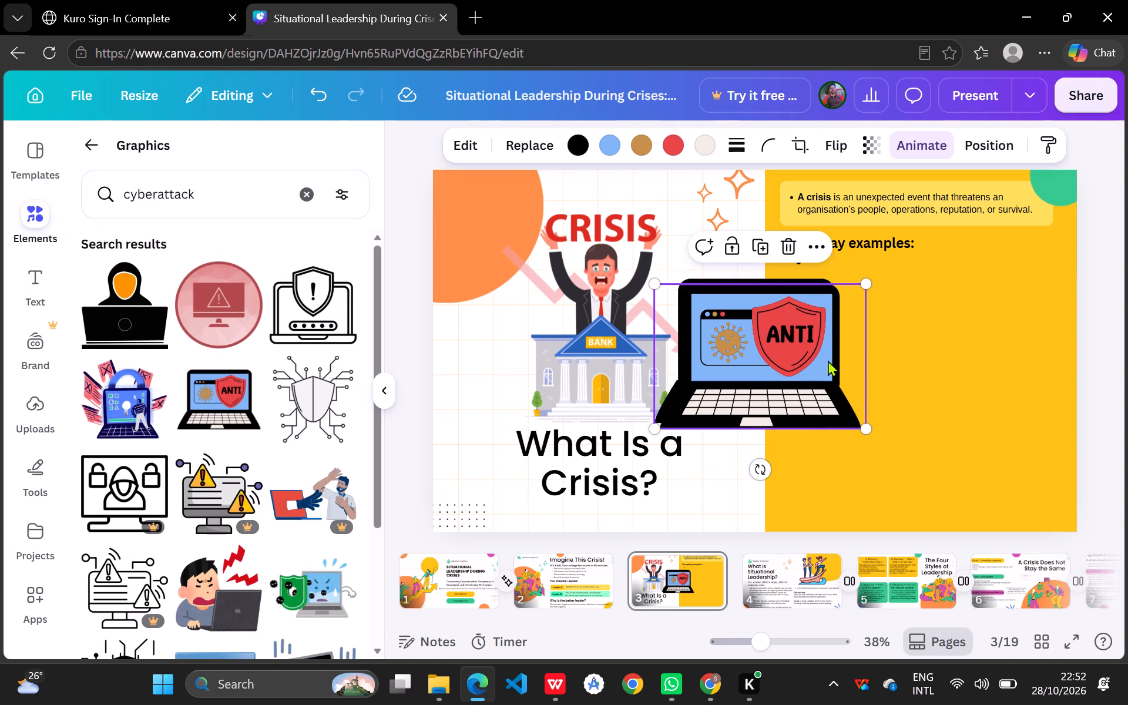
{"action": "left_click", "coordinate": [791, 235]}
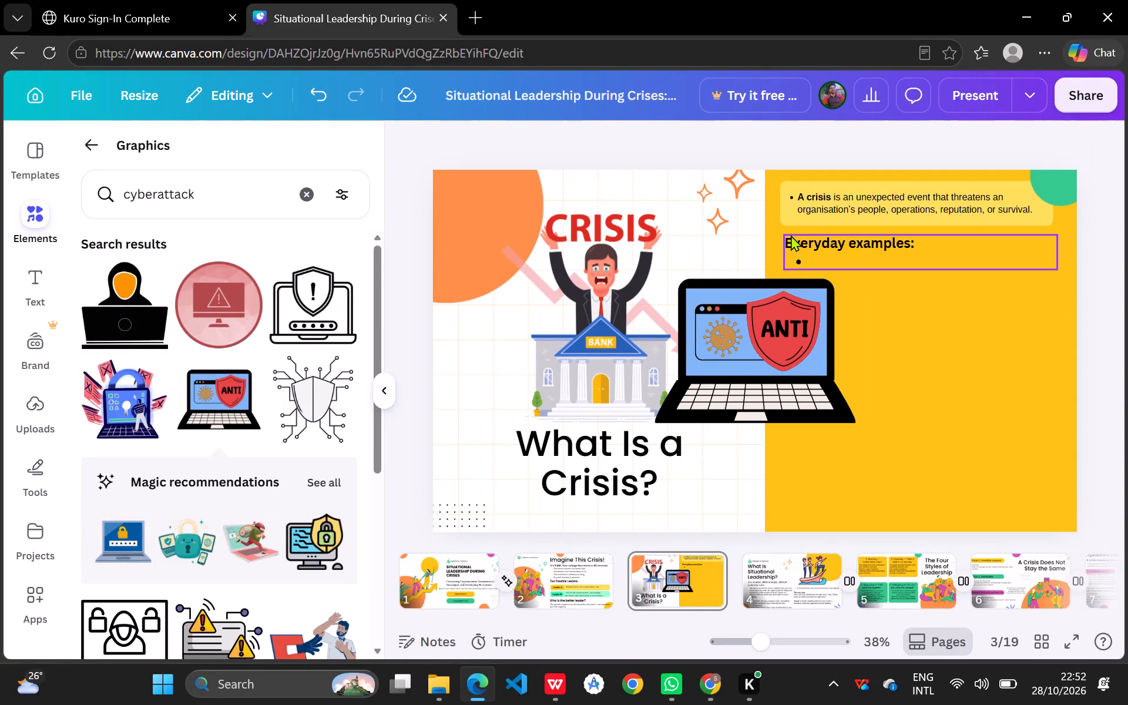
Move the laptop graphic onto the yellow panel and shrink it to a tiny icon the height of a text line.
{"action": "left_click", "coordinate": [852, 415]}
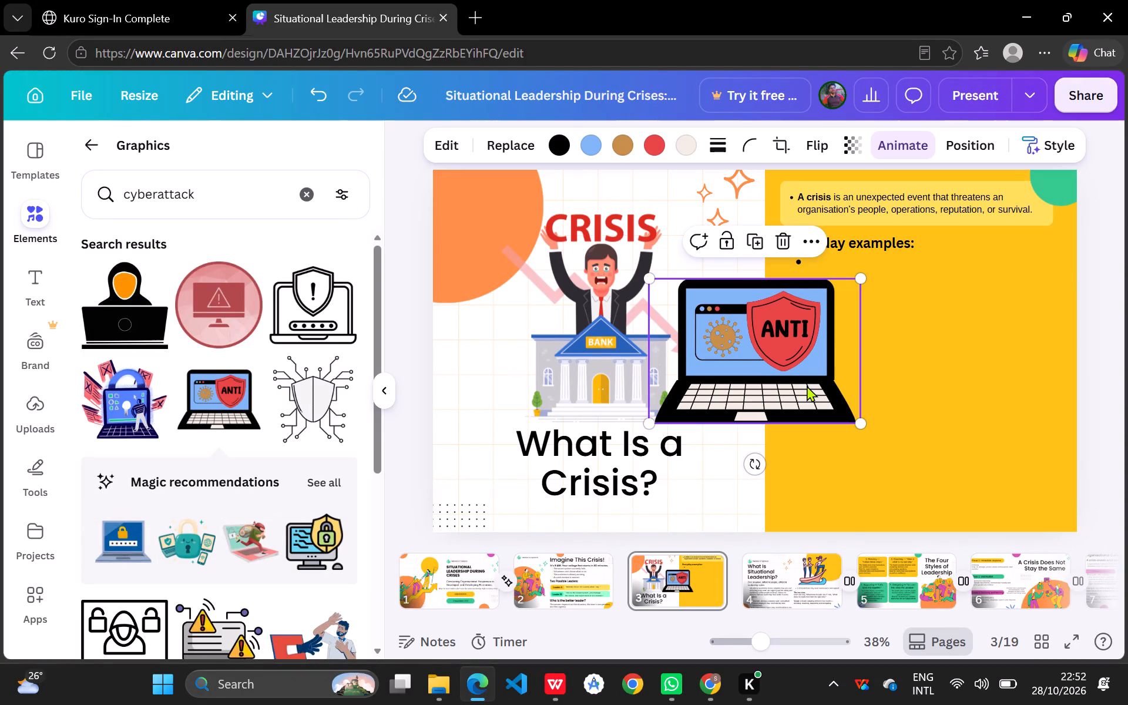
{"action": "left_click_drag", "start_coordinate": [803, 381], "coordinate": [930, 388]}
{"action": "left_click_drag", "start_coordinate": [991, 434], "coordinate": [944, 400]}
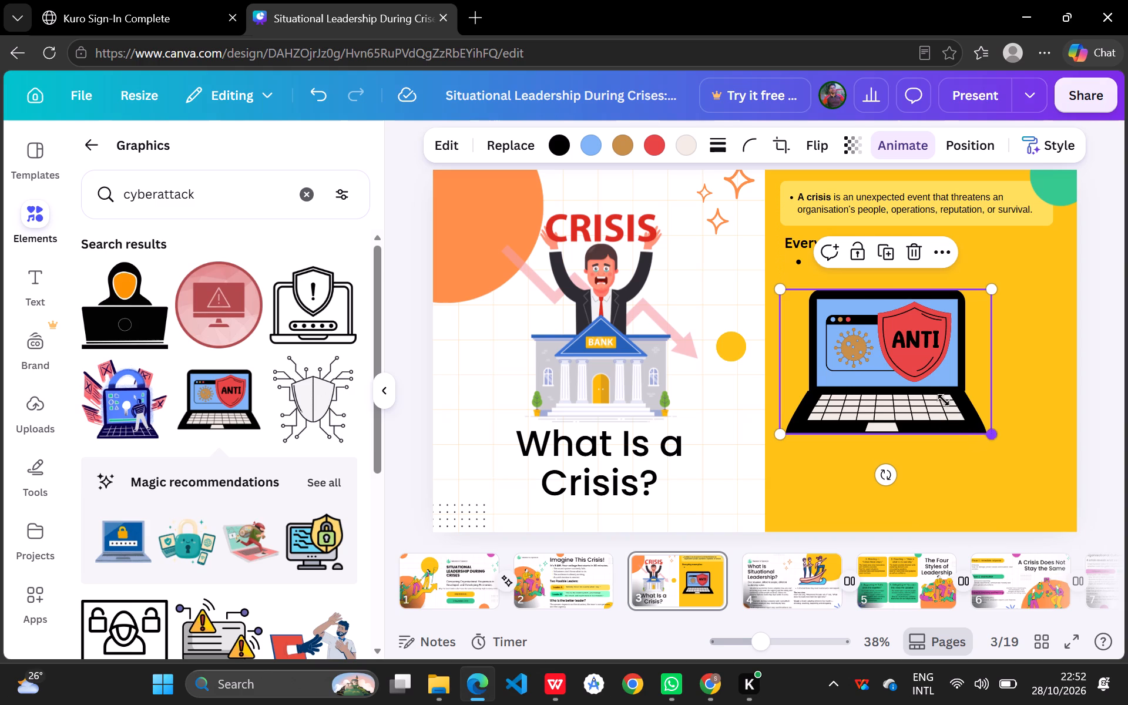
{"action": "left_click_drag", "start_coordinate": [944, 400], "coordinate": [791, 300]}
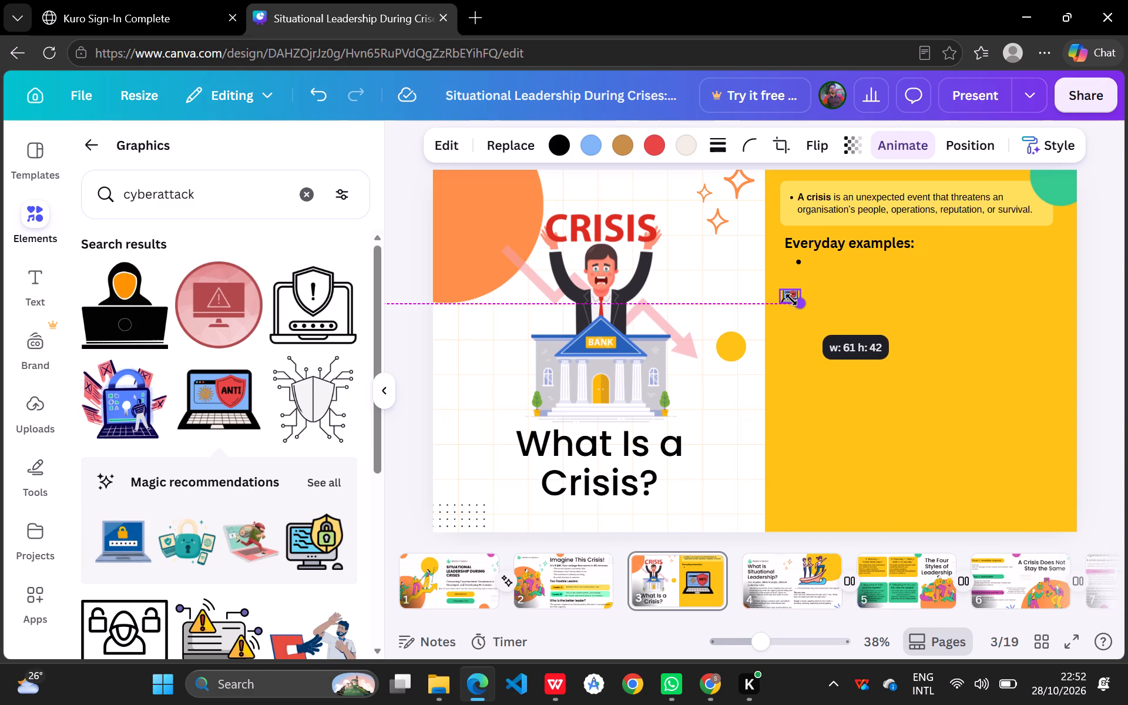
{"action": "left_click_drag", "start_coordinate": [791, 300], "coordinate": [791, 299]}
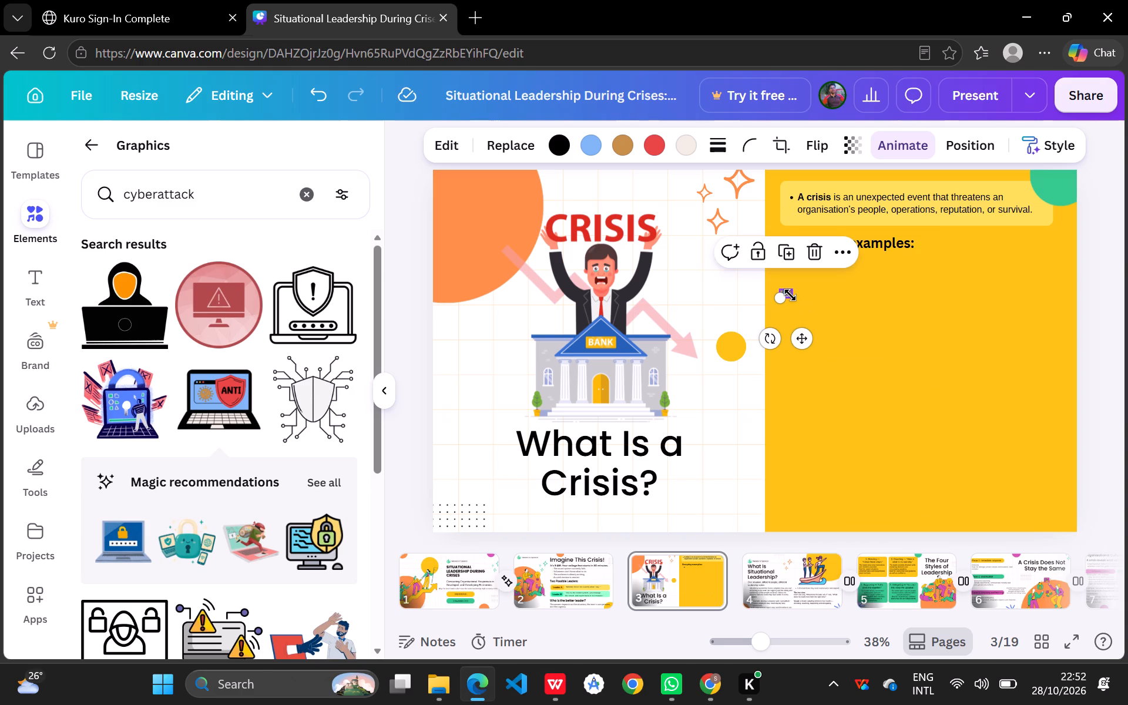
{"action": "left_click_drag", "start_coordinate": [790, 295], "coordinate": [795, 300]}
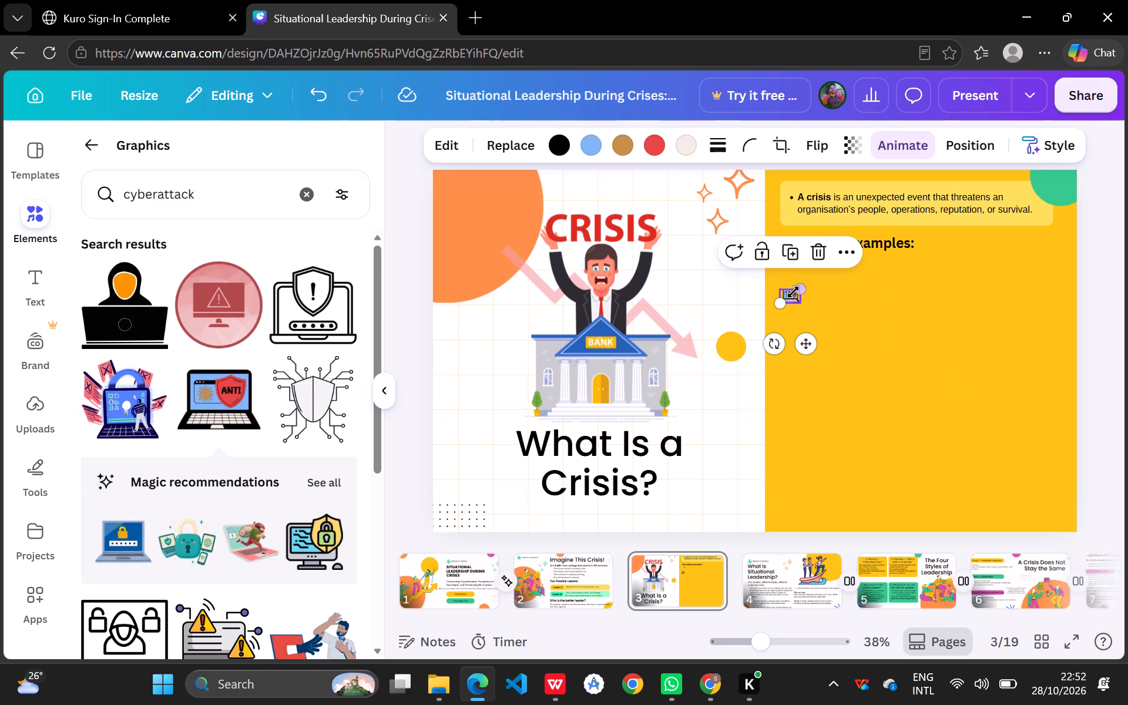
Place the laptop icon directly after the empty bullet under "Everyday examples:".
{"action": "left_click", "coordinate": [787, 298]}
{"action": "left_click", "coordinate": [787, 298]}
{"action": "left_click_drag", "start_coordinate": [787, 298], "coordinate": [811, 266]}
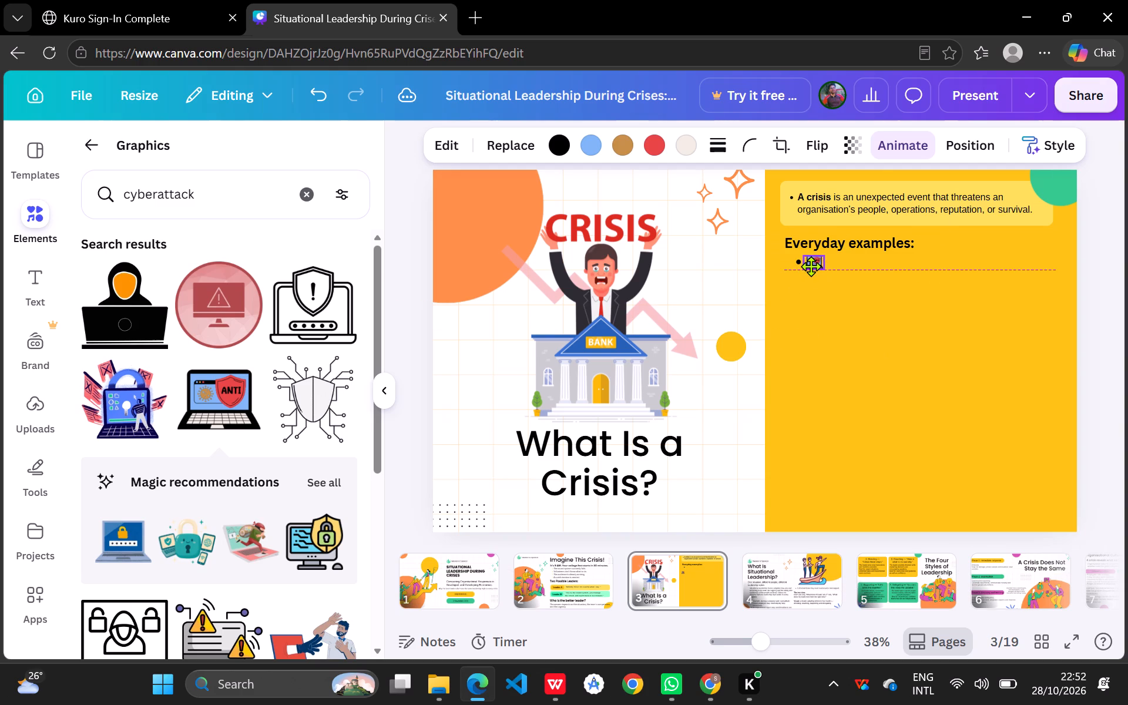
{"action": "left_click_drag", "start_coordinate": [811, 266], "coordinate": [815, 266]}
{"action": "left_click_drag", "start_coordinate": [815, 266], "coordinate": [815, 265]}
Start the bullet line with "Acompany", using leading spaces to keep the text clear of the laptop icon.
{"action": "left_click", "coordinate": [861, 264]}
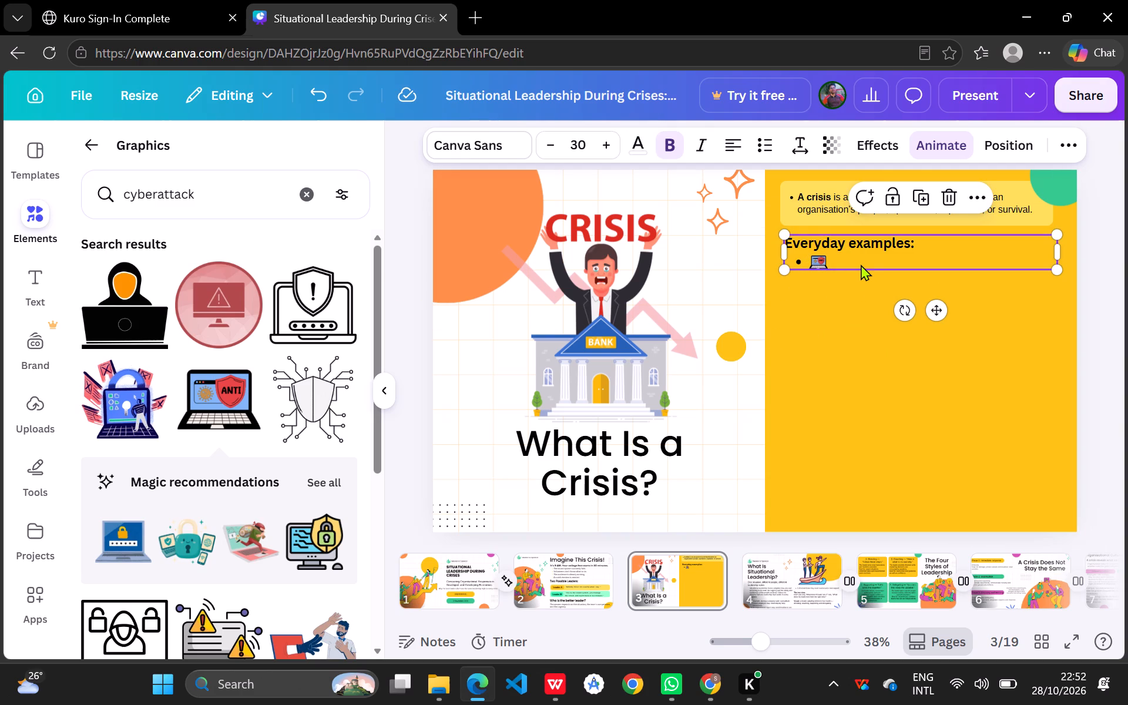
{"action": "double_click", "coordinate": [841, 261]}
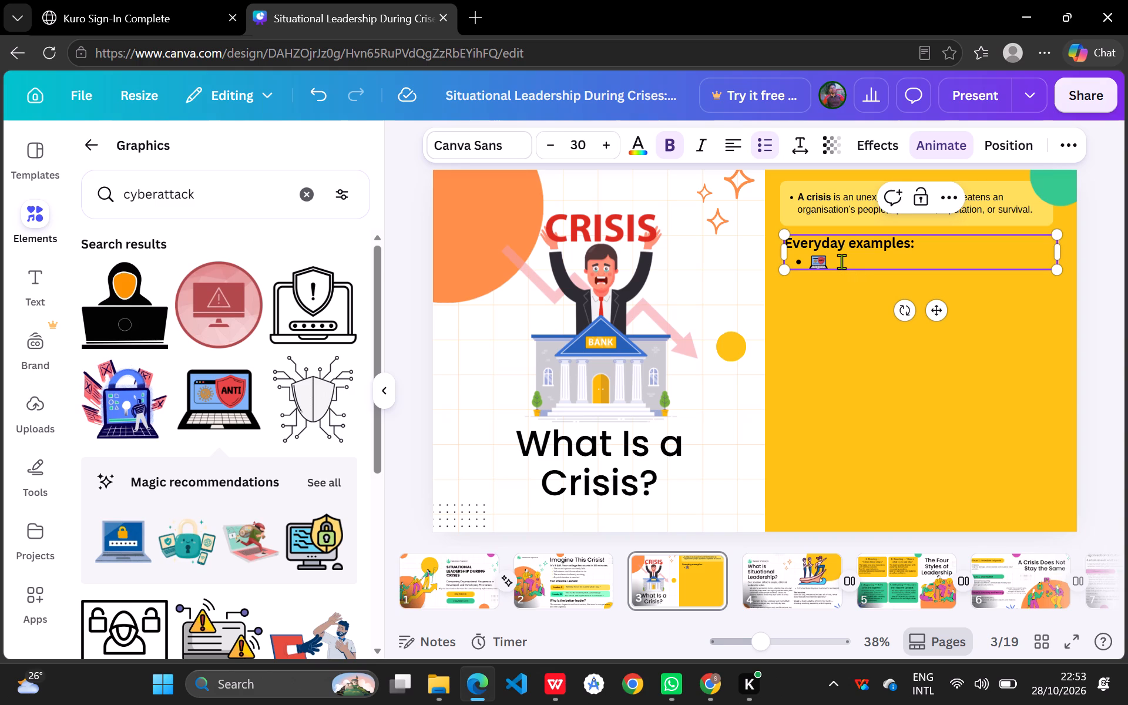
{"action": "key", "text": "space"}
{"action": "key", "text": "space"}
{"action": "key", "text": "space"}
{"action": "key", "text": "space"}
{"action": "key", "text": "space"}
{"action": "key", "text": "space"}
{"action": "key", "text": "space"}
{"action": "key", "text": "space"}
{"action": "key", "text": "space"}
{"action": "key", "text": "shift+a"}
{"action": "type", "text": "compan"}
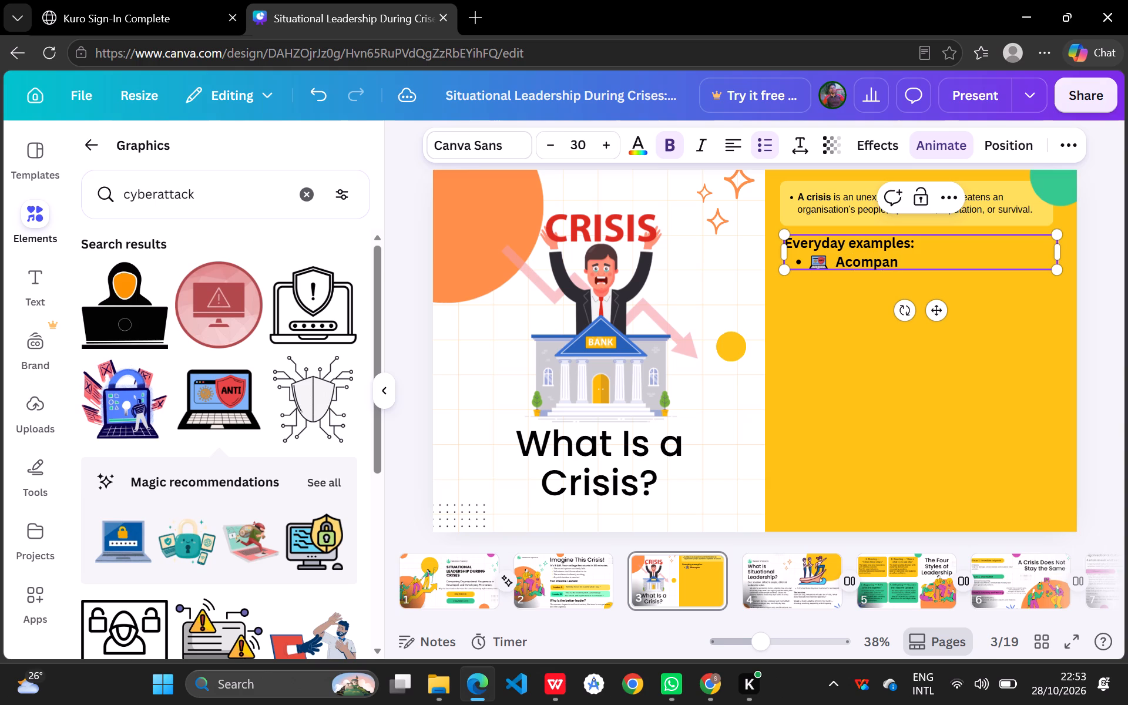
{"action": "key", "text": "y"}
Set the bullet line's font size to 25.
{"action": "triple_click", "coordinate": [553, 150]}
{"action": "left_click", "coordinate": [553, 150]}
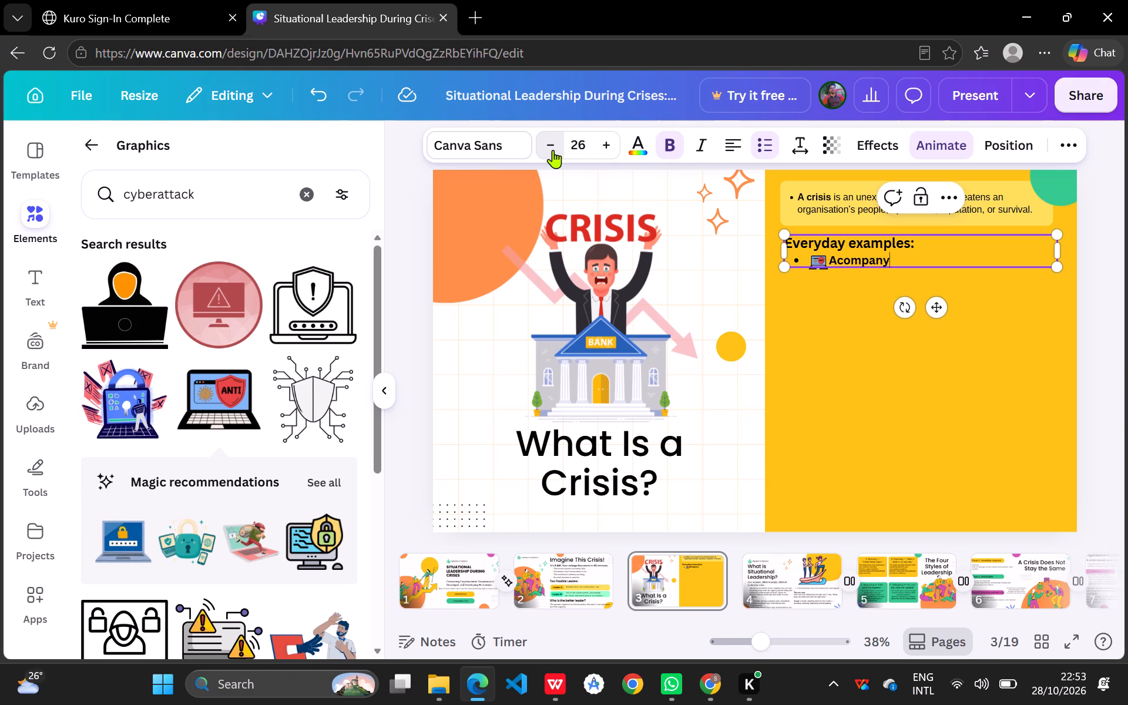
{"action": "left_click", "coordinate": [553, 150]}
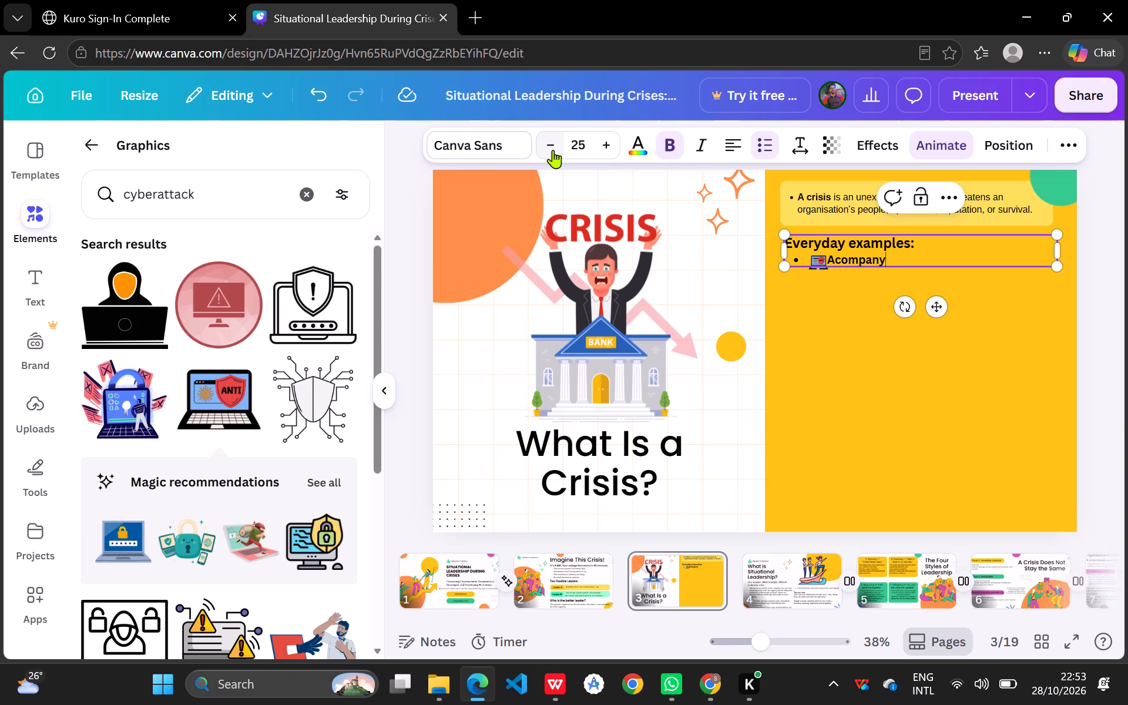
Insert the missing space in "Acompany" so the bullet reads "A company".
{"action": "left_click", "coordinate": [833, 260]}
{"action": "key", "text": "space"}
Remove the bold formatting from "A company" in the bullet line.
{"action": "left_click_drag", "start_coordinate": [828, 257], "coordinate": [891, 259]}
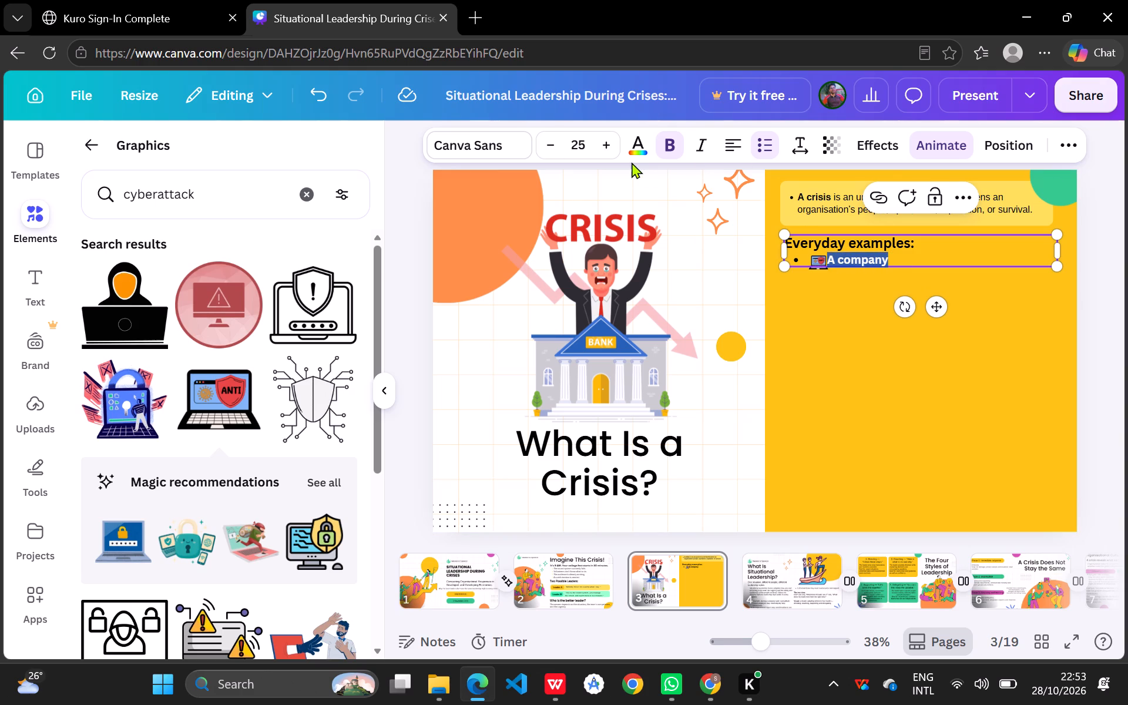
{"action": "left_click", "coordinate": [672, 145]}
{"action": "left_click", "coordinate": [912, 259]}
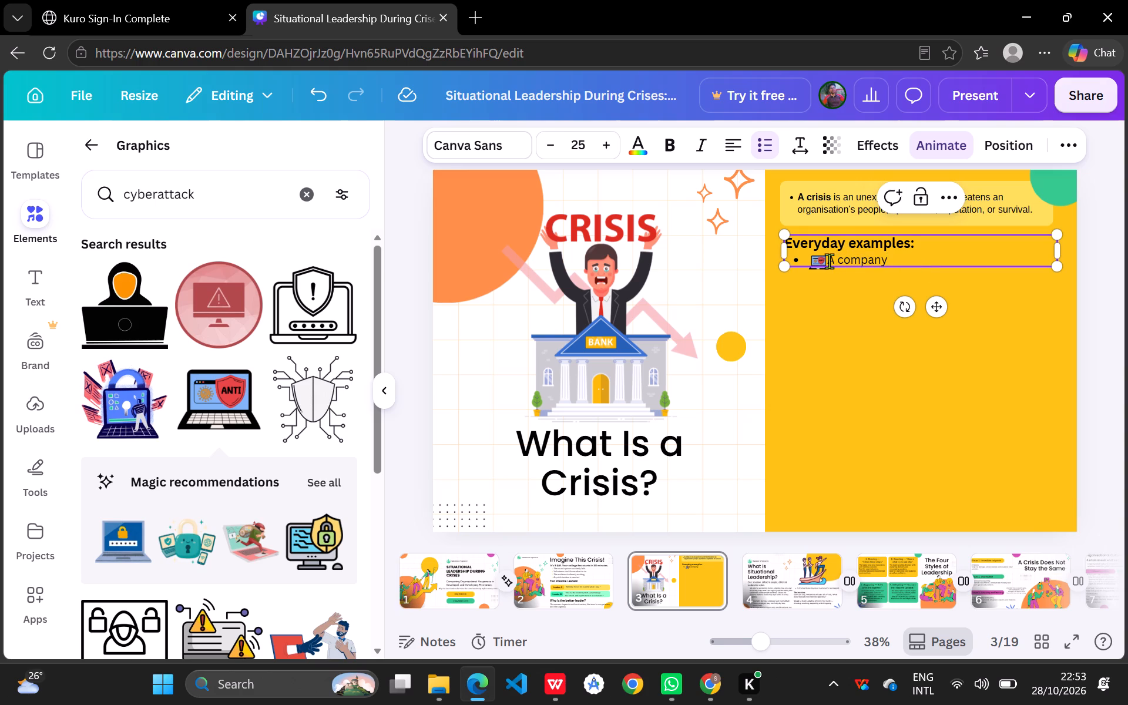
Widen the gap between the laptop icon and "A company" by two spaces.
{"action": "left_click", "coordinate": [829, 261]}
{"action": "key", "text": "space"}
{"action": "key", "text": "space"}
Complete the bullet after "A company" with "suffers a cyberattack." and leave text editing.
{"action": "left_click", "coordinate": [908, 260]}
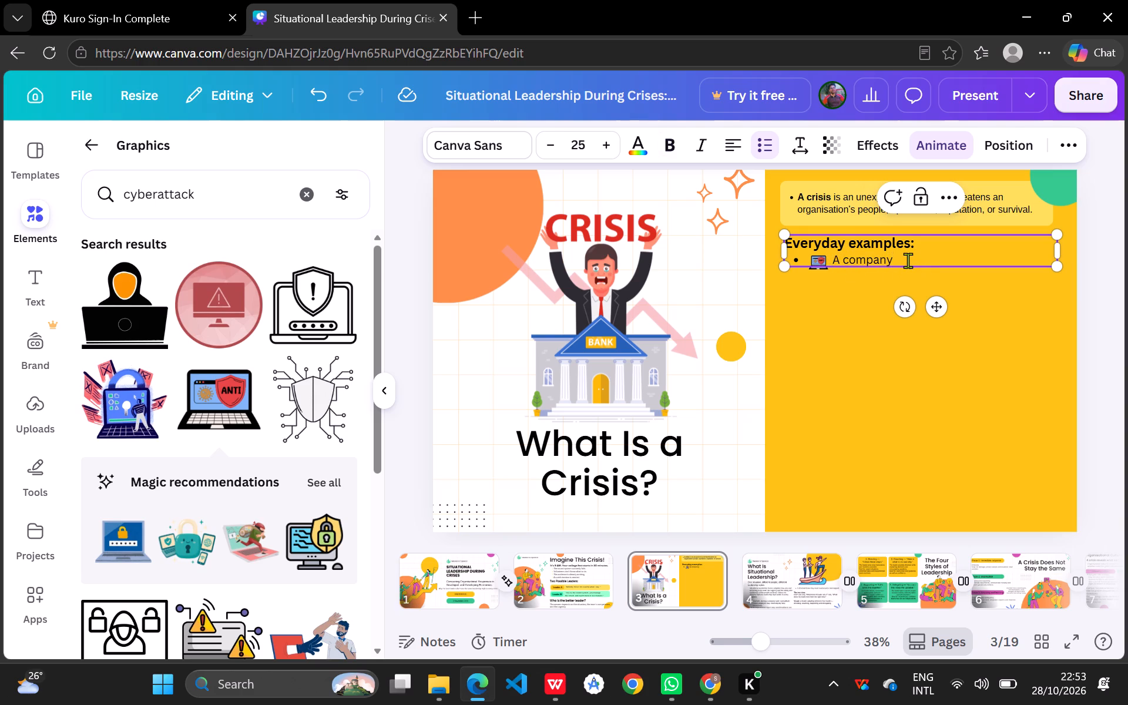
{"action": "key", "text": "space"}
{"action": "type", "text": "suffers"}
{"action": "key", "text": "space"}
{"action": "type", "text": "a cyberattac"}
{"action": "key", "text": "k"}
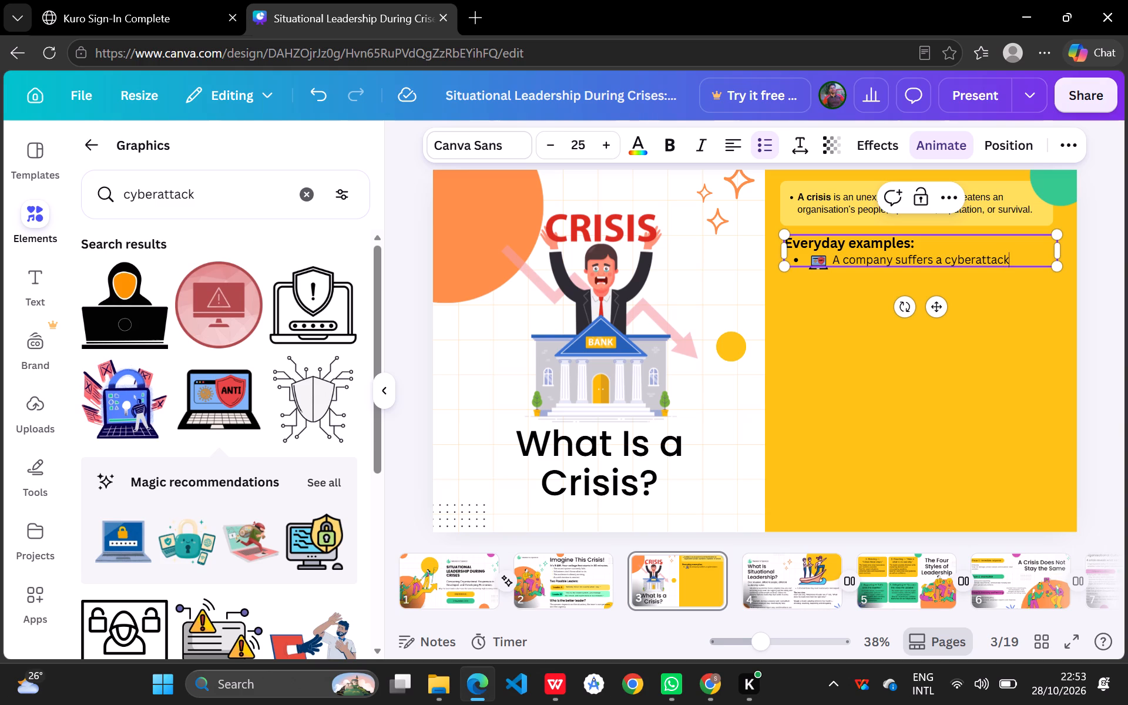
{"action": "key", "text": "period"}
{"action": "left_click", "coordinate": [918, 266]}
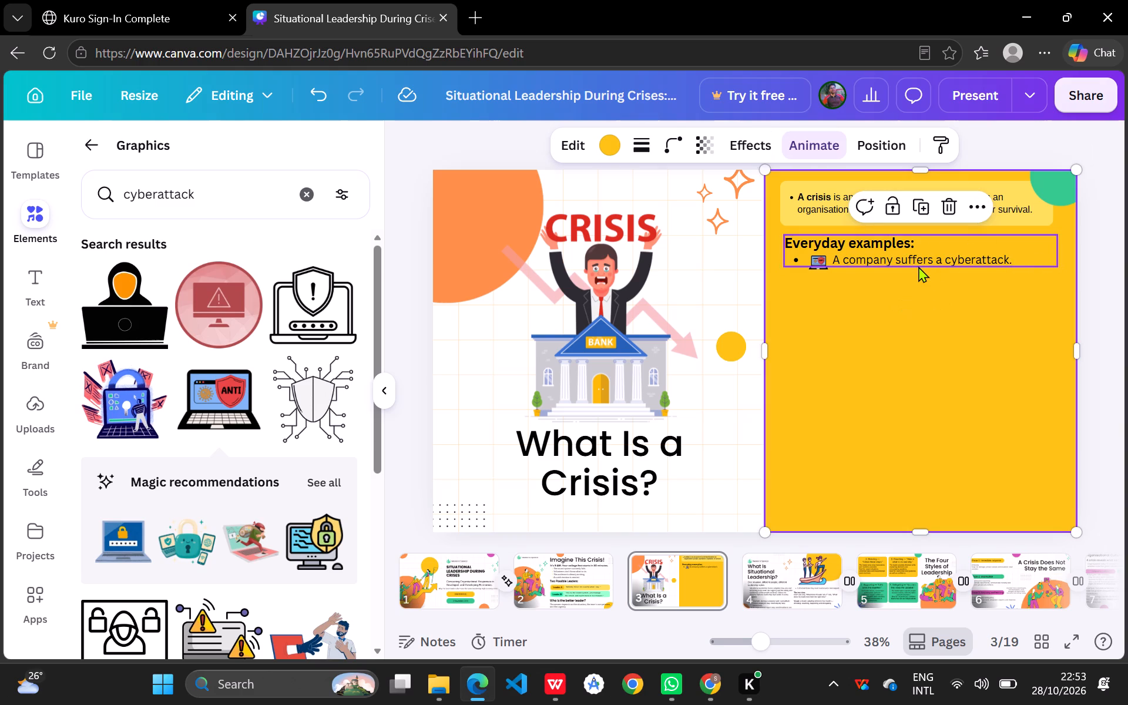
Narrow the "Everyday examples" text box slightly and nudge it toward the yellow panel's left edge.
{"action": "left_click", "coordinate": [800, 264]}
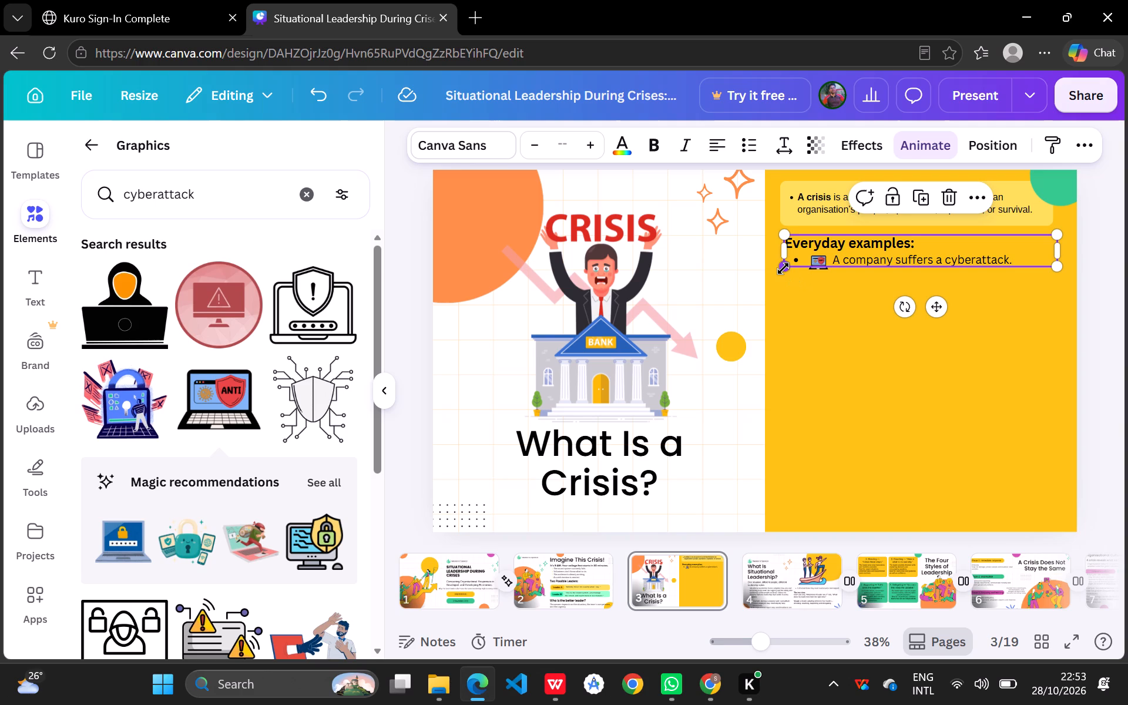
{"action": "left_click_drag", "start_coordinate": [783, 268], "coordinate": [788, 298]}
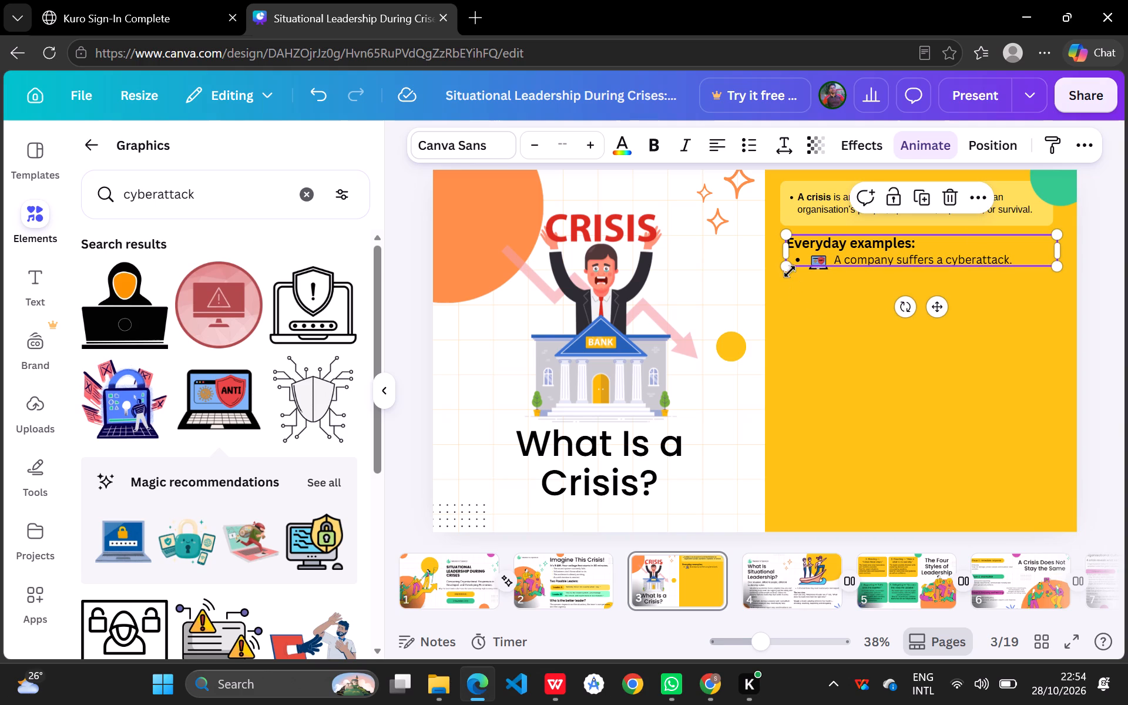
{"action": "left_click", "coordinate": [1056, 251]}
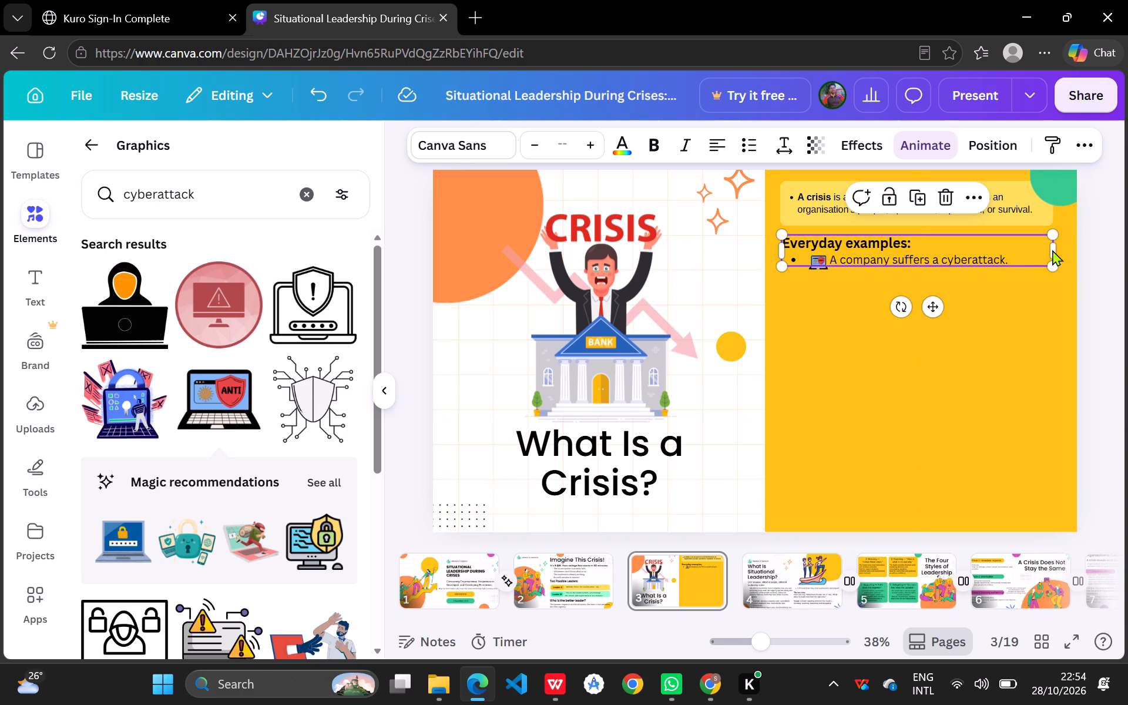
Add a run of blank lines after "A company suffers a cyberattack." to extend the text box down the yellow panel.
{"action": "left_click", "coordinate": [934, 258]}
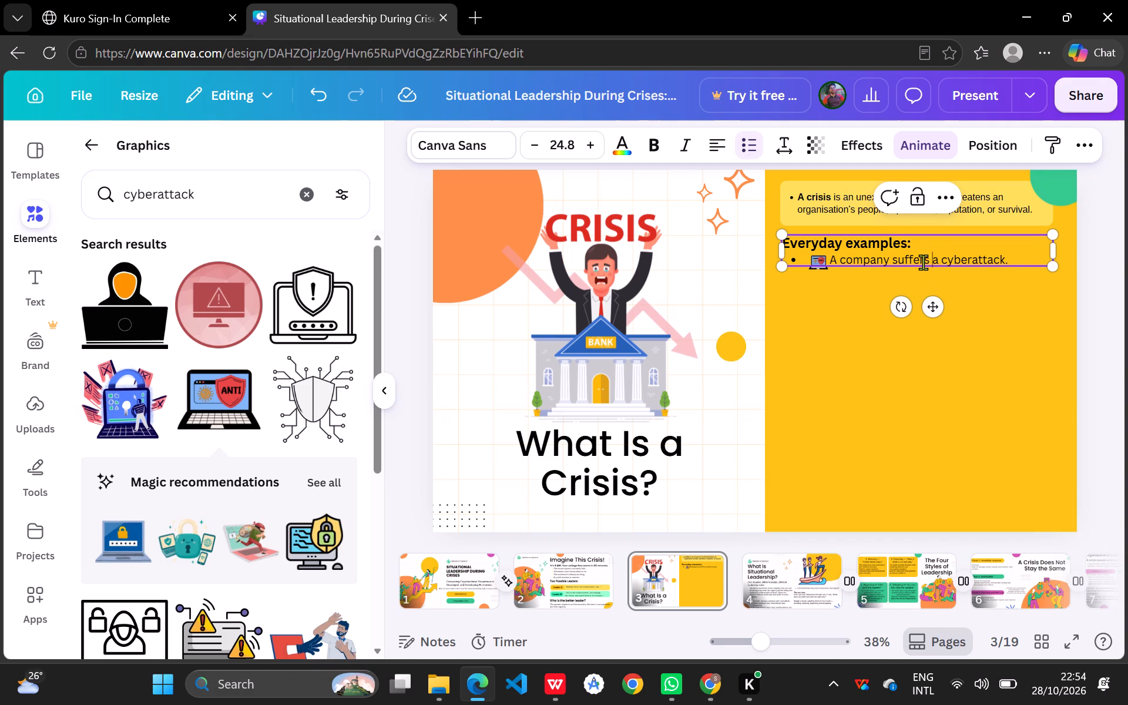
{"action": "left_click", "coordinate": [923, 266]}
{"action": "left_click", "coordinate": [1015, 255]}
{"action": "key", "text": "Return"}
{"action": "key", "text": "Return"}
{"action": "key", "text": "Return"}
{"action": "key", "text": "Return"}
{"action": "key", "text": "Return"}
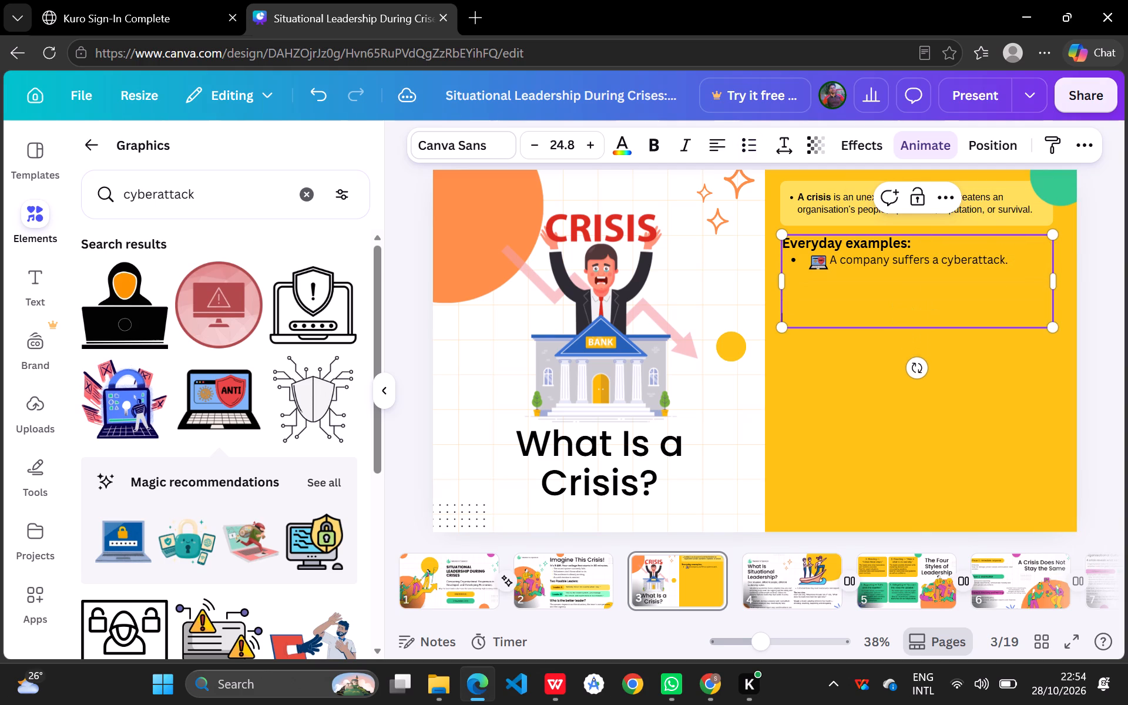
{"action": "key", "text": "Return"}
{"action": "key", "text": "Return"}
{"action": "key", "text": "Return"}
{"action": "key", "text": "Return"}
{"action": "key", "text": "Return"}
{"action": "key", "text": "Return"}
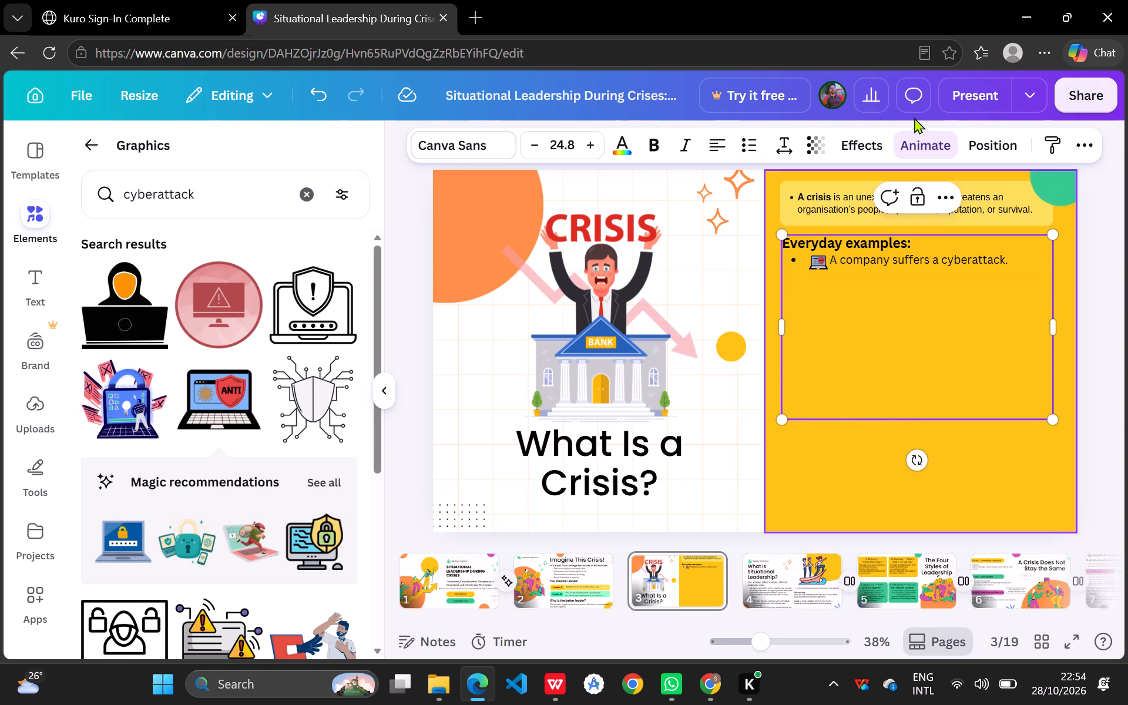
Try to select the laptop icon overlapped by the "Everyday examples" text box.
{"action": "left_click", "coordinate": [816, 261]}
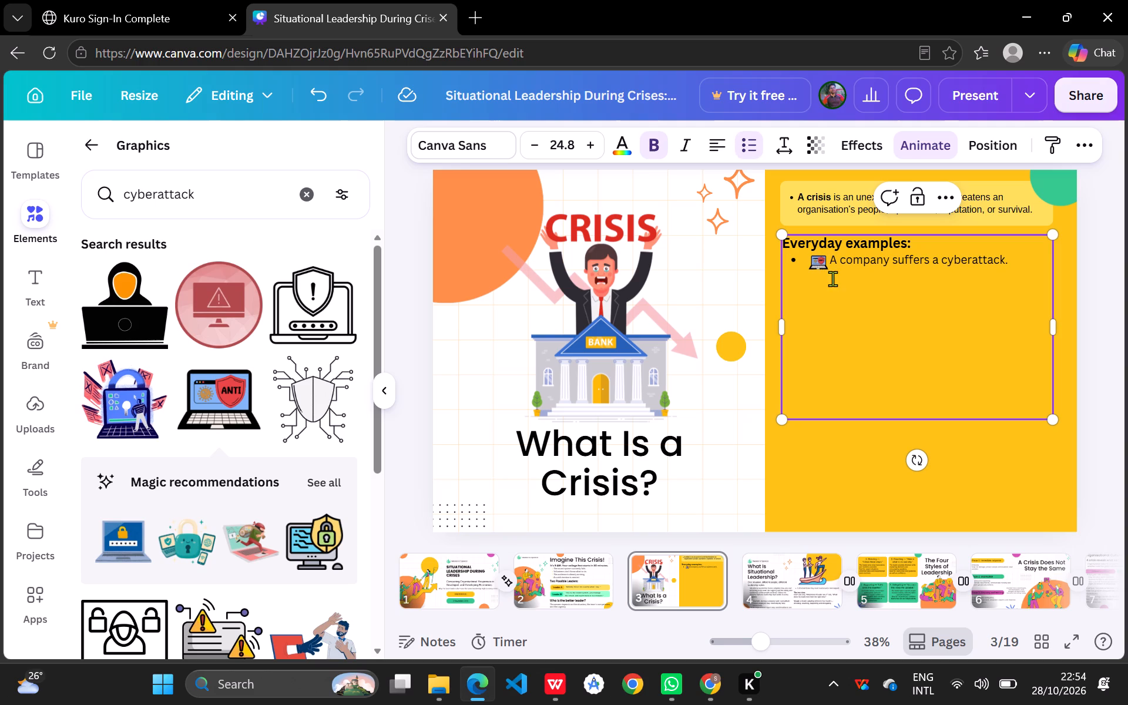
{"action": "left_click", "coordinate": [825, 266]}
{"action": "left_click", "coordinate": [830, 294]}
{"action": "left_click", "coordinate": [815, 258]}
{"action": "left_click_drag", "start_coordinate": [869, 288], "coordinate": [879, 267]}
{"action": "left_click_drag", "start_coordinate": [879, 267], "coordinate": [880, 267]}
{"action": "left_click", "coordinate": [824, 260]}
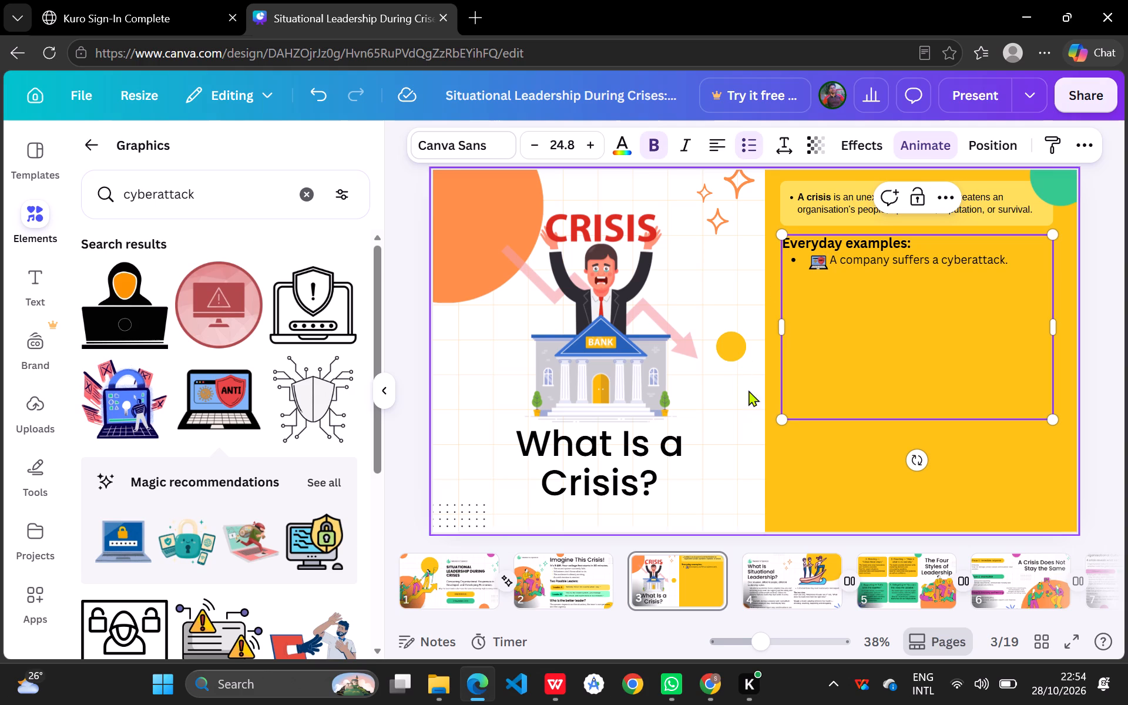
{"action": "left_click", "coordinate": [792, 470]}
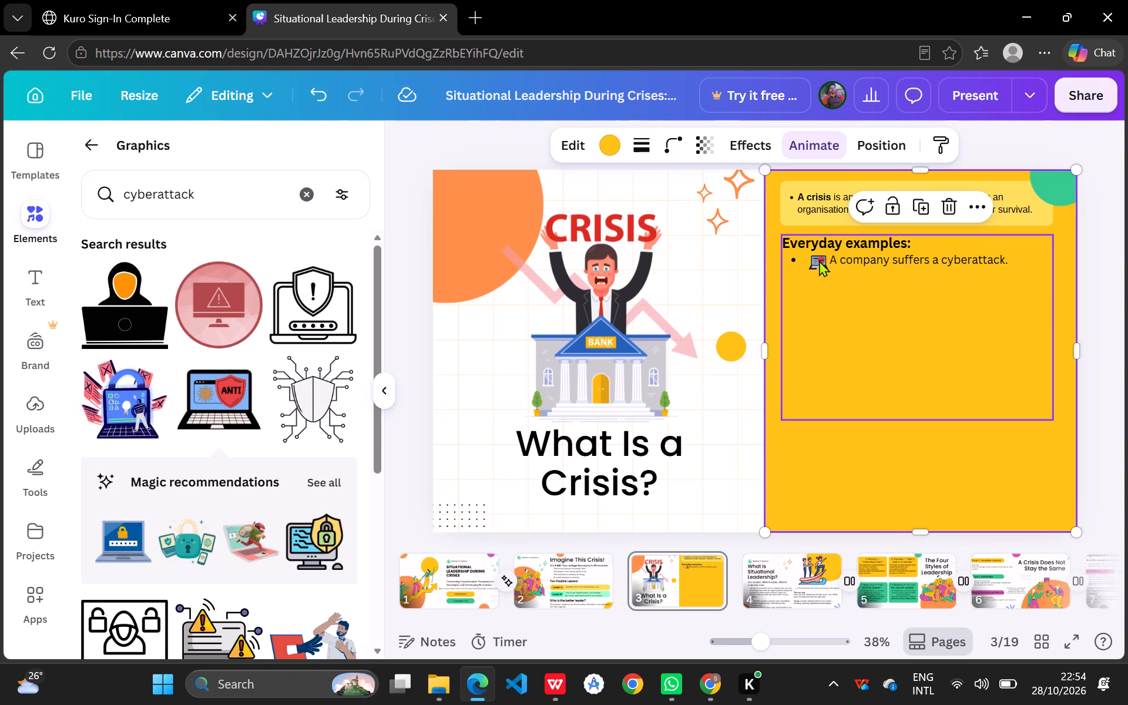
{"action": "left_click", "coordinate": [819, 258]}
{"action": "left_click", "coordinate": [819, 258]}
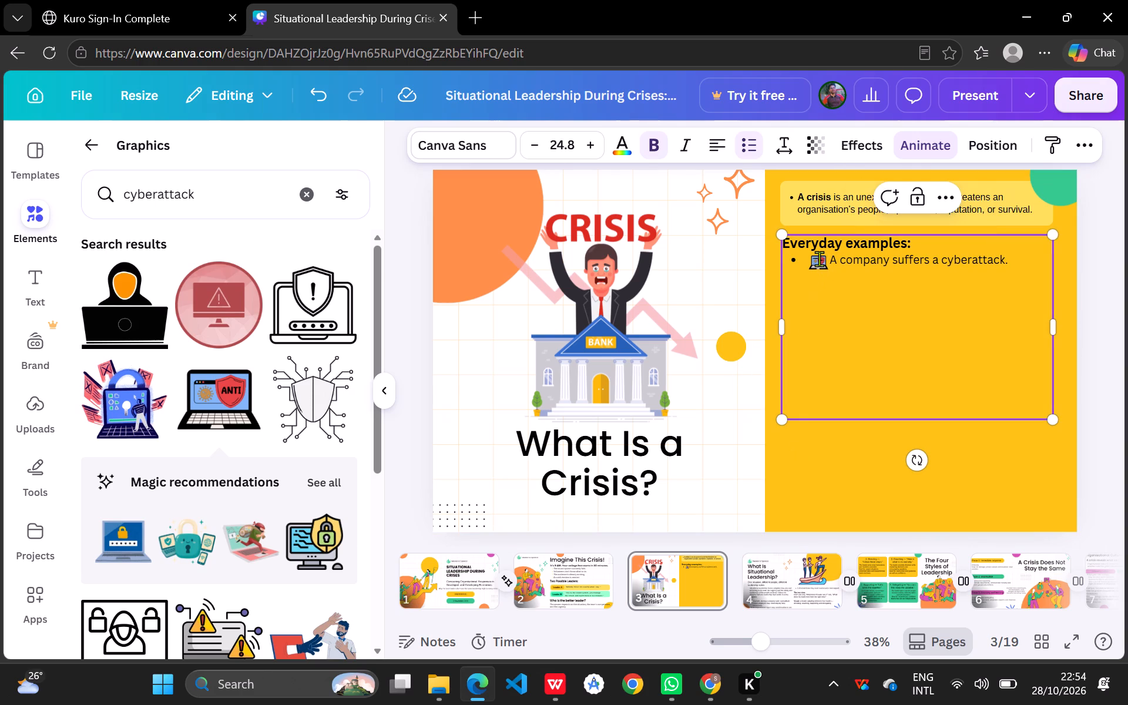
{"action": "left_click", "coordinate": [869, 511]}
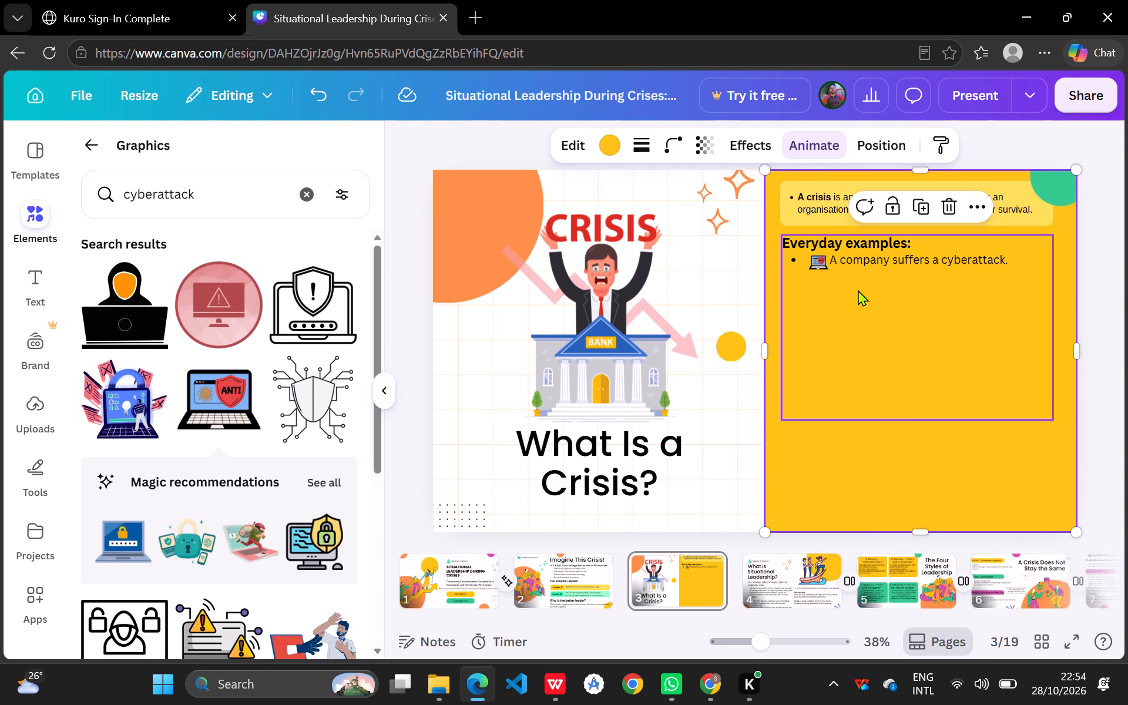
Shift the "Everyday examples" text box clear of the laptop icon and park the icon near the yellow panel's lower-left corner.
{"action": "left_click_drag", "start_coordinate": [818, 265], "coordinate": [801, 263]}
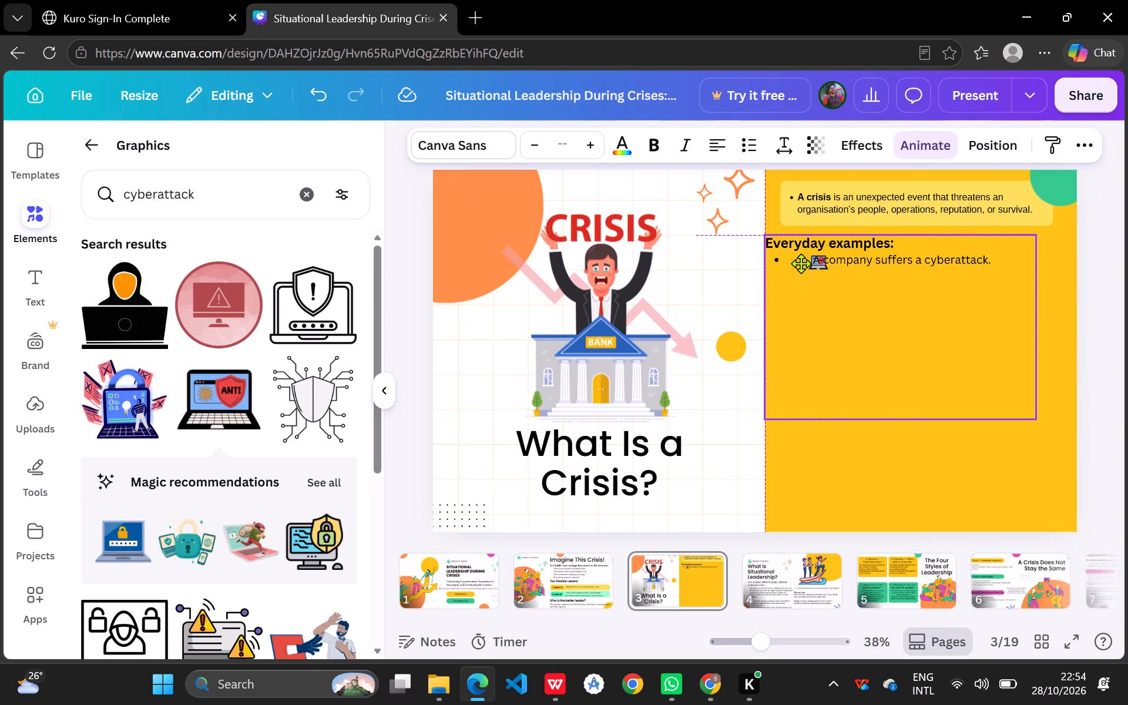
{"action": "left_click_drag", "start_coordinate": [801, 263], "coordinate": [842, 319]}
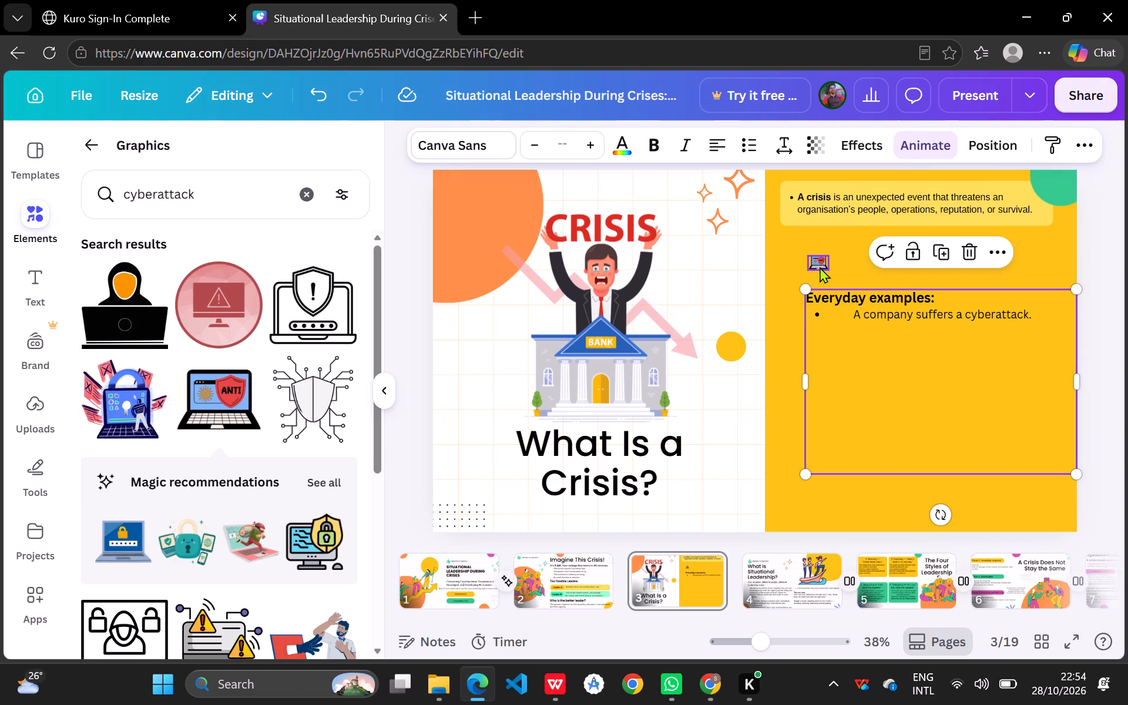
{"action": "left_click", "coordinate": [820, 266]}
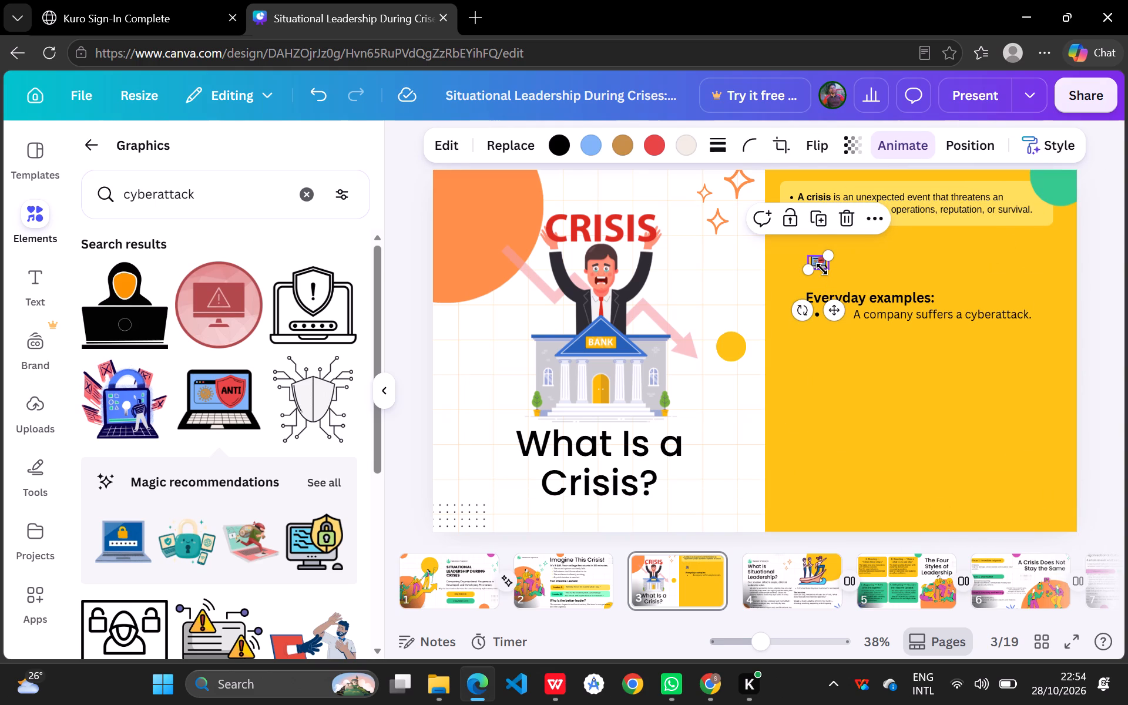
{"action": "left_click", "coordinate": [822, 268]}
{"action": "left_click_drag", "start_coordinate": [820, 264], "coordinate": [810, 501]}
Move the "Everyday examples" text box back directly beneath the crisis definition bar, aligned with its left edge.
{"action": "left_click_drag", "start_coordinate": [875, 310], "coordinate": [844, 257]}
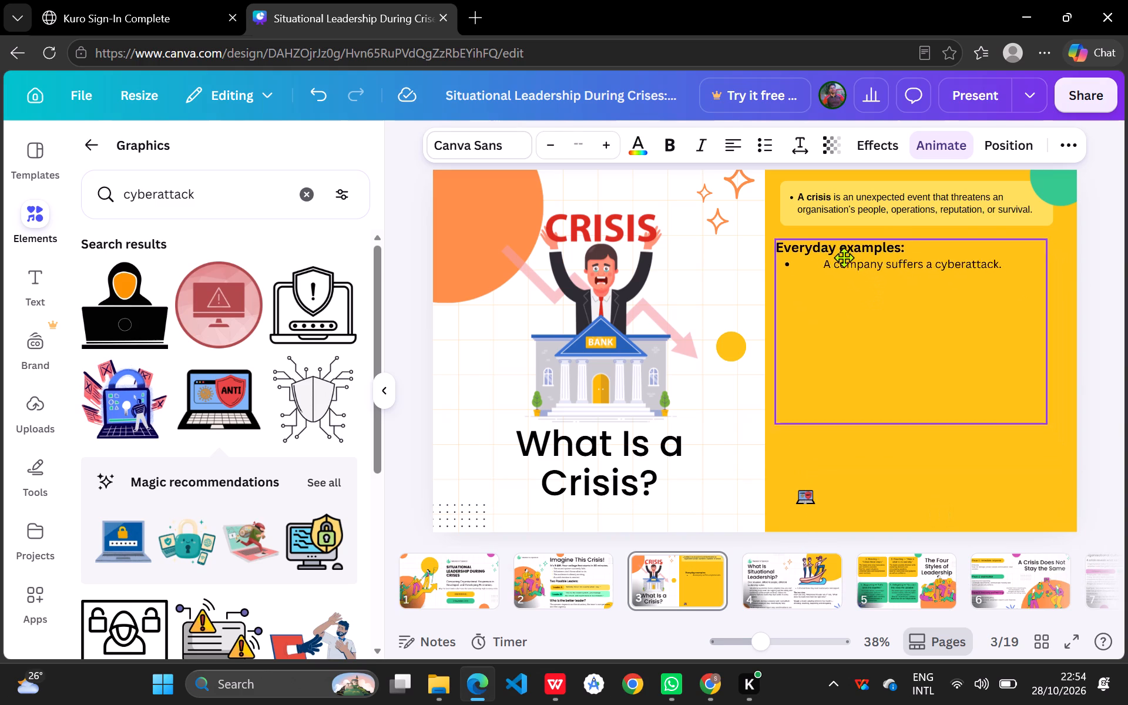
{"action": "left_click_drag", "start_coordinate": [844, 257], "coordinate": [851, 252]}
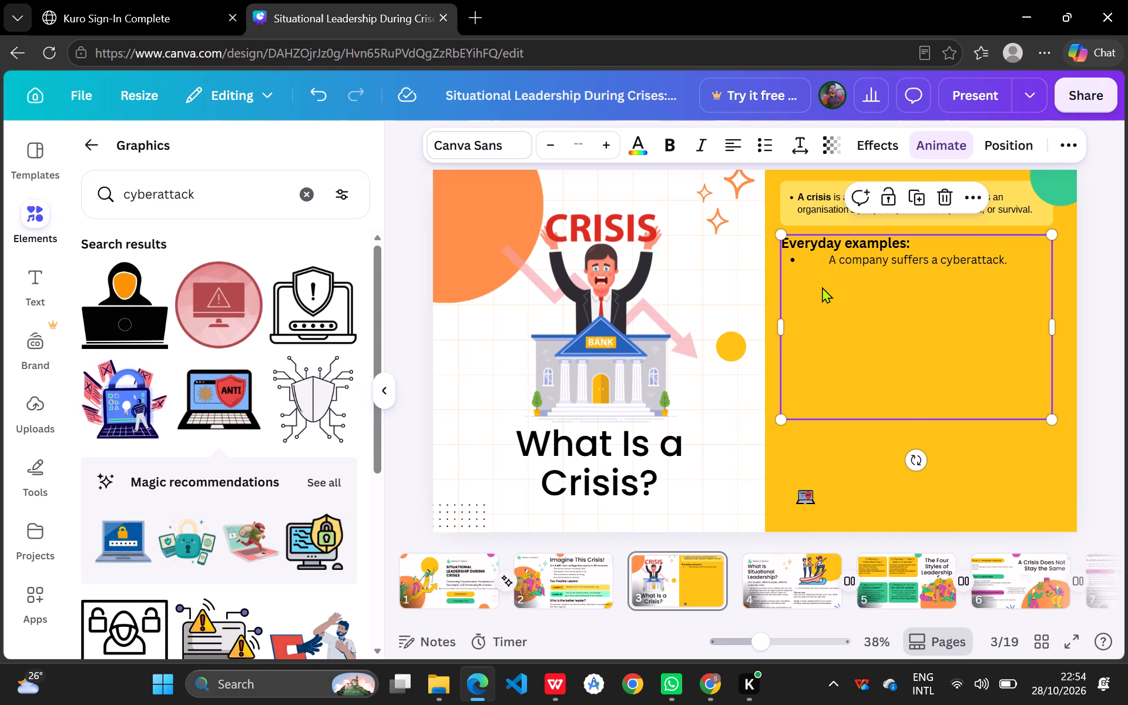
Position the laptop icon between the first bullet point and "A company suffers a cyberattack.".
{"action": "left_click_drag", "start_coordinate": [807, 499], "coordinate": [804, 286]}
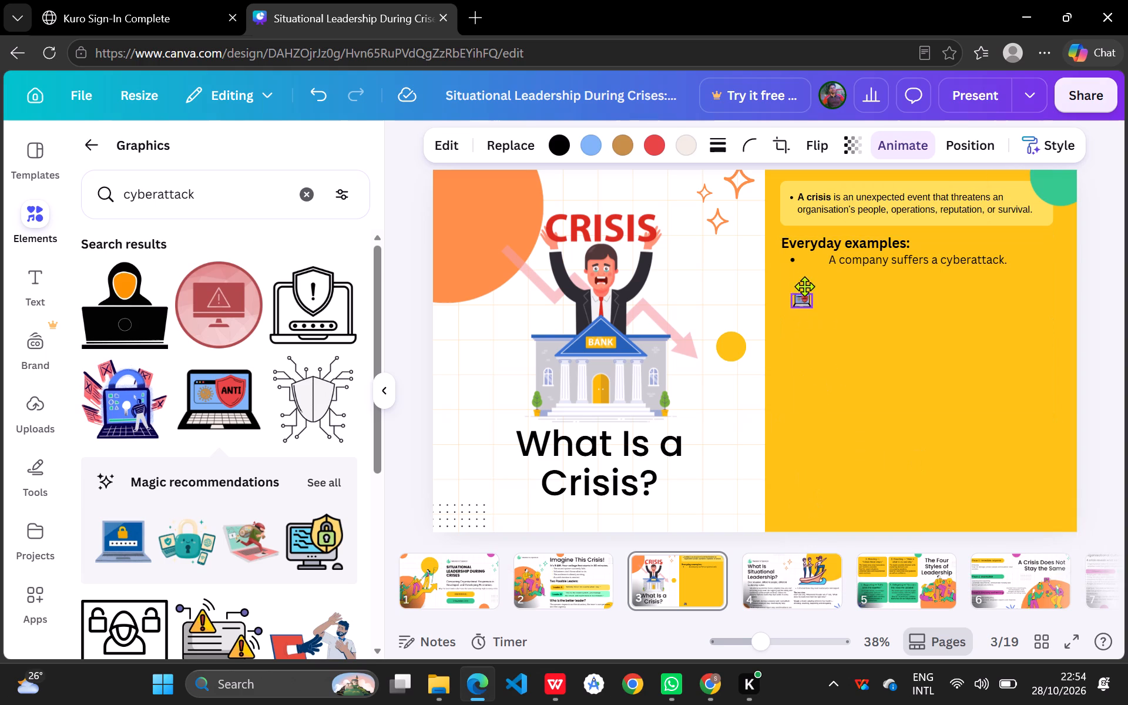
{"action": "left_click_drag", "start_coordinate": [804, 286], "coordinate": [814, 263]}
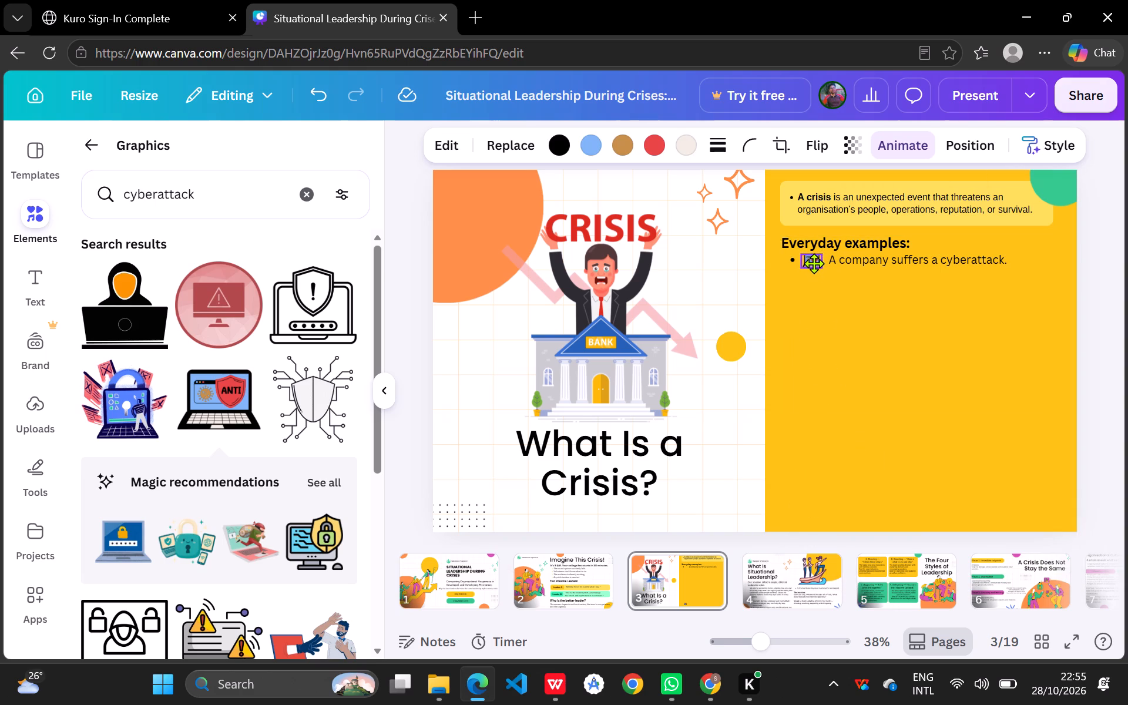
{"action": "left_click_drag", "start_coordinate": [814, 263], "coordinate": [813, 263]}
Start a new empty bullet one blank line below "A company suffers a cyberattack." in the examples text box.
{"action": "left_click", "coordinate": [894, 302]}
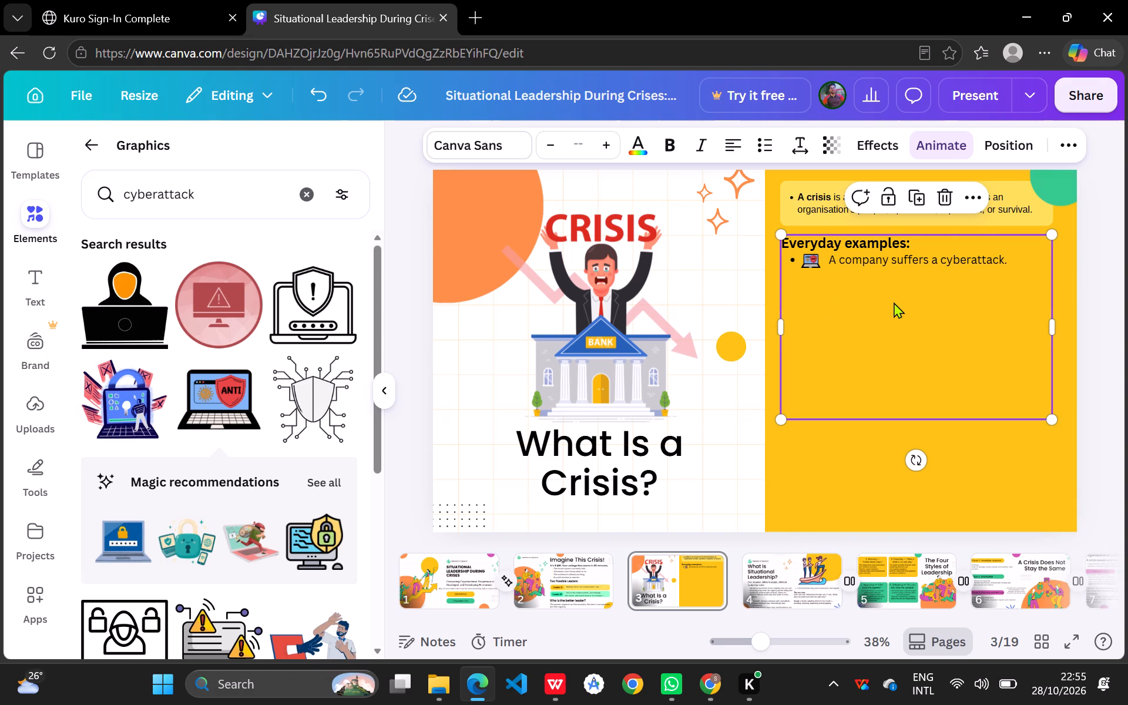
{"action": "left_click", "coordinate": [1013, 264]}
{"action": "key", "text": "Return"}
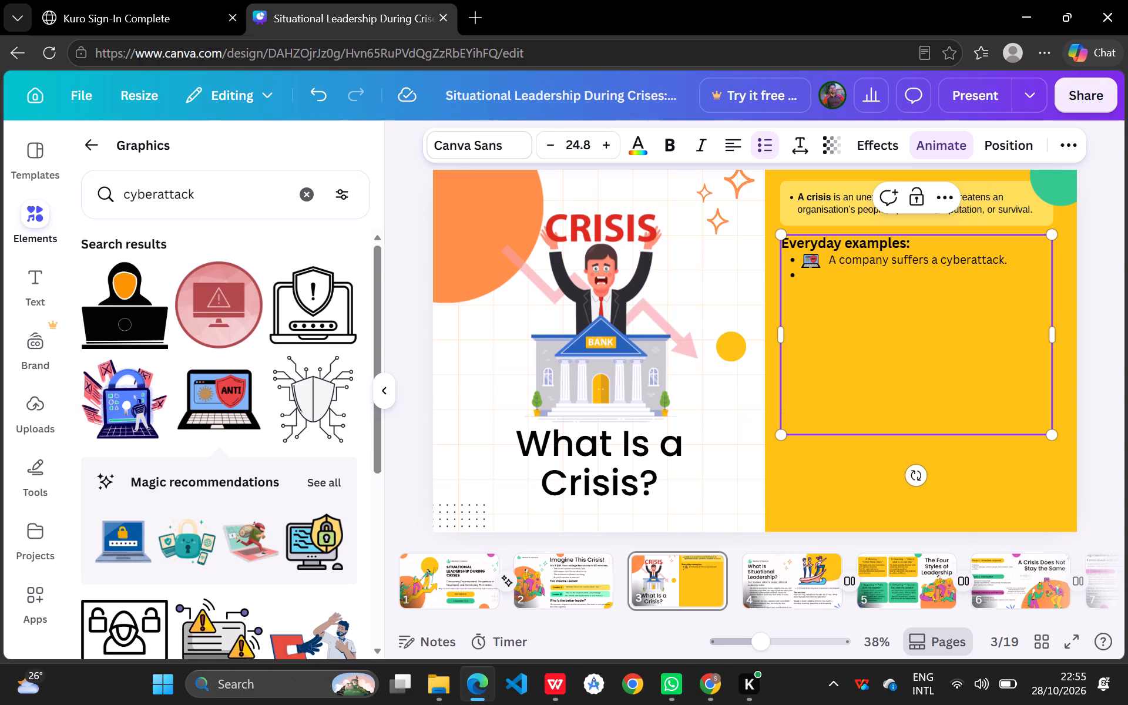
{"action": "key", "text": "Return"}
{"action": "key", "text": "Return"}
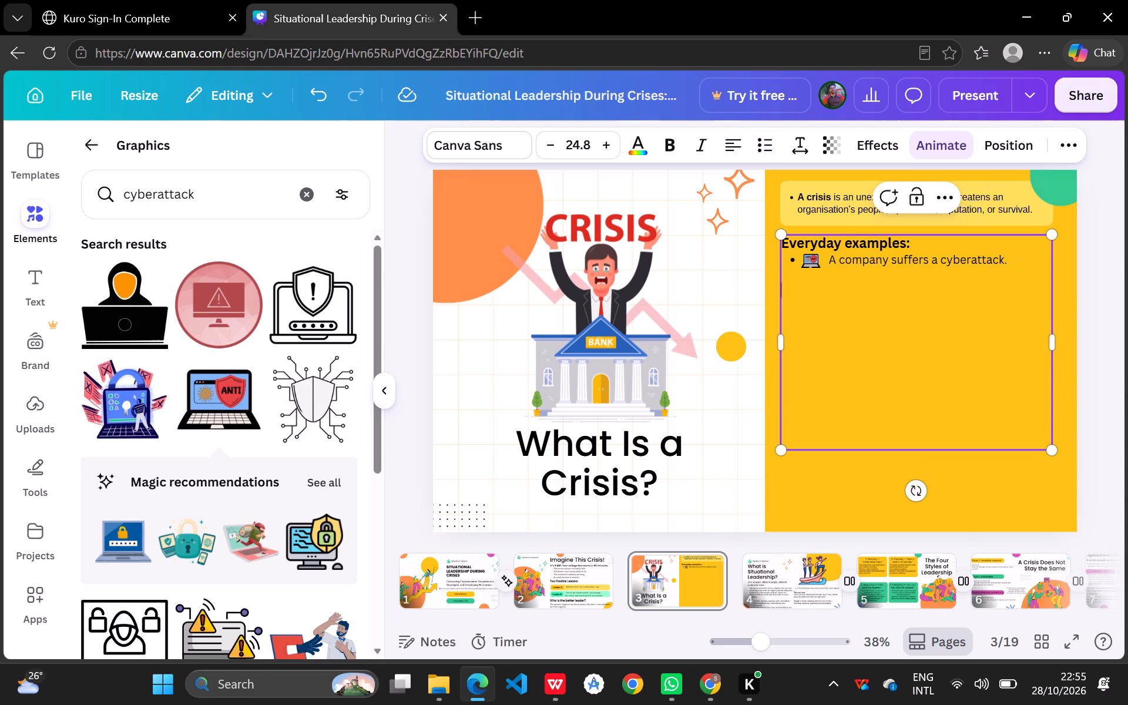
{"action": "key", "text": "space"}
{"action": "key", "text": "space"}
{"action": "key", "text": "space"}
{"action": "key", "text": "space"}
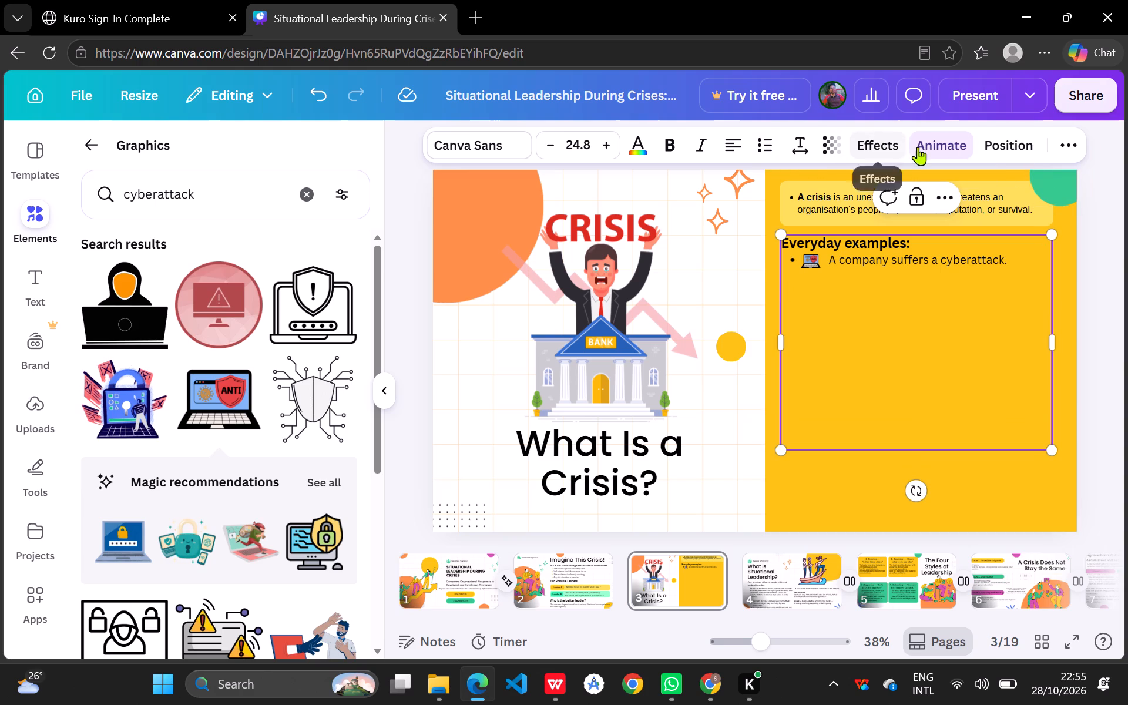
{"action": "left_click", "coordinate": [769, 152]}
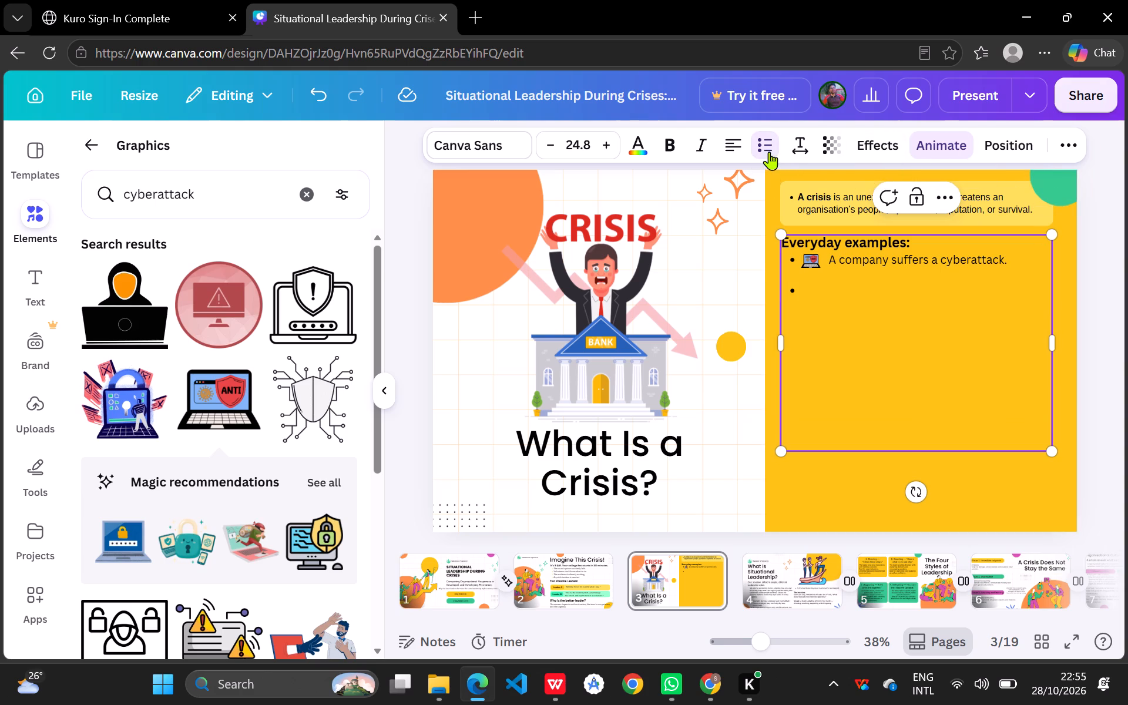
{"action": "key", "text": "BackSpace"}
{"action": "key", "text": "BackSpace"}
{"action": "key", "text": "BackSpace"}
Search the graphics for "factory icon" and add the blue-and-grey factory with two chimneys to the slide.
{"action": "left_click", "coordinate": [308, 193]}
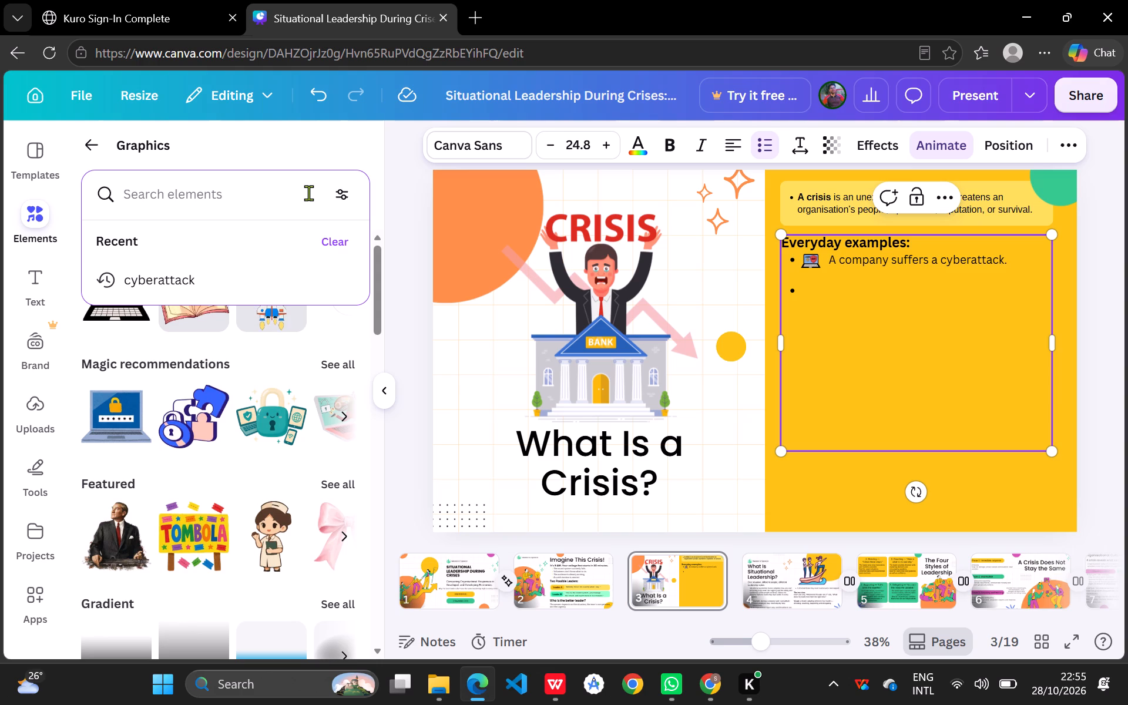
{"action": "type", "text": "factory"}
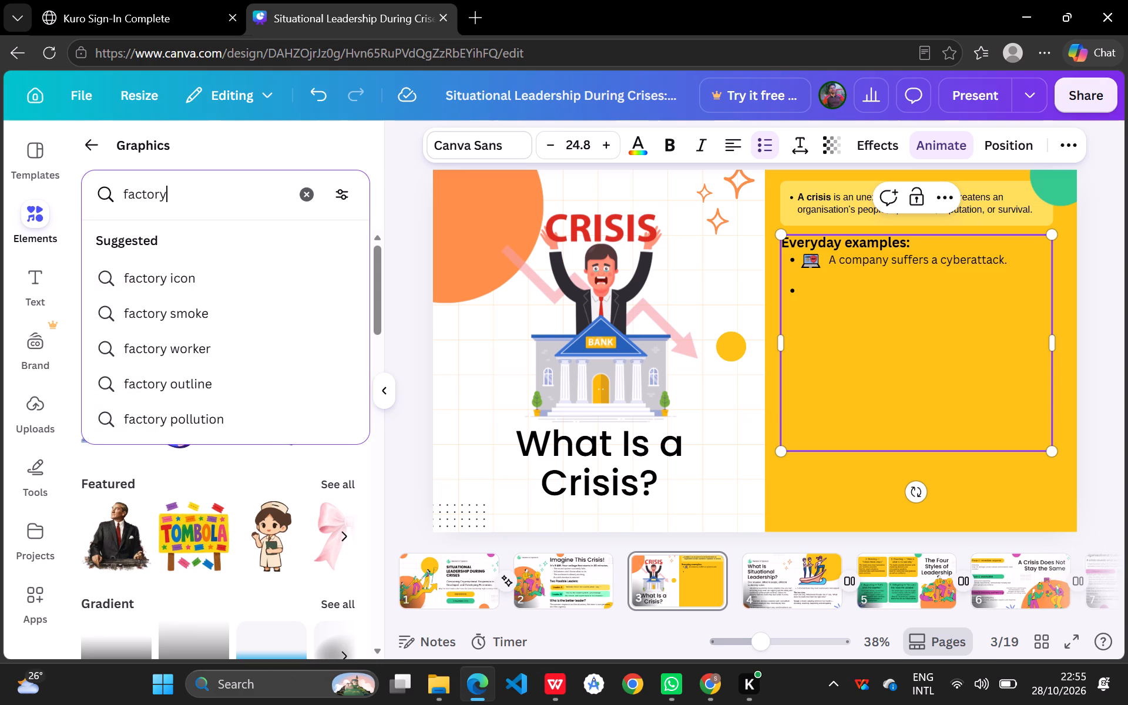
{"action": "key", "text": "space"}
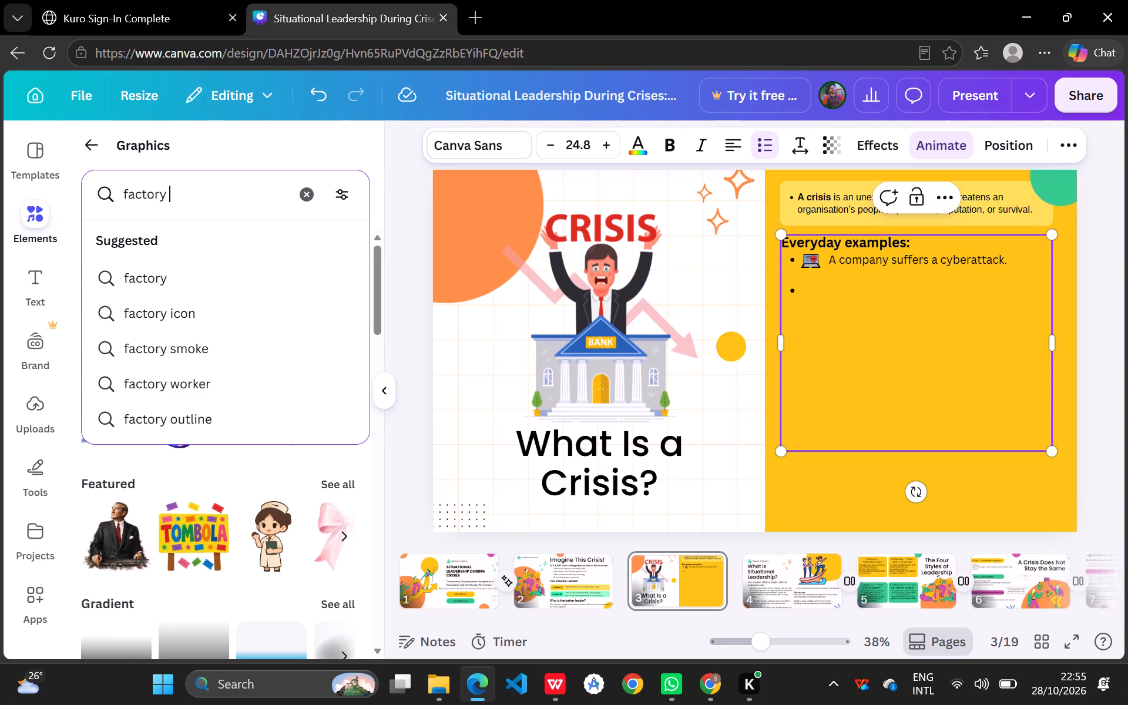
{"action": "key", "text": "Return"}
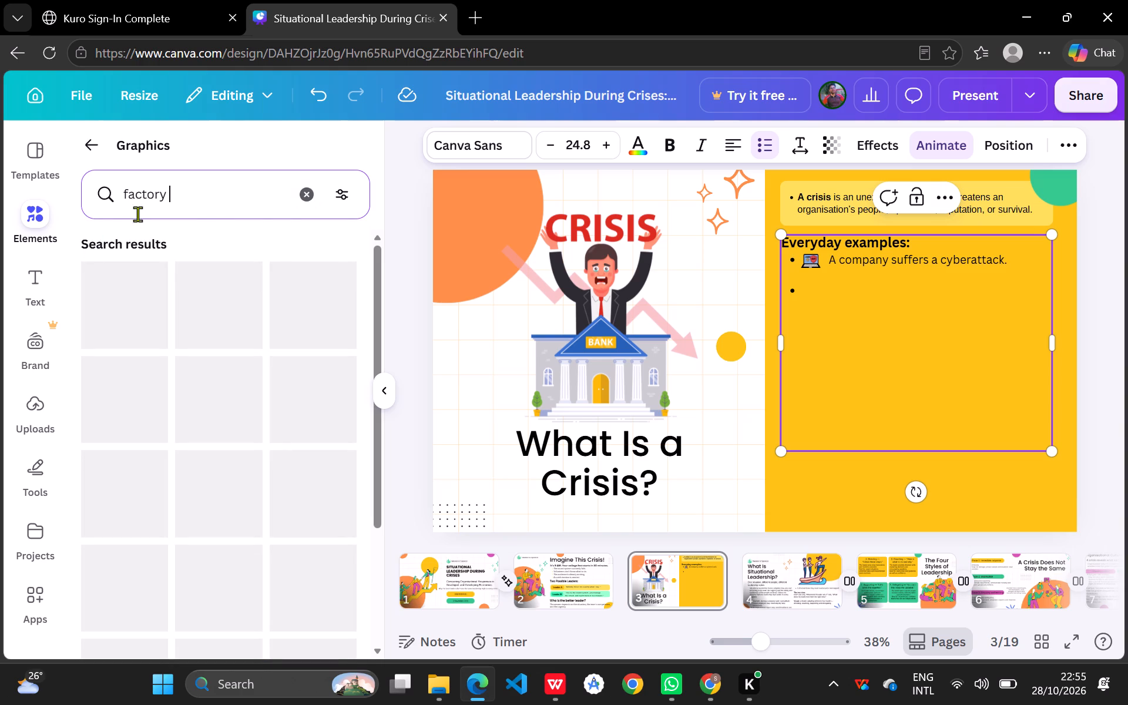
{"action": "type", "text": "icon"}
{"action": "key", "text": "Return"}
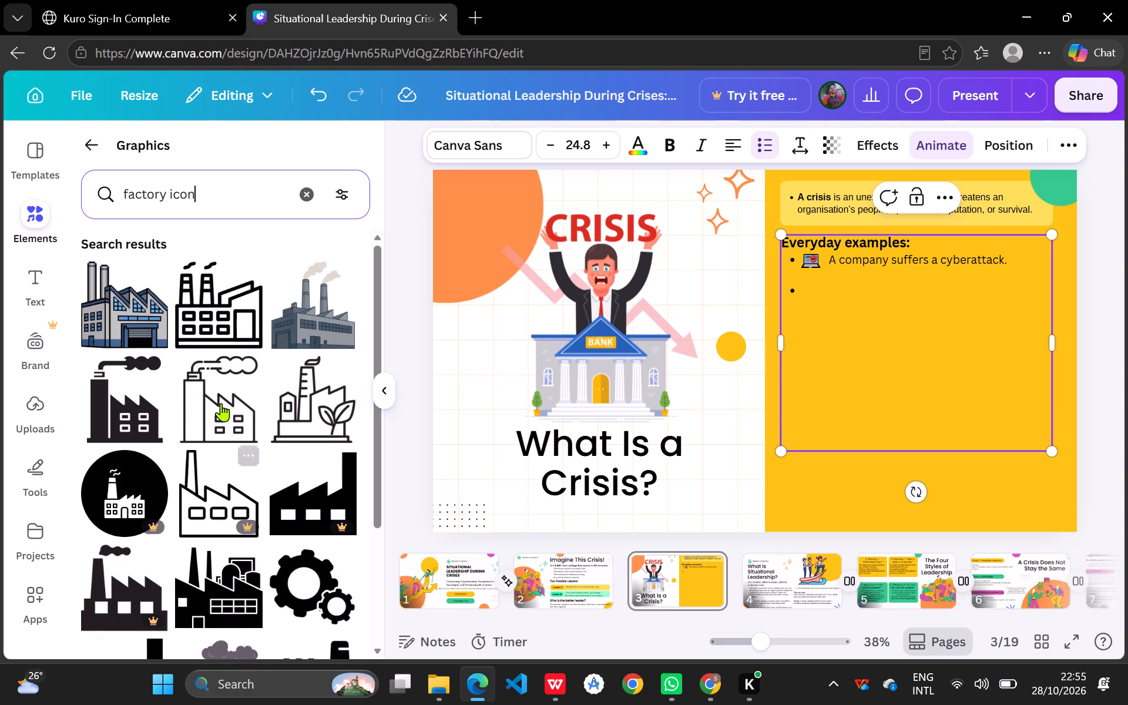
{"action": "left_click", "coordinate": [112, 307]}
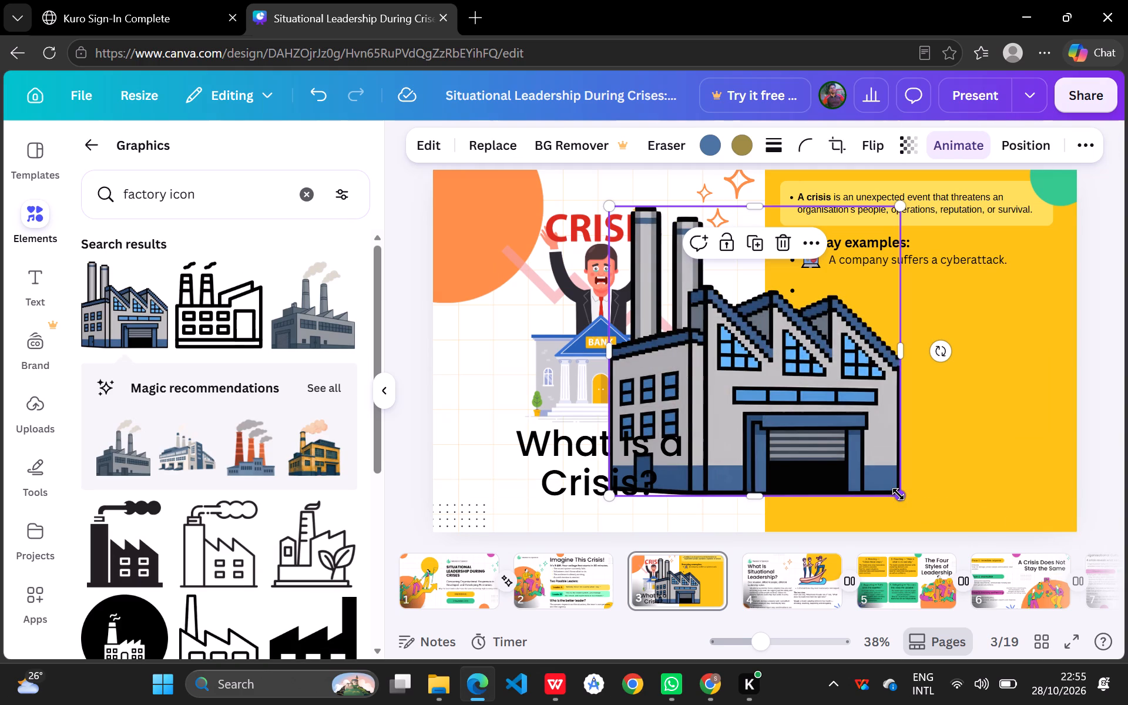
Shrink the factory graphic to a small icon about 42 wide by 41 high.
{"action": "left_click_drag", "start_coordinate": [898, 494], "coordinate": [660, 72]}
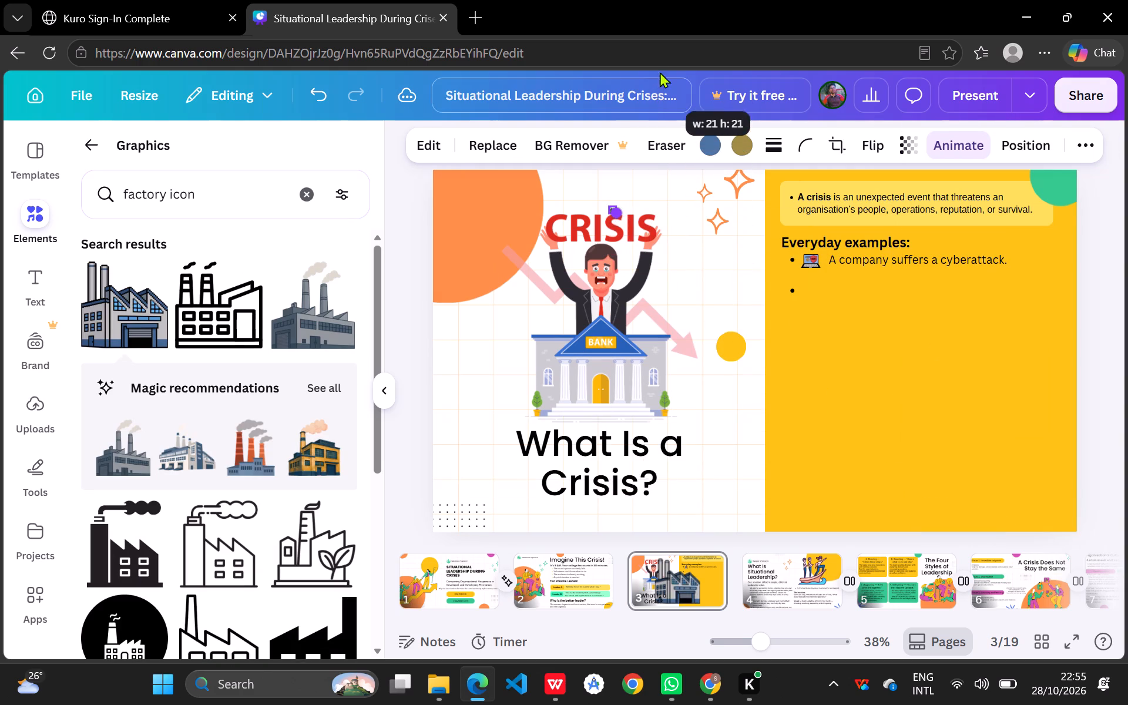
{"action": "left_click_drag", "start_coordinate": [660, 72], "coordinate": [649, 184]}
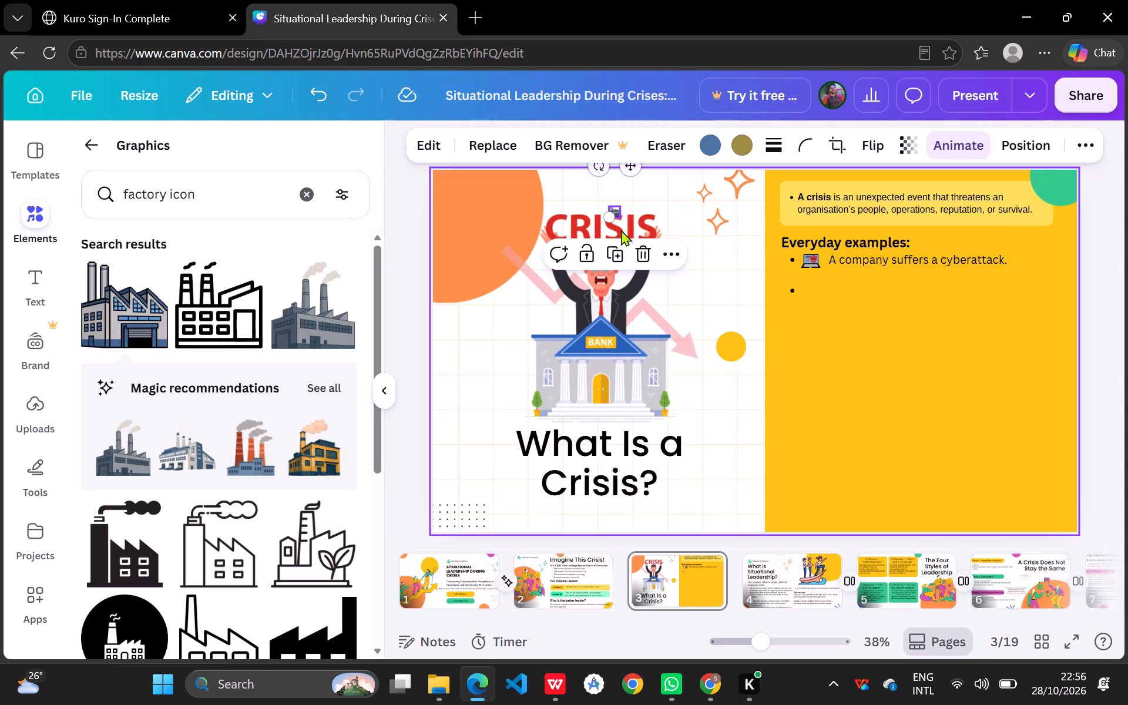
{"action": "left_click", "coordinate": [617, 209]}
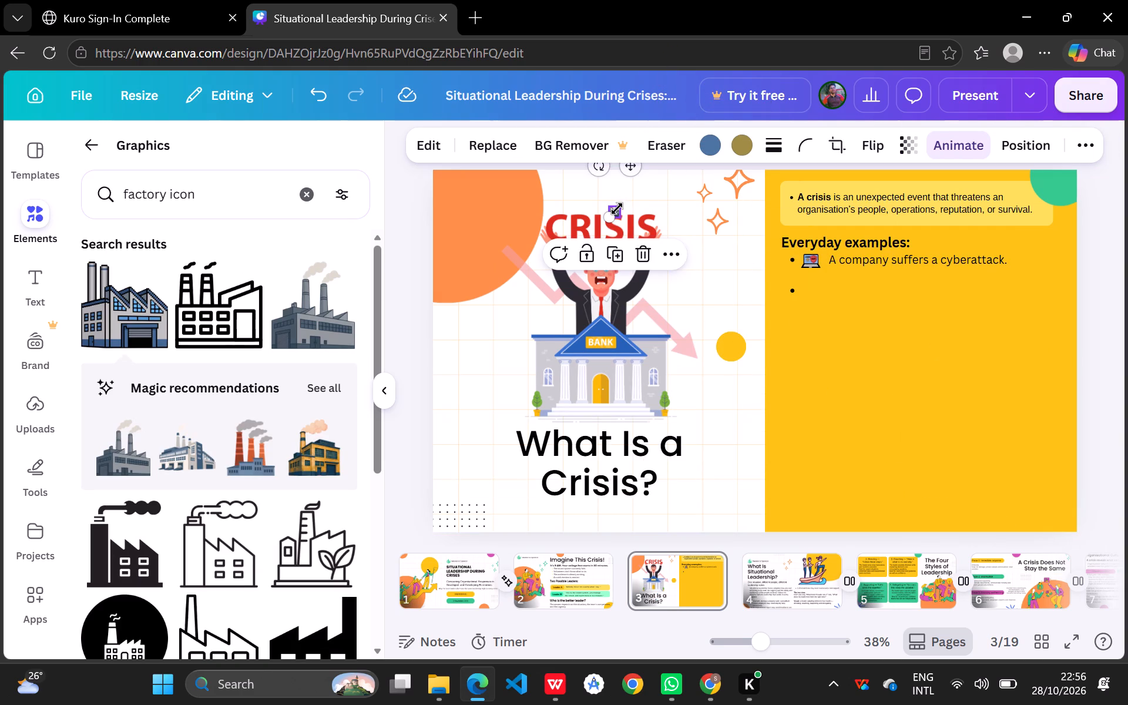
{"action": "left_click_drag", "start_coordinate": [616, 211], "coordinate": [633, 216]}
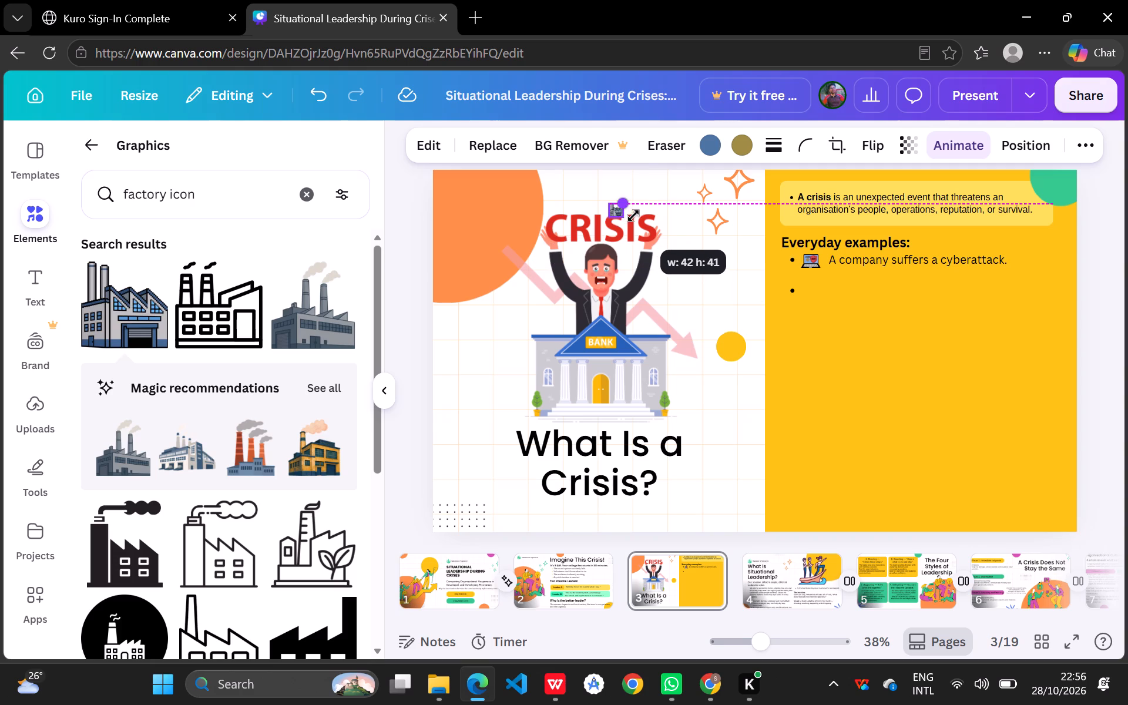
{"action": "left_click_drag", "start_coordinate": [633, 216], "coordinate": [633, 219]}
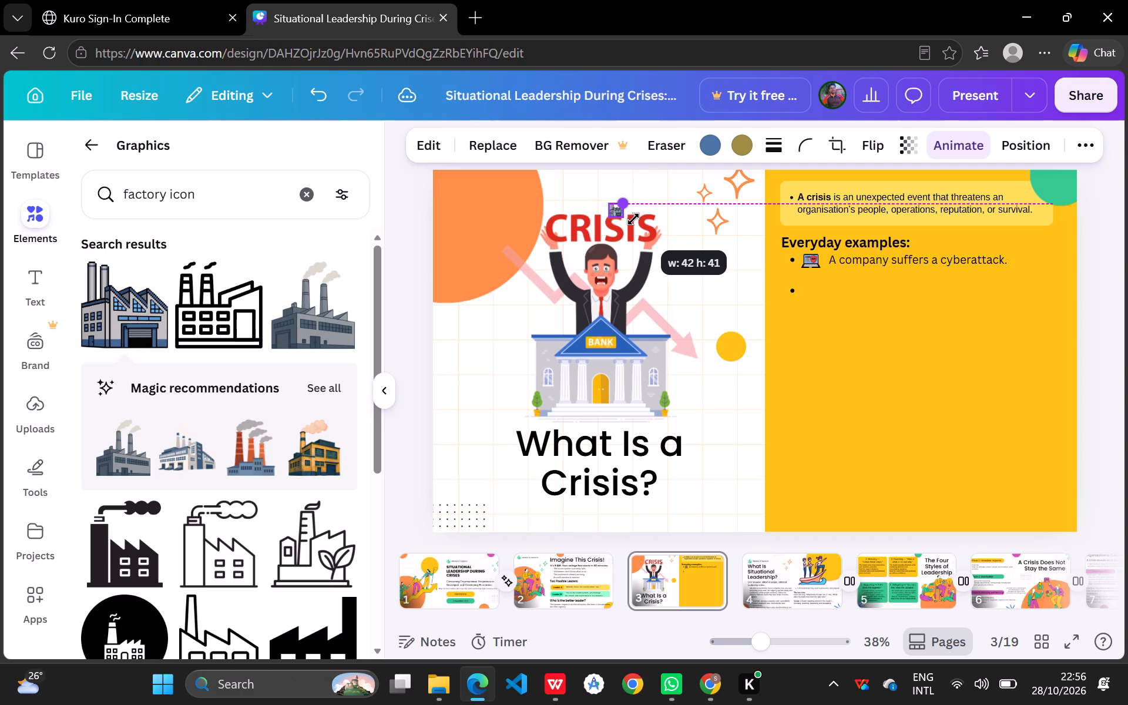
{"action": "left_click_drag", "start_coordinate": [633, 219], "coordinate": [633, 220]}
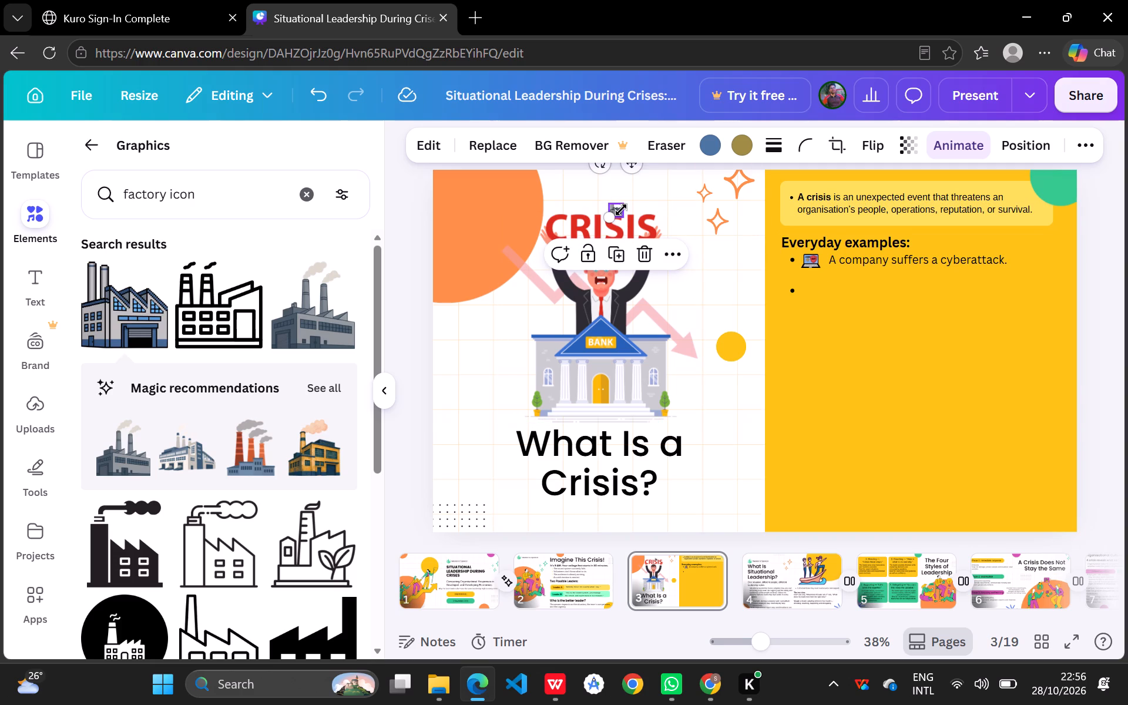
{"action": "left_click_drag", "start_coordinate": [621, 210], "coordinate": [636, 214]}
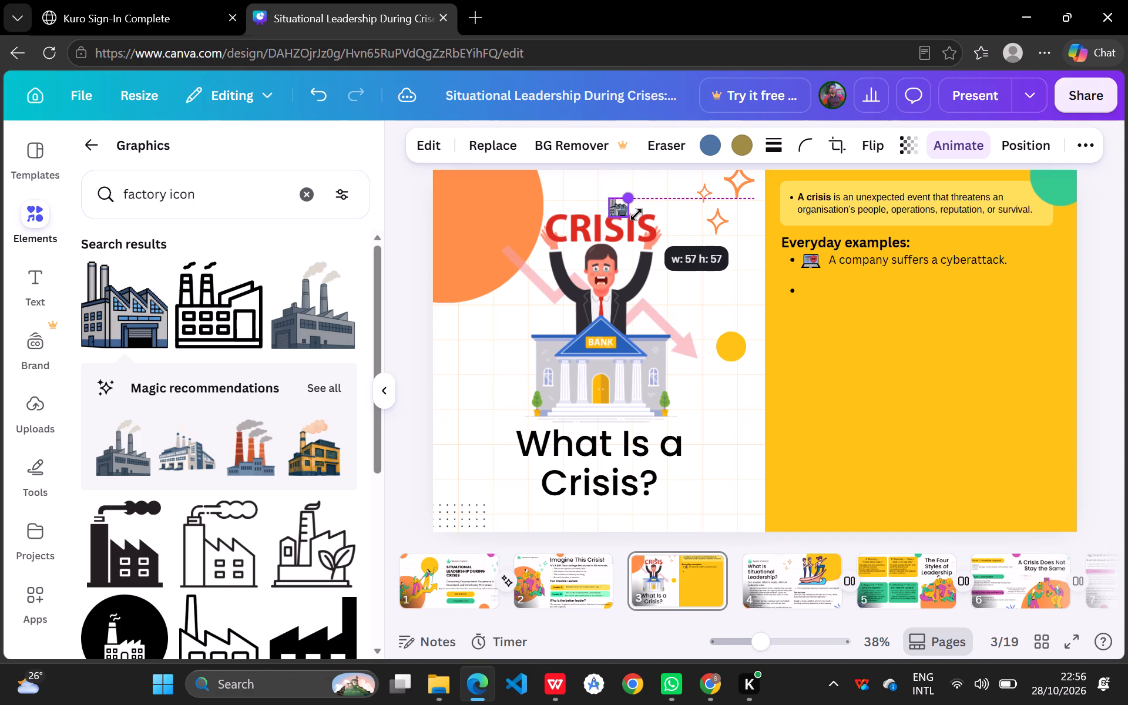
{"action": "left_click_drag", "start_coordinate": [636, 214], "coordinate": [633, 218]}
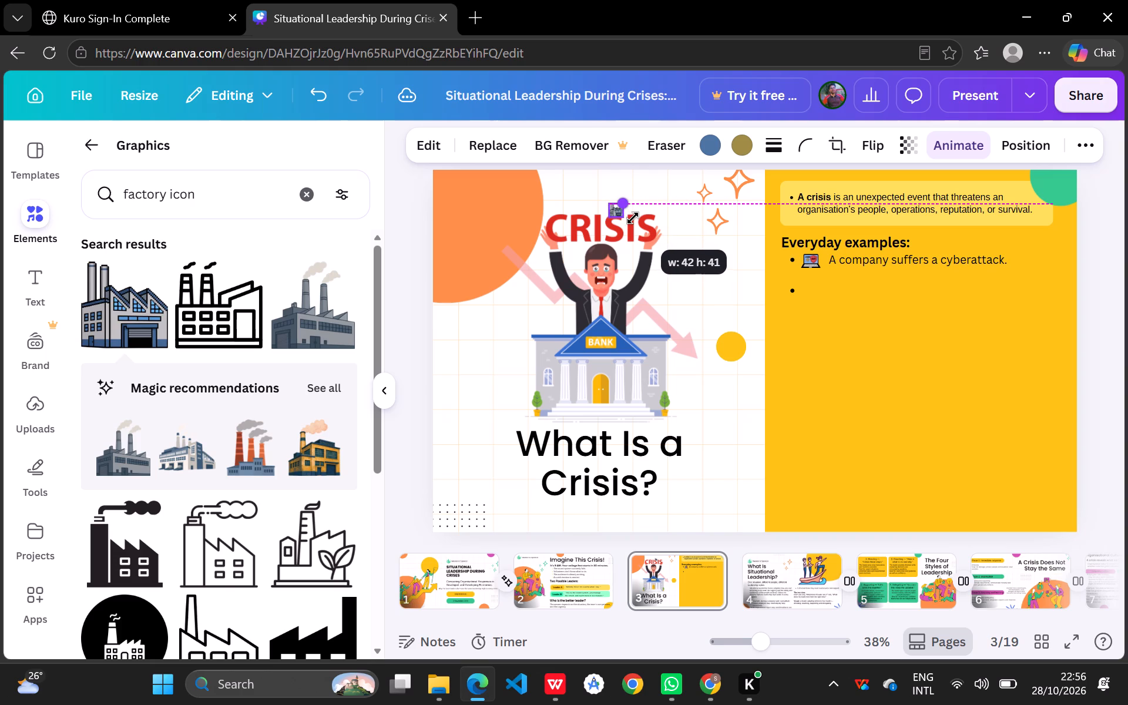
{"action": "left_click_drag", "start_coordinate": [633, 218], "coordinate": [634, 217]}
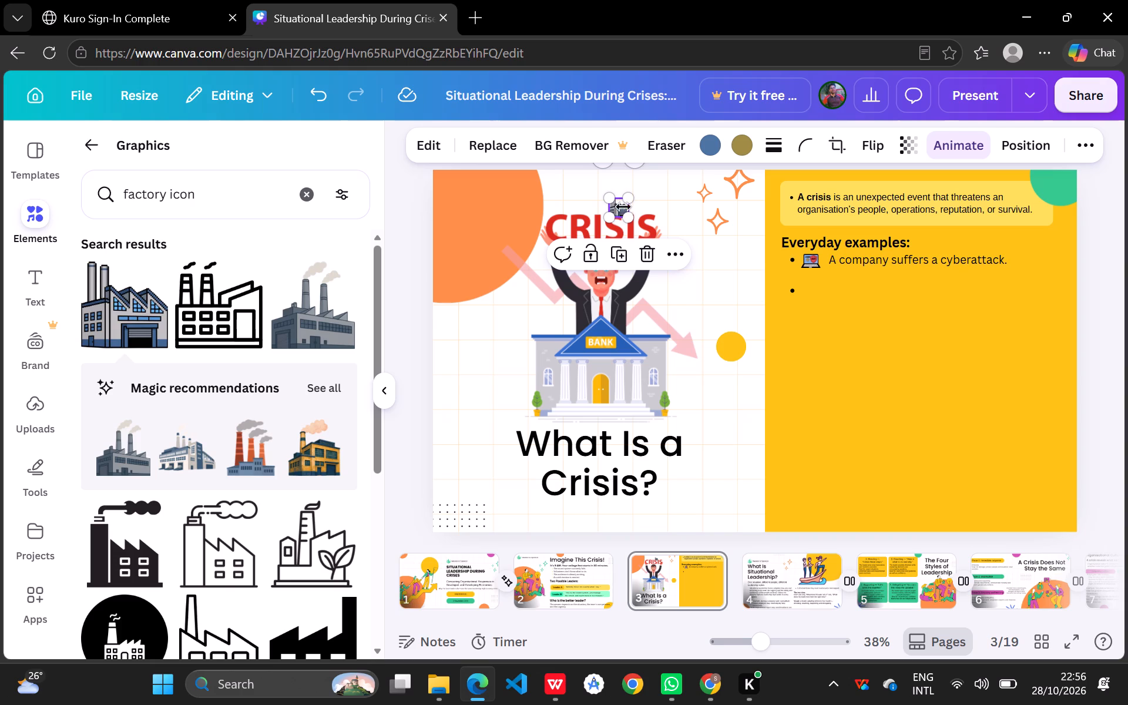
{"action": "left_click", "coordinate": [626, 198]}
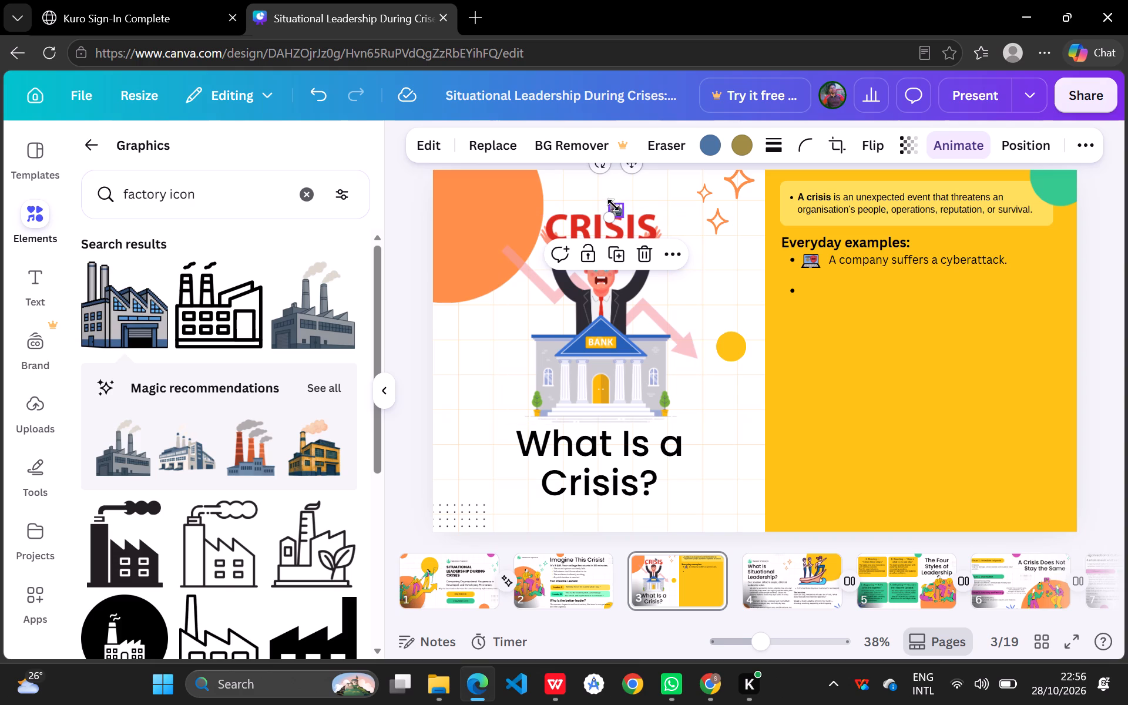
{"action": "left_click", "coordinate": [742, 390]}
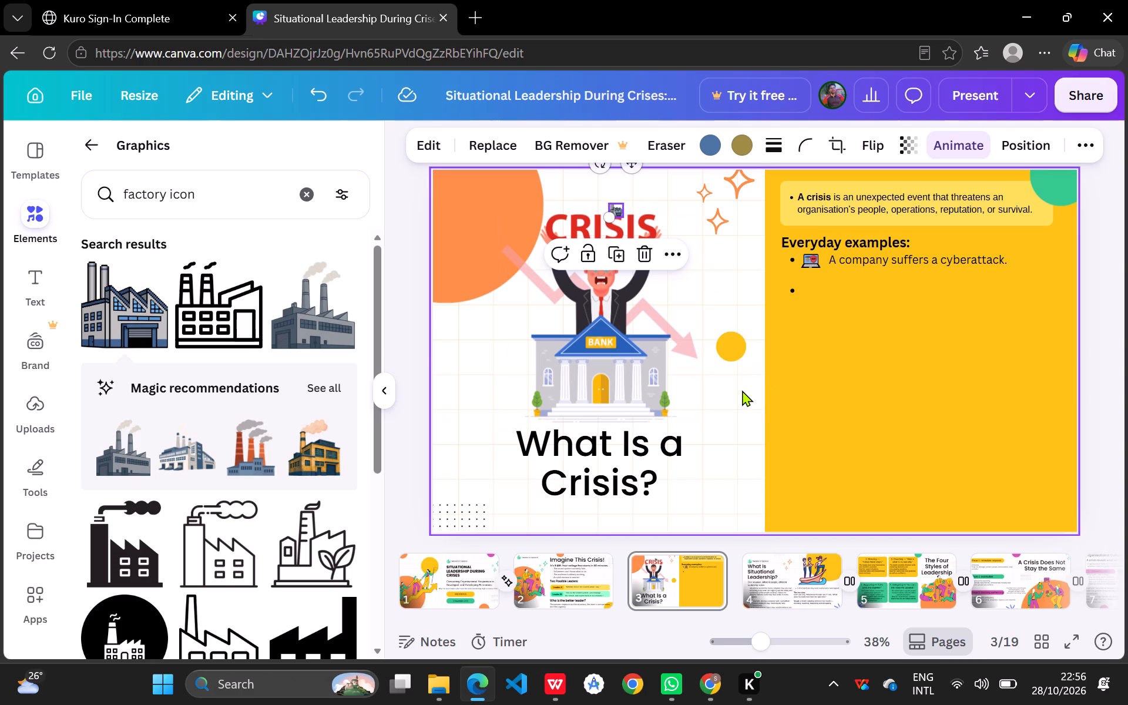
Place the factory icon beside the empty second bullet, beneath the laptop icon.
{"action": "left_click_drag", "start_coordinate": [621, 207], "coordinate": [731, 261]}
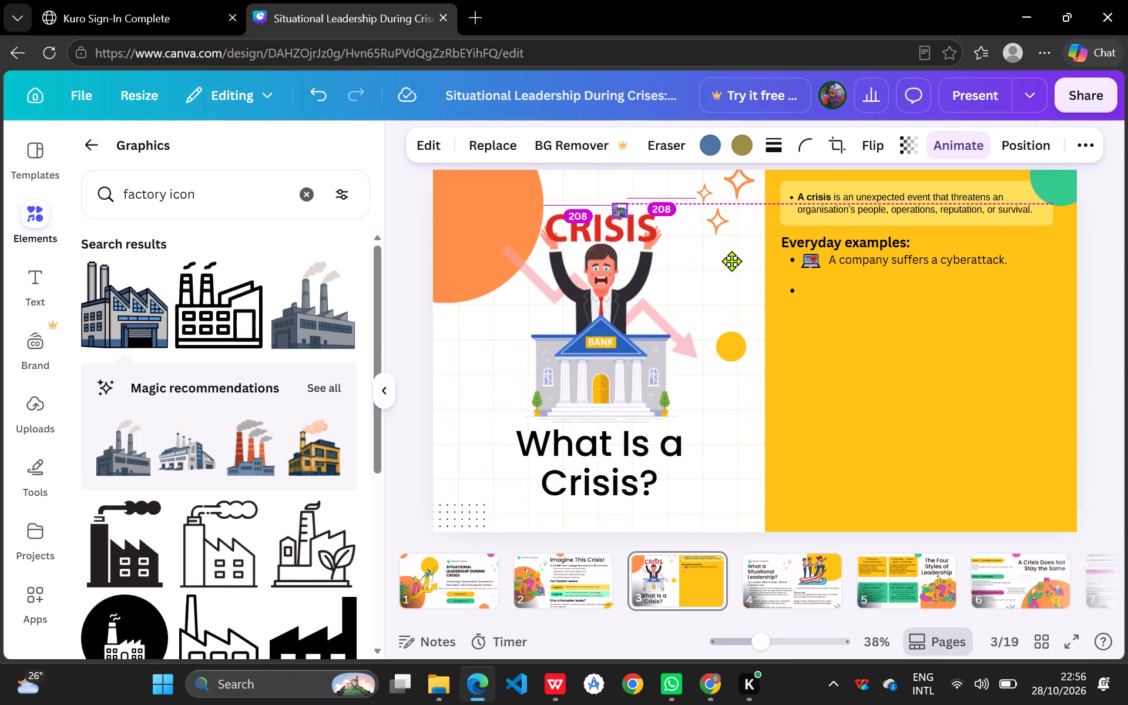
{"action": "left_click_drag", "start_coordinate": [731, 261], "coordinate": [815, 287]}
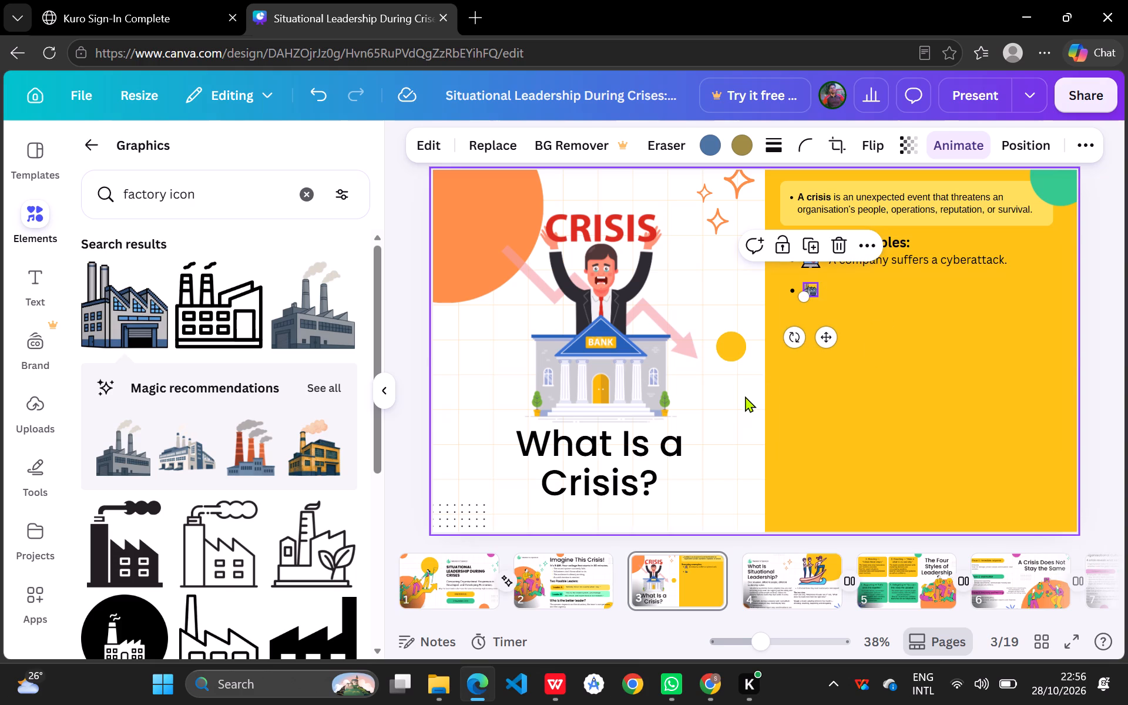
{"action": "left_click", "coordinate": [745, 396]}
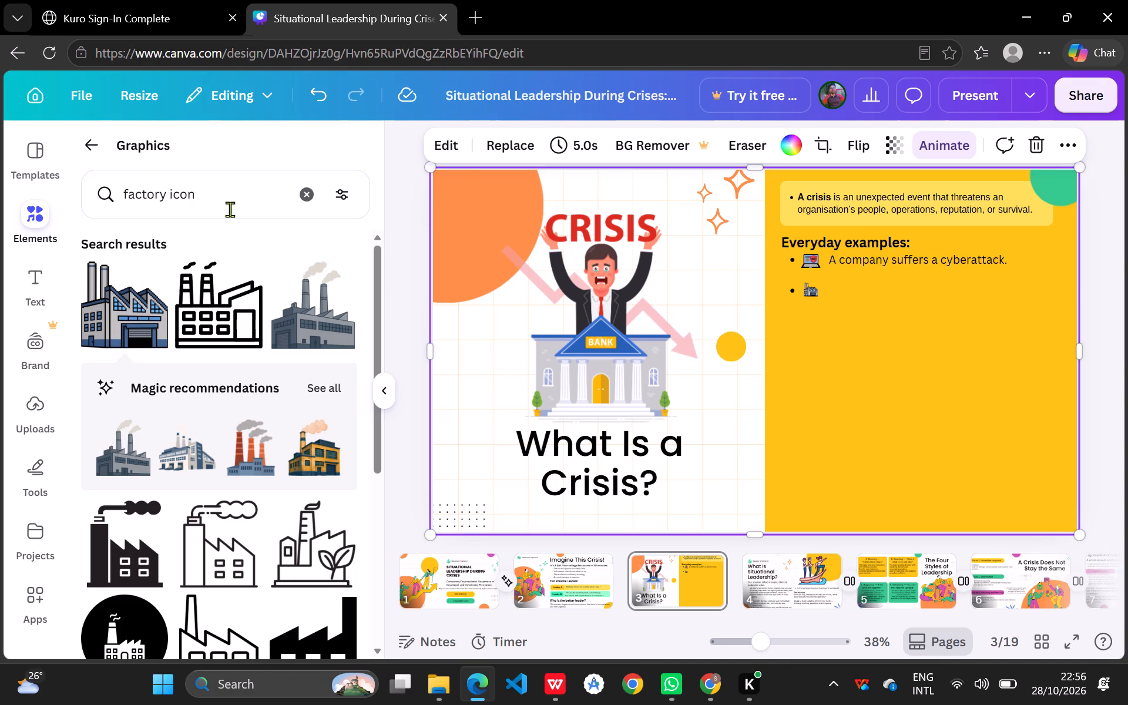
Search the graphics for "cyclone" and add the dark grey tornado funnel to the slide.
{"action": "left_click", "coordinate": [307, 194]}
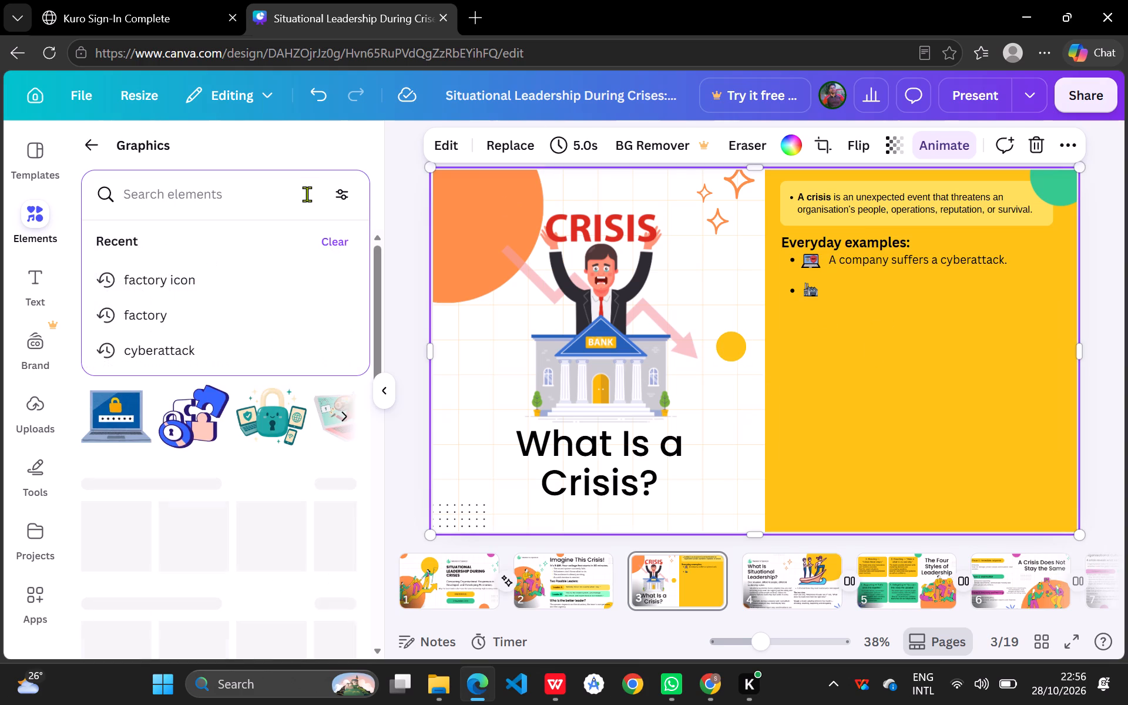
{"action": "type", "text": "cyclone"}
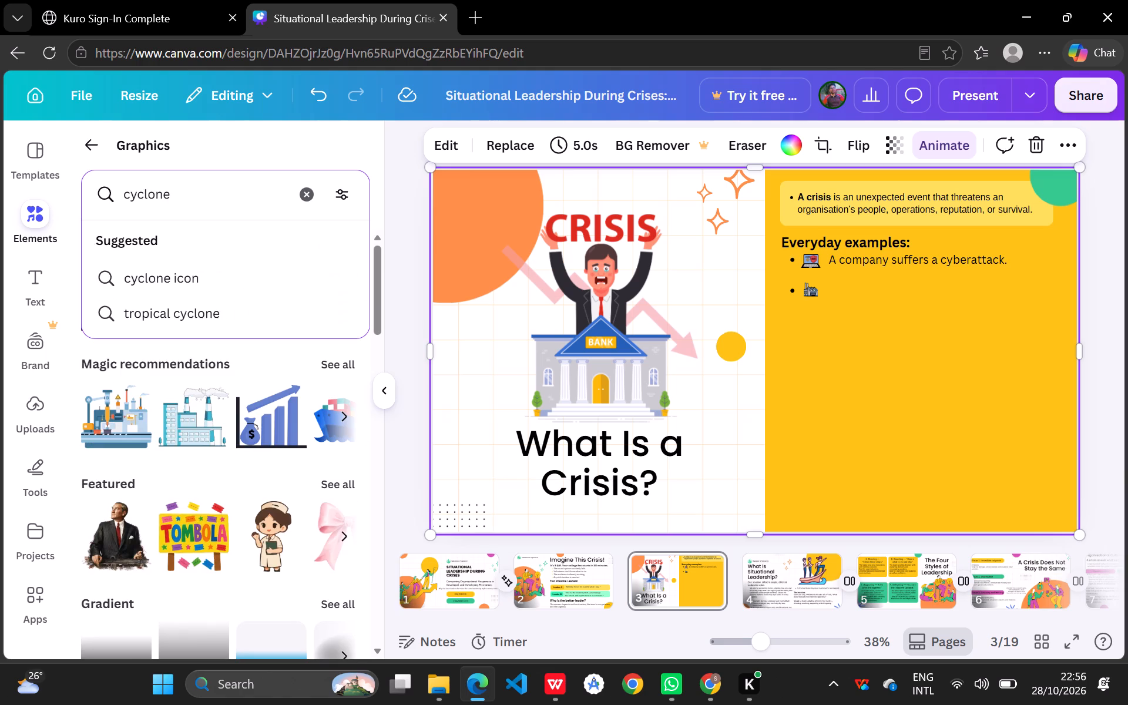
{"action": "key", "text": "Return"}
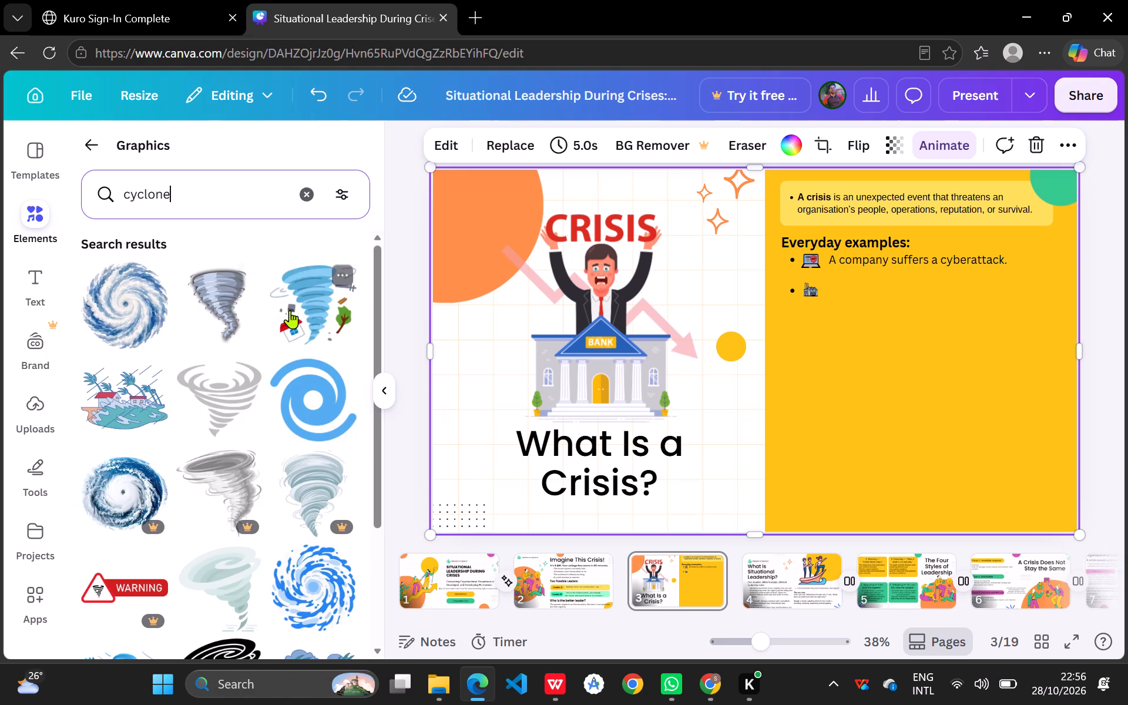
{"action": "left_click", "coordinate": [217, 310]}
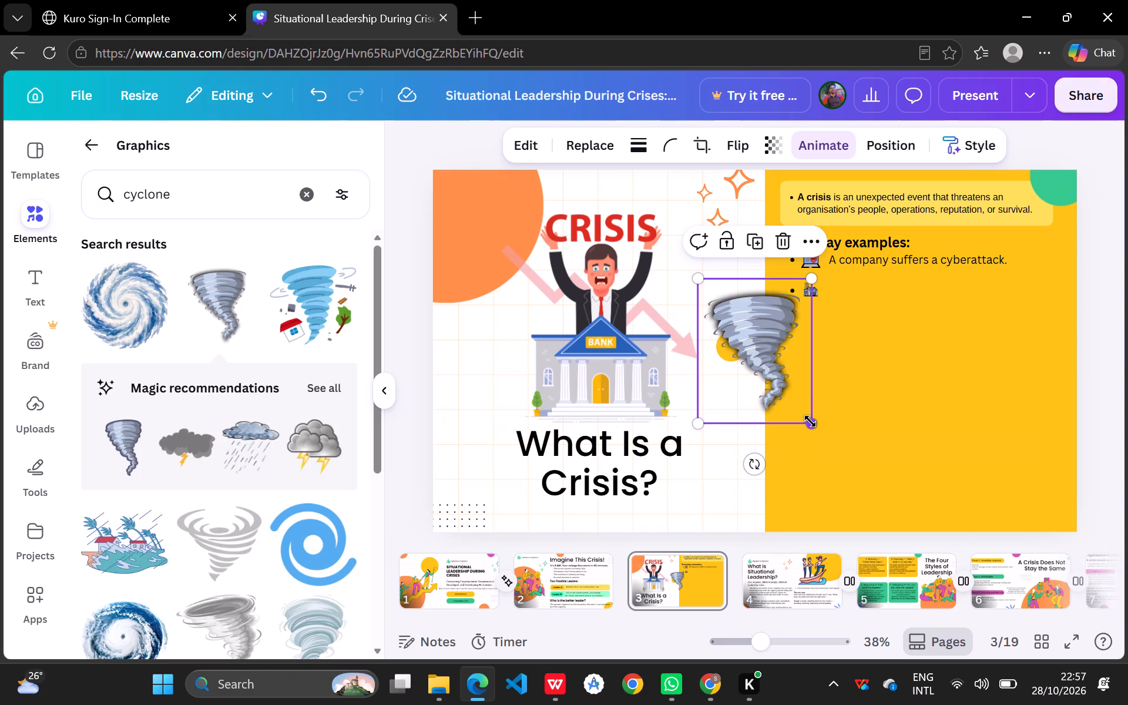
Shrink the tornado graphic to a small icon roughly as tall as the factory icon.
{"action": "left_click_drag", "start_coordinate": [810, 421], "coordinate": [713, 287]}
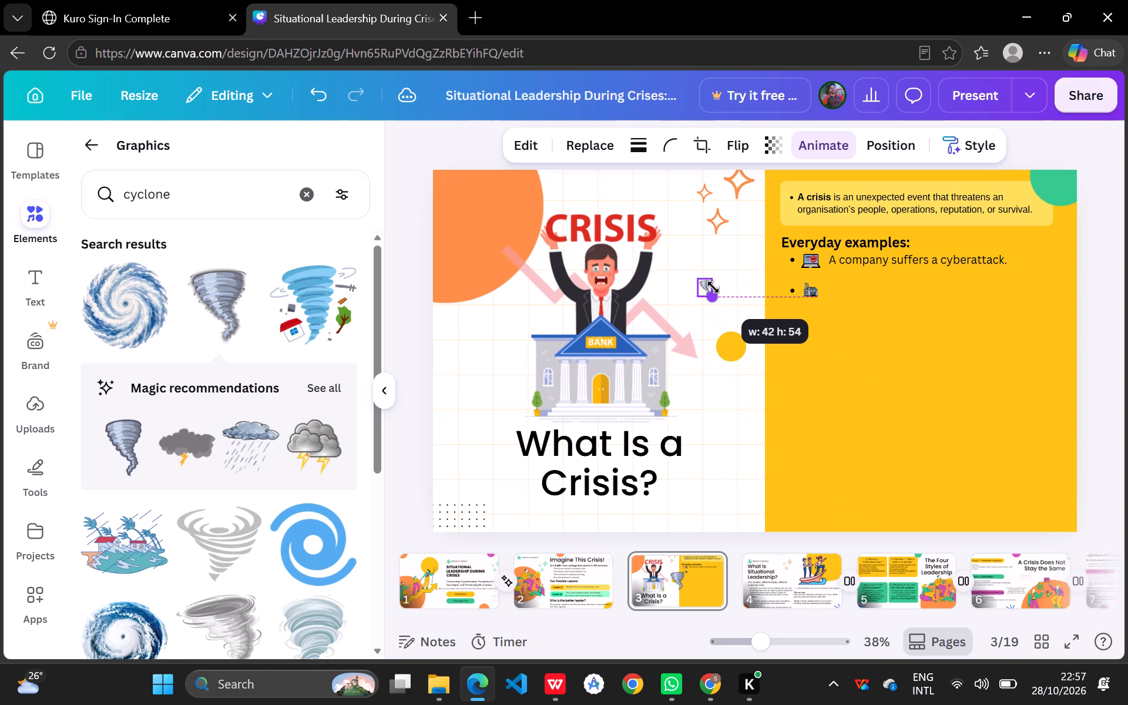
{"action": "left_click_drag", "start_coordinate": [713, 287], "coordinate": [710, 284]}
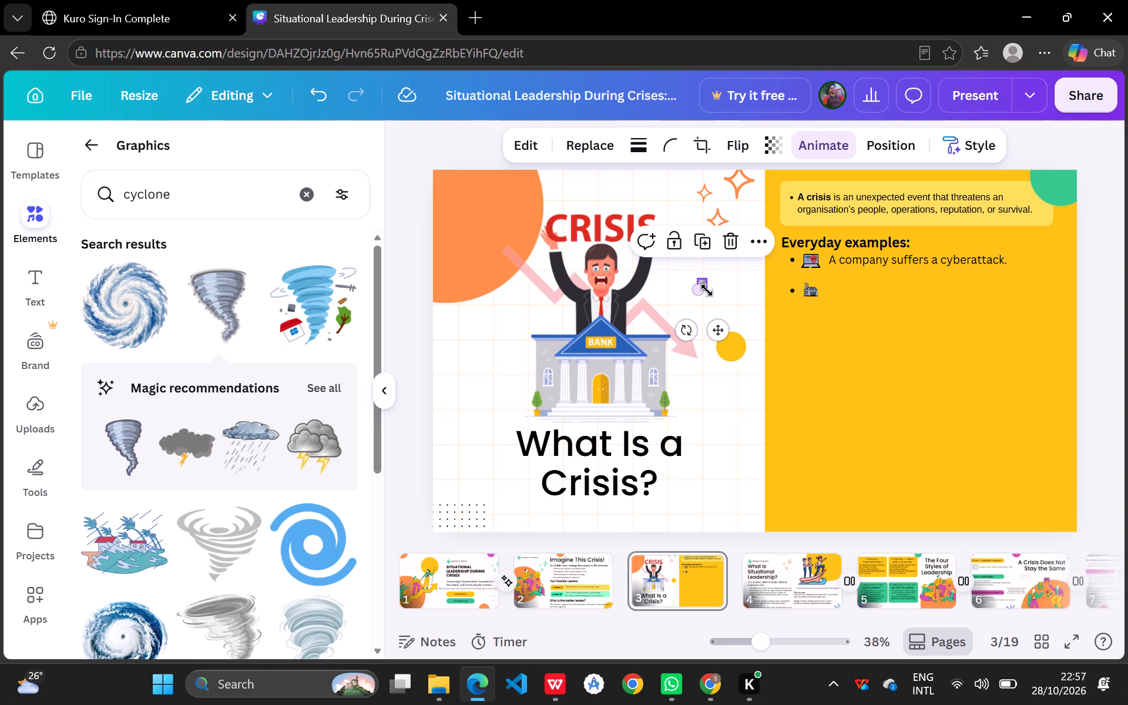
{"action": "left_click", "coordinate": [810, 288]}
{"action": "left_click", "coordinate": [810, 288]}
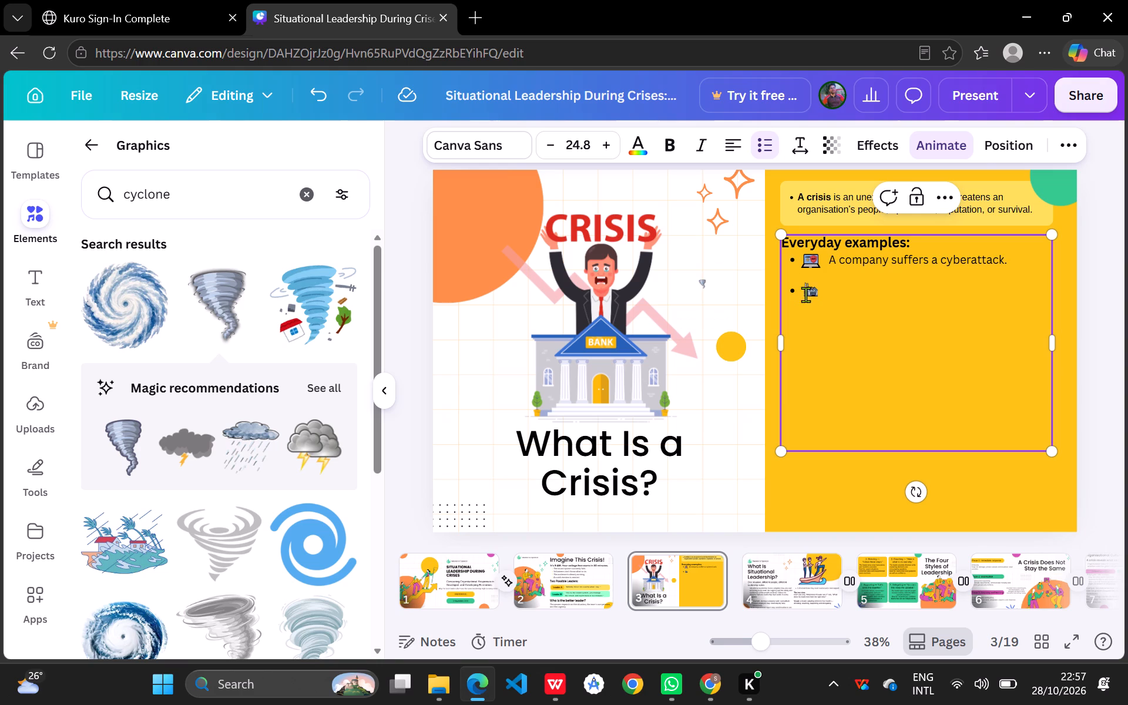
{"action": "left_click", "coordinate": [703, 284]}
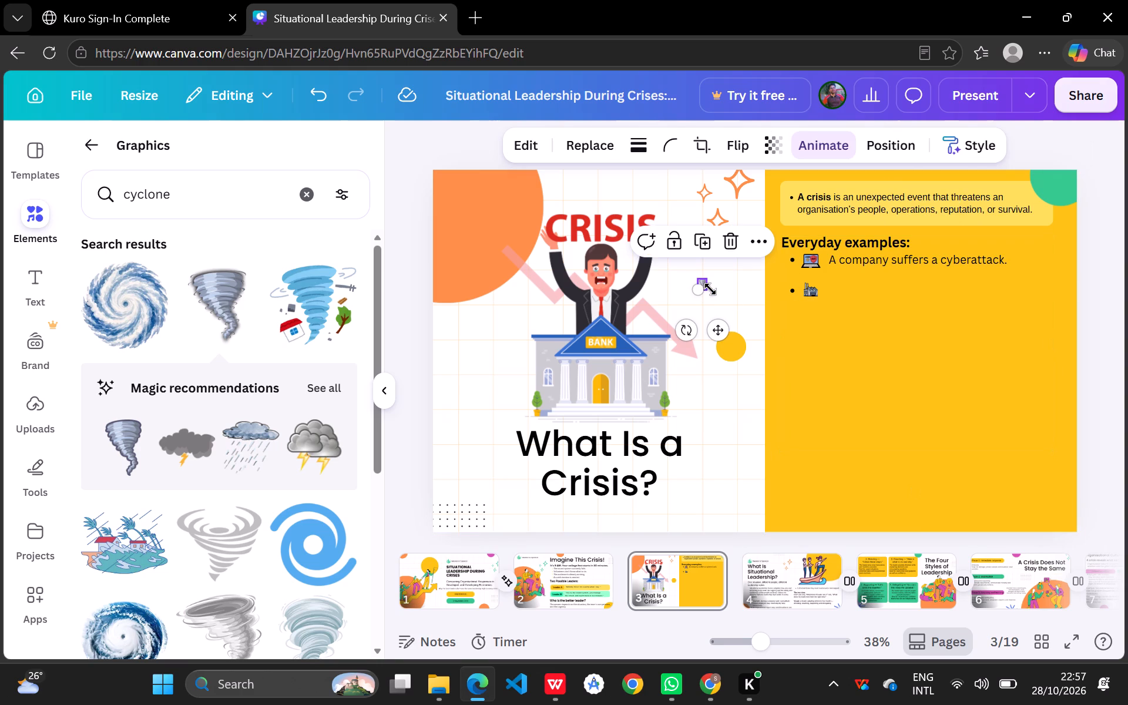
{"action": "left_click_drag", "start_coordinate": [707, 289], "coordinate": [713, 290]}
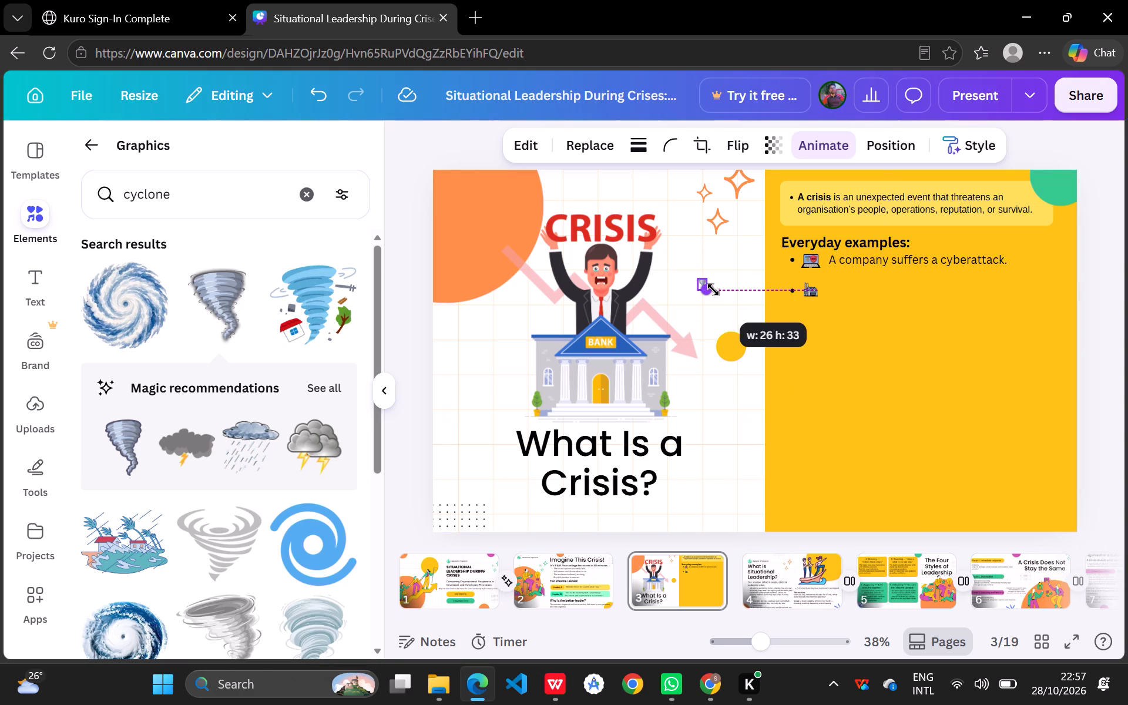
{"action": "left_click_drag", "start_coordinate": [713, 290], "coordinate": [722, 288]}
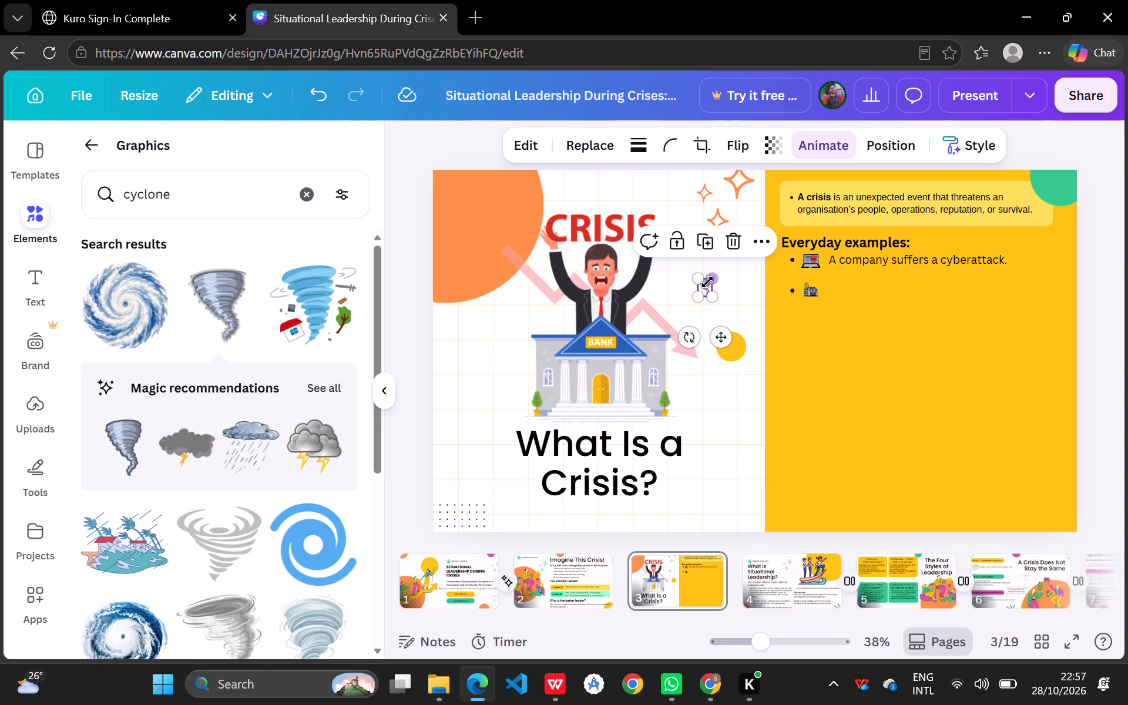
{"action": "left_click", "coordinate": [707, 282]}
{"action": "double_click", "coordinate": [707, 282]}
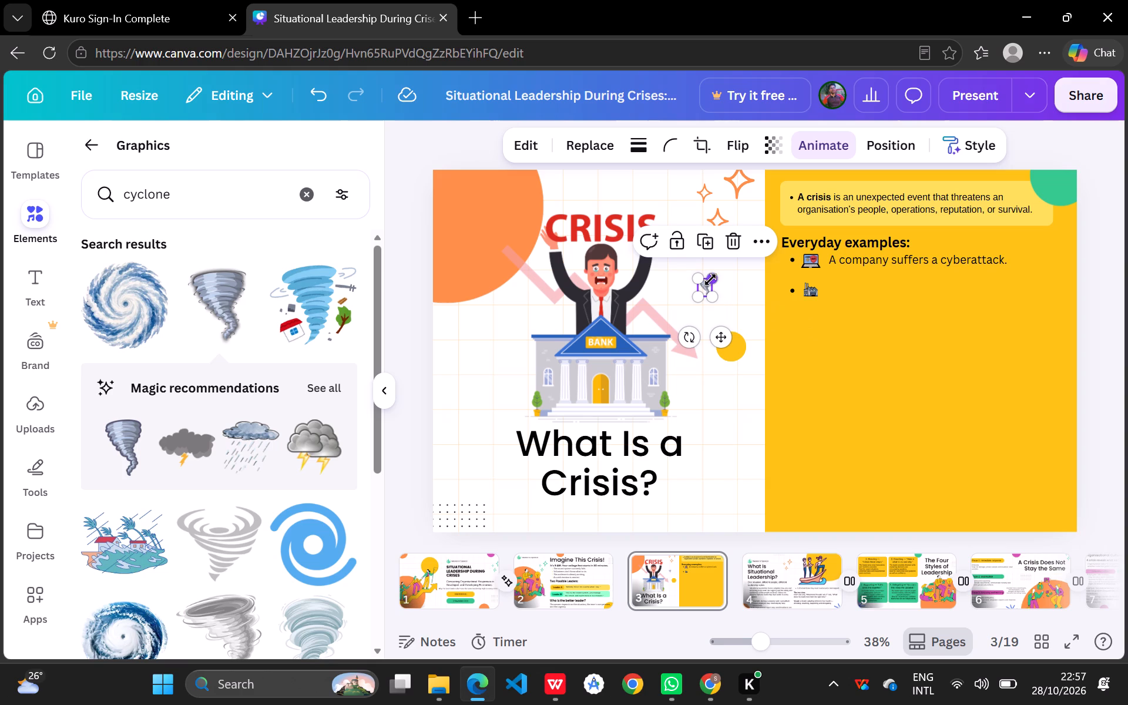
{"action": "left_click", "coordinate": [714, 277]}
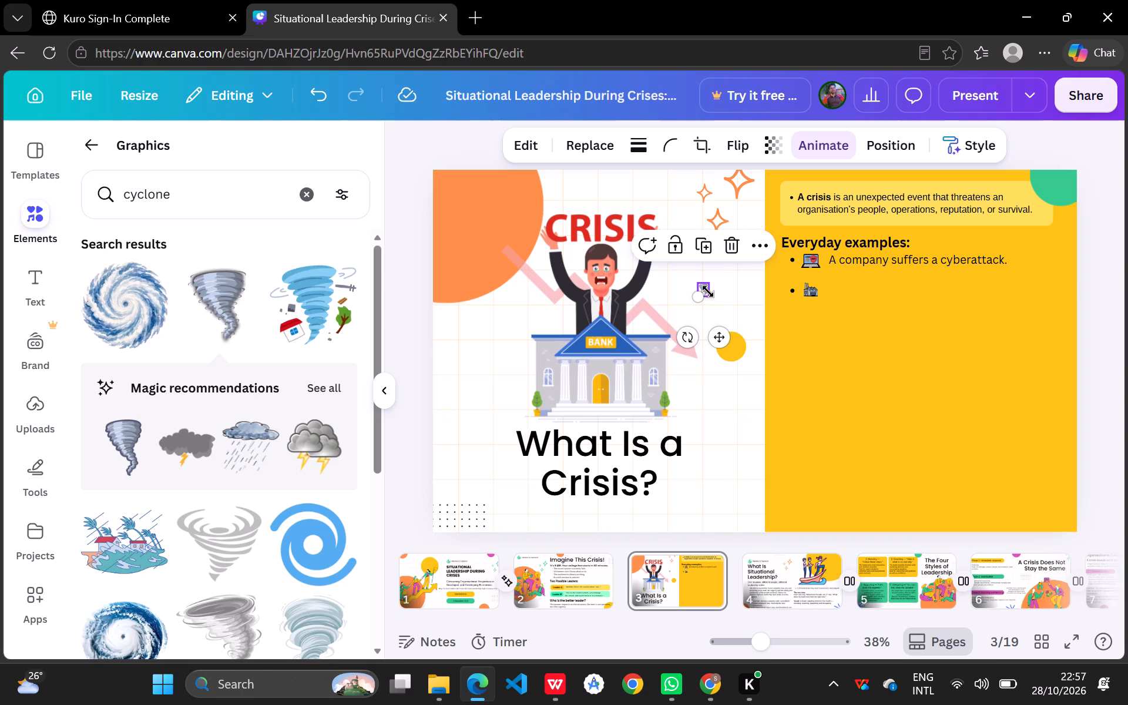
{"action": "left_click", "coordinate": [740, 311]}
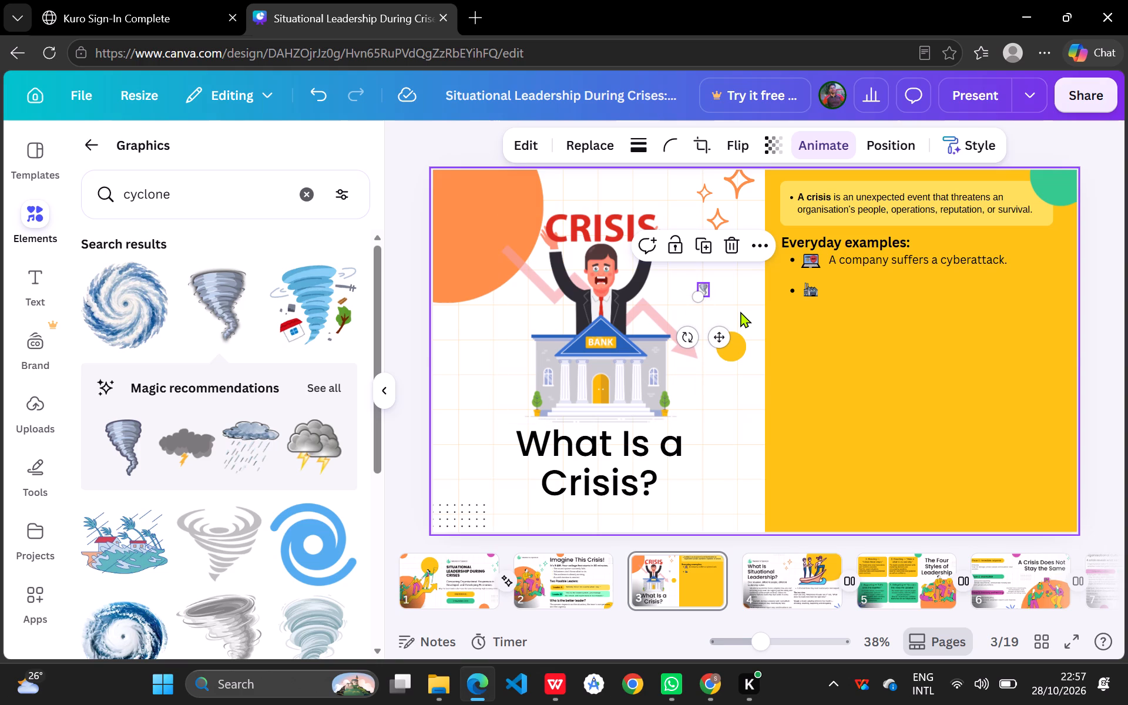
Move the tornado icon onto the second bullet's line, just after the factory icon.
{"action": "left_click_drag", "start_coordinate": [701, 286], "coordinate": [821, 295]}
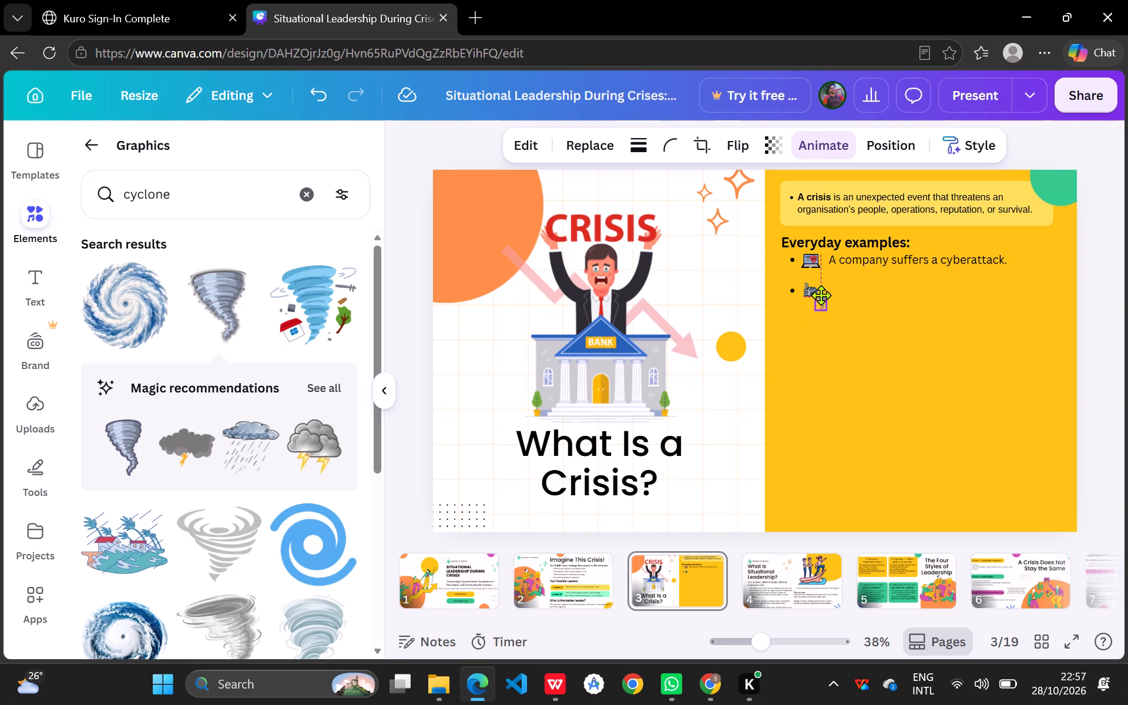
{"action": "left_click_drag", "start_coordinate": [821, 295], "coordinate": [822, 288]}
Pad the second bullet with leading spaces so its text starts just past the factory and tornado icons.
{"action": "left_click_drag", "start_coordinate": [822, 288], "coordinate": [824, 288]}
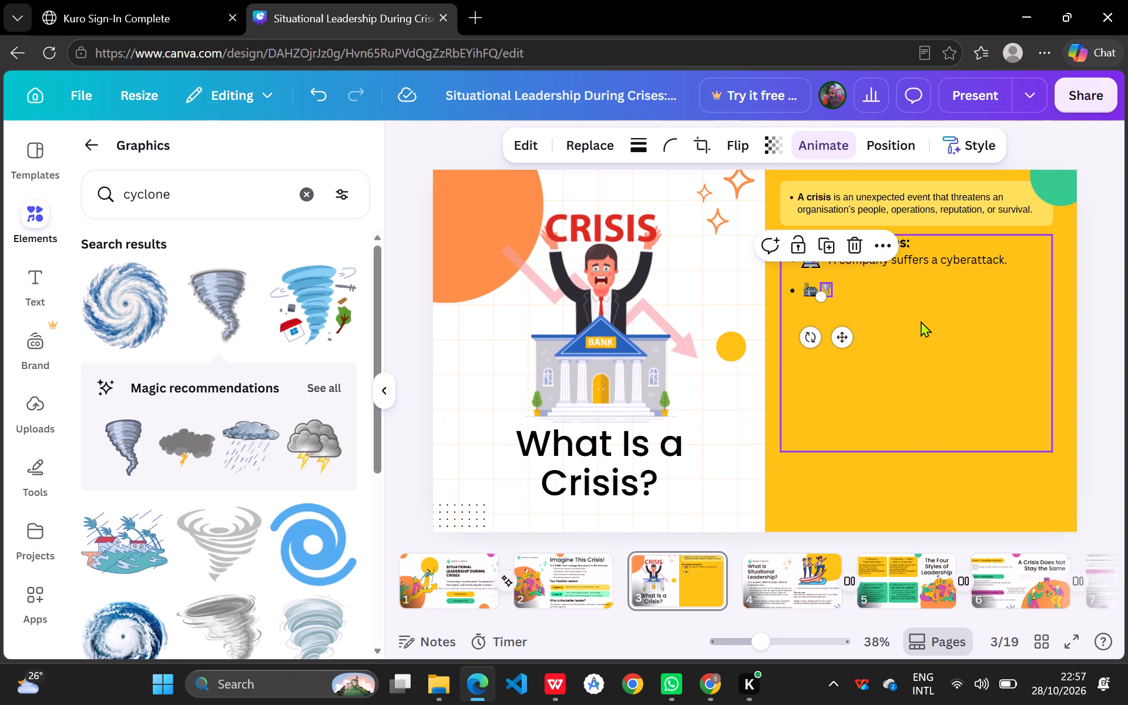
{"action": "left_click", "coordinate": [921, 321]}
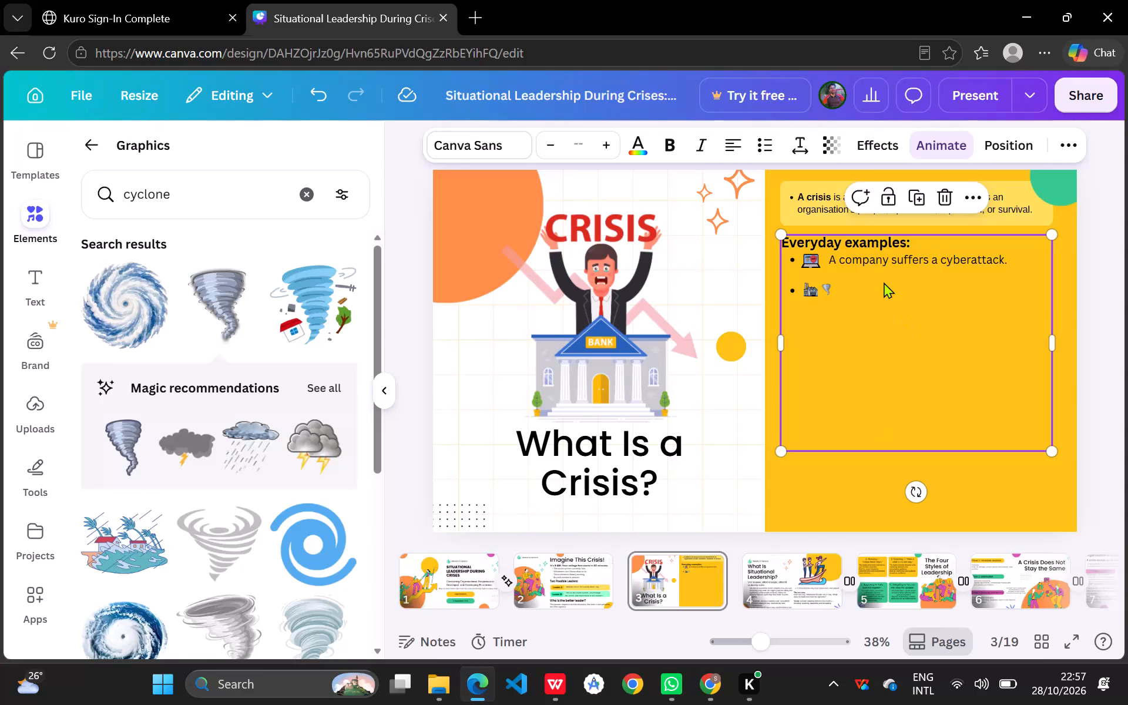
{"action": "left_click", "coordinate": [847, 296]}
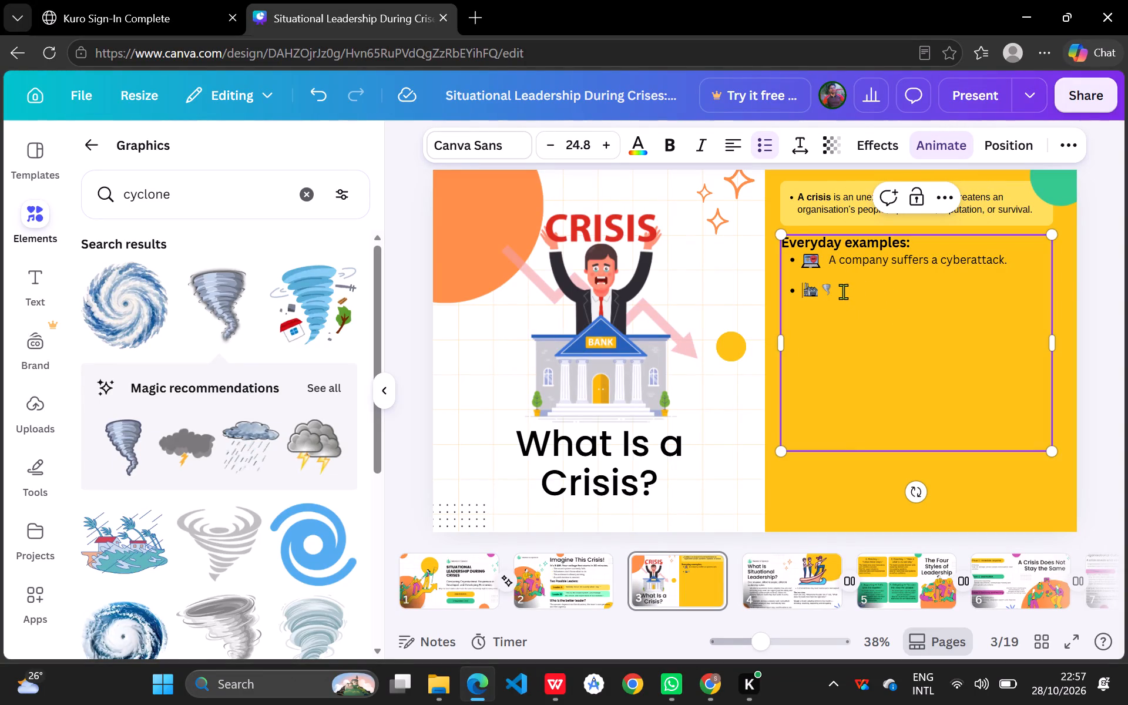
{"action": "left_click", "coordinate": [824, 291]}
{"action": "left_click", "coordinate": [841, 287]}
{"action": "key", "text": "Right"}
{"action": "key", "text": "Right"}
{"action": "key", "text": "Right"}
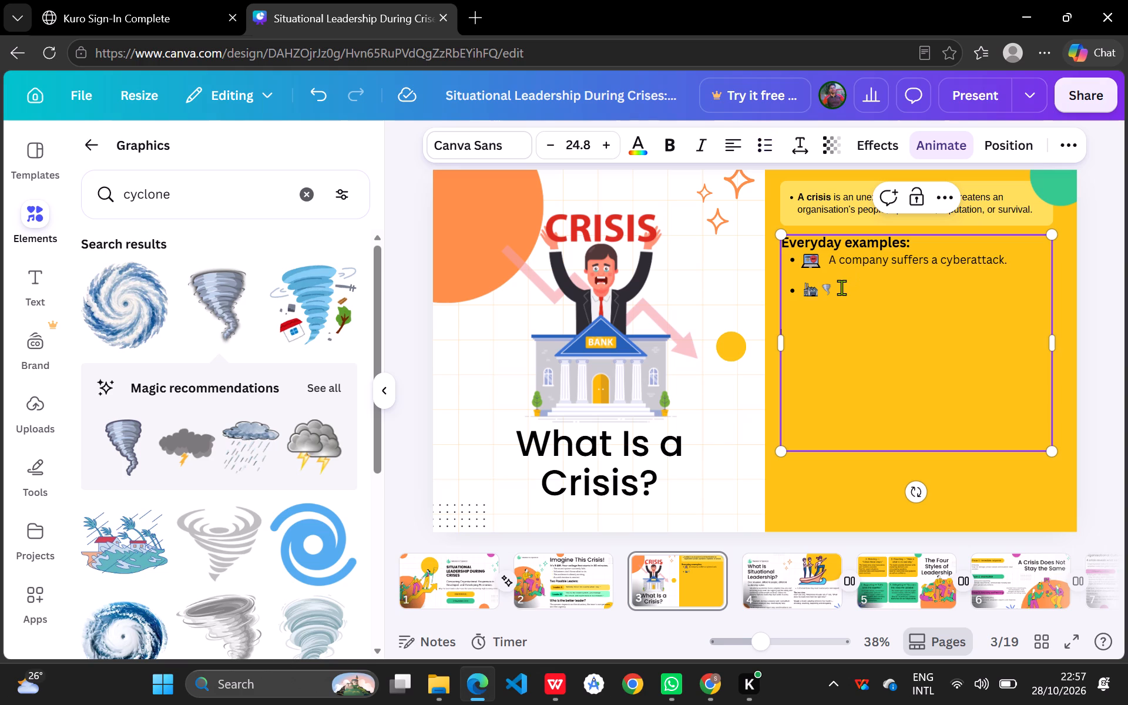
{"action": "key", "text": "space"}
{"action": "key", "text": "space"}
{"action": "key", "text": "Up"}
{"action": "key", "text": "Up"}
{"action": "key", "text": "Up"}
{"action": "key", "text": "space"}
{"action": "key", "text": "space"}
{"action": "key", "text": "space"}
{"action": "key", "text": "space"}
{"action": "key", "text": "space"}
{"action": "key", "text": "space"}
{"action": "key", "text": "space"}
{"action": "key", "text": "space"}
{"action": "key", "text": "space"}
{"action": "key", "text": "space"}
{"action": "key", "text": "space"}
{"action": "key", "text": "space"}
{"action": "key", "text": "space"}
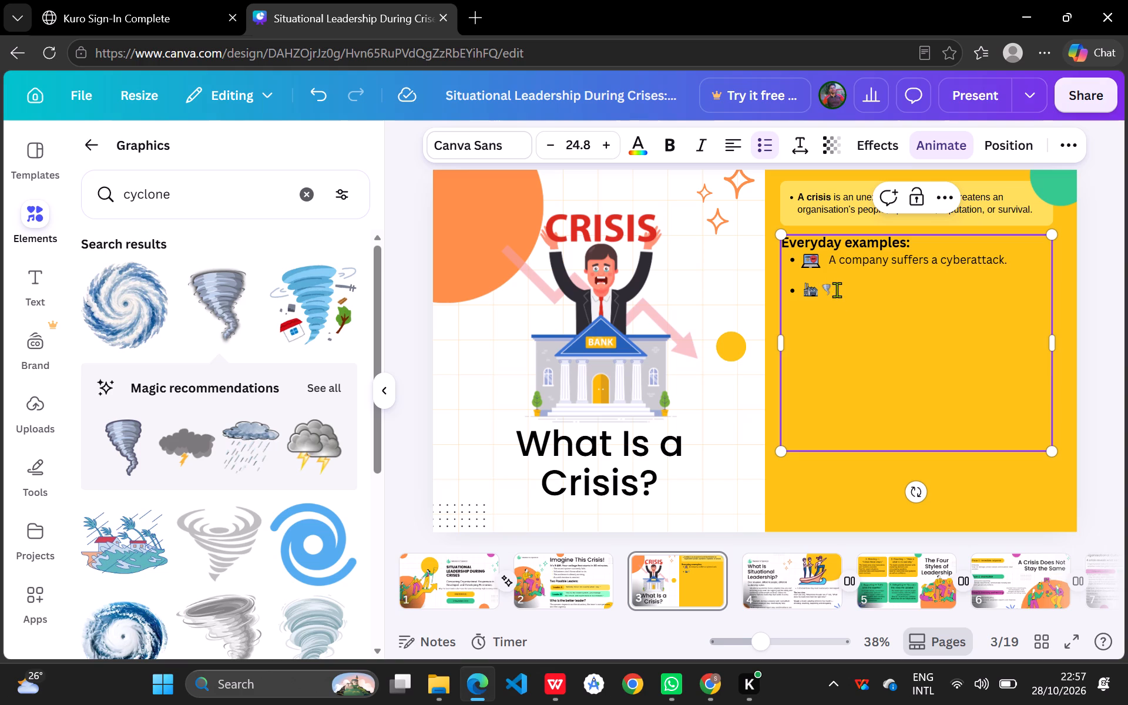
Enter "A factory shuts down after a natural disaster." as the second bullet's text, after the two icons.
{"action": "key", "text": "shift+a"}
{"action": "key", "text": "space"}
{"action": "type", "text": "factory"}
{"action": "key", "text": "space"}
{"action": "type", "text": "shuts"}
{"action": "key", "text": "space"}
{"action": "type", "text": "down after"}
{"action": "key", "text": "space"}
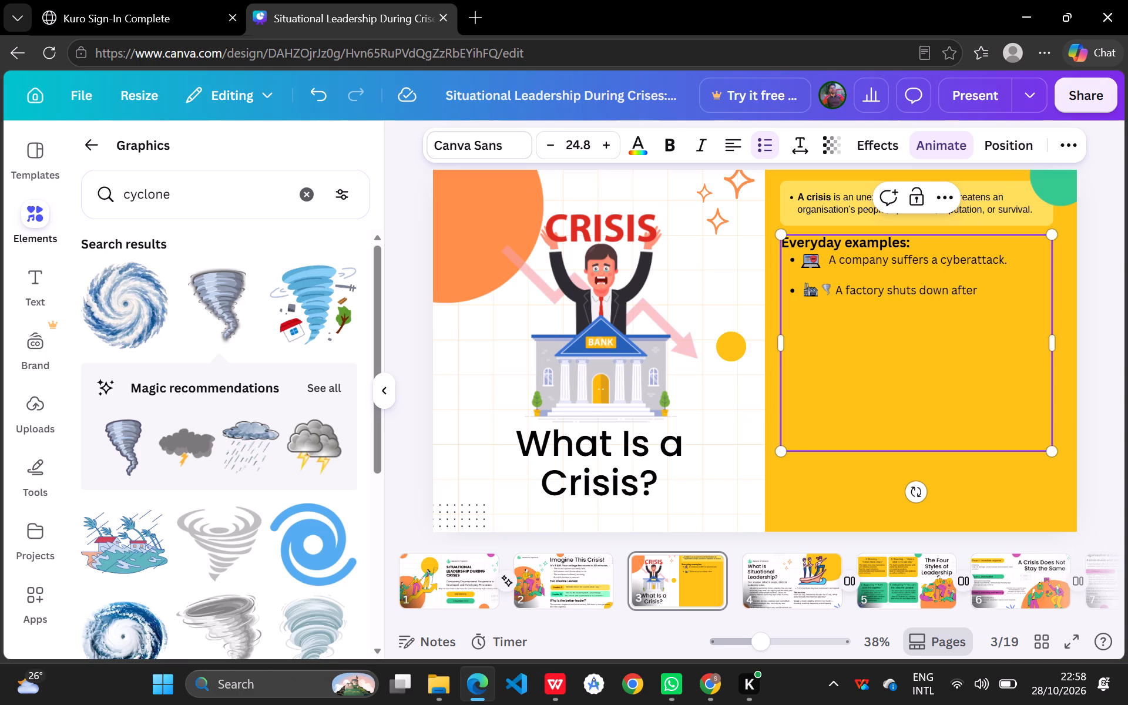
{"action": "type", "text": "a natural"}
{"action": "key", "text": "space"}
{"action": "type", "text": "disasta"}
{"action": "key", "text": "BackSpace"}
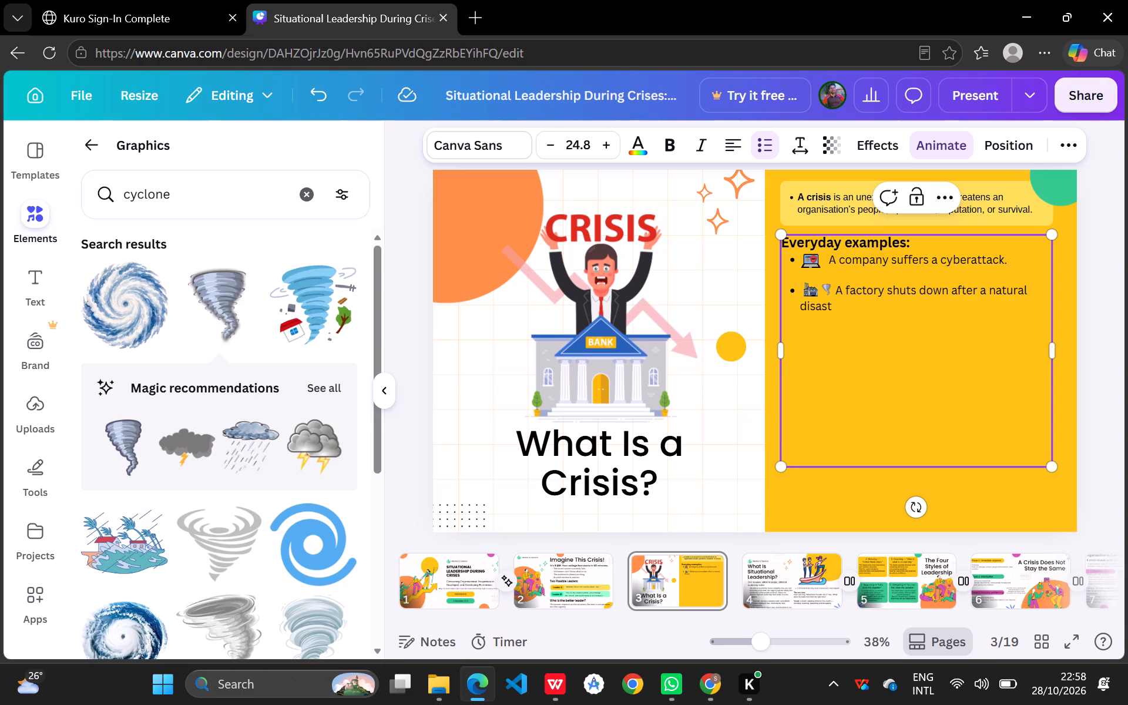
{"action": "type", "text": "er"}
{"action": "key", "text": "period"}
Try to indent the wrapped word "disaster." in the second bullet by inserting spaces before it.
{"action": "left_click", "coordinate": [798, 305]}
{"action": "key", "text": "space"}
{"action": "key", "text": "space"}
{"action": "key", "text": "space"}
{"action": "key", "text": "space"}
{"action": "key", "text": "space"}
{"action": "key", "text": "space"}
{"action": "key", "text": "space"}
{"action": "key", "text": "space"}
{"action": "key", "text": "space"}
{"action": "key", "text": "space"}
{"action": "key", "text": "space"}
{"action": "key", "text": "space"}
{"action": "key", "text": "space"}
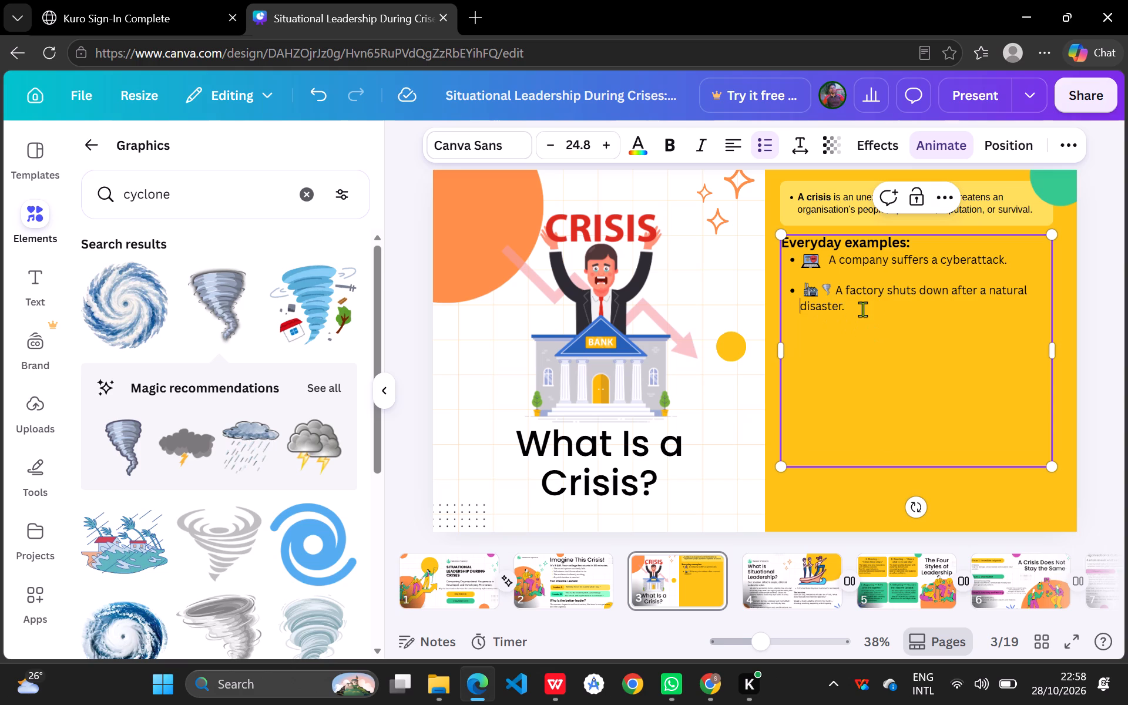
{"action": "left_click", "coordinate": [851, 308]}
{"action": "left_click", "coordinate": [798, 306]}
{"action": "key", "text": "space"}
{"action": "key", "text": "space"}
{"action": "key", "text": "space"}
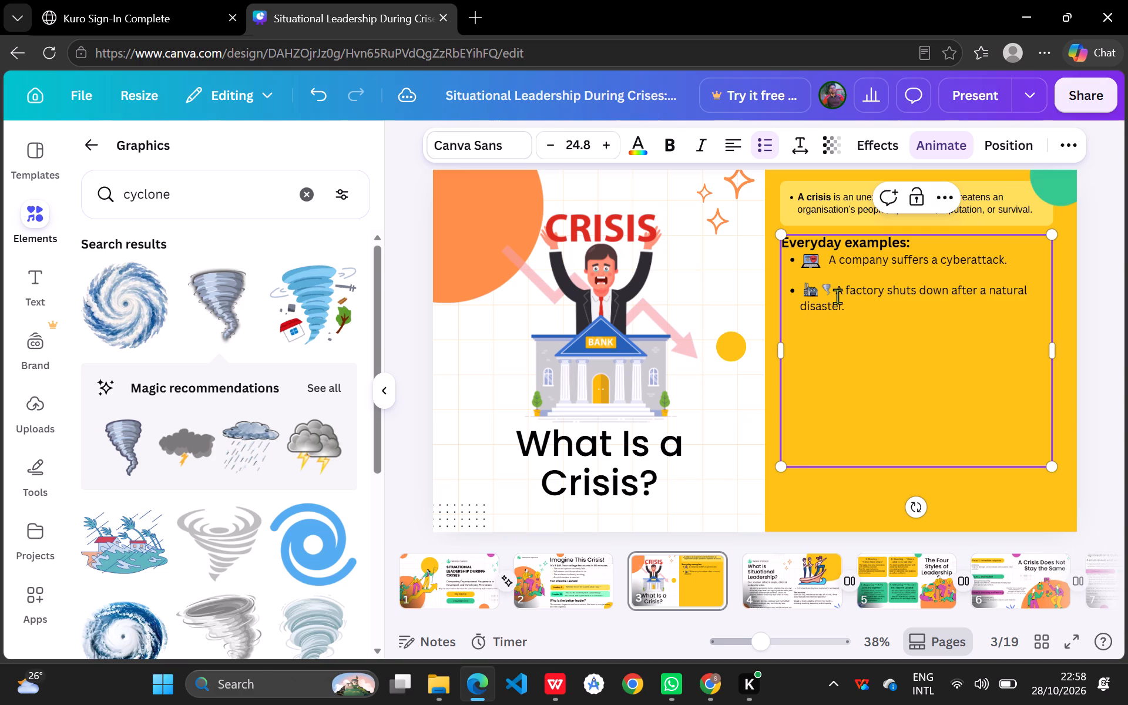
Centre-align the second bullet's sentence about the factory, trying the other text alignments as well.
{"action": "left_click", "coordinate": [837, 290]}
{"action": "left_click_drag", "start_coordinate": [837, 290], "coordinate": [849, 301]}
{"action": "left_click_drag", "start_coordinate": [849, 301], "coordinate": [849, 314]}
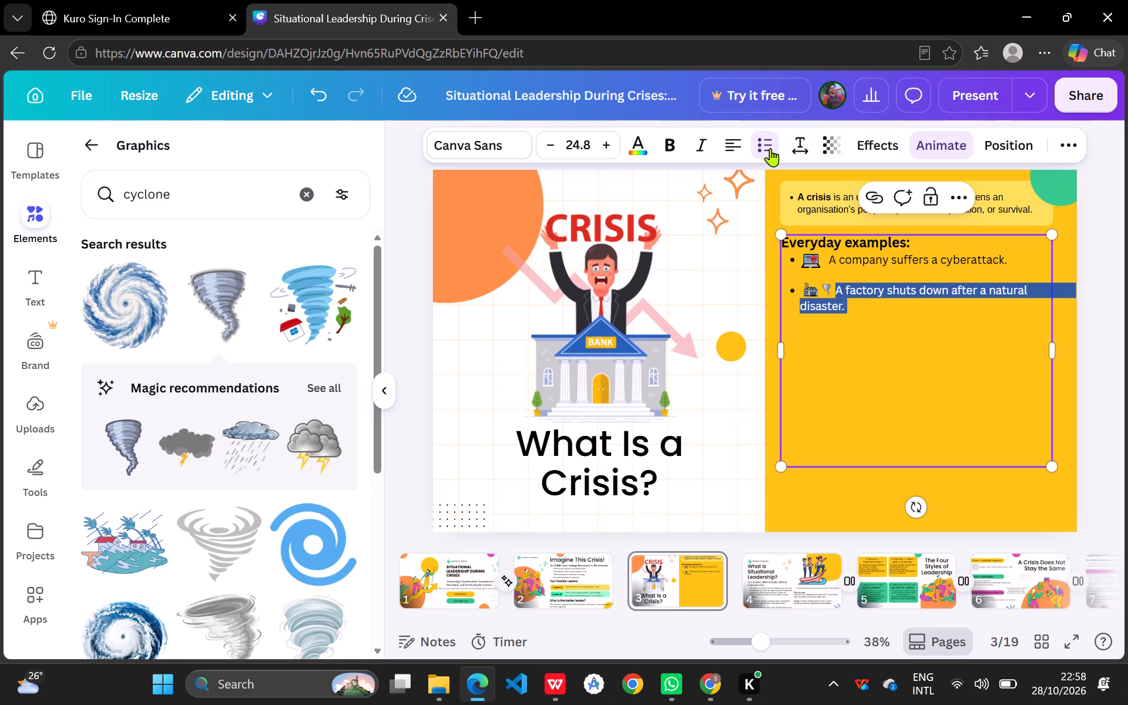
{"action": "left_click", "coordinate": [737, 143]}
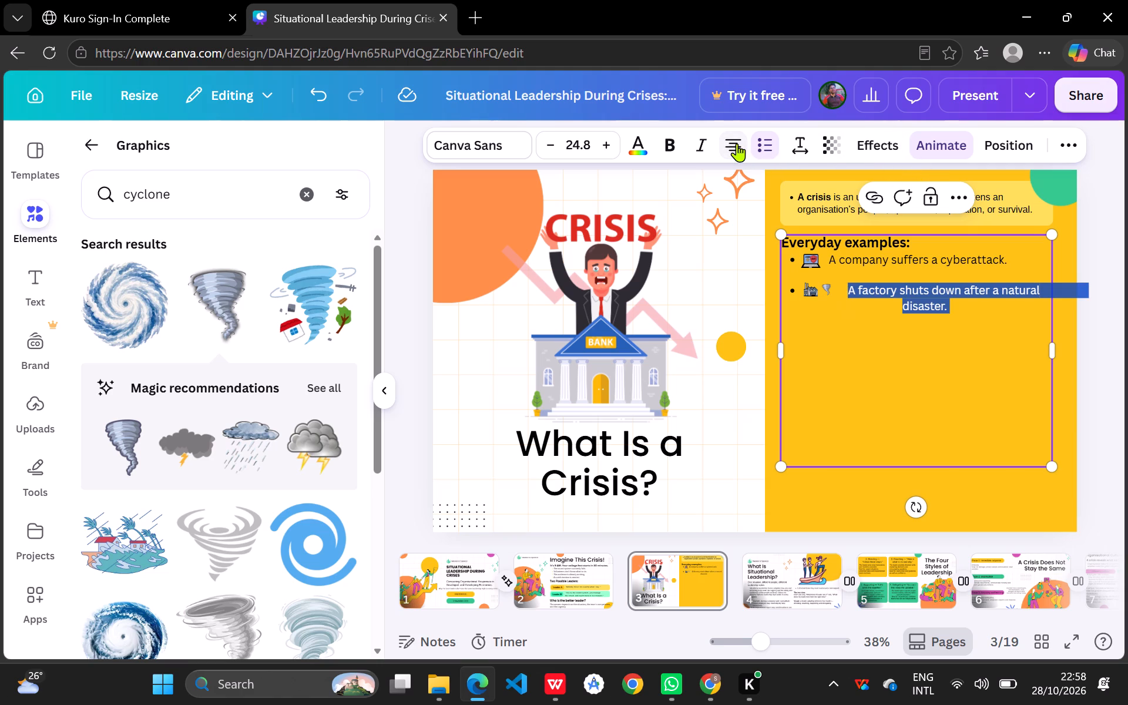
{"action": "left_click", "coordinate": [737, 143]}
{"action": "left_click", "coordinate": [737, 143]}
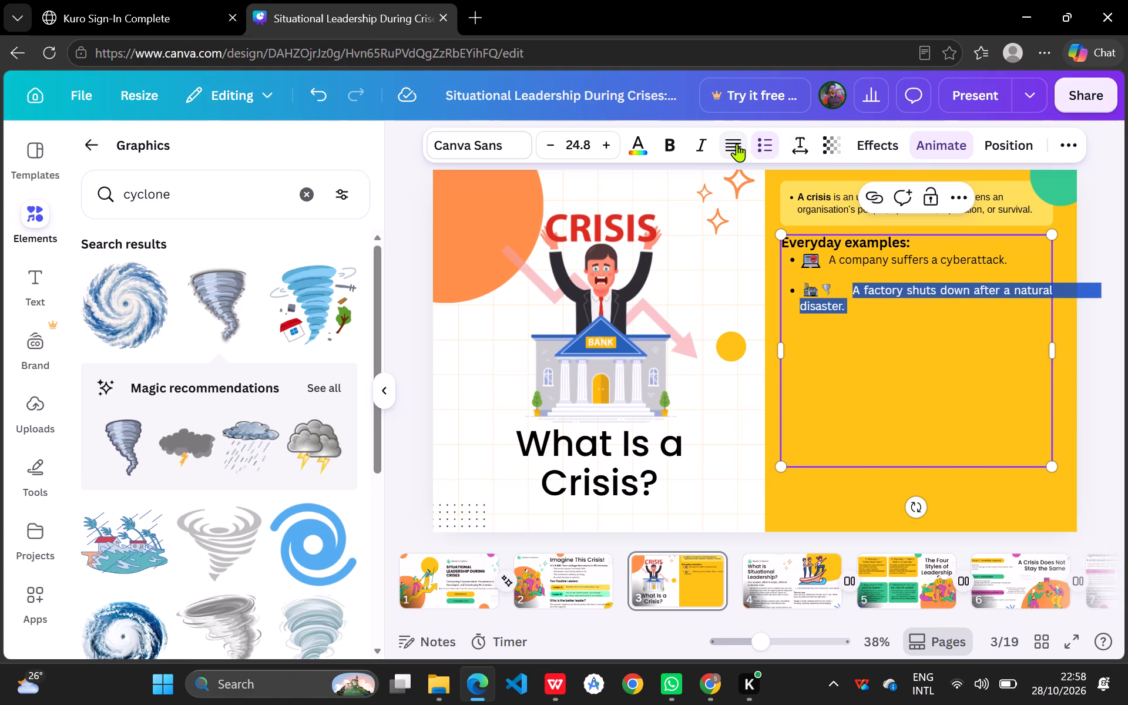
{"action": "left_click", "coordinate": [737, 143]}
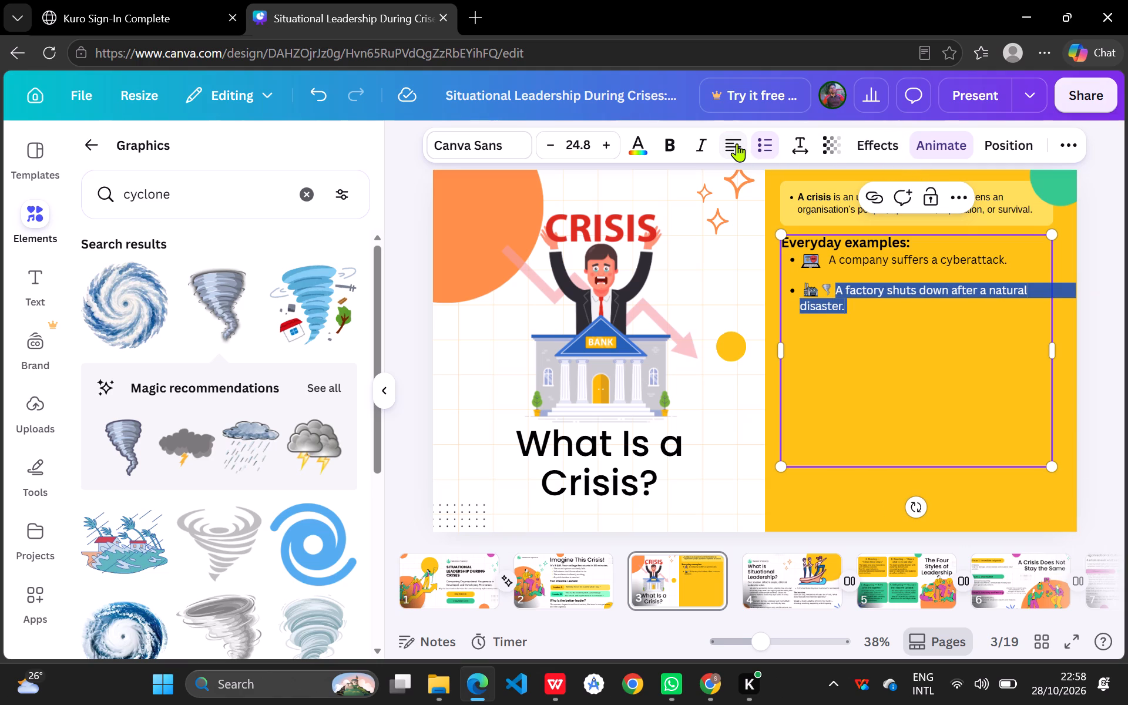
{"action": "left_click", "coordinate": [737, 143]}
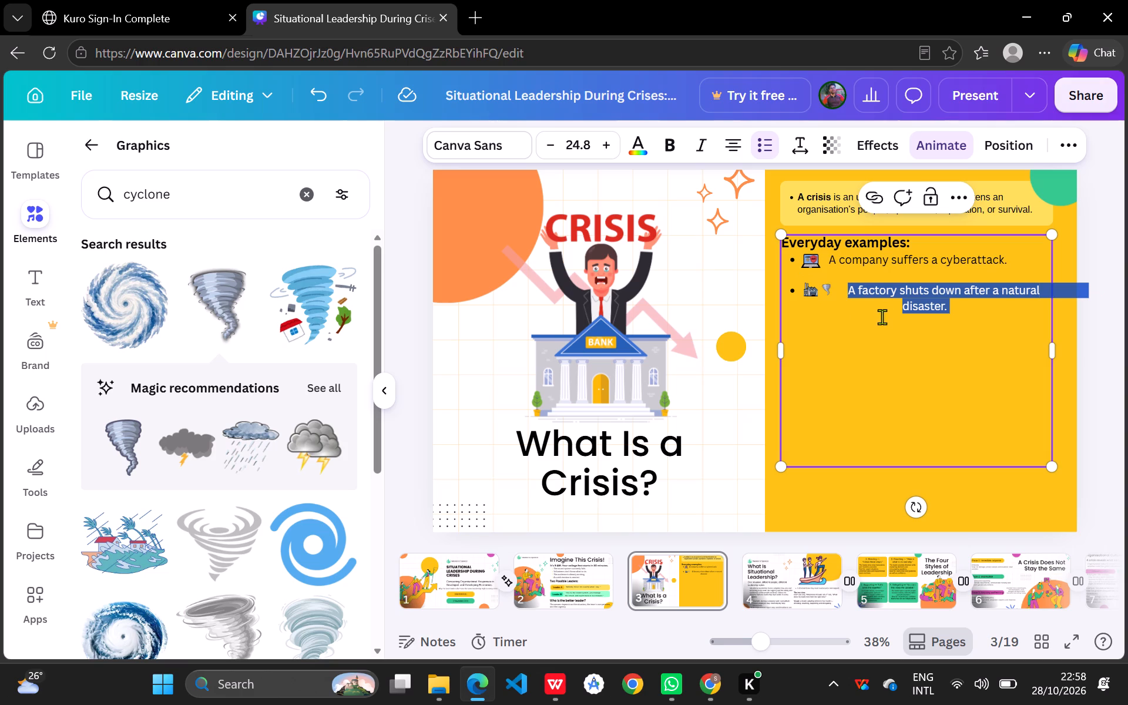
Remove the surplus spaces before "A factory" so the centred line starts right beside the tornado icon.
{"action": "left_click", "coordinate": [878, 320]}
{"action": "left_click", "coordinate": [848, 287]}
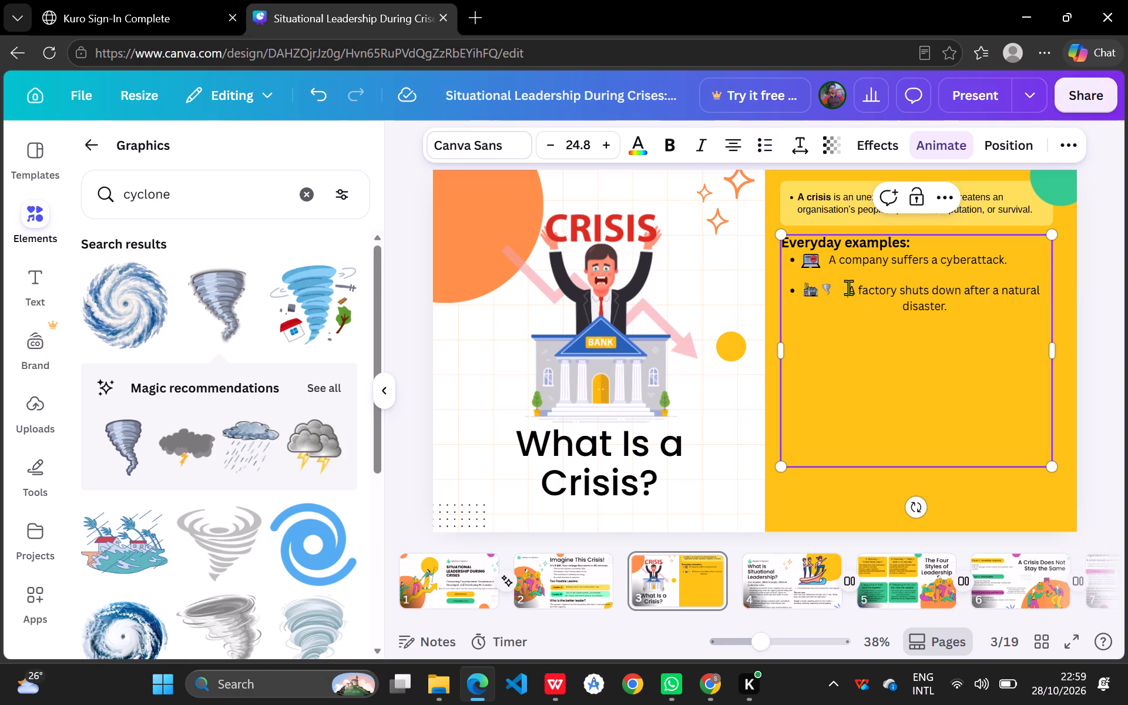
{"action": "key", "text": "BackSpace"}
{"action": "key", "text": "BackSpace"}
{"action": "key", "text": "BackSpace"}
{"action": "key", "text": "BackSpace"}
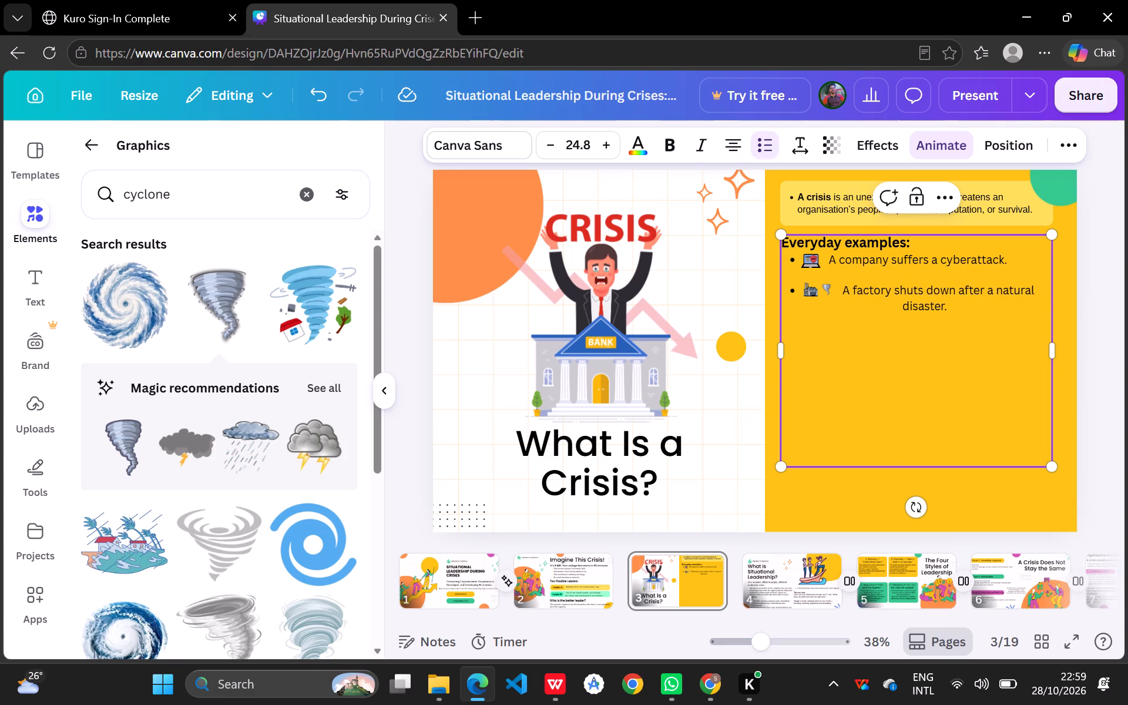
{"action": "key", "text": "BackSpace"}
{"action": "key", "text": "BackSpace"}
{"action": "key", "text": "BackSpace"}
{"action": "key", "text": "BackSpace"}
{"action": "key", "text": "BackSpace"}
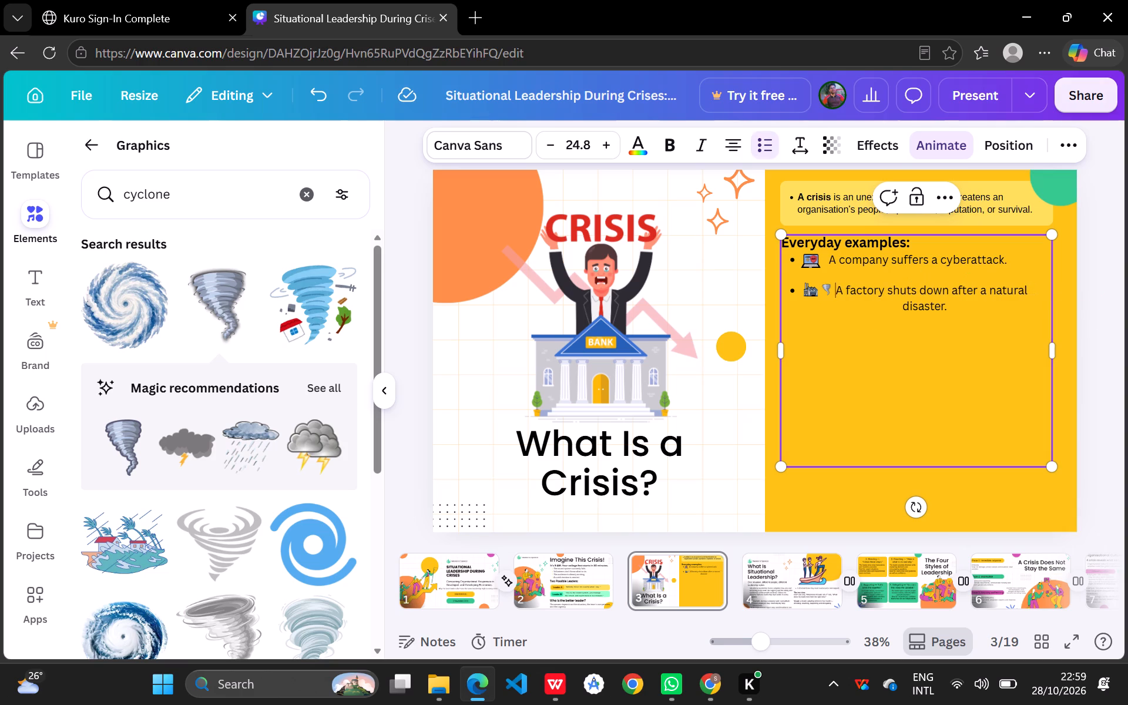
Remove the extra spaces in front of the wrapped word "disaster." in the second bullet.
{"action": "left_click", "coordinate": [905, 307]}
{"action": "key", "text": "BackSpace"}
{"action": "key", "text": "BackSpace"}
{"action": "key", "text": "BackSpace"}
{"action": "key", "text": "BackSpace"}
{"action": "key", "text": "BackSpace"}
{"action": "key", "text": "BackSpace"}
{"action": "left_click", "coordinate": [897, 303]}
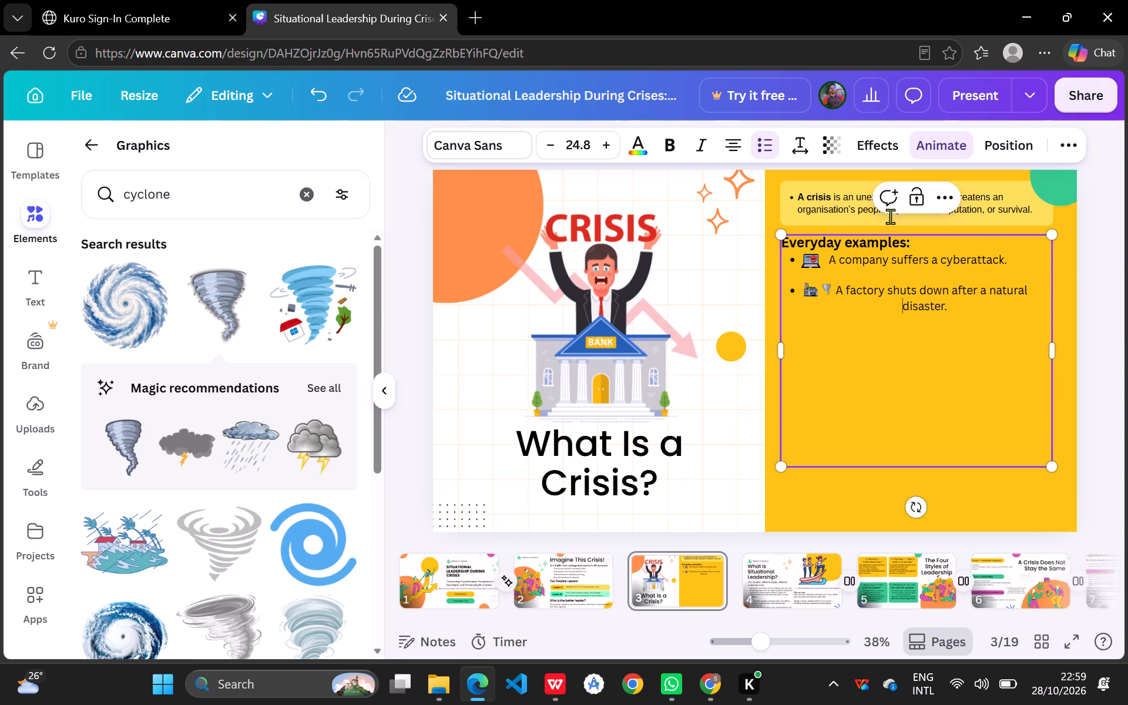
{"action": "left_click_drag", "start_coordinate": [907, 309], "coordinate": [912, 310]}
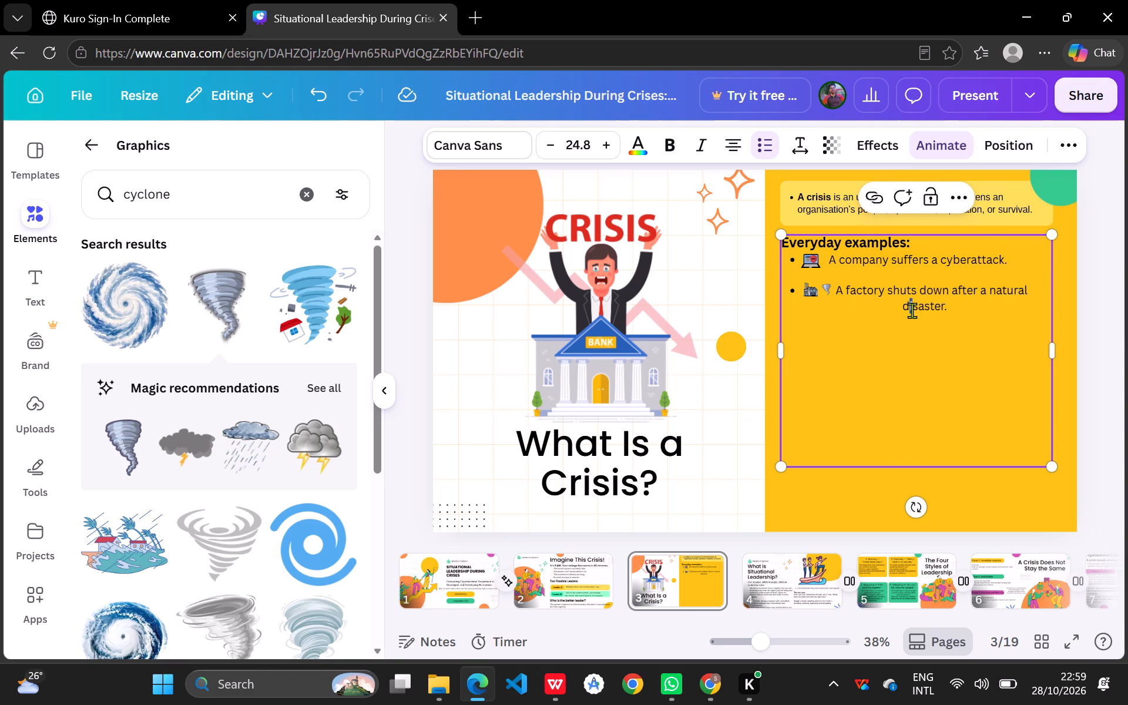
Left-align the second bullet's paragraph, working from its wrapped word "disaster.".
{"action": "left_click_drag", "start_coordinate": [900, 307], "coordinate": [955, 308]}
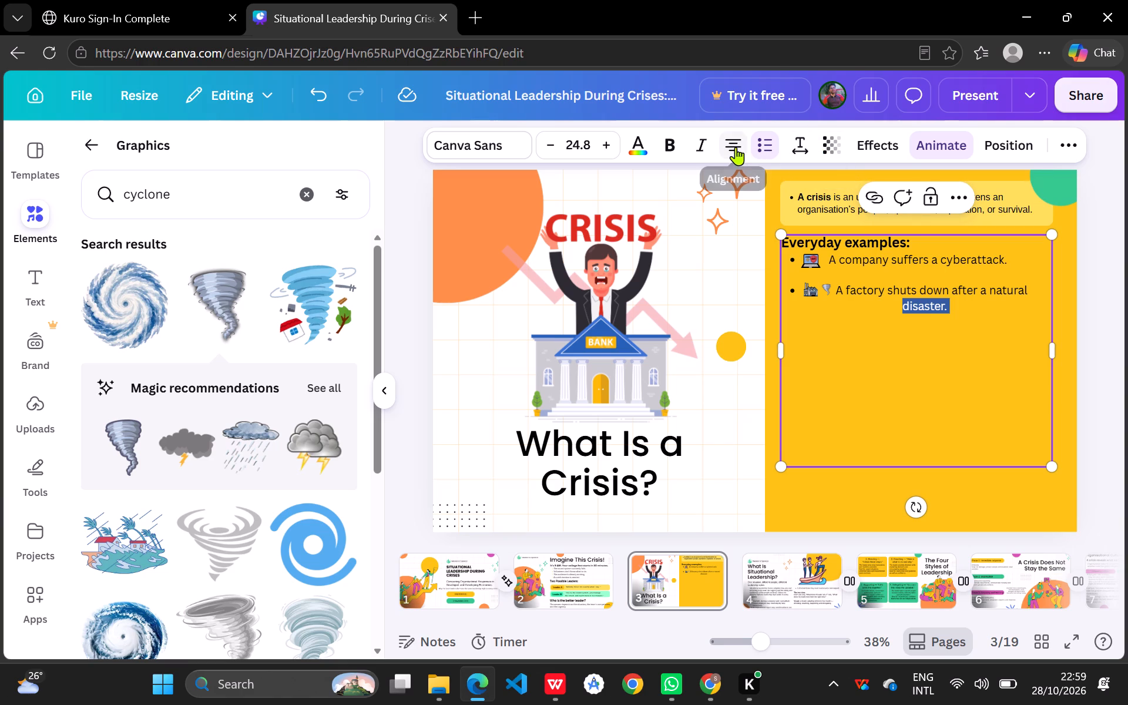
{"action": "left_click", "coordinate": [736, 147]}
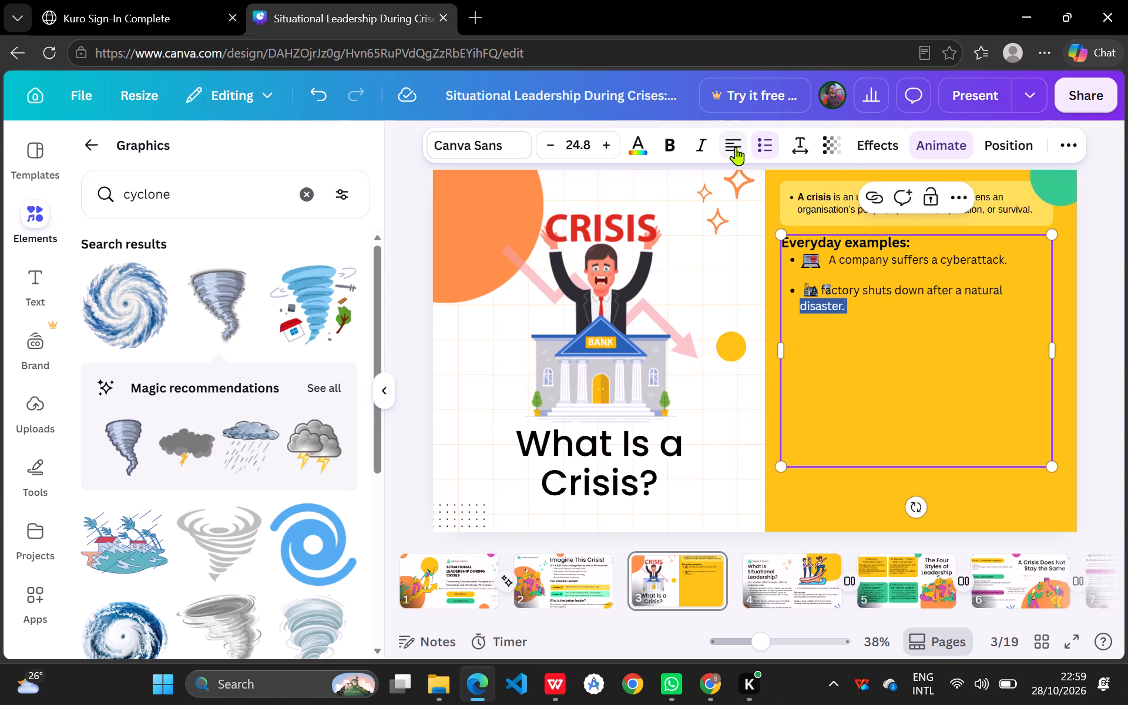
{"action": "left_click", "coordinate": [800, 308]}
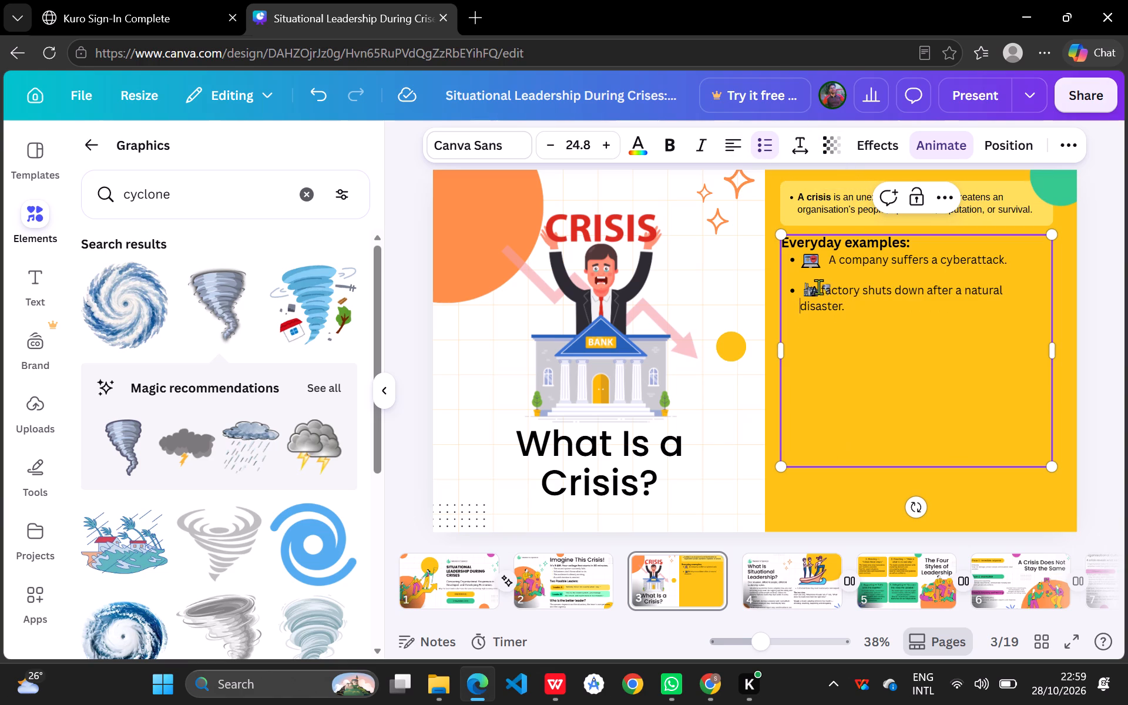
Insert spaces before "A factory" so the left-aligned sentence clears the factory and tornado icons.
{"action": "left_click", "coordinate": [814, 291]}
{"action": "key", "text": "space"}
{"action": "key", "text": "space"}
{"action": "key", "text": "space"}
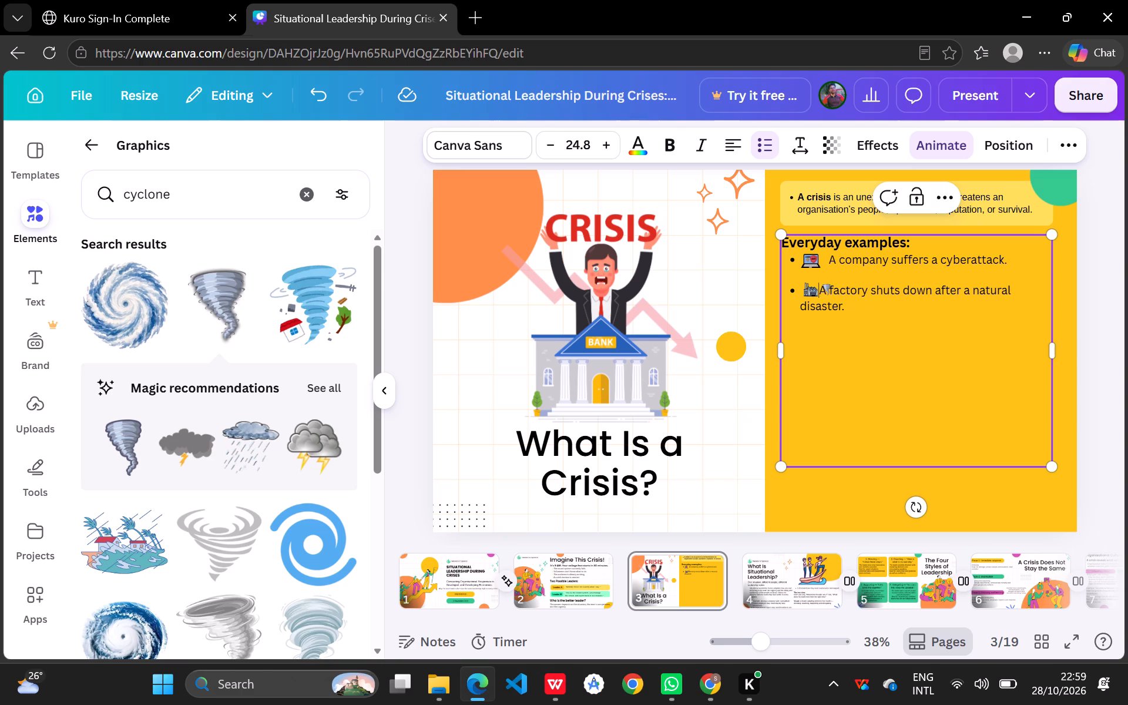
{"action": "key", "text": "space"}
{"action": "key", "text": "space"}
{"action": "key", "text": "space"}
{"action": "key", "text": "space"}
{"action": "key", "text": "space"}
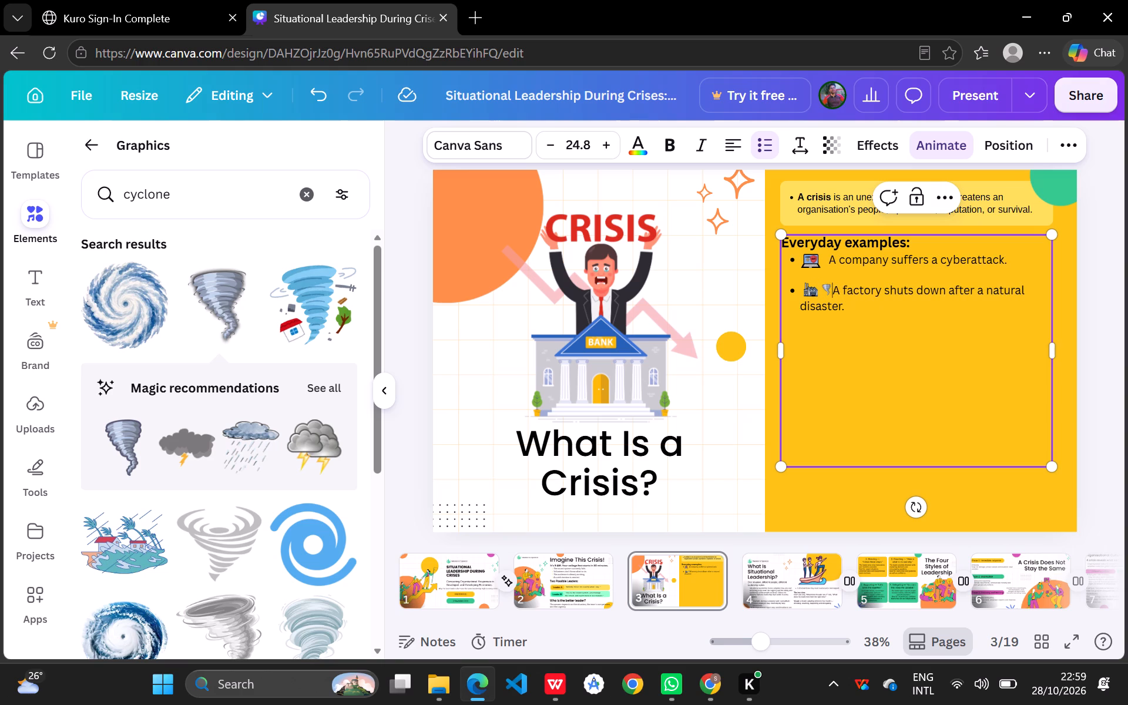
{"action": "key", "text": "space"}
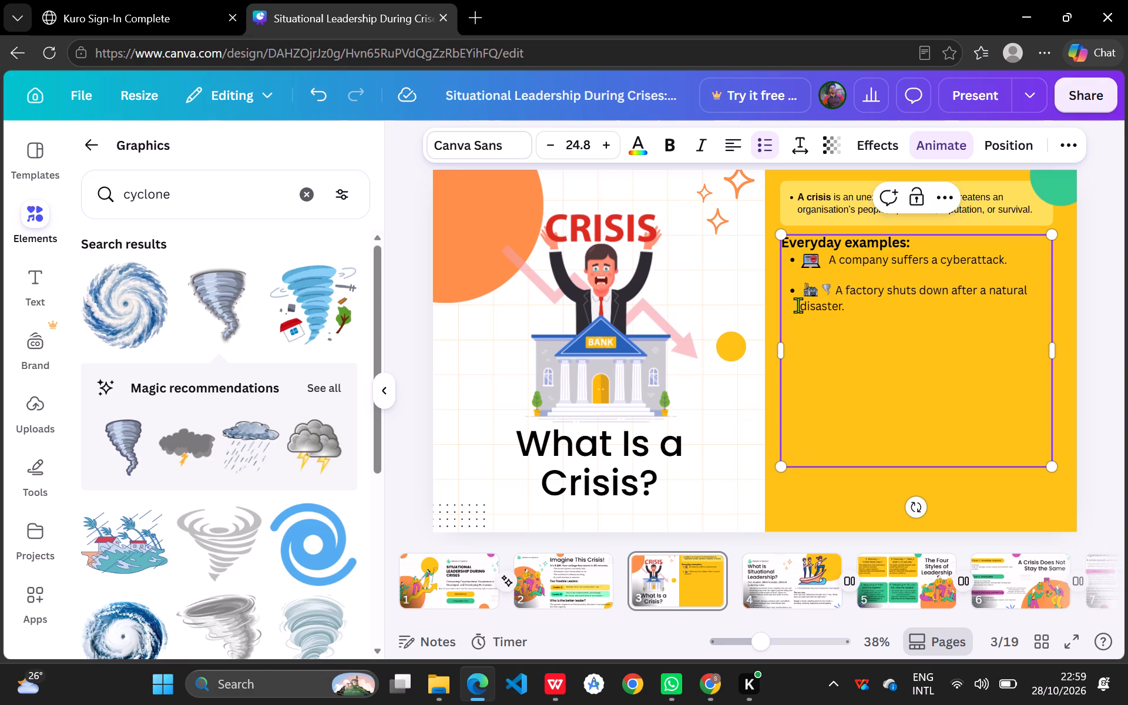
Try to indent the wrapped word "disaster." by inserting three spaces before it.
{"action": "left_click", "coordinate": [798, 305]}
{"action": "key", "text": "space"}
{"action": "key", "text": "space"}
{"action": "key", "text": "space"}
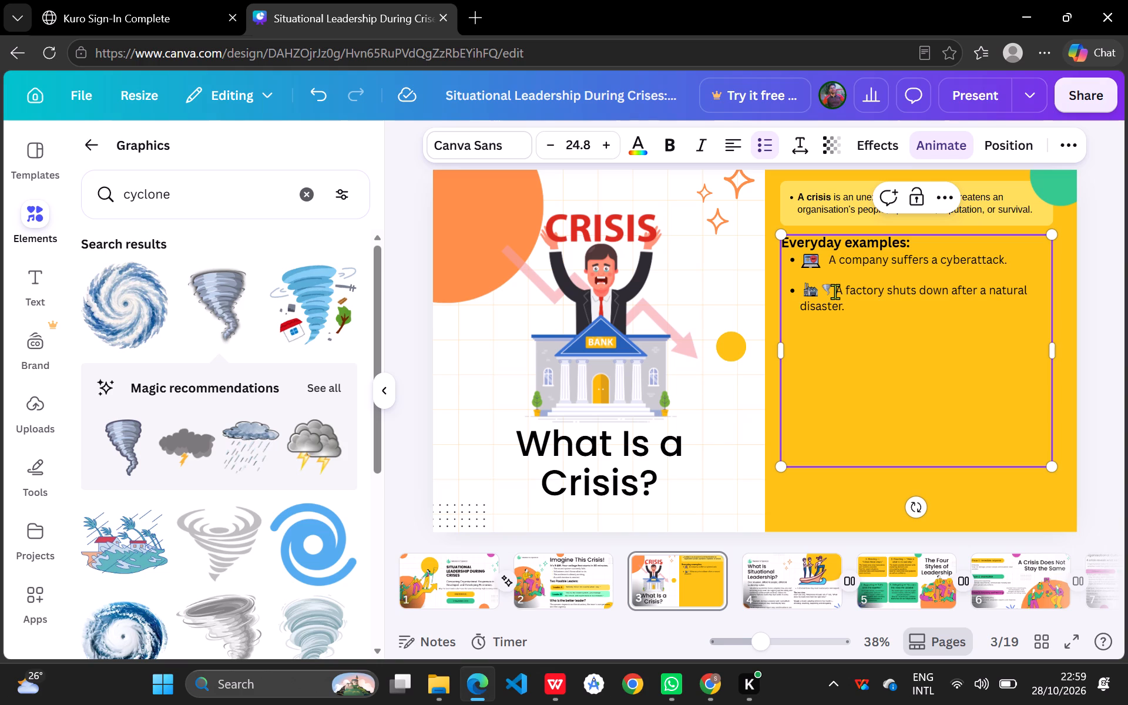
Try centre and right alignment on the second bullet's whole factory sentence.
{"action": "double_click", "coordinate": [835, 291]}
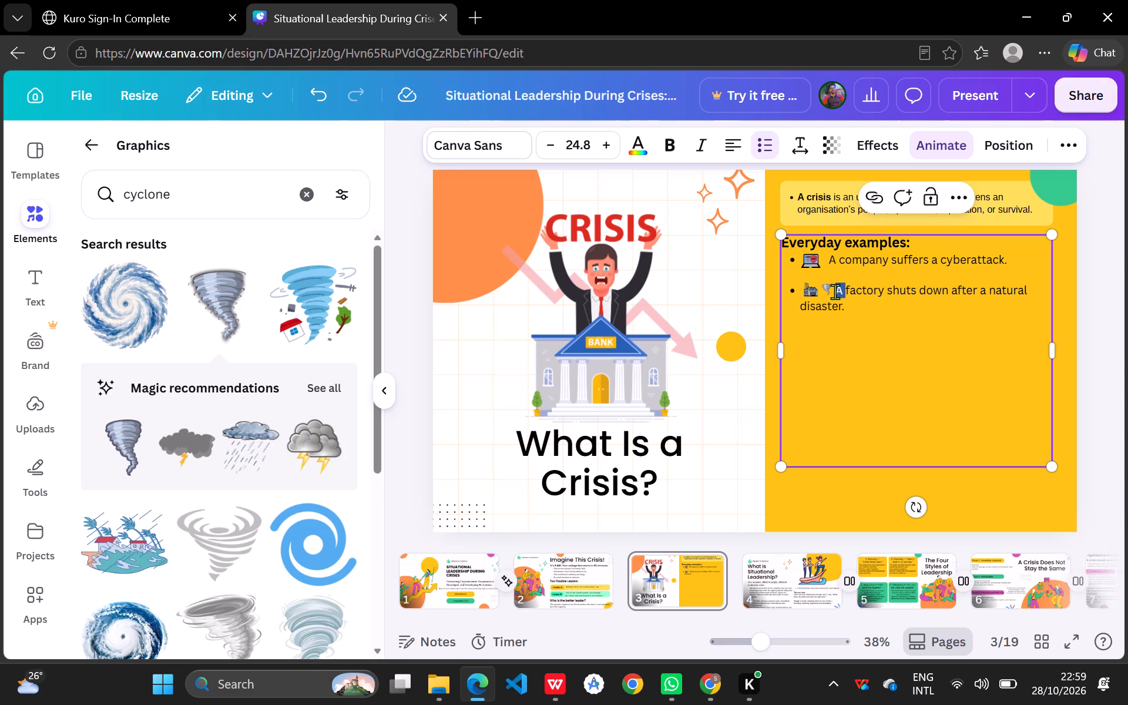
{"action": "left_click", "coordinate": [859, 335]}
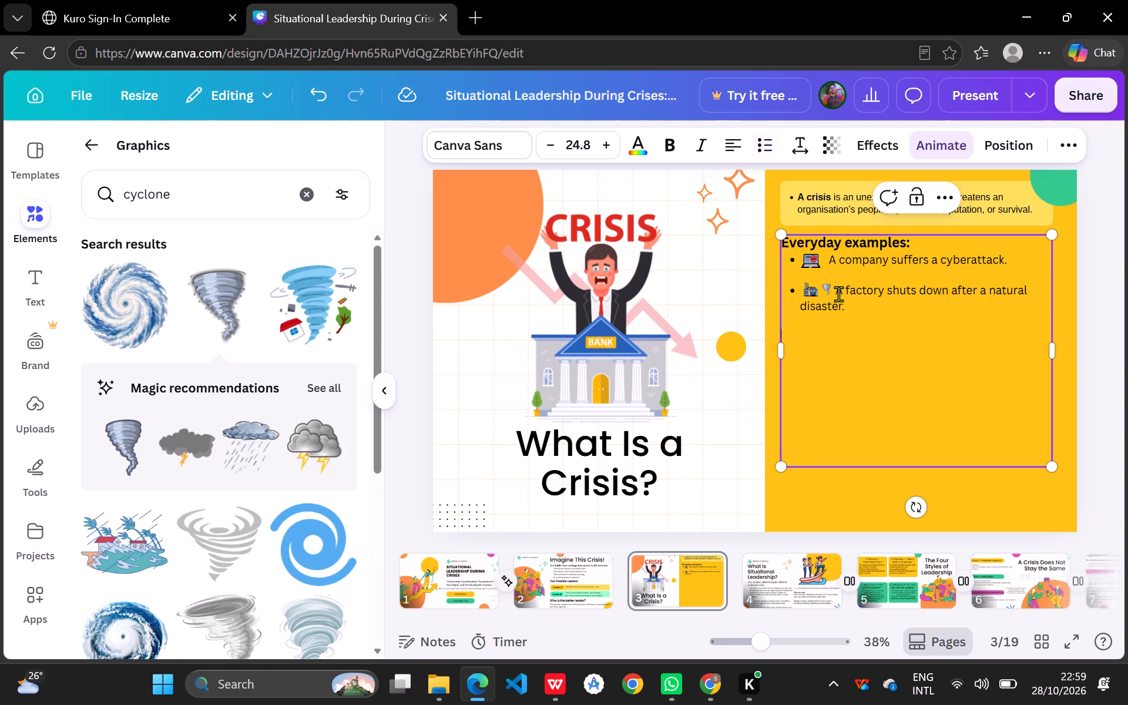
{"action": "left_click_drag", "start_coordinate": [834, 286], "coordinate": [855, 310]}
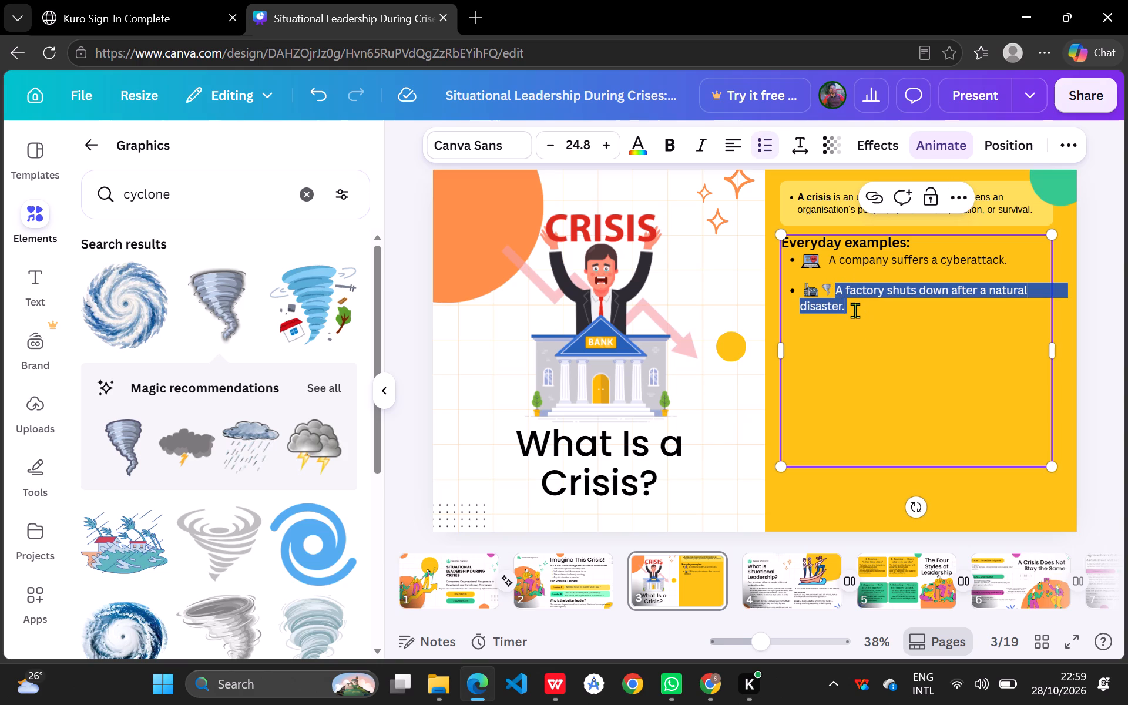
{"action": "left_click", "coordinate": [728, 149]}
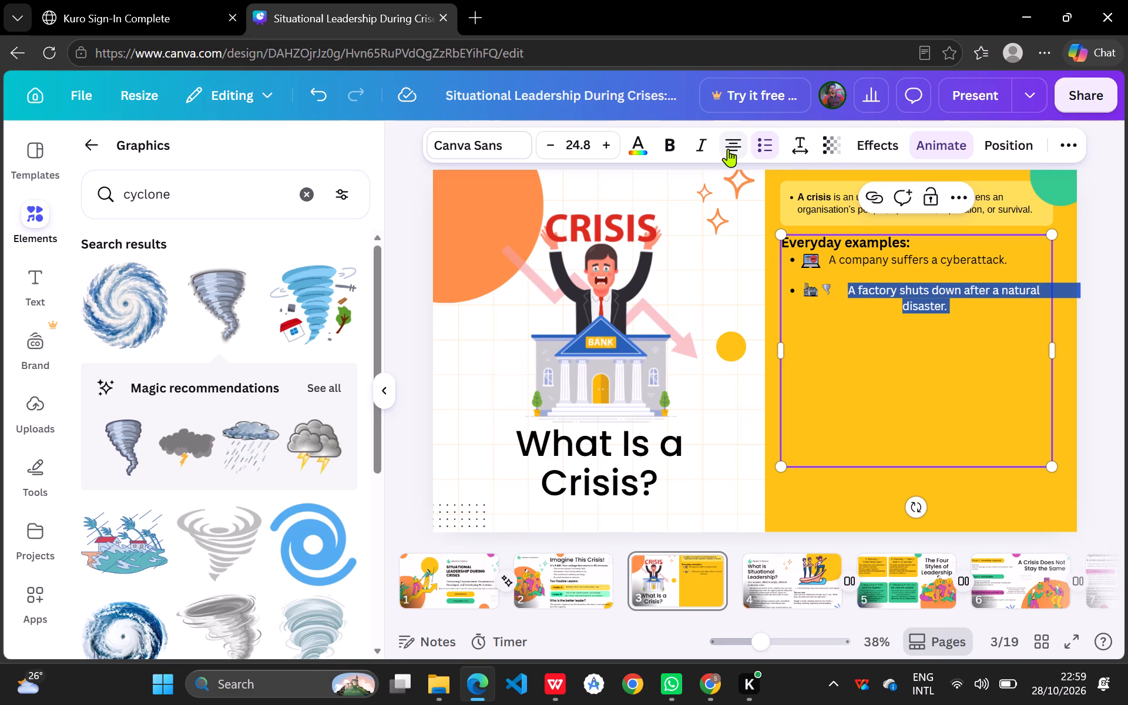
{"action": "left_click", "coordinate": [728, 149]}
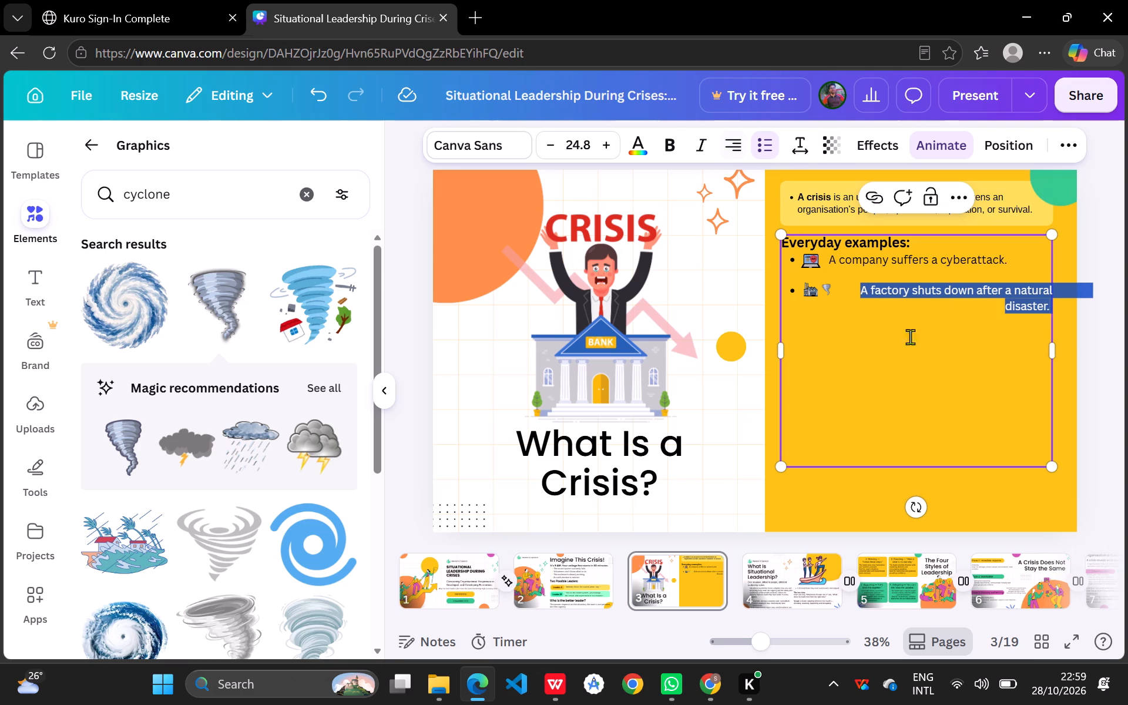
Try to close the gap between the tornado icon and "A factory" by deleting spaces before the right-aligned sentence.
{"action": "left_click", "coordinate": [950, 368]}
{"action": "left_click", "coordinate": [858, 286]}
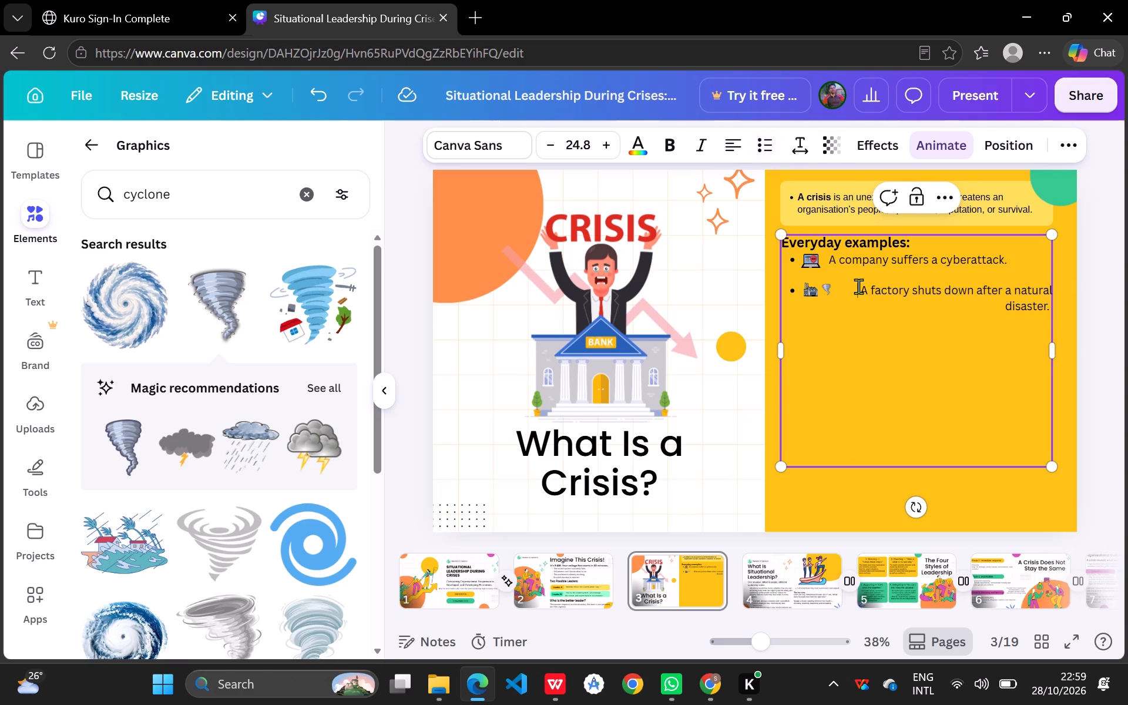
{"action": "key", "text": "BackSpace"}
{"action": "key", "text": "BackSpace"}
{"action": "key", "text": "BackSpace"}
{"action": "key", "text": "BackSpace"}
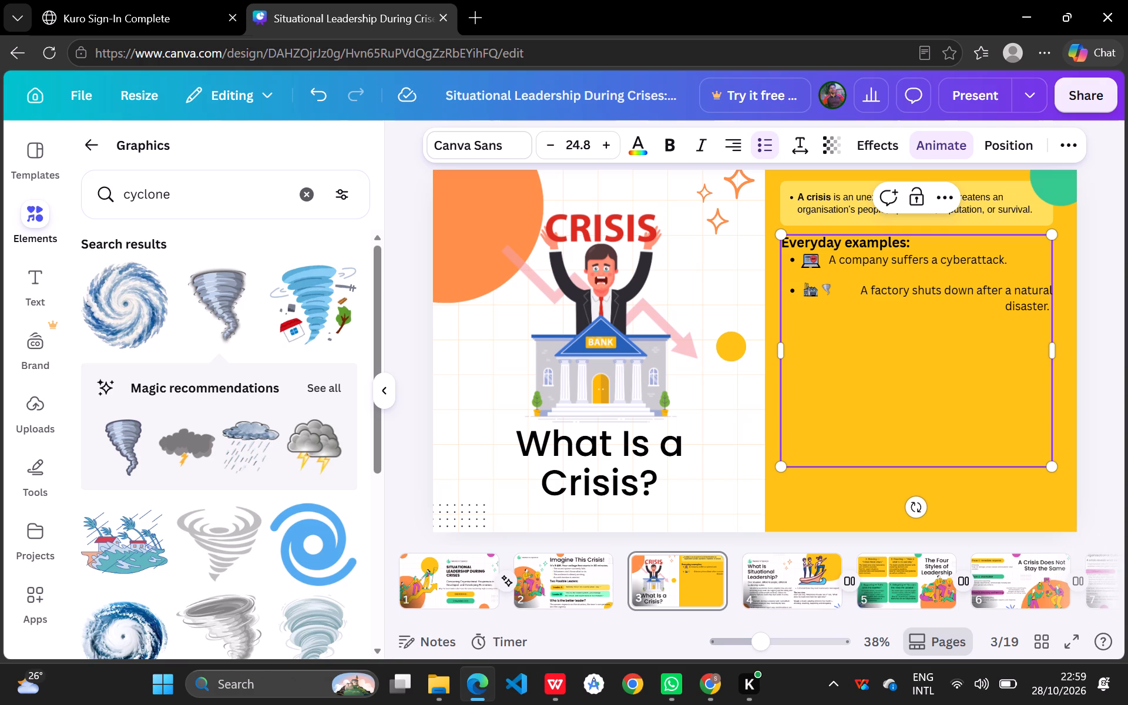
{"action": "left_click", "coordinate": [858, 286]}
Justify the second bullet's sentence about the factory.
{"action": "left_click_drag", "start_coordinate": [860, 290], "coordinate": [1042, 313]}
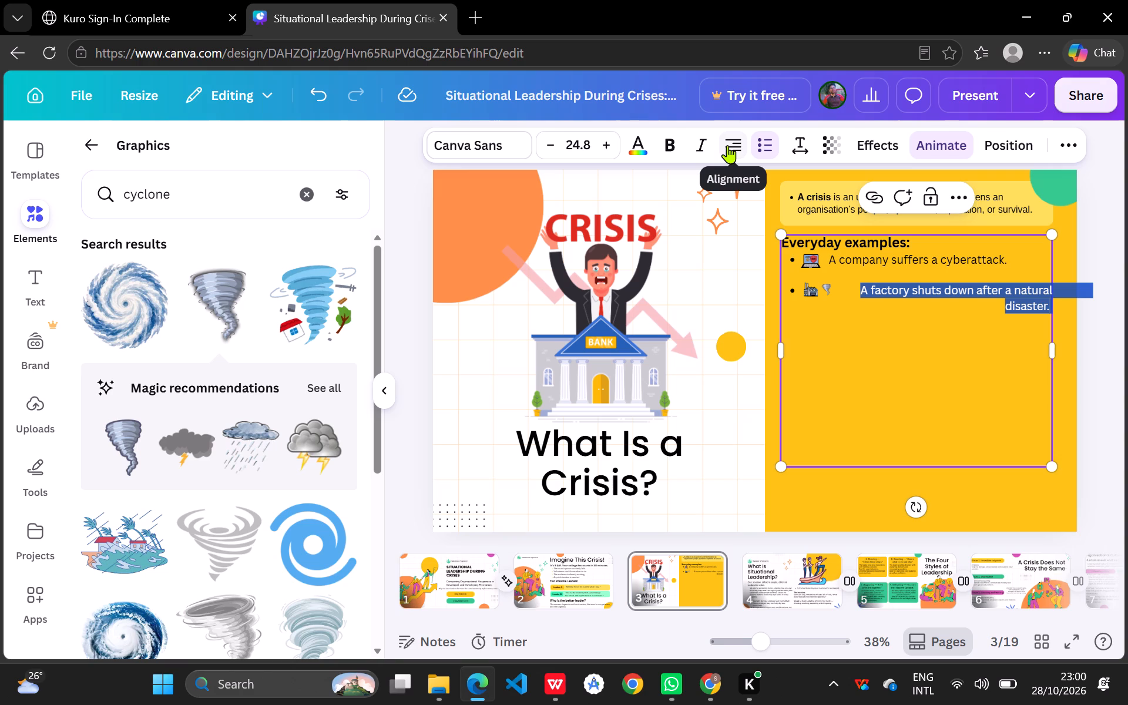
{"action": "left_click", "coordinate": [727, 145]}
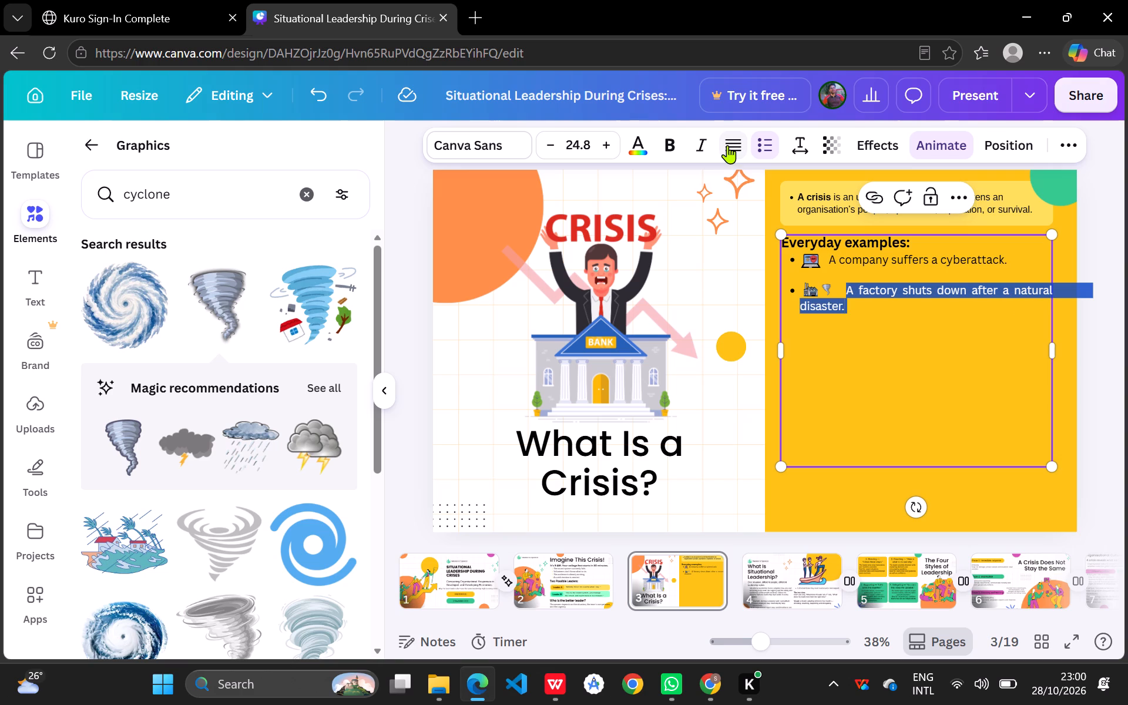
{"action": "left_click", "coordinate": [927, 369]}
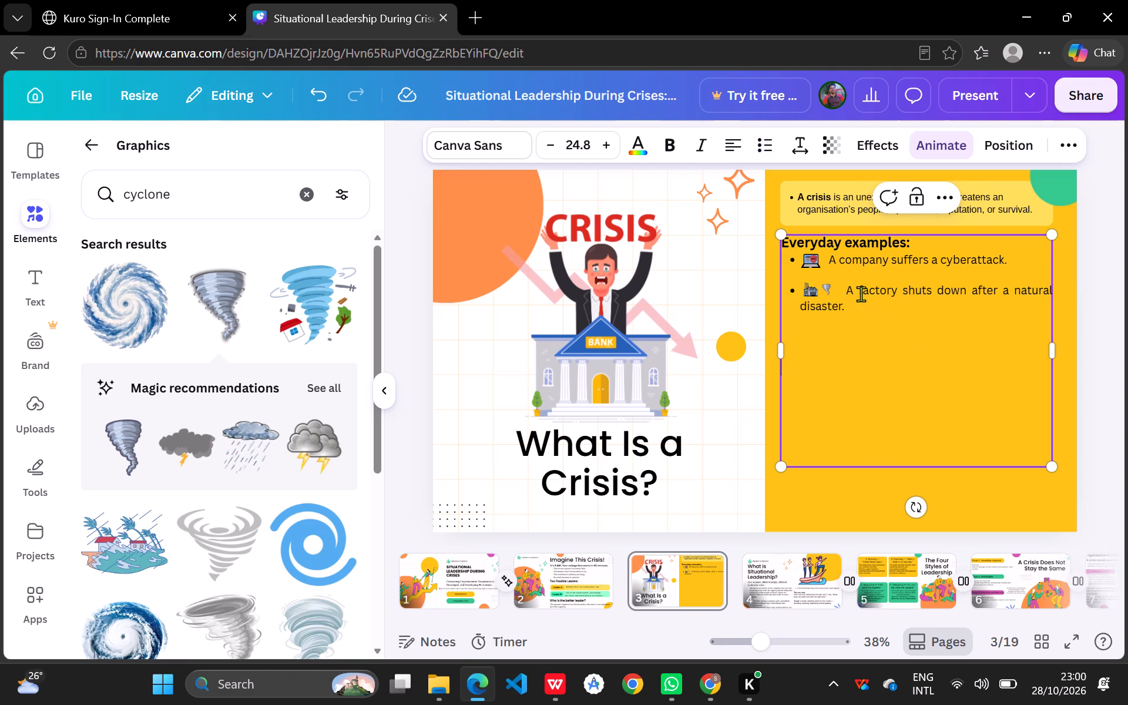
Trim the spaces before "A factory" in the justified bullet, leaving a small gap after the tornado icon.
{"action": "left_click", "coordinate": [846, 290]}
{"action": "key", "text": "BackSpace"}
{"action": "key", "text": "BackSpace"}
{"action": "key", "text": "BackSpace"}
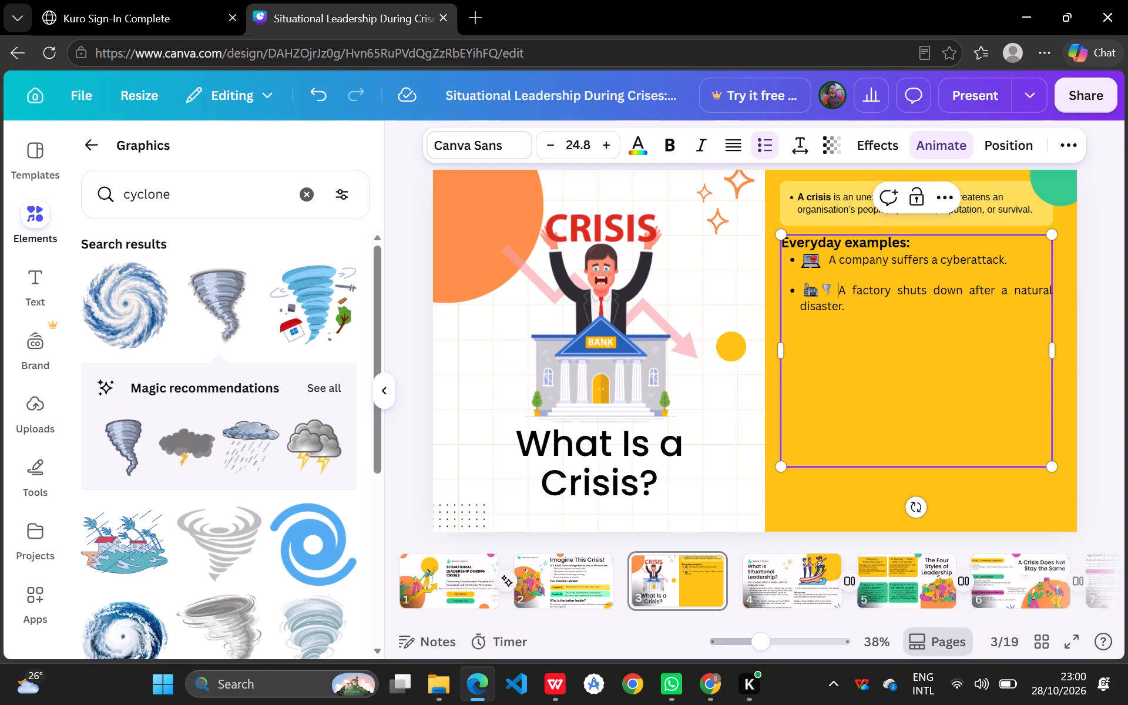
{"action": "key", "text": "BackSpace"}
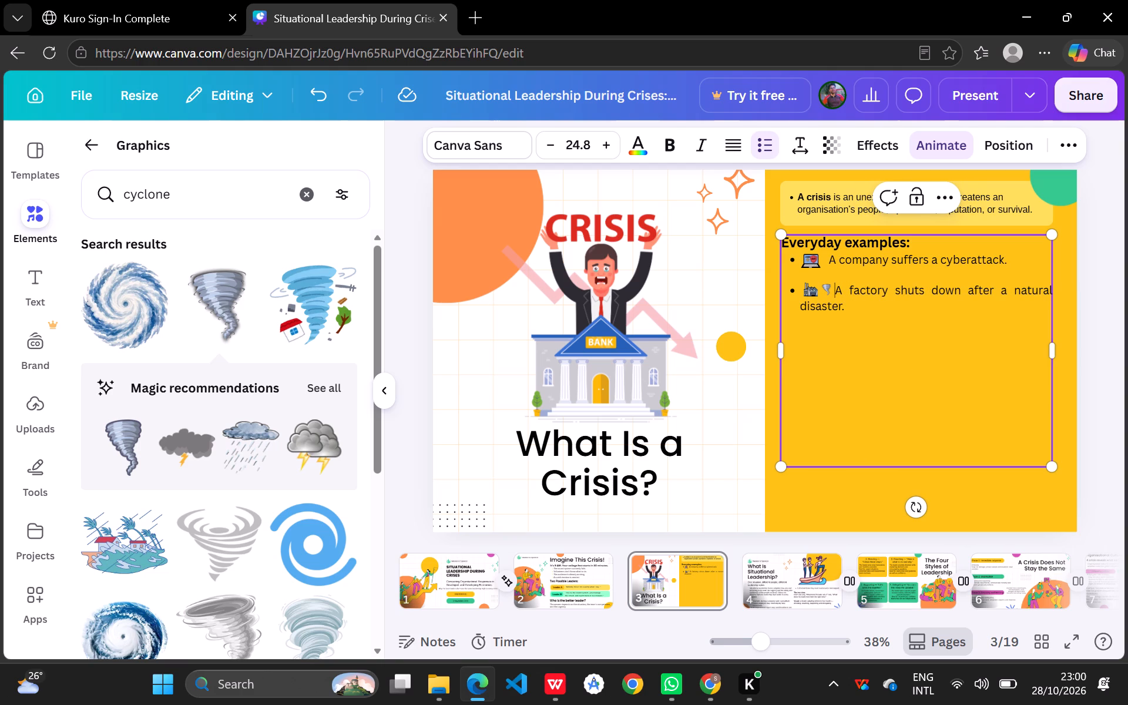
{"action": "key", "text": "space"}
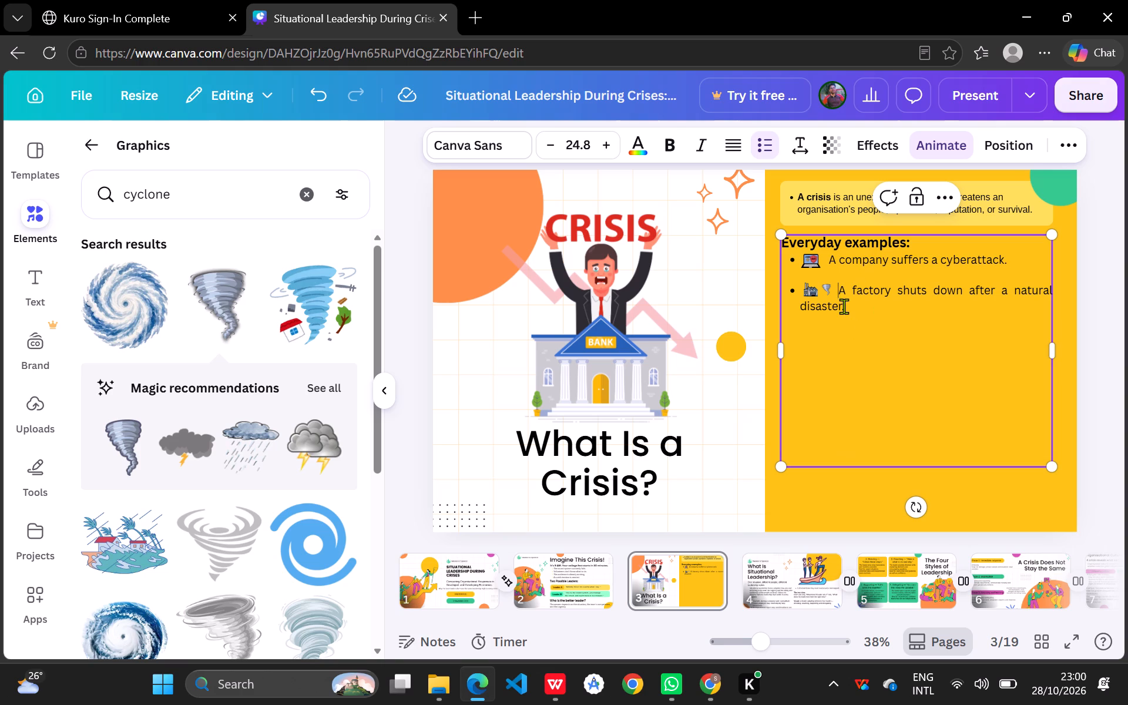
Delete the wrapped word "disaster." and any leftover spaces at the end of the second bullet.
{"action": "left_click_drag", "start_coordinate": [844, 304], "coordinate": [797, 308]}
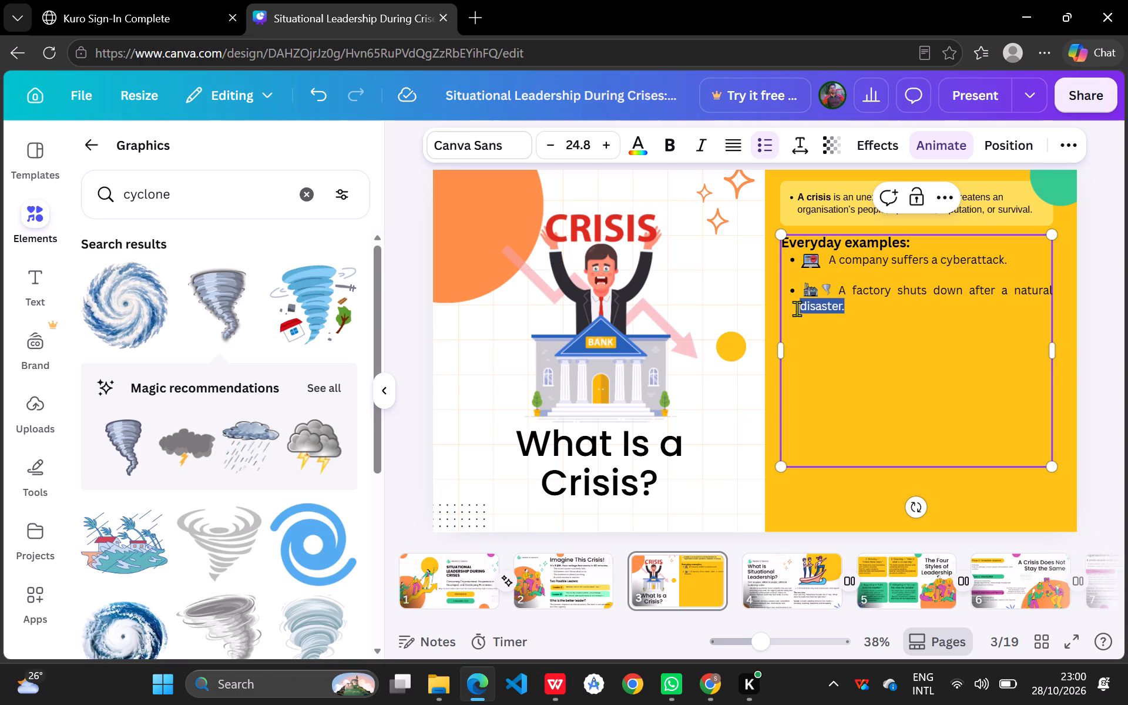
{"action": "left_click_drag", "start_coordinate": [797, 308], "coordinate": [796, 310]}
{"action": "key", "text": "BackSpace"}
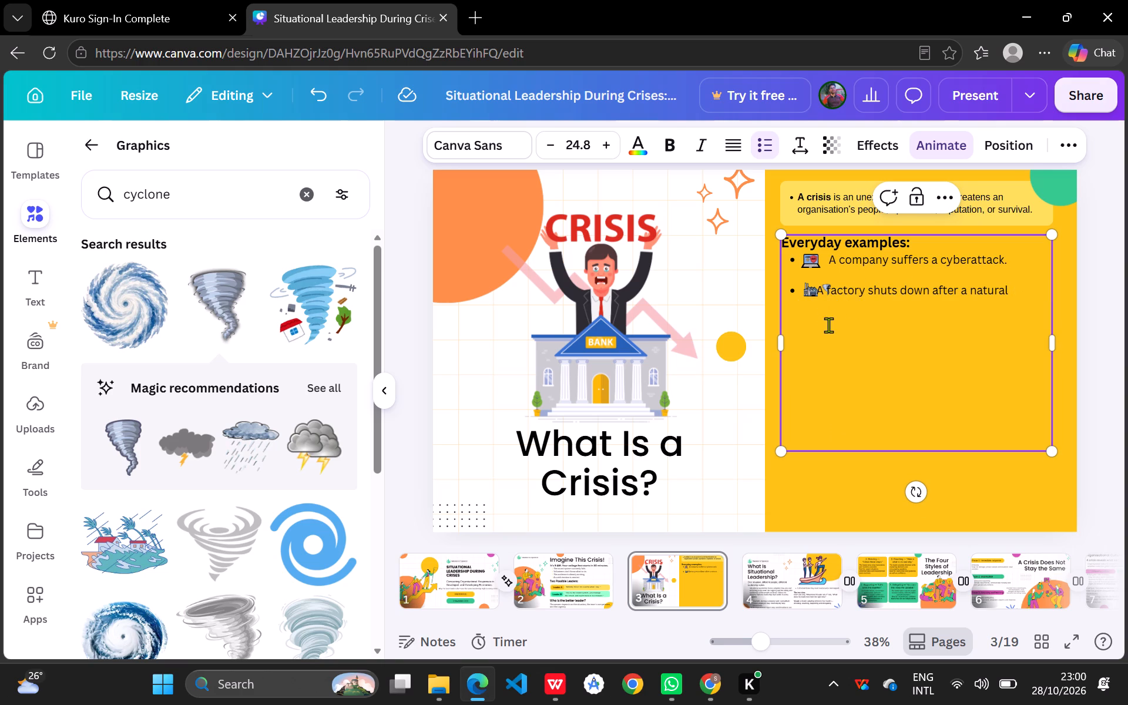
{"action": "key", "text": "BackSpace"}
{"action": "key", "text": "BackSpace"}
{"action": "key", "text": "BackSpace"}
{"action": "key", "text": "BackSpace"}
{"action": "key", "text": "BackSpace"}
{"action": "key", "text": "BackSpace"}
{"action": "key", "text": "BackSpace"}
{"action": "key", "text": "BackSpace"}
{"action": "key", "text": "BackSpace"}
{"action": "key", "text": "BackSpace"}
{"action": "key", "text": "BackSpace"}
{"action": "key", "text": "BackSpace"}
{"action": "key", "text": "BackSpace"}
Insert seven spaces before "A factory" so the shortened line clears the two icons.
{"action": "left_click", "coordinate": [814, 288]}
{"action": "key", "text": "space"}
{"action": "key", "text": "space"}
{"action": "key", "text": "space"}
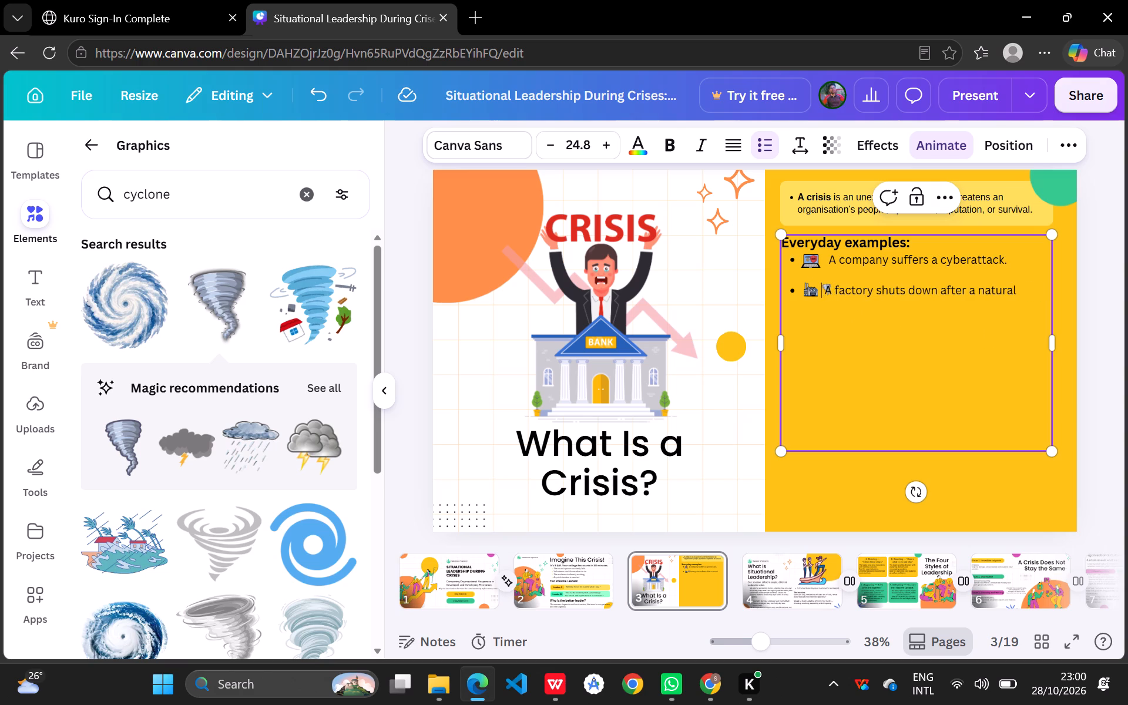
{"action": "key", "text": "space"}
{"action": "key", "text": "space"}
{"action": "key", "text": "space"}
{"action": "key", "text": "space"}
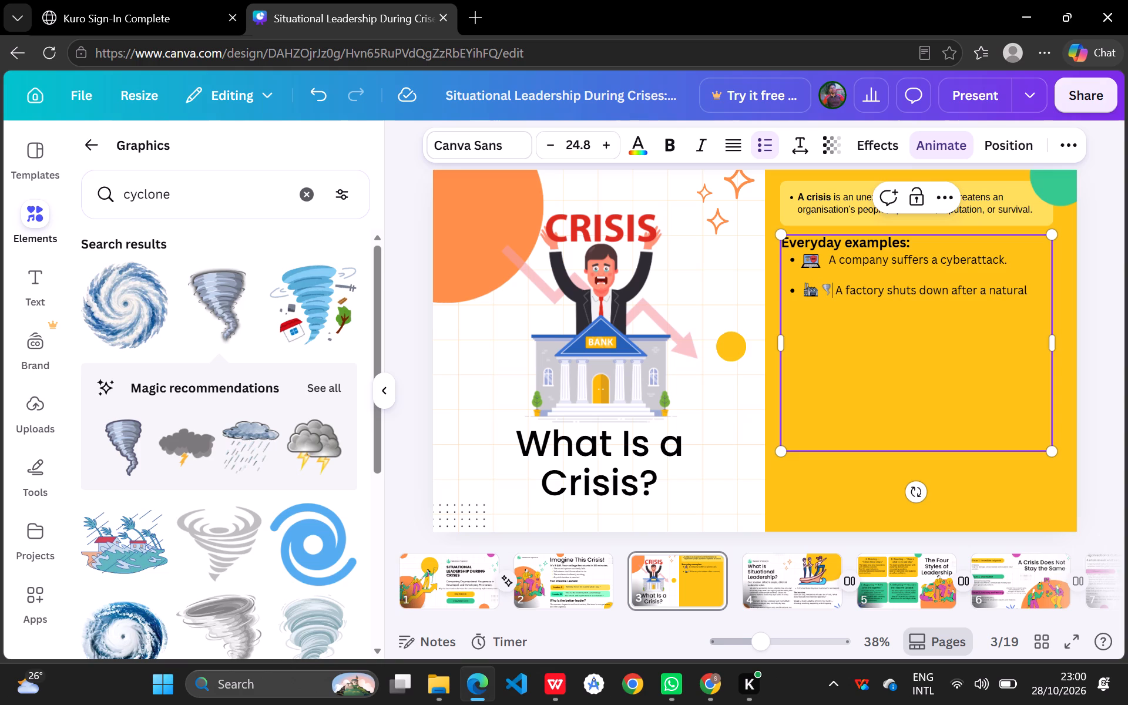
Add the line "disaster." below the factory bullet, without its own bullet and indented with spaces to line up under "A factory".
{"action": "left_click", "coordinate": [1033, 287]}
{"action": "key", "text": "Return"}
{"action": "key", "text": "BackSpace"}
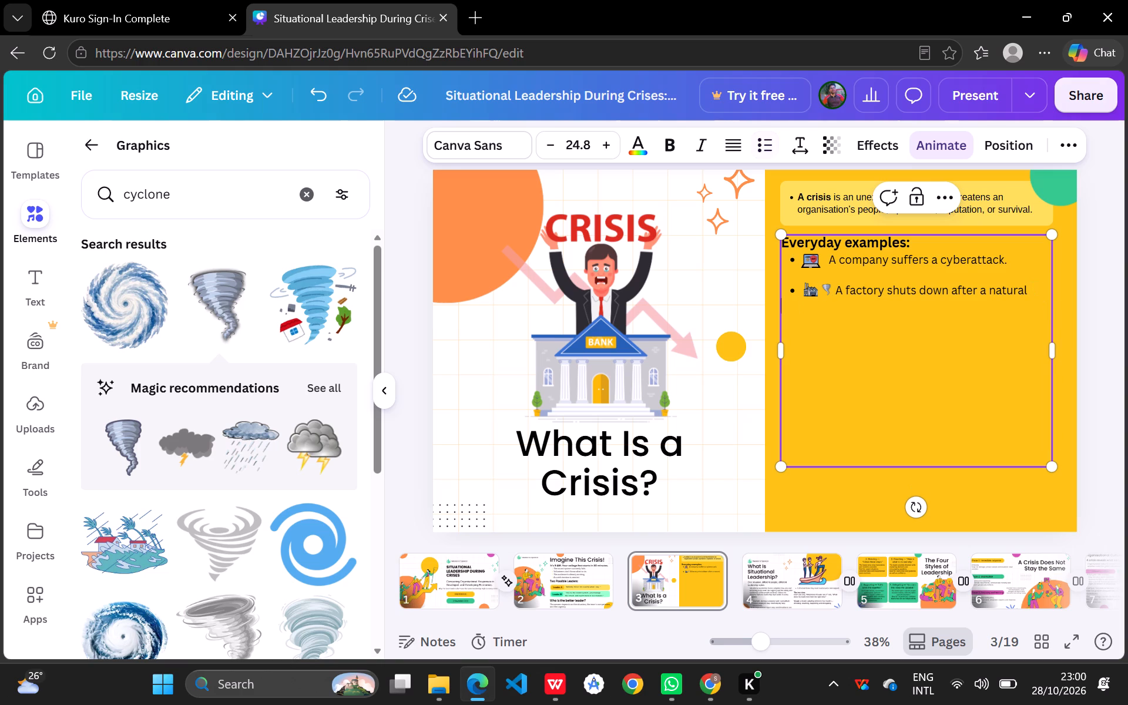
{"action": "key", "text": "space"}
{"action": "key", "text": "space"}
{"action": "key", "text": "space"}
{"action": "key", "text": "space"}
{"action": "key", "text": "space"}
{"action": "key", "text": "space"}
{"action": "key", "text": "BackSpace"}
{"action": "key", "text": "BackSpace"}
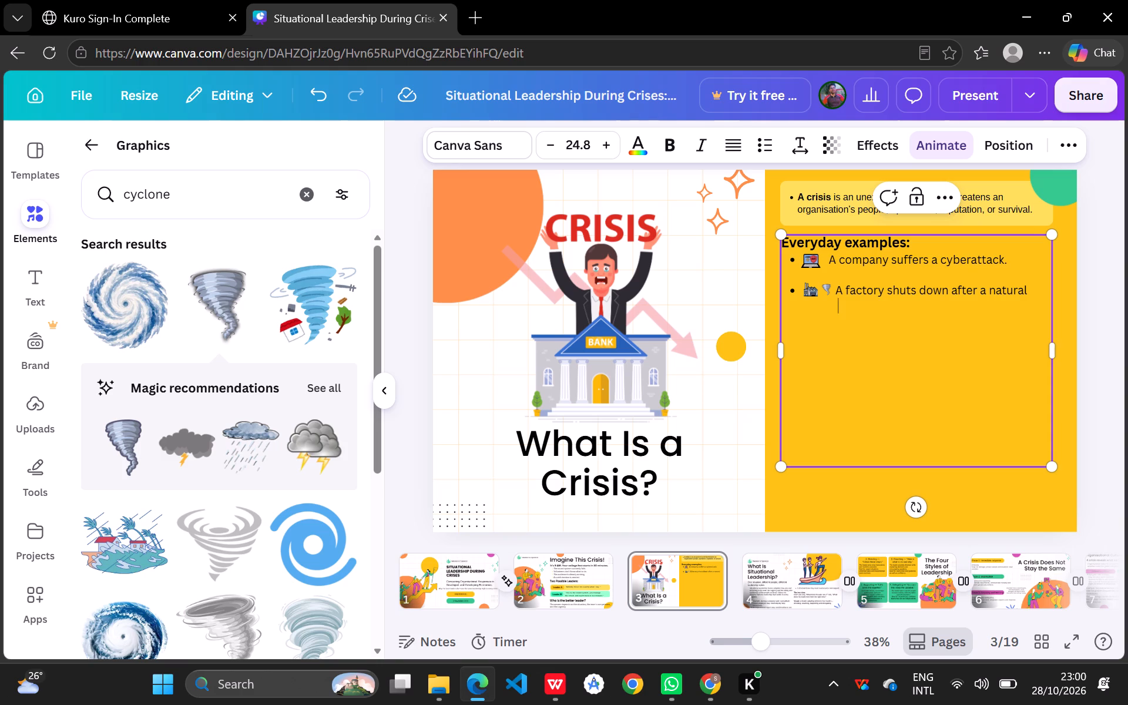
{"action": "type", "text": "disats"}
{"action": "key", "text": "BackSpace"}
{"action": "key", "text": "BackSpace"}
{"action": "type", "text": "ster"}
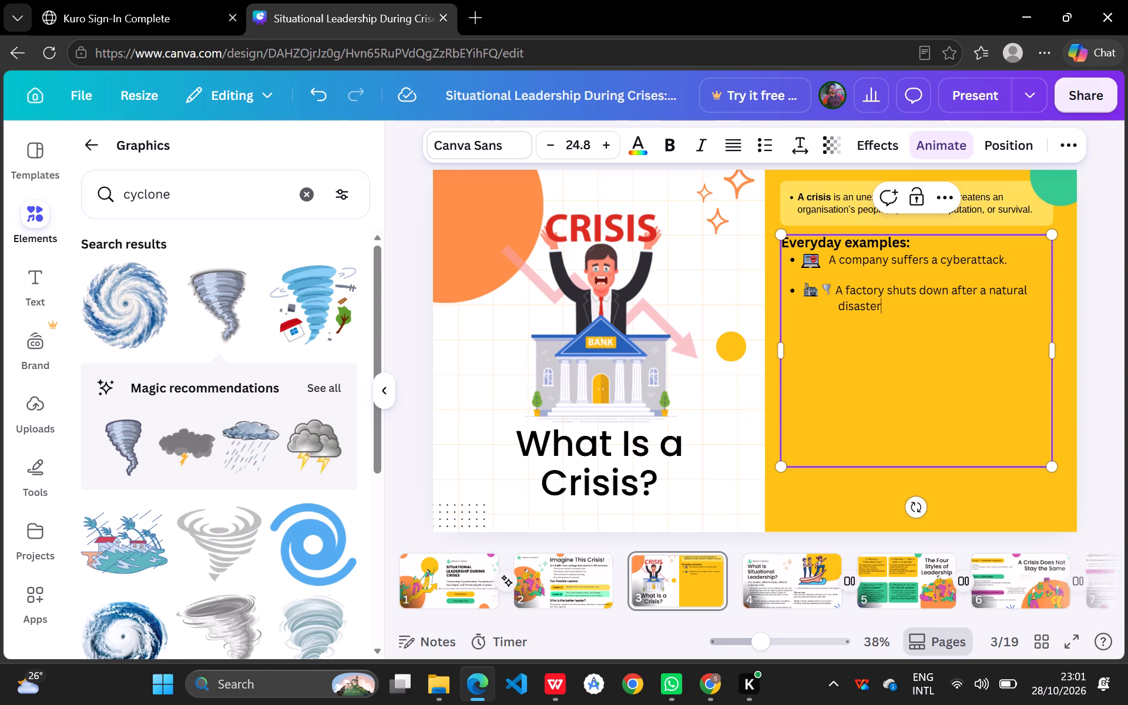
{"action": "key", "text": "period"}
Start an empty third bullet in the examples list, leaving a blank line below "disaster.".
{"action": "key", "text": "Return"}
{"action": "key", "text": "Return"}
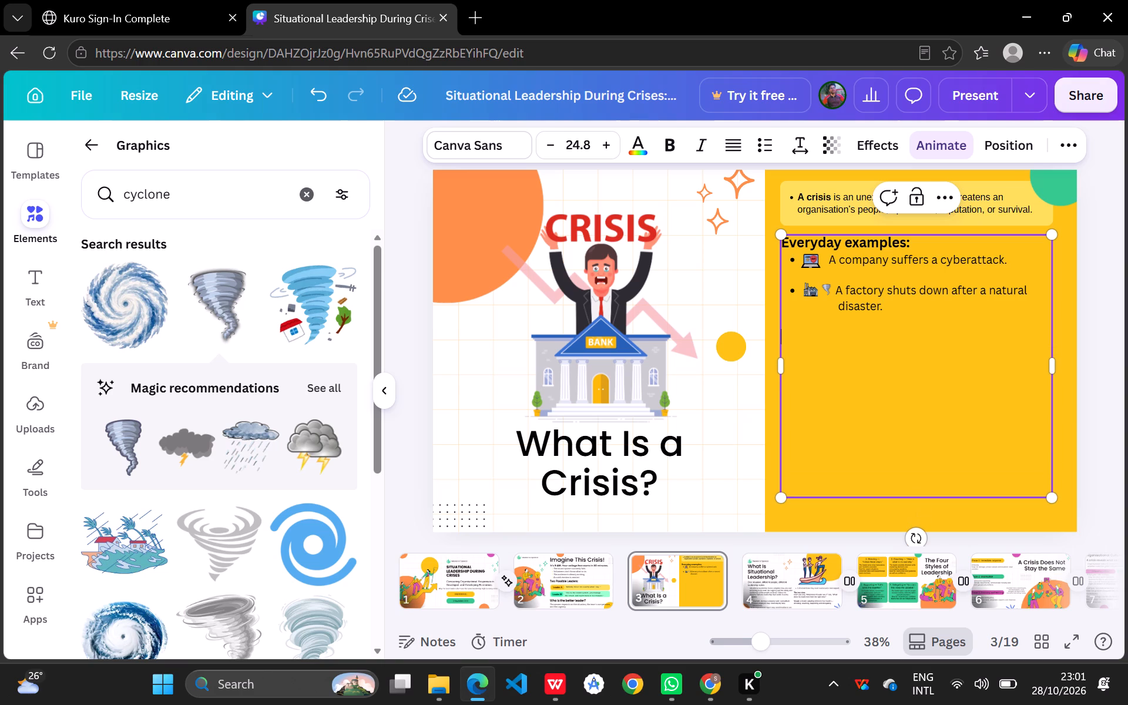
{"action": "key", "text": "space"}
{"action": "key", "text": "space"}
{"action": "key", "text": "space"}
{"action": "left_click", "coordinate": [763, 153]}
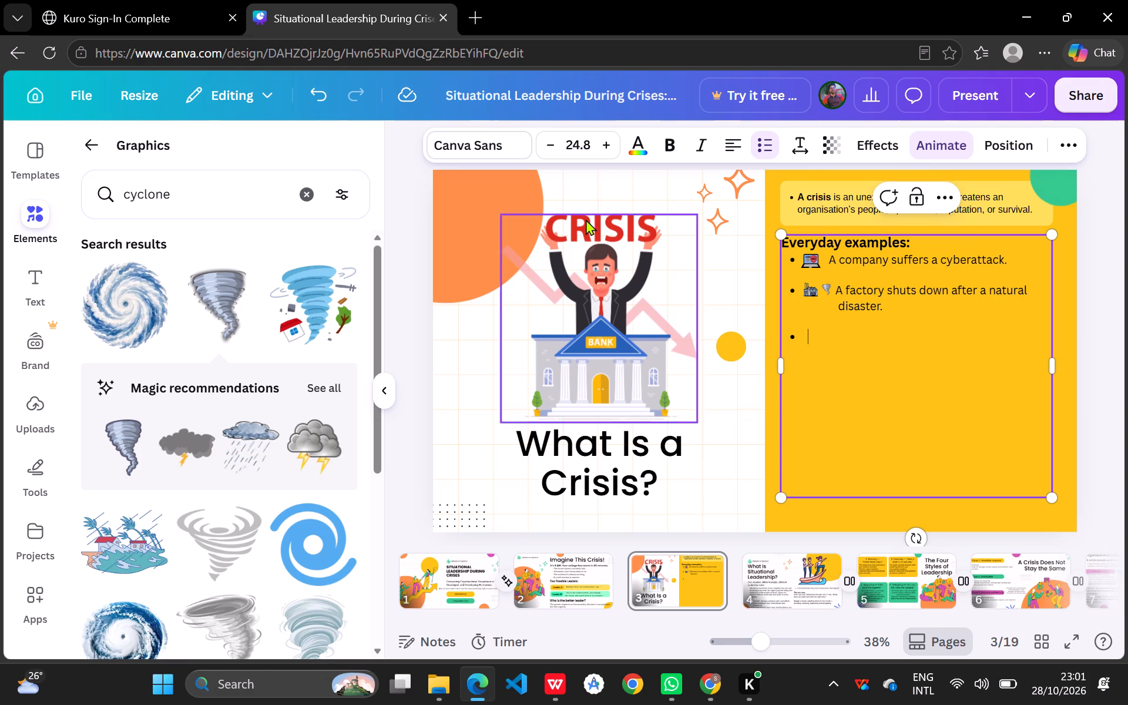
Search the graphics for "hospital" and insert the grey building with the red HOSPITAL sign on the slide.
{"action": "left_click", "coordinate": [309, 193]}
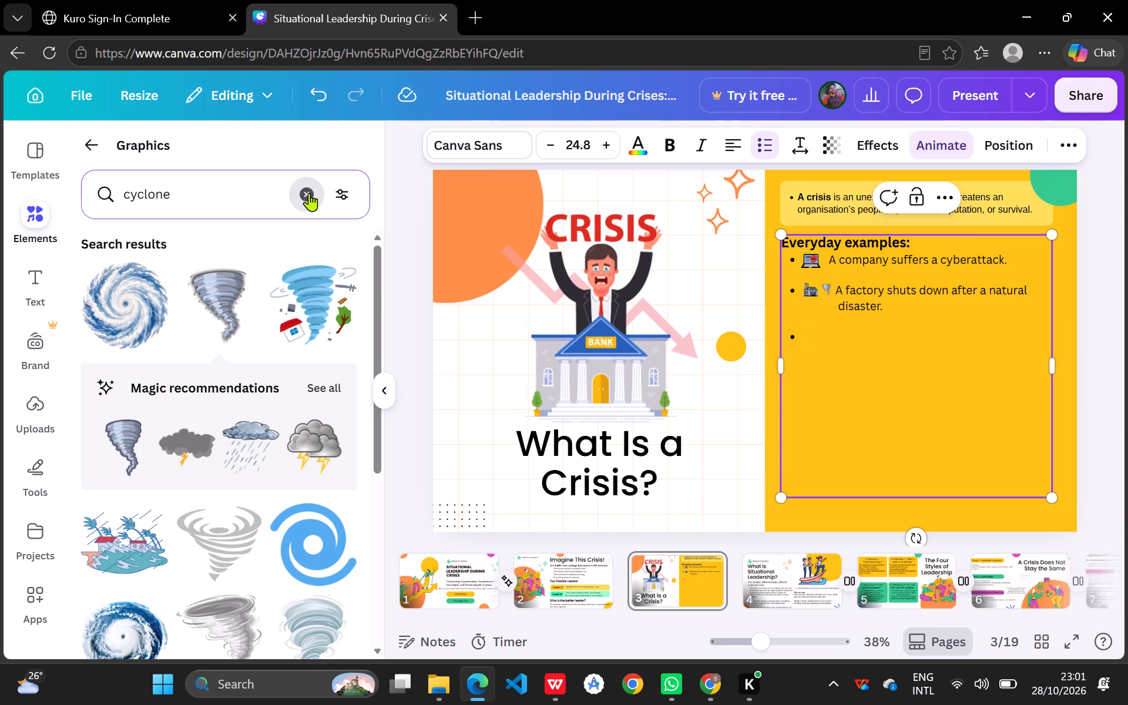
{"action": "type", "text": "hospital"}
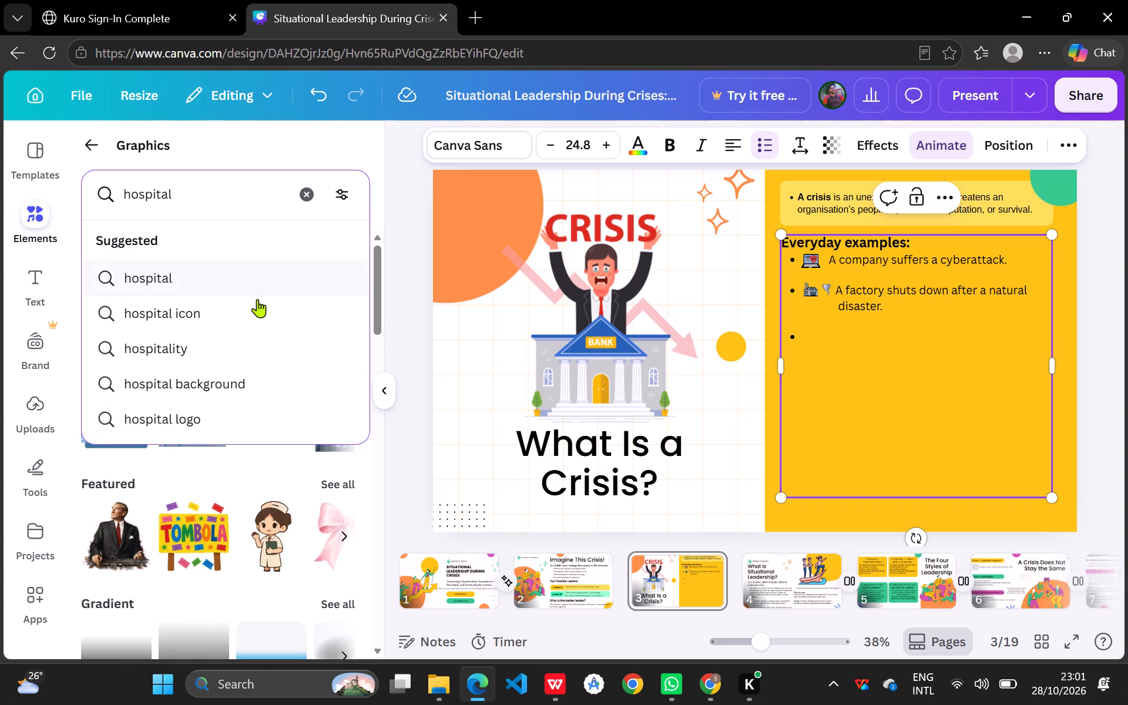
{"action": "key", "text": "Return"}
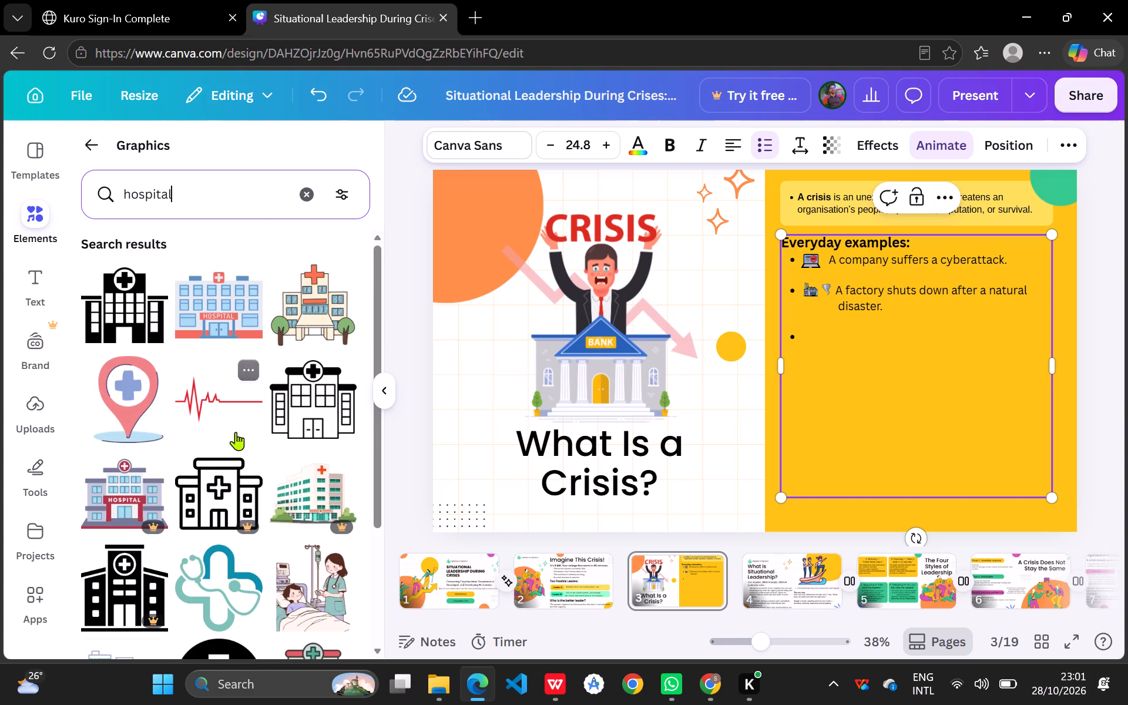
{"action": "left_click", "coordinate": [135, 495]}
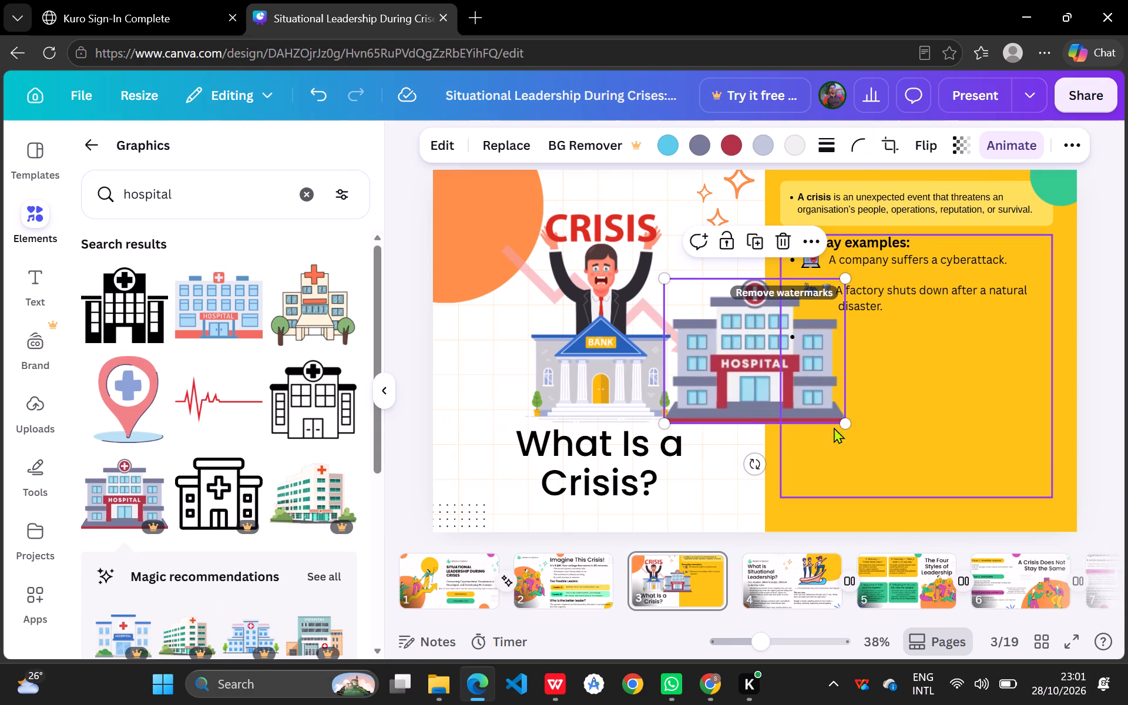
Shrink the hospital graphic to a tiny icon comparable to those beside the first two bullets.
{"action": "left_click_drag", "start_coordinate": [845, 421], "coordinate": [719, 328]}
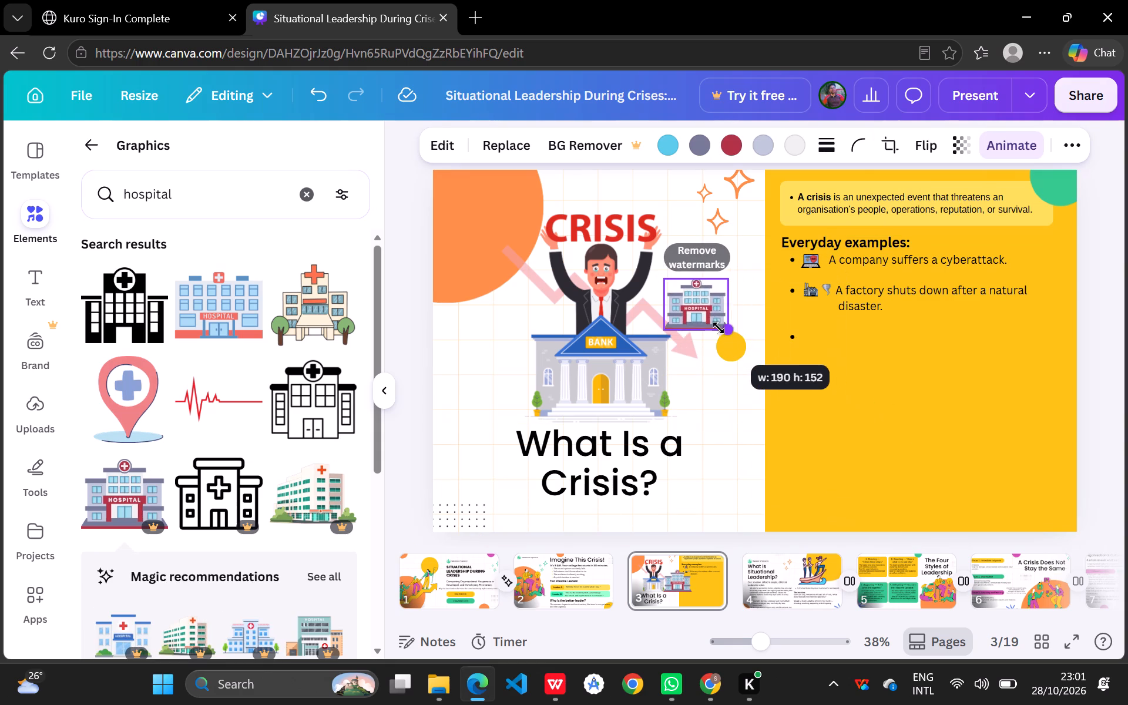
{"action": "left_click_drag", "start_coordinate": [719, 328], "coordinate": [689, 300]}
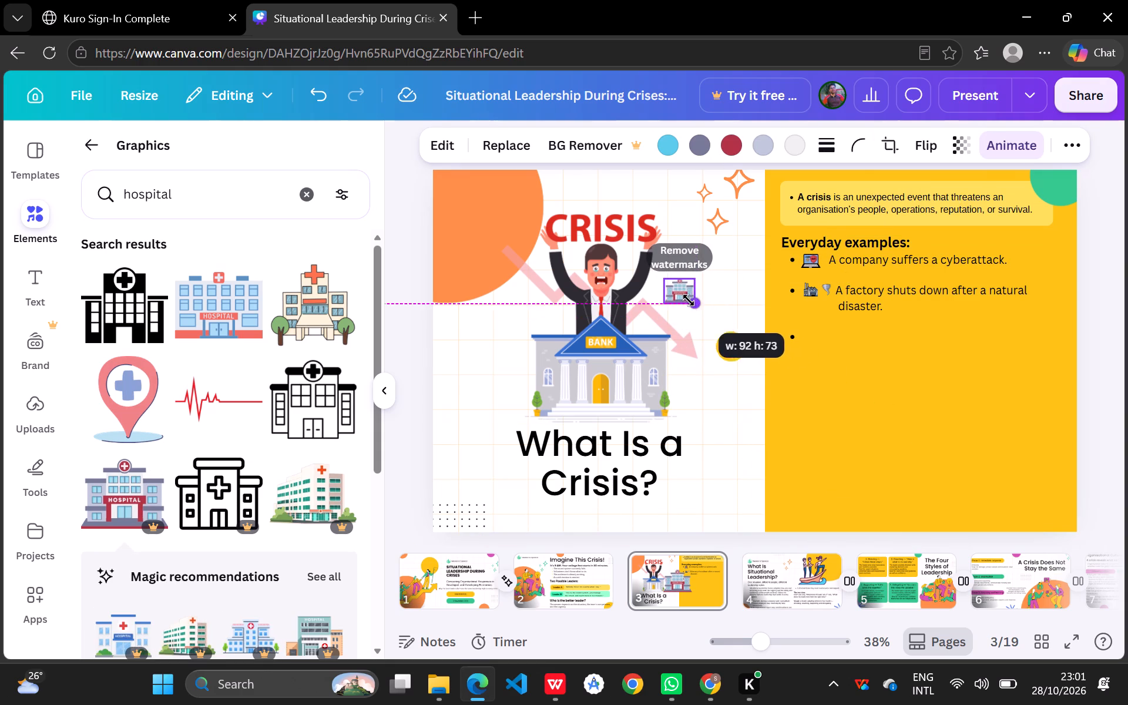
{"action": "left_click_drag", "start_coordinate": [689, 300], "coordinate": [674, 294]}
{"action": "left_click", "coordinate": [677, 285]}
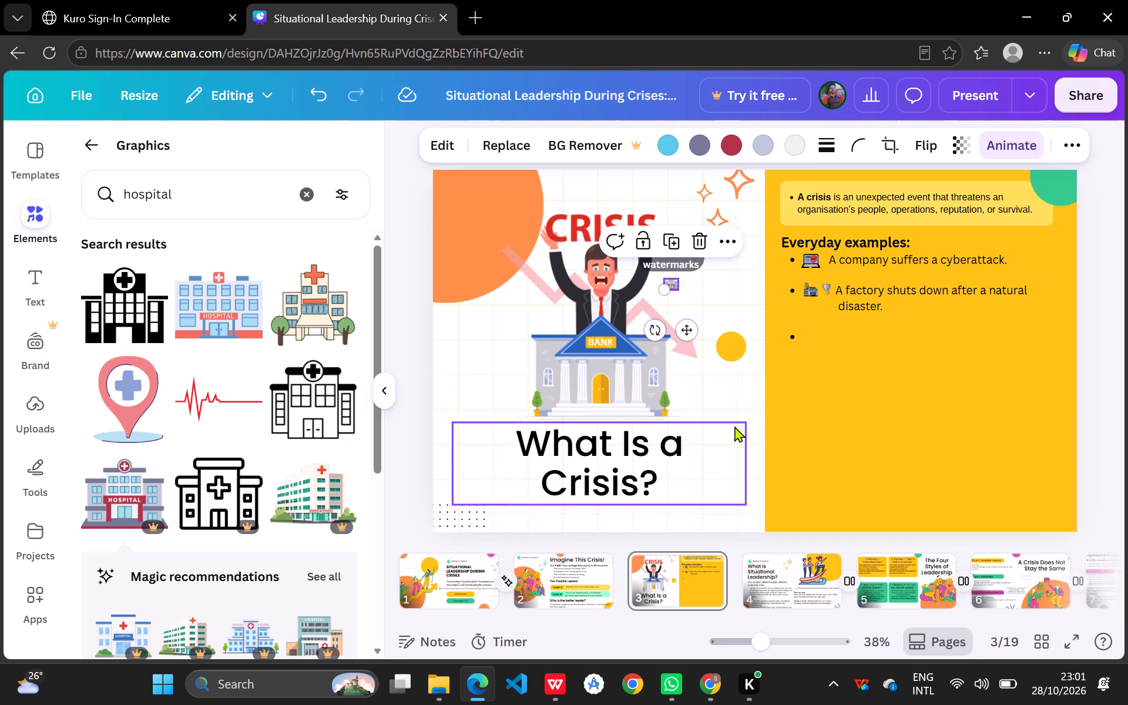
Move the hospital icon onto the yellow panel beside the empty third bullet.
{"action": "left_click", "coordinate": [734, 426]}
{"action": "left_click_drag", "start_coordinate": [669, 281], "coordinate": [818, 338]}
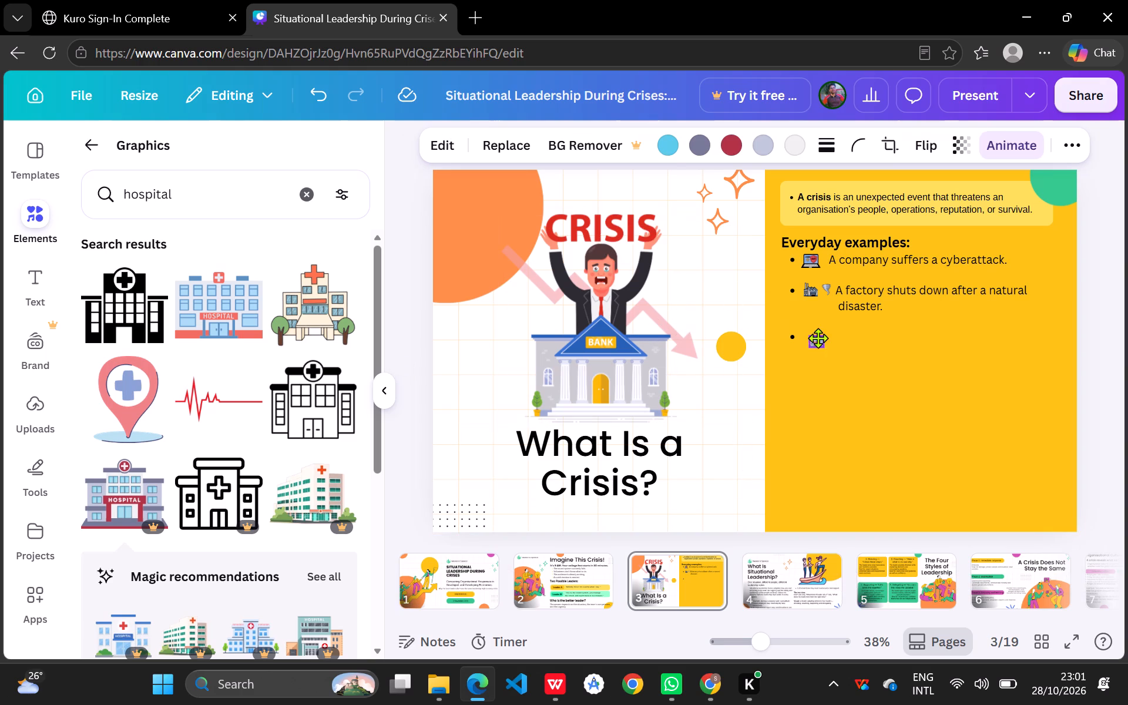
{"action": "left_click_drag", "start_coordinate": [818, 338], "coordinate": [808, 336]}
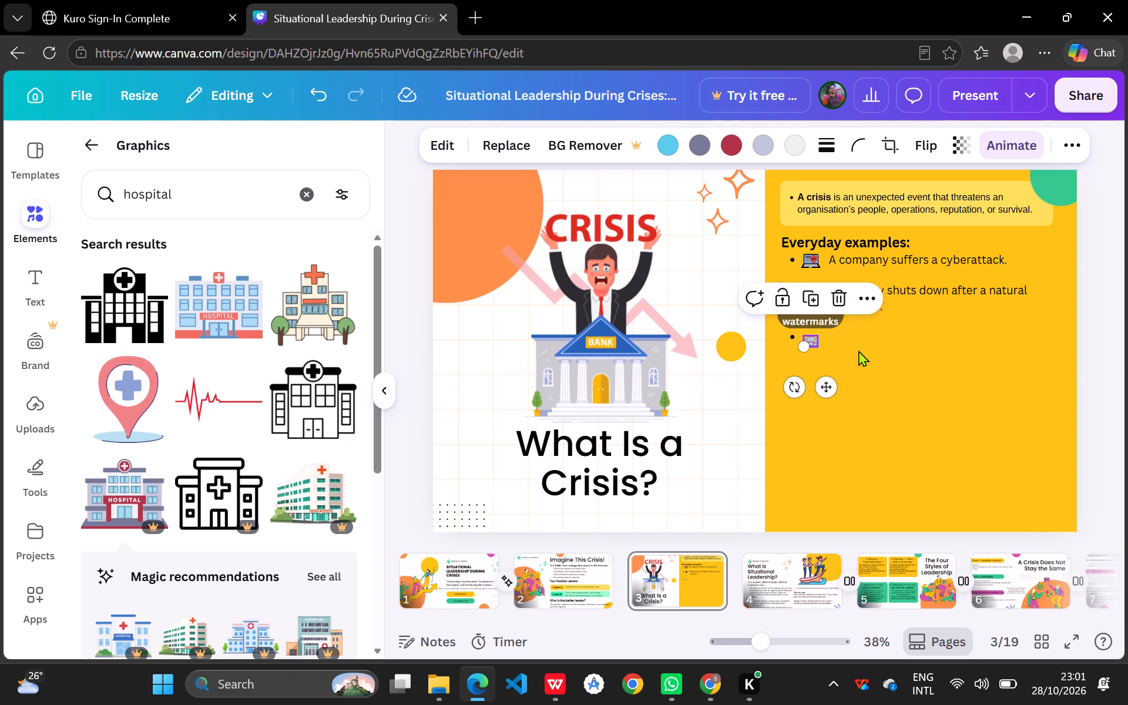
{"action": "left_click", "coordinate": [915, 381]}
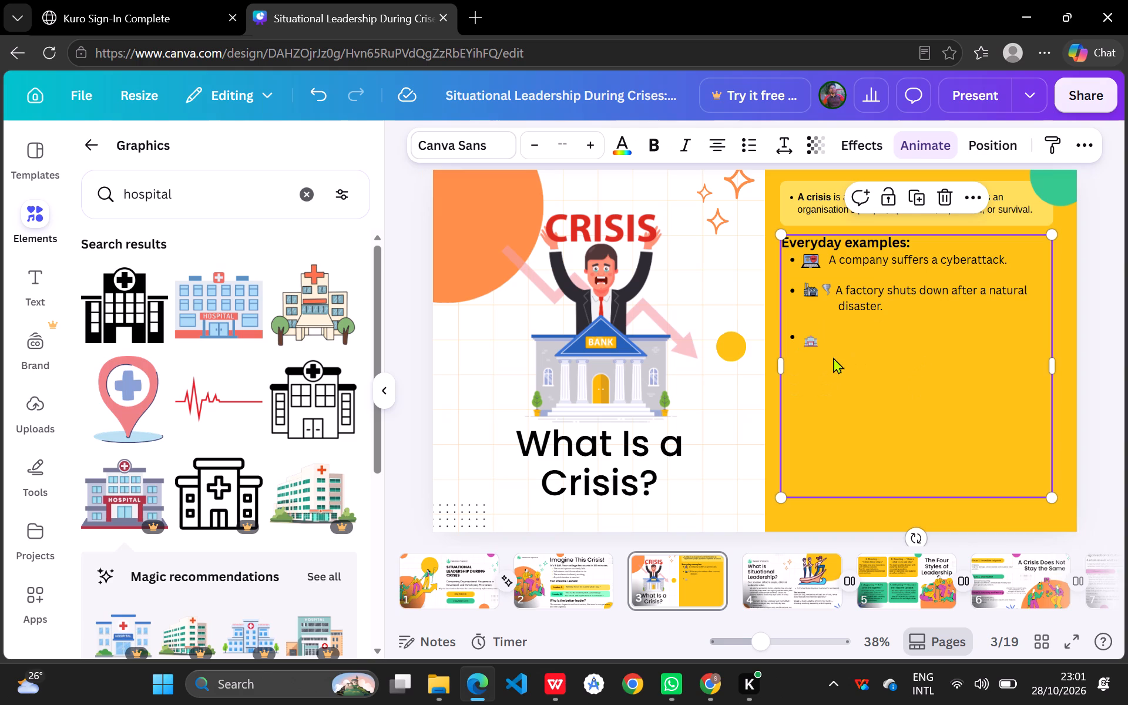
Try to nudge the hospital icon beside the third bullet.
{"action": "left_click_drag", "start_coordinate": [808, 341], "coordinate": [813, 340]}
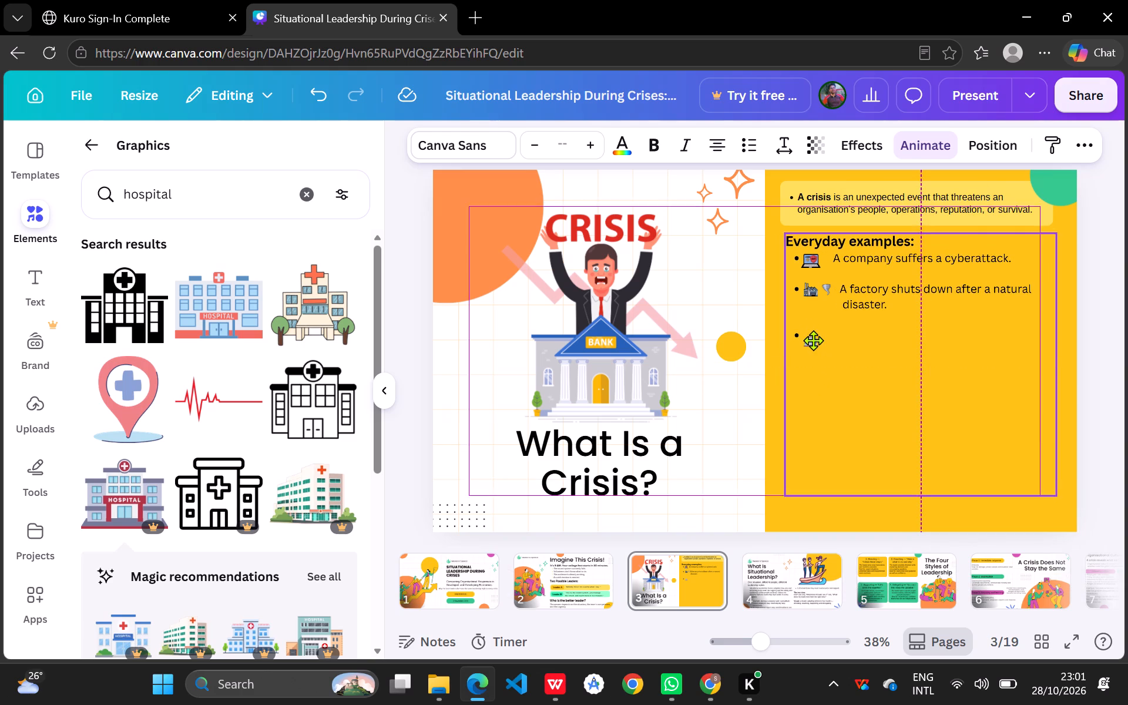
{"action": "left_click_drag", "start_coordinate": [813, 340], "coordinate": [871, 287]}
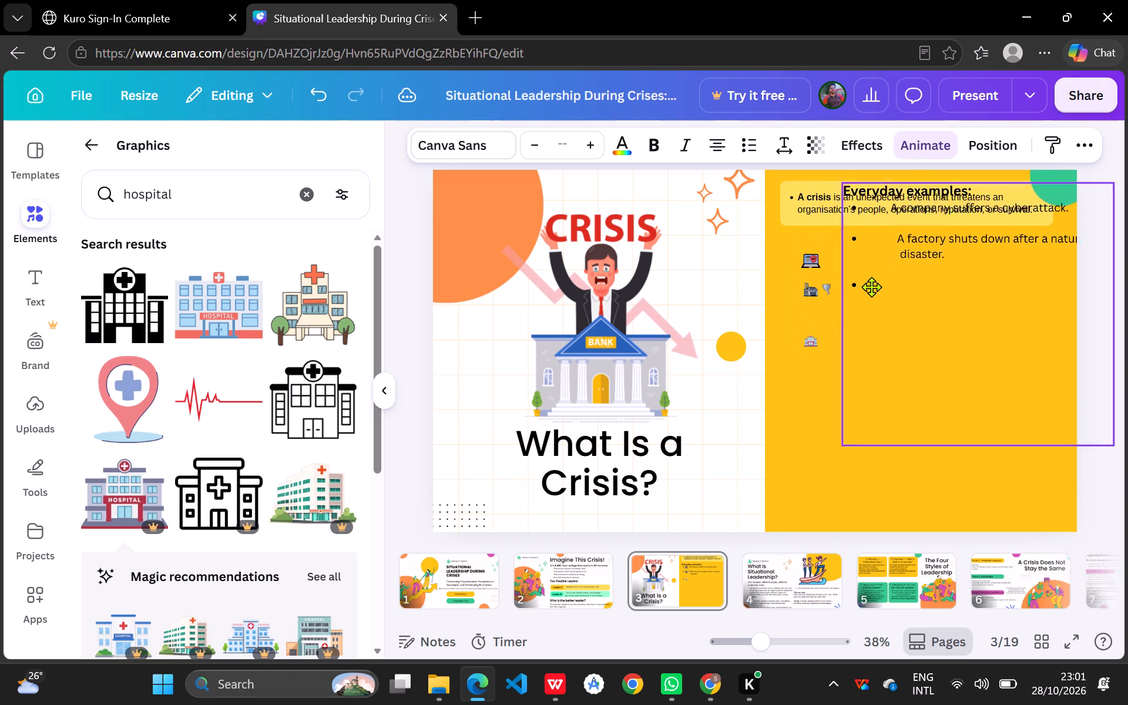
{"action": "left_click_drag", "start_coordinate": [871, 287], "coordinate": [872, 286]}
Move the hospital icon off the yellow panel to the white area just above the end of the slide title.
{"action": "left_click_drag", "start_coordinate": [808, 345], "coordinate": [766, 390]}
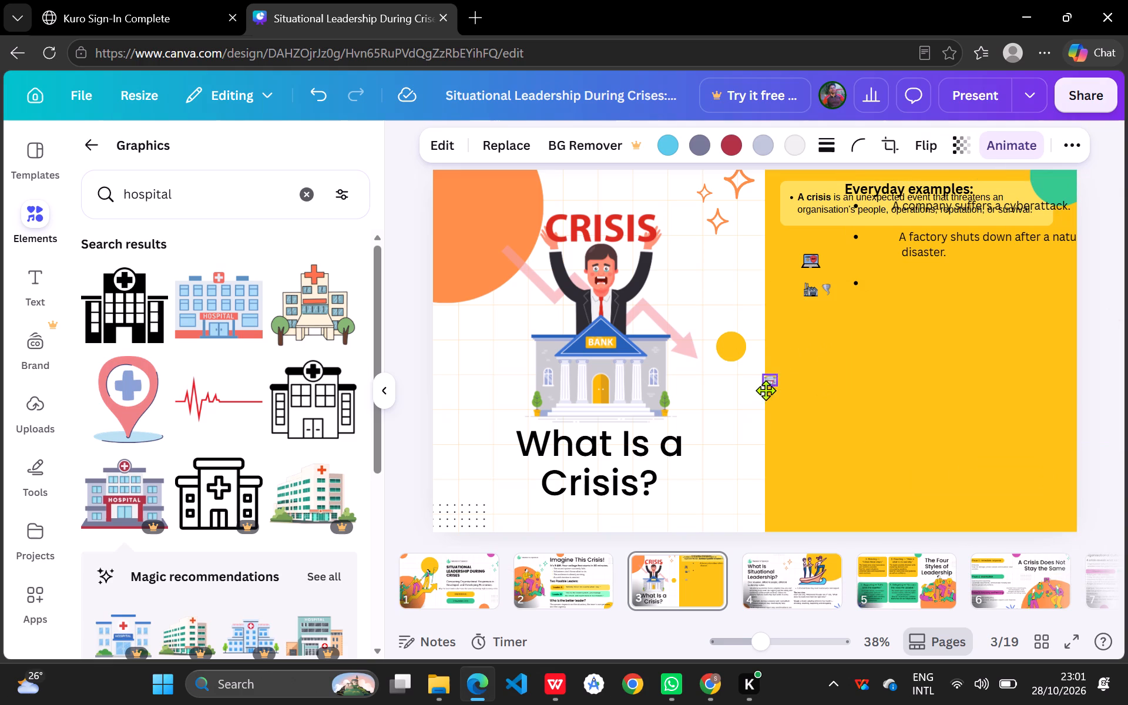
{"action": "left_click_drag", "start_coordinate": [766, 390], "coordinate": [734, 422]}
Move the everyday examples text box back beneath the definition bar so its bullets line up with the laptop and factory icons.
{"action": "left_click_drag", "start_coordinate": [933, 277], "coordinate": [872, 301]}
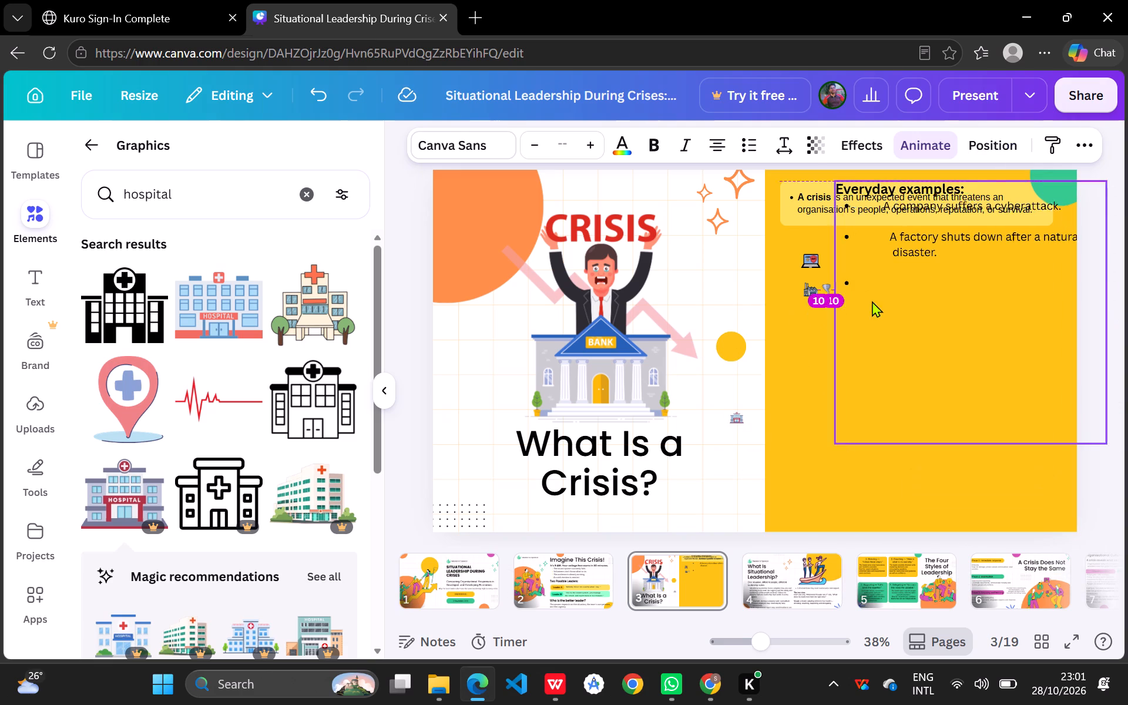
{"action": "left_click_drag", "start_coordinate": [872, 301], "coordinate": [870, 325]}
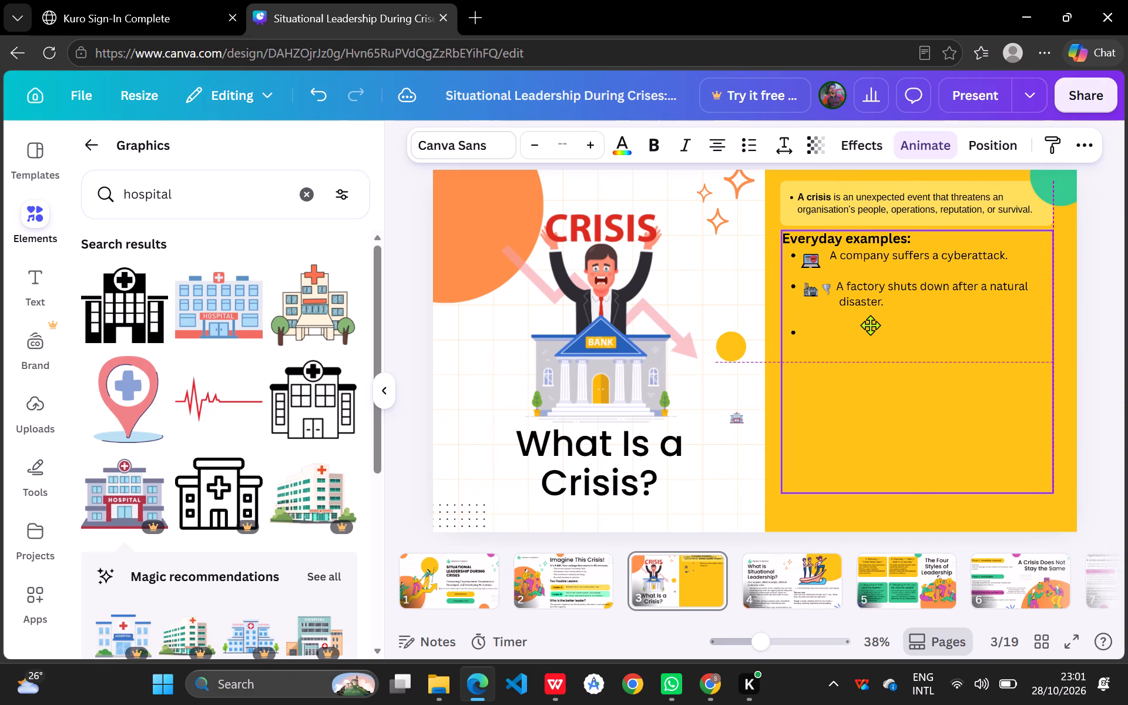
{"action": "left_click_drag", "start_coordinate": [870, 325], "coordinate": [869, 331]}
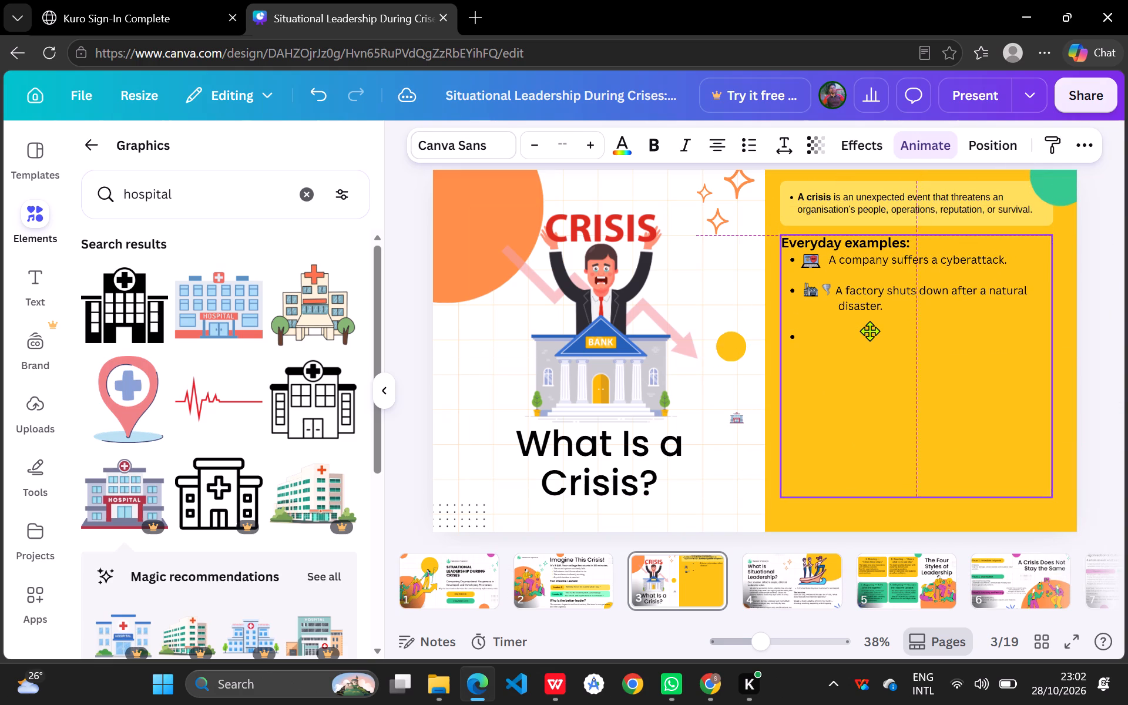
{"action": "left_click_drag", "start_coordinate": [869, 331], "coordinate": [869, 330]}
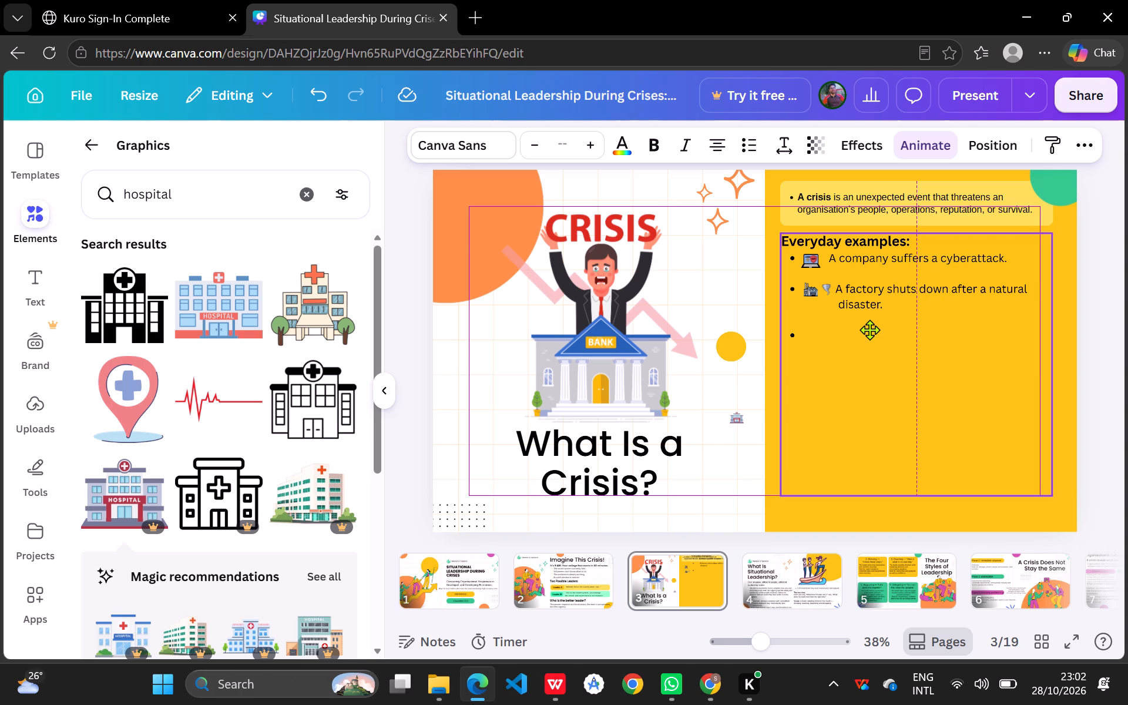
{"action": "left_click_drag", "start_coordinate": [869, 330], "coordinate": [872, 330]}
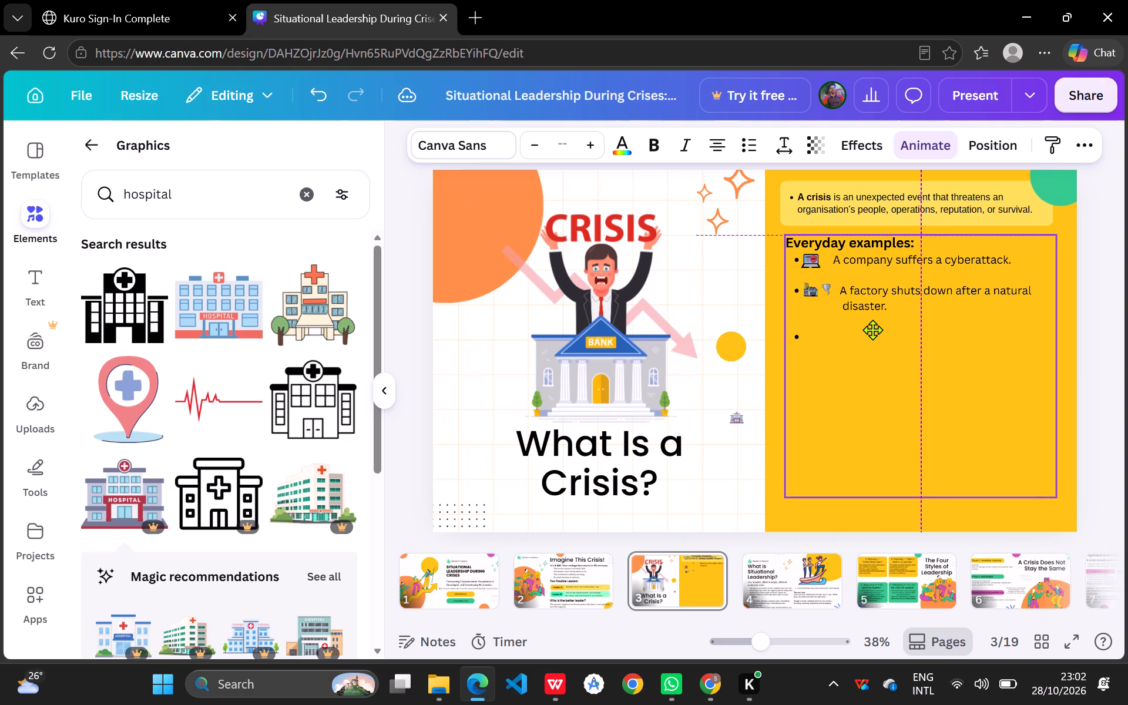
{"action": "left_click_drag", "start_coordinate": [872, 330], "coordinate": [871, 331]}
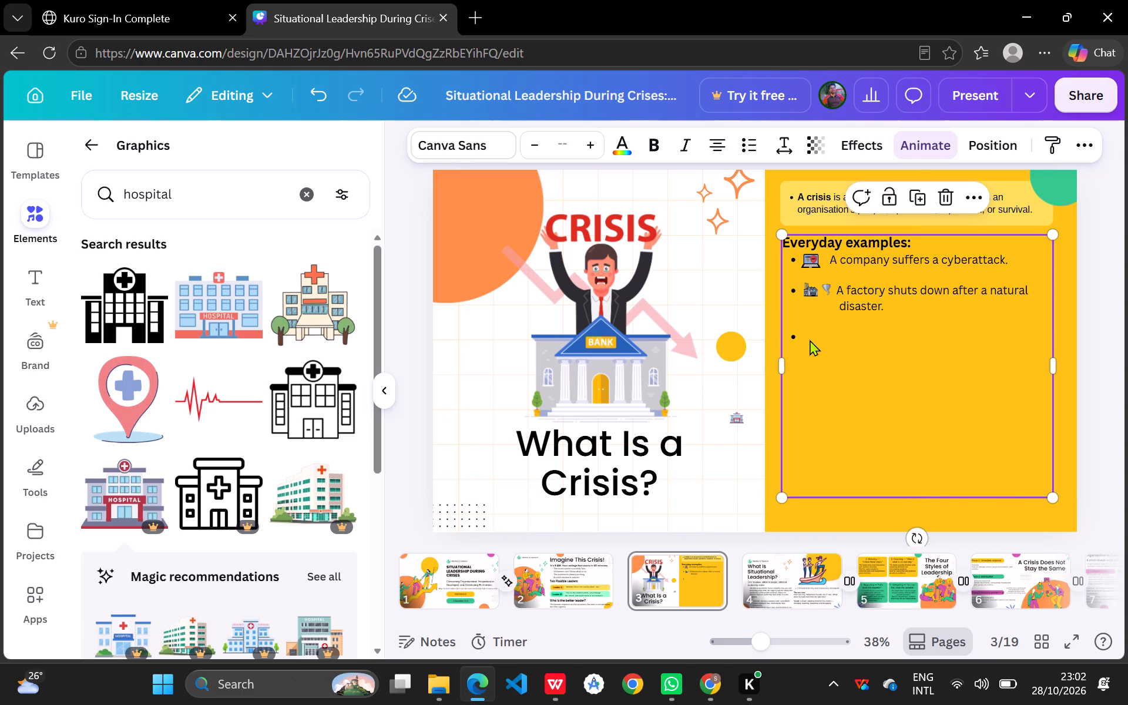
{"action": "left_click", "coordinate": [833, 331]}
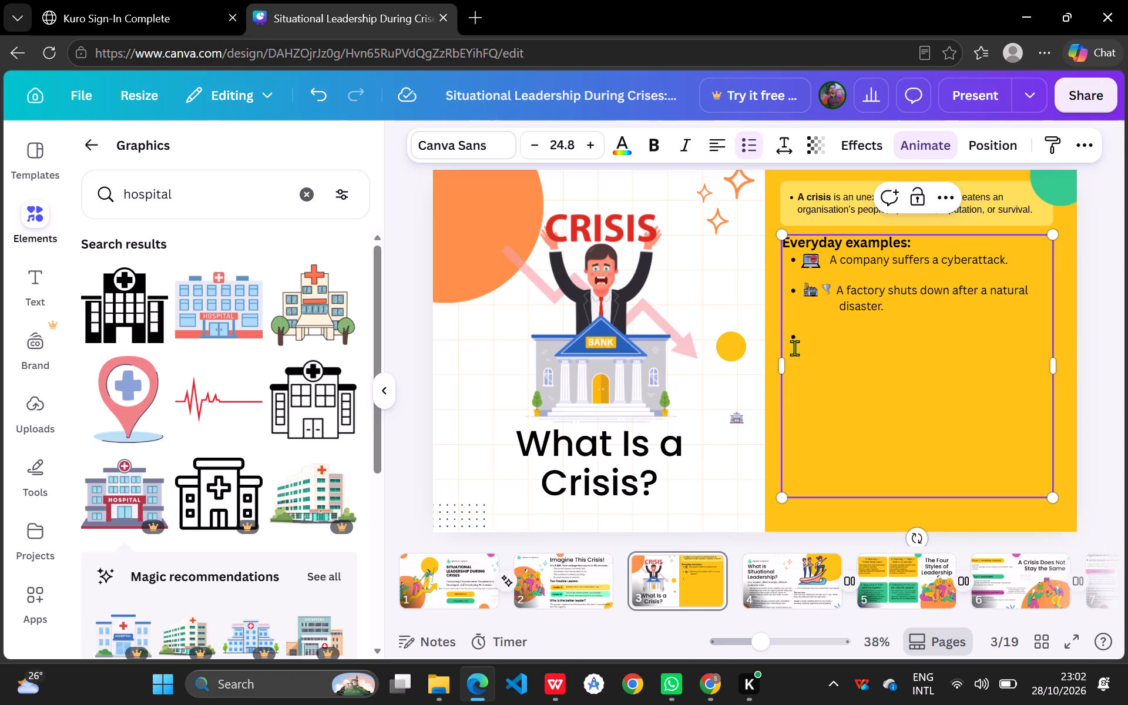
Resize the hospital icon above the end of the slide title to about 49 wide by 39 high.
{"action": "left_click", "coordinate": [740, 415]}
{"action": "left_click", "coordinate": [740, 415]}
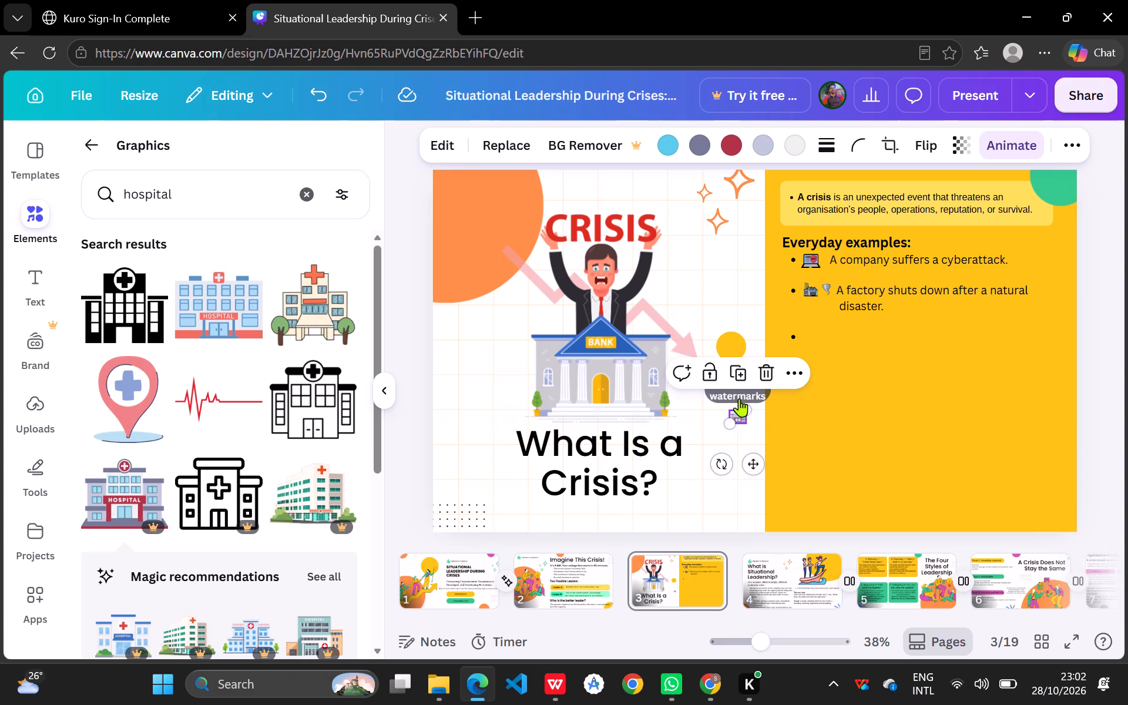
{"action": "left_click_drag", "start_coordinate": [748, 412], "coordinate": [747, 413]}
{"action": "left_click_drag", "start_coordinate": [747, 413], "coordinate": [743, 415]}
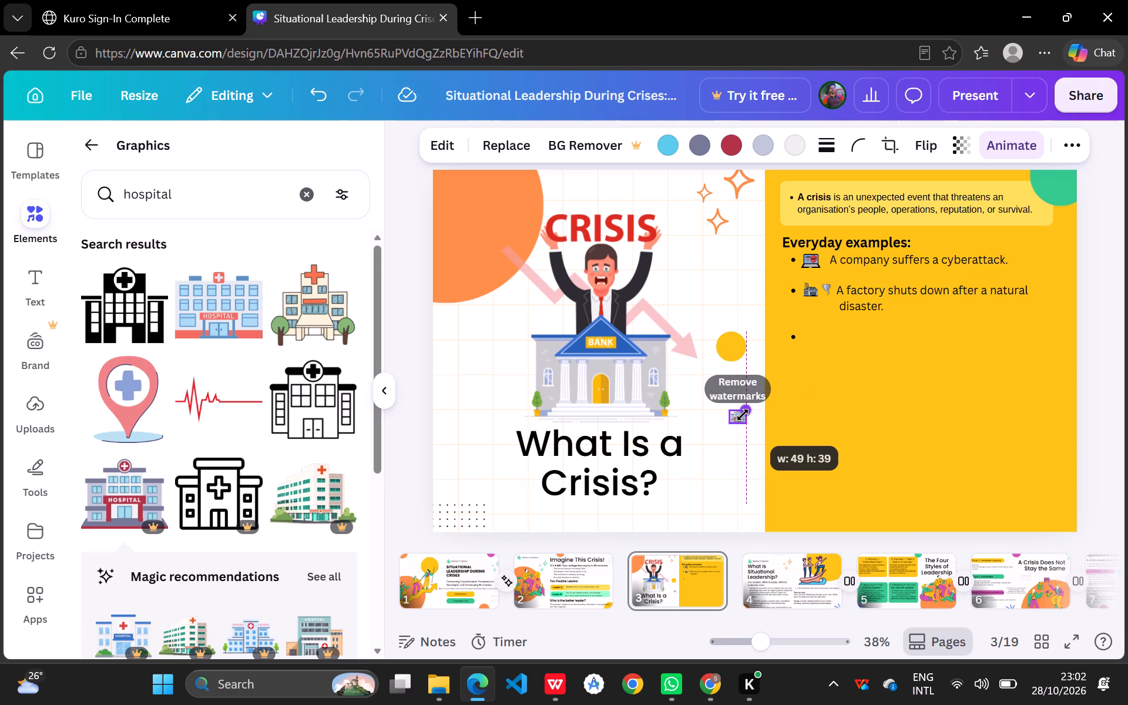
{"action": "left_click_drag", "start_coordinate": [743, 415], "coordinate": [744, 415]}
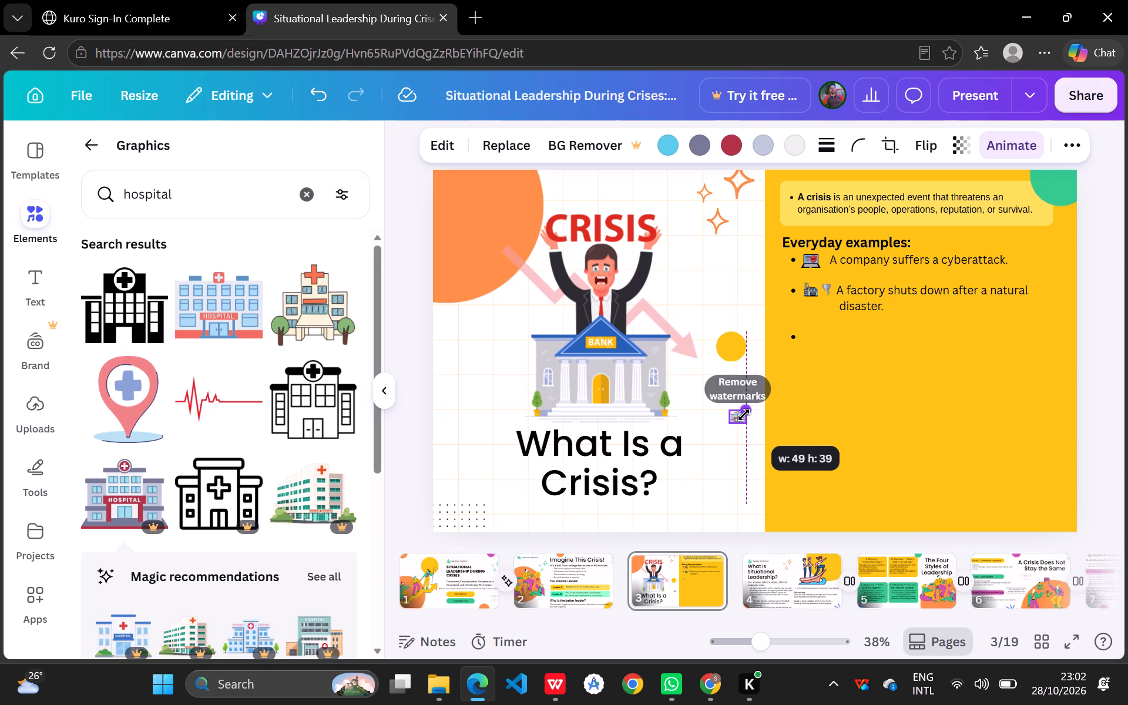
{"action": "left_click_drag", "start_coordinate": [744, 415], "coordinate": [738, 416]}
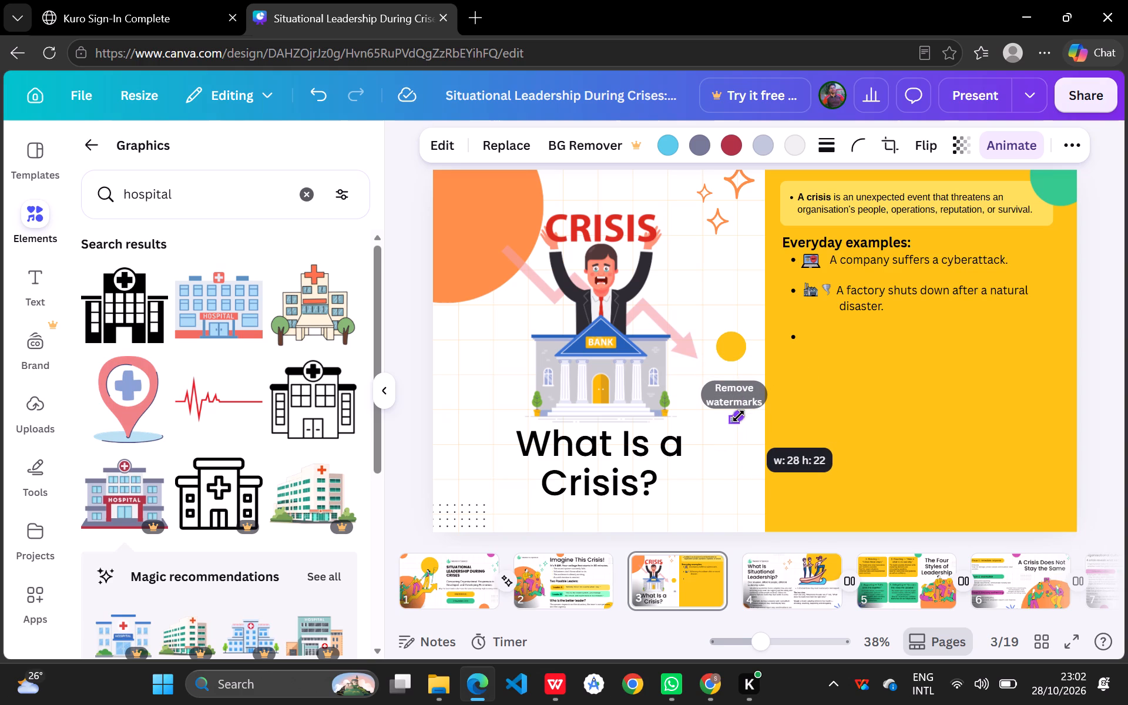
{"action": "left_click_drag", "start_coordinate": [738, 416], "coordinate": [743, 414]}
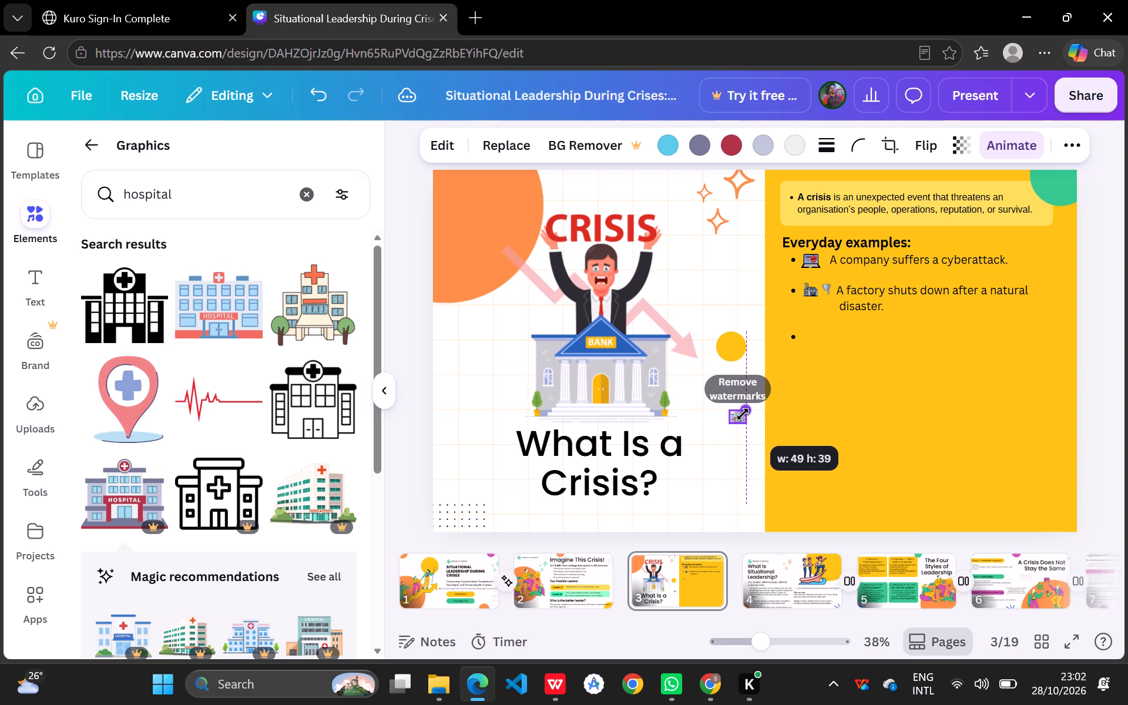
{"action": "left_click_drag", "start_coordinate": [743, 414], "coordinate": [742, 414]}
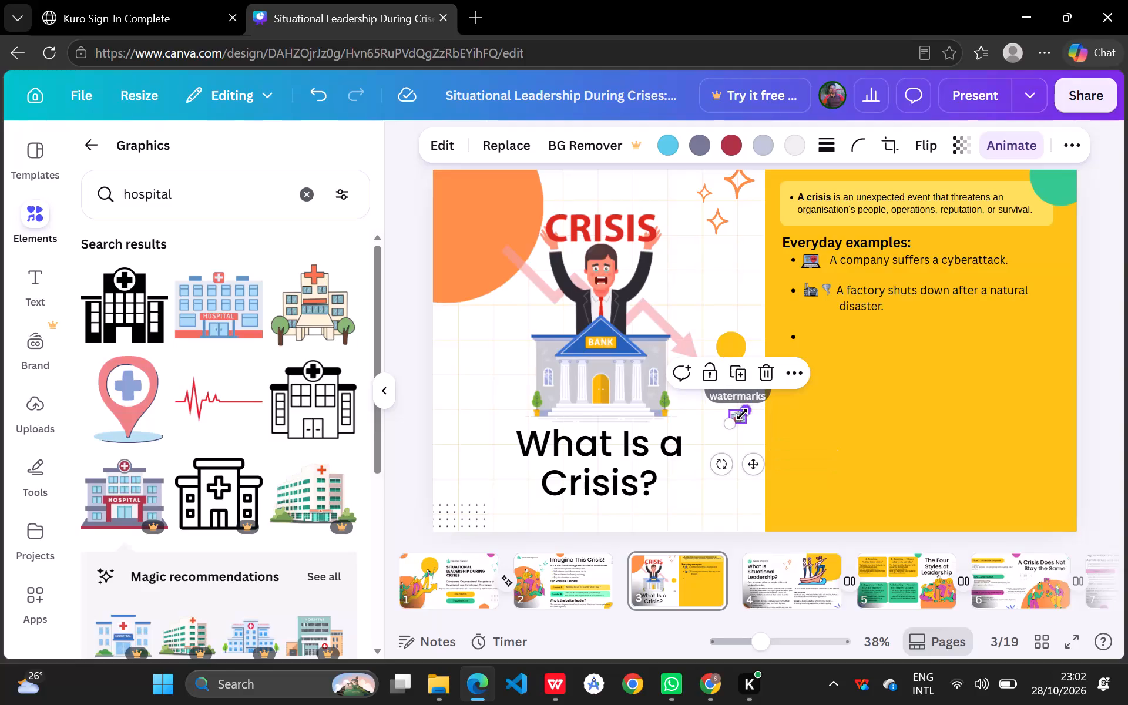
{"action": "left_click", "coordinate": [717, 485]}
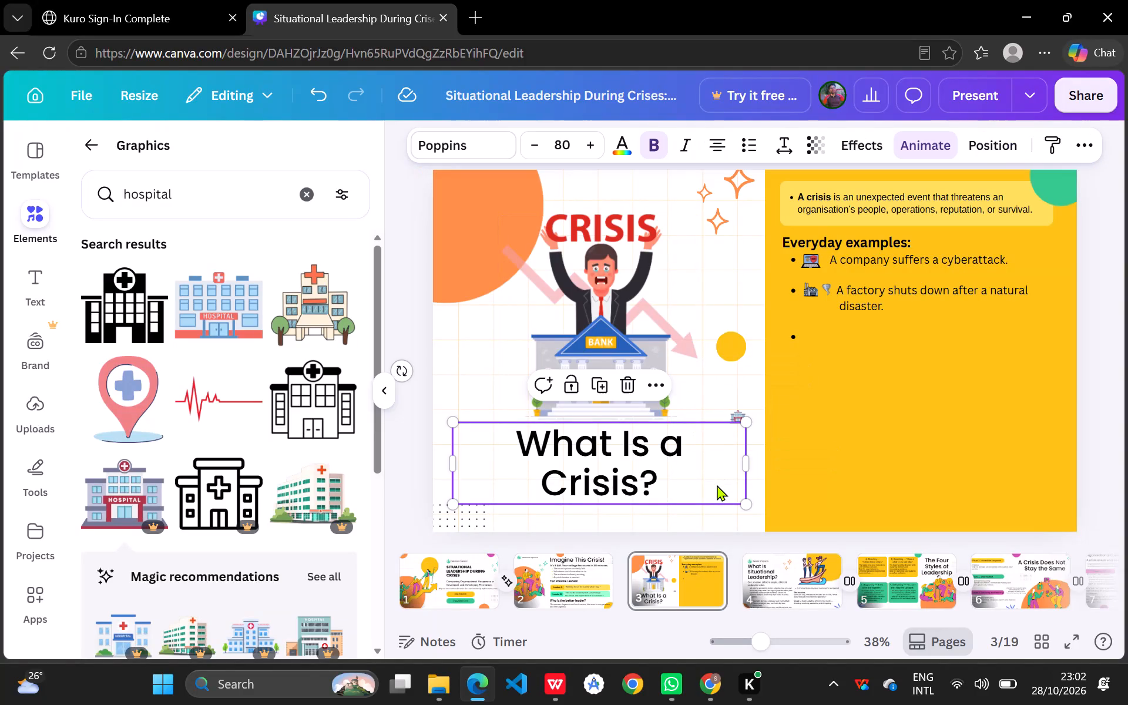
Move the hospital icon onto the yellow panel beside the empty third bullet, centred beneath the laptop icon.
{"action": "left_click", "coordinate": [737, 414]}
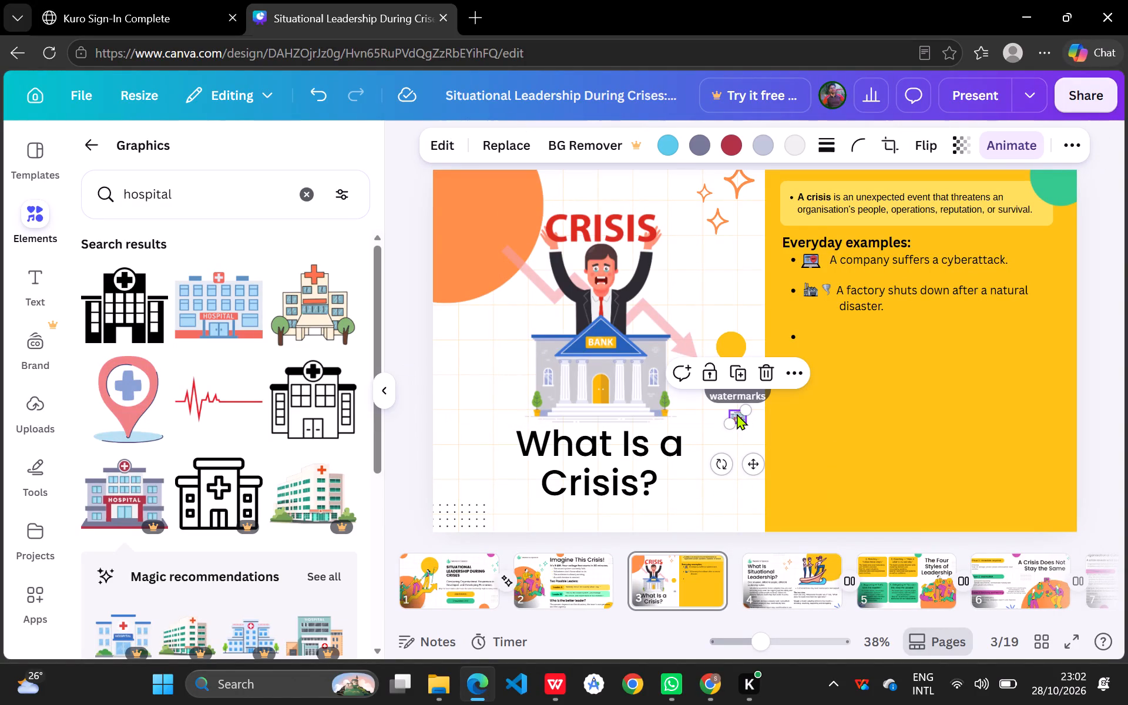
{"action": "left_click_drag", "start_coordinate": [737, 414], "coordinate": [807, 331]}
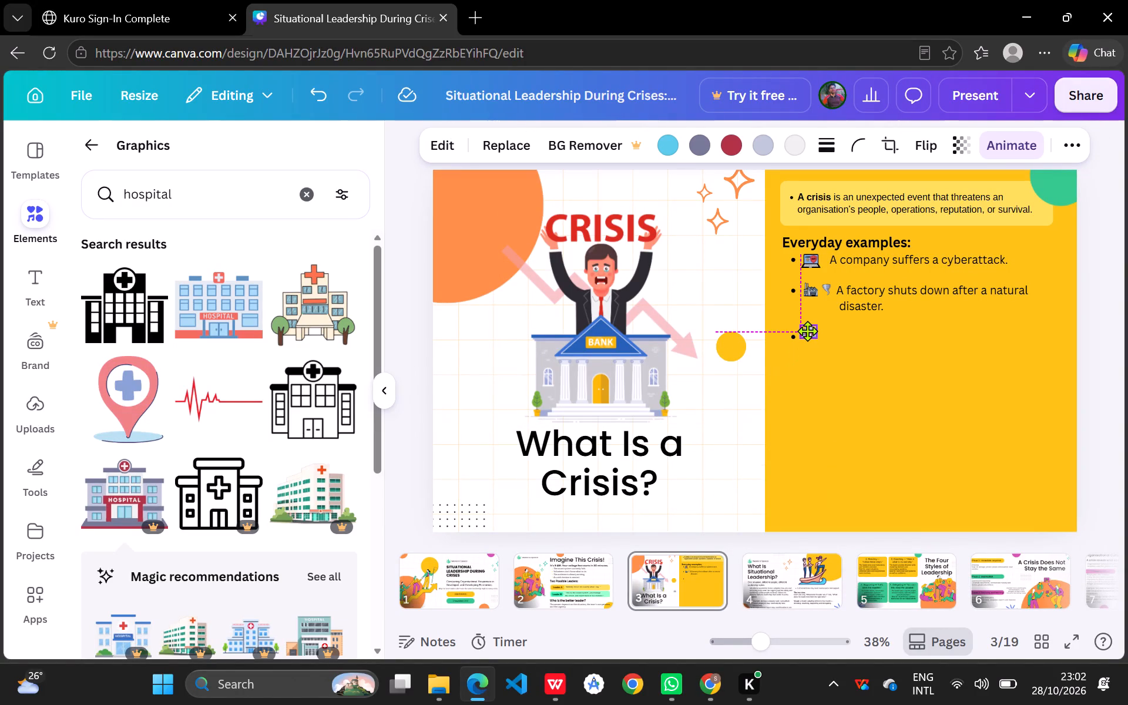
{"action": "left_click_drag", "start_coordinate": [807, 331], "coordinate": [810, 338]}
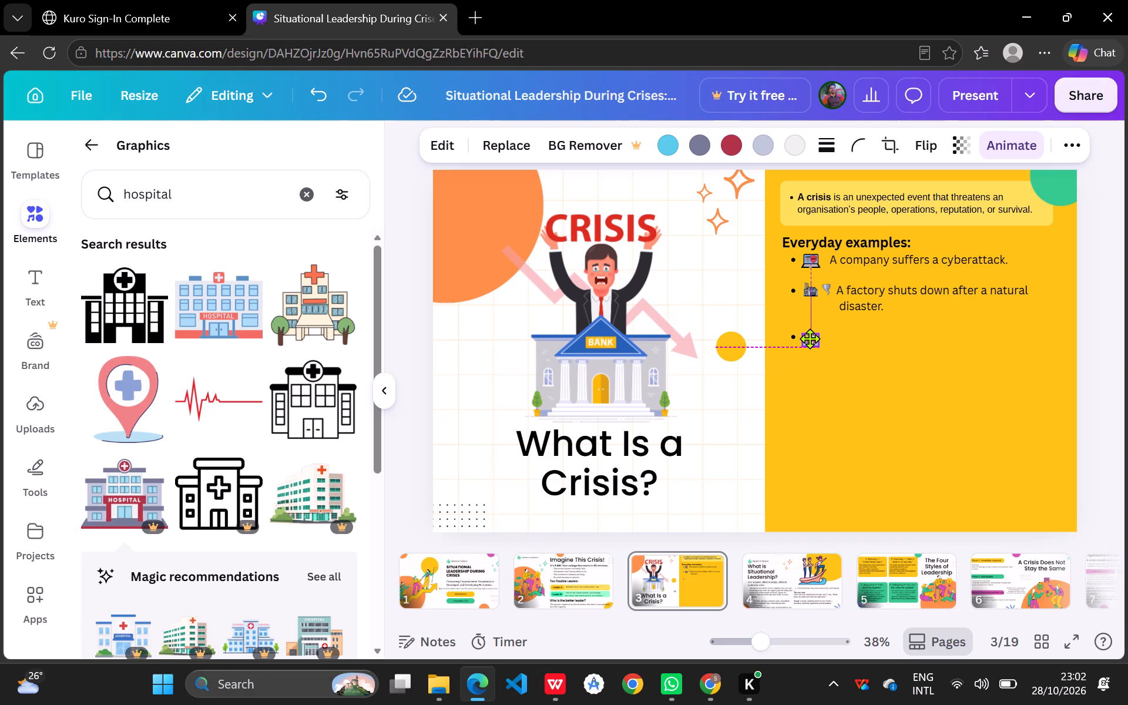
{"action": "left_click_drag", "start_coordinate": [810, 338], "coordinate": [809, 336]}
{"action": "left_click_drag", "start_coordinate": [809, 336], "coordinate": [809, 335]}
Add the text "A hospital faces a sudden oxygen shortage." to the third bullet, spaced to start just after the hospital icon.
{"action": "left_click", "coordinate": [905, 380]}
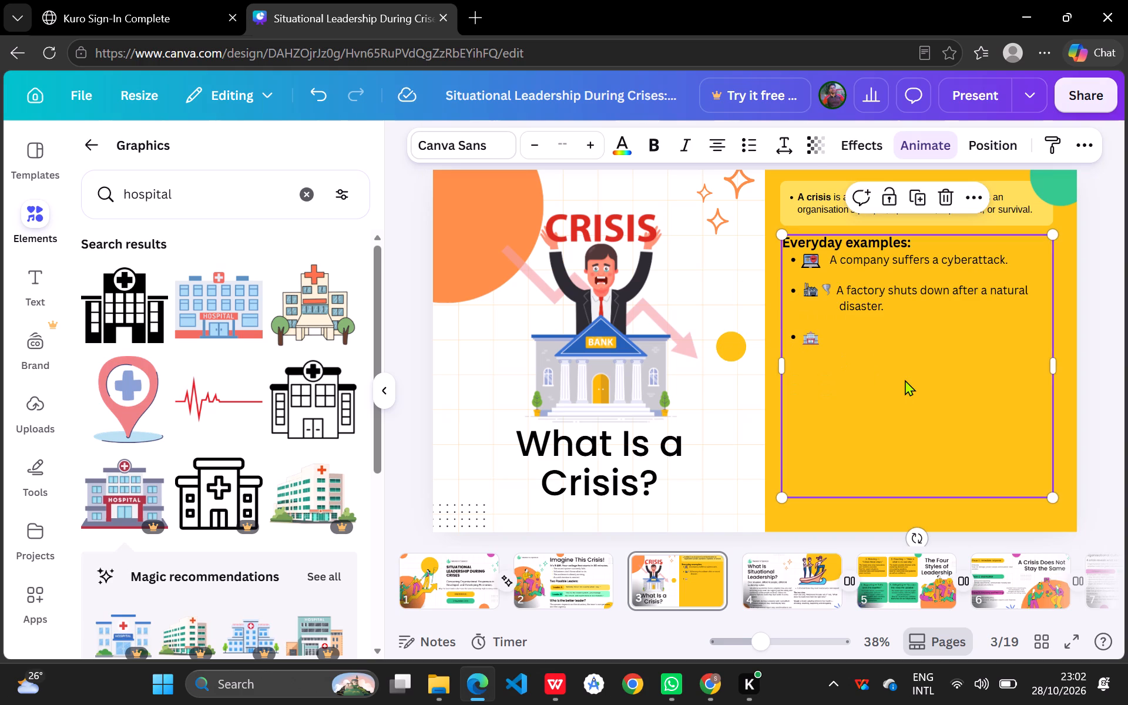
{"action": "left_click", "coordinate": [832, 335]}
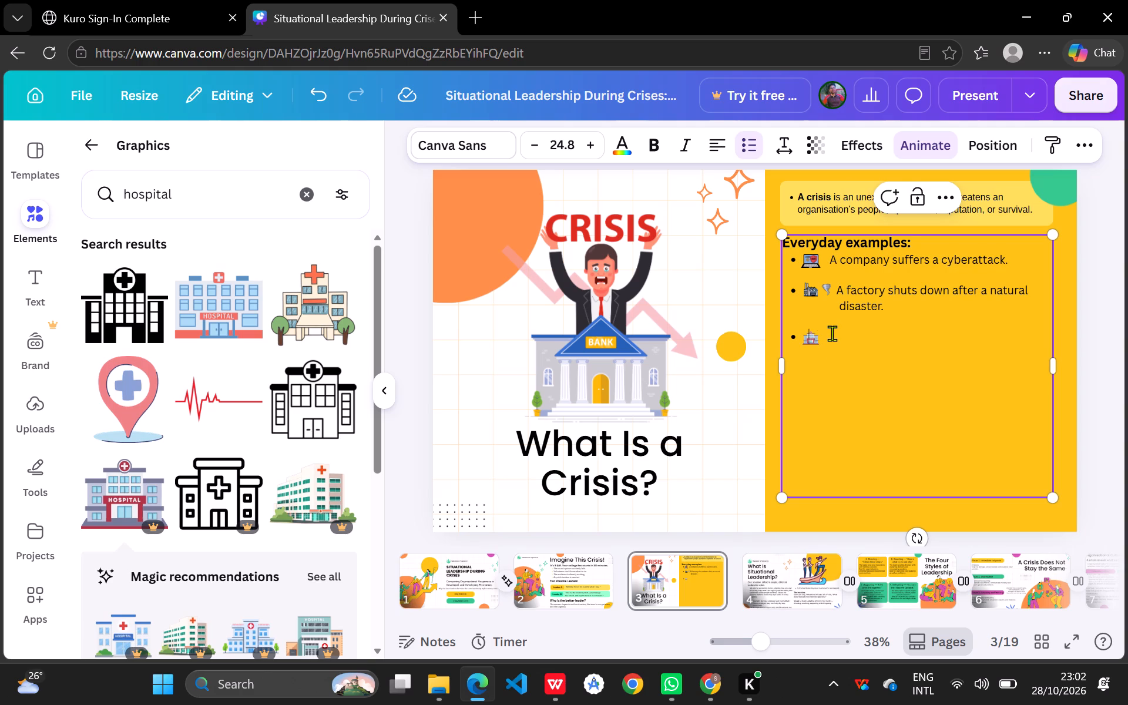
{"action": "left_click", "coordinate": [832, 333]}
{"action": "left_click", "coordinate": [824, 340]}
{"action": "key", "text": "space"}
{"action": "key", "text": "space"}
{"action": "key", "text": "space"}
{"action": "key", "text": "space"}
{"action": "key", "text": "space"}
{"action": "key", "text": "space"}
{"action": "key", "text": "shift+a"}
{"action": "key", "text": "space"}
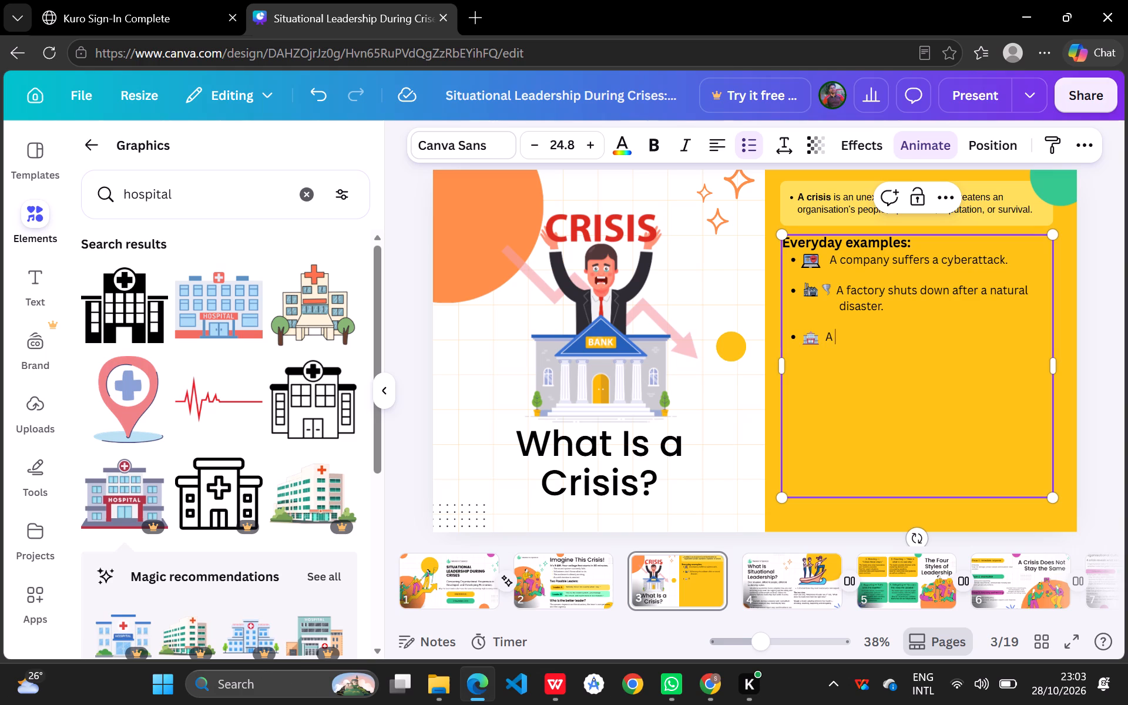
{"action": "type", "text": "hod"}
{"action": "key", "text": "BackSpace"}
{"action": "type", "text": "spital"}
{"action": "key", "text": "space"}
{"action": "type", "text": "faces"}
{"action": "key", "text": "space"}
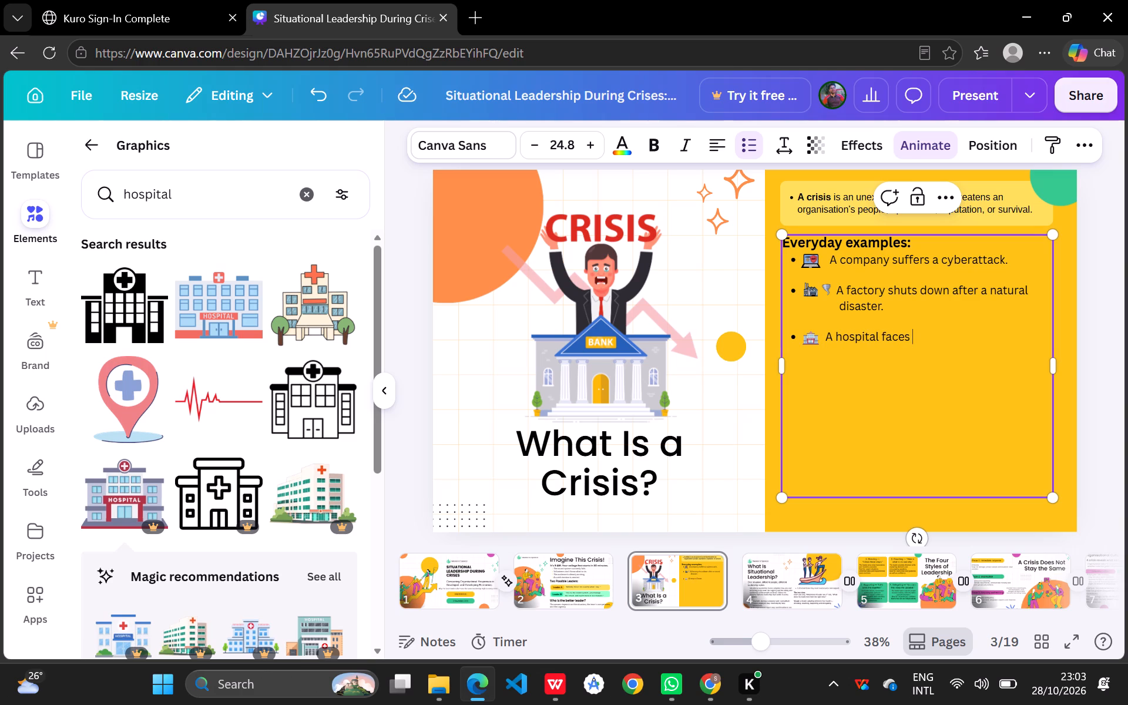
{"action": "type", "text": "a sudden"}
{"action": "key", "text": "space"}
{"action": "type", "text": "oxygen"}
{"action": "key", "text": "space"}
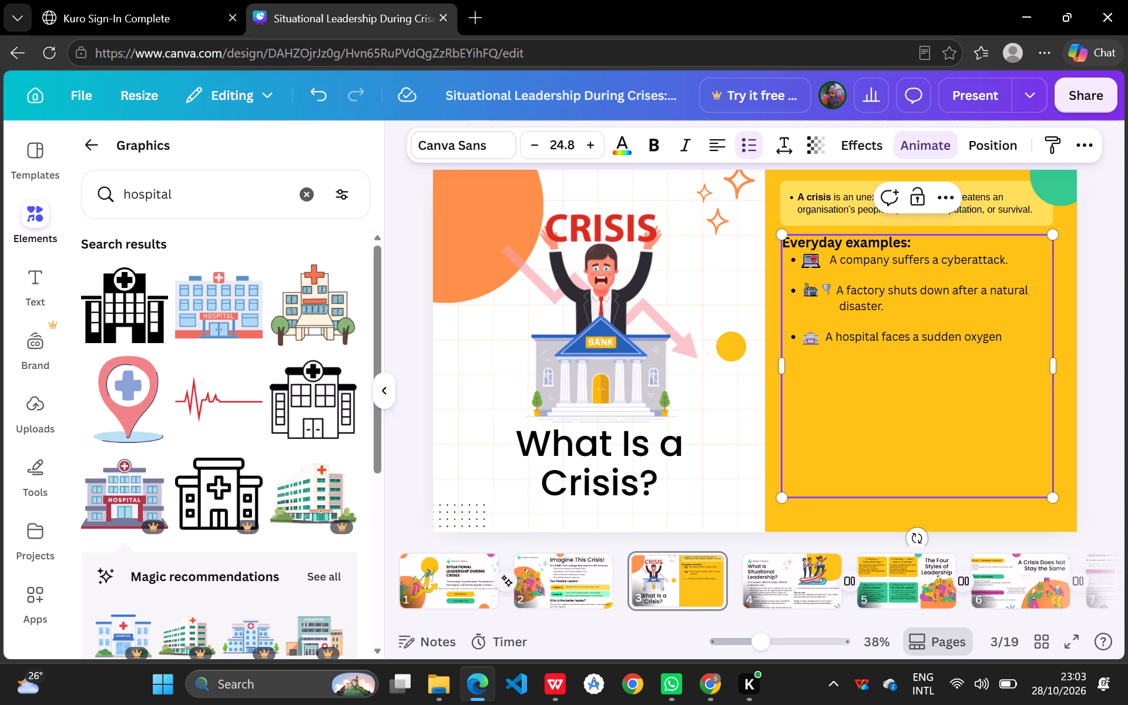
{"action": "type", "text": "shortage"}
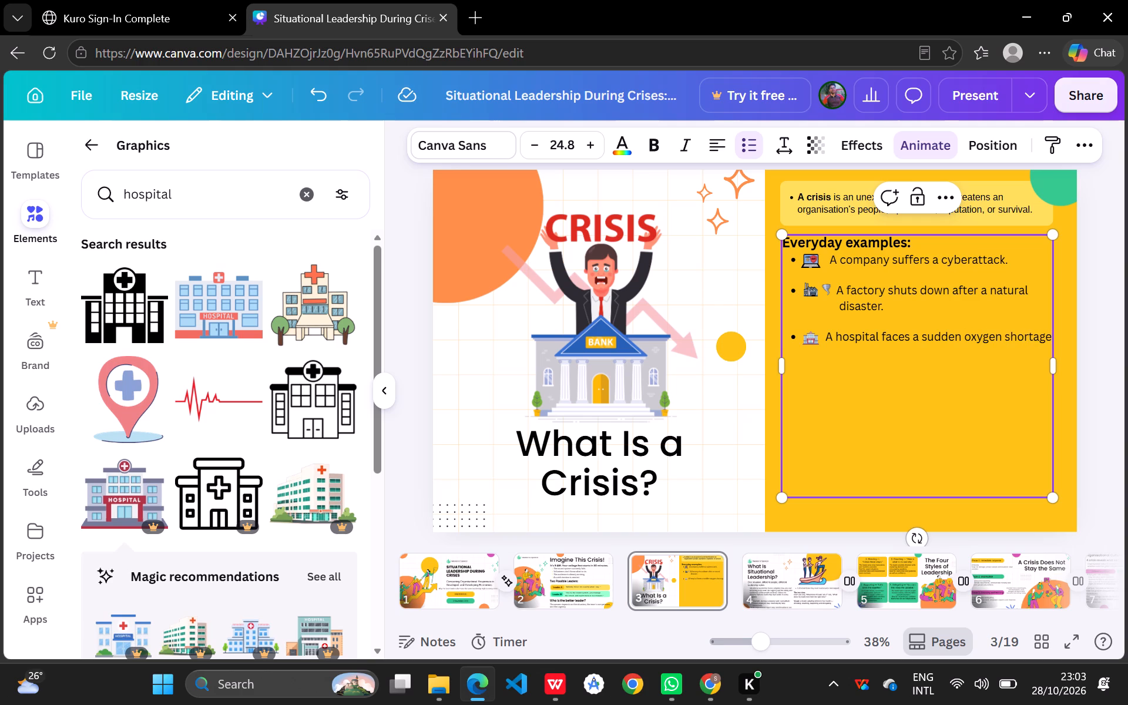
{"action": "key", "text": "period"}
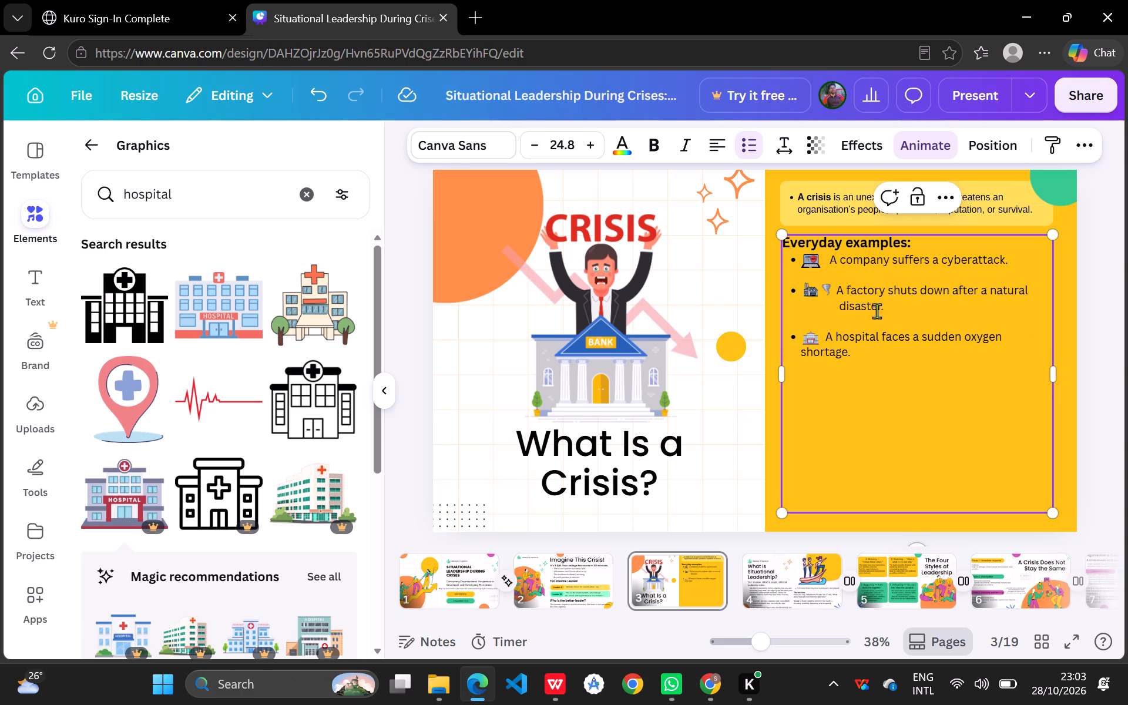
Widen the everyday examples text box slightly so the hospital example fits on one line.
{"action": "left_click_drag", "start_coordinate": [1056, 372], "coordinate": [1070, 371]}
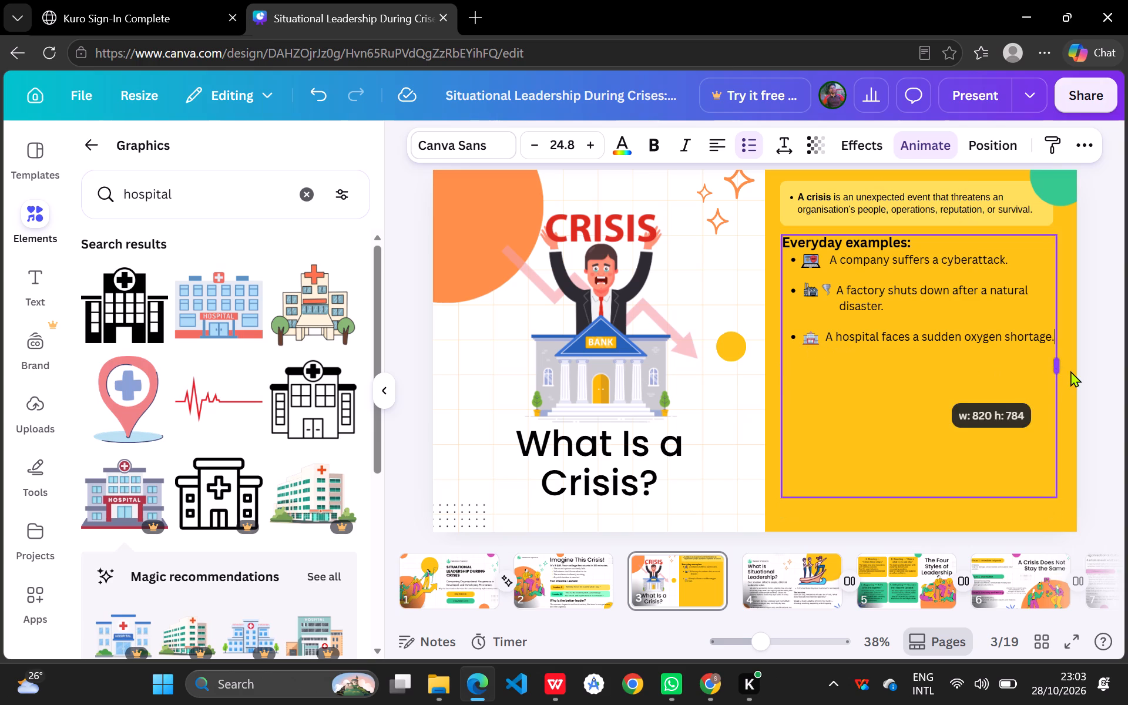
{"action": "left_click_drag", "start_coordinate": [1070, 371], "coordinate": [1063, 373]}
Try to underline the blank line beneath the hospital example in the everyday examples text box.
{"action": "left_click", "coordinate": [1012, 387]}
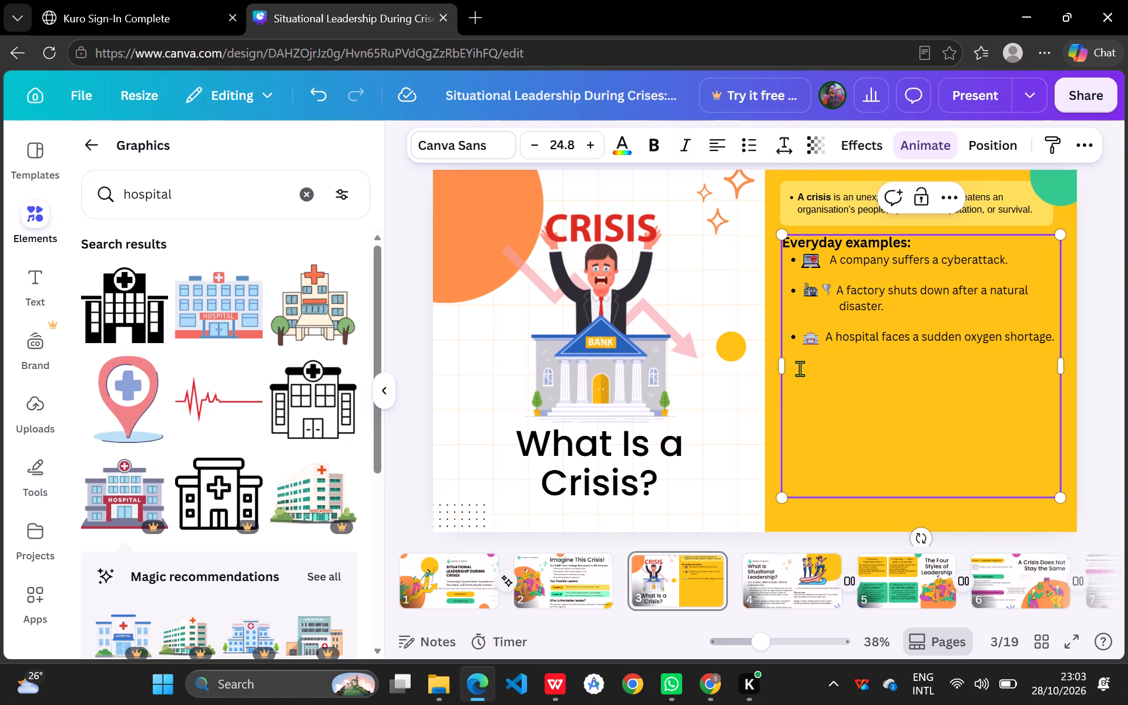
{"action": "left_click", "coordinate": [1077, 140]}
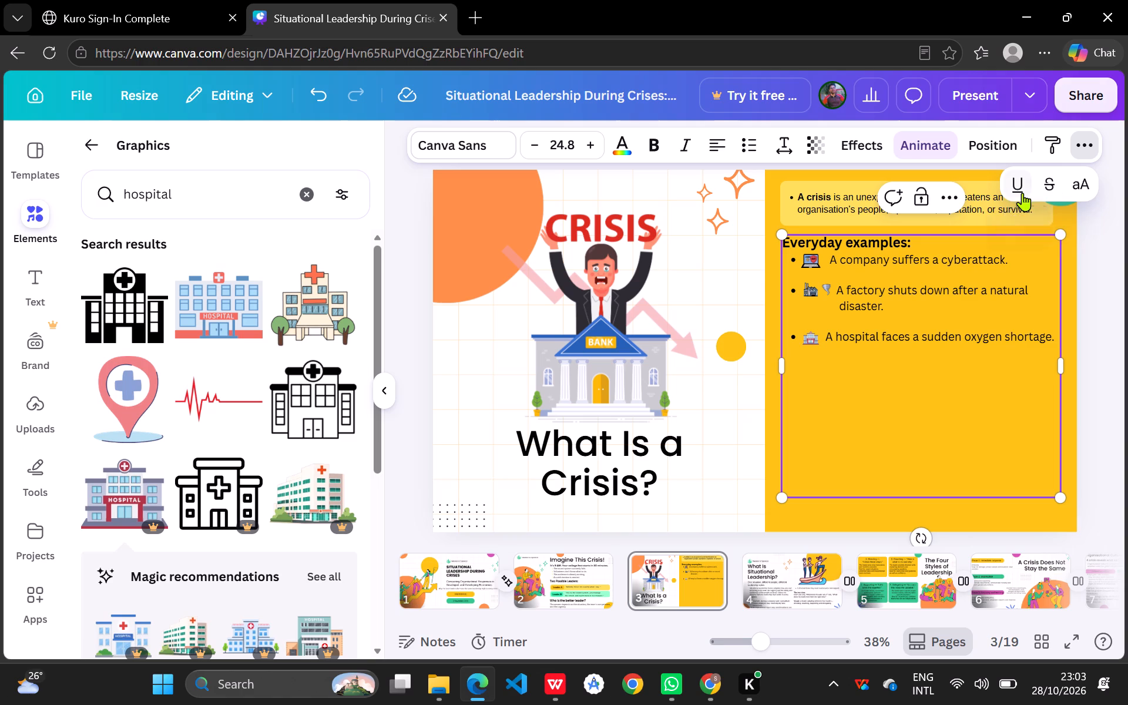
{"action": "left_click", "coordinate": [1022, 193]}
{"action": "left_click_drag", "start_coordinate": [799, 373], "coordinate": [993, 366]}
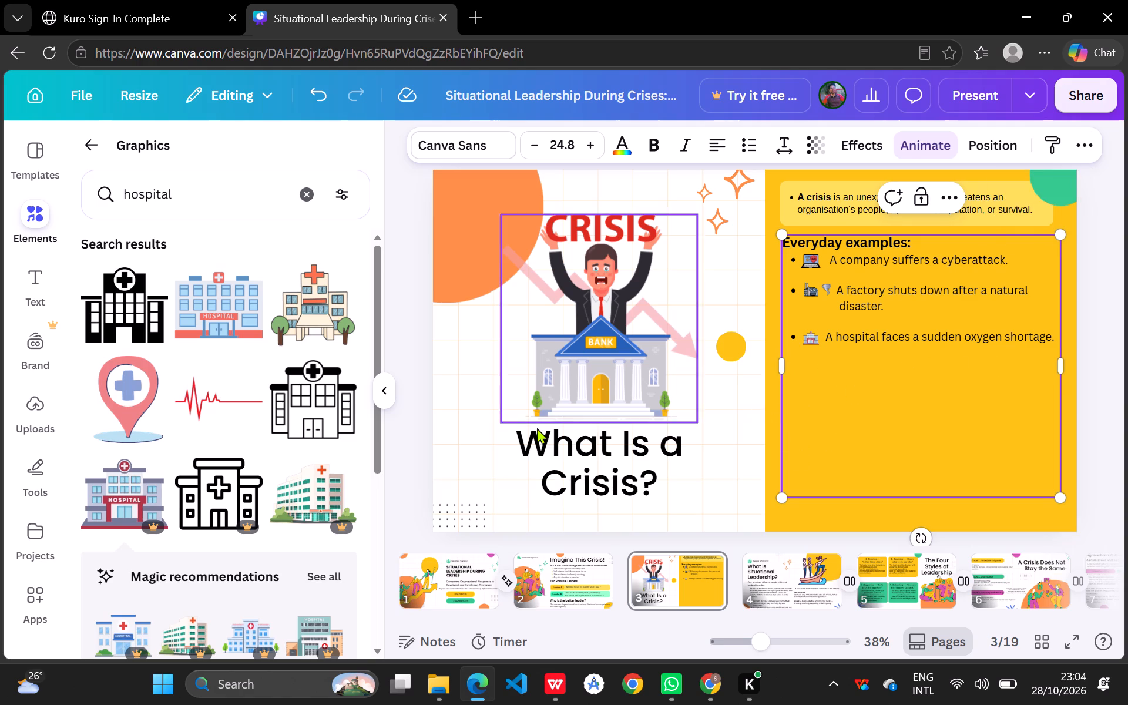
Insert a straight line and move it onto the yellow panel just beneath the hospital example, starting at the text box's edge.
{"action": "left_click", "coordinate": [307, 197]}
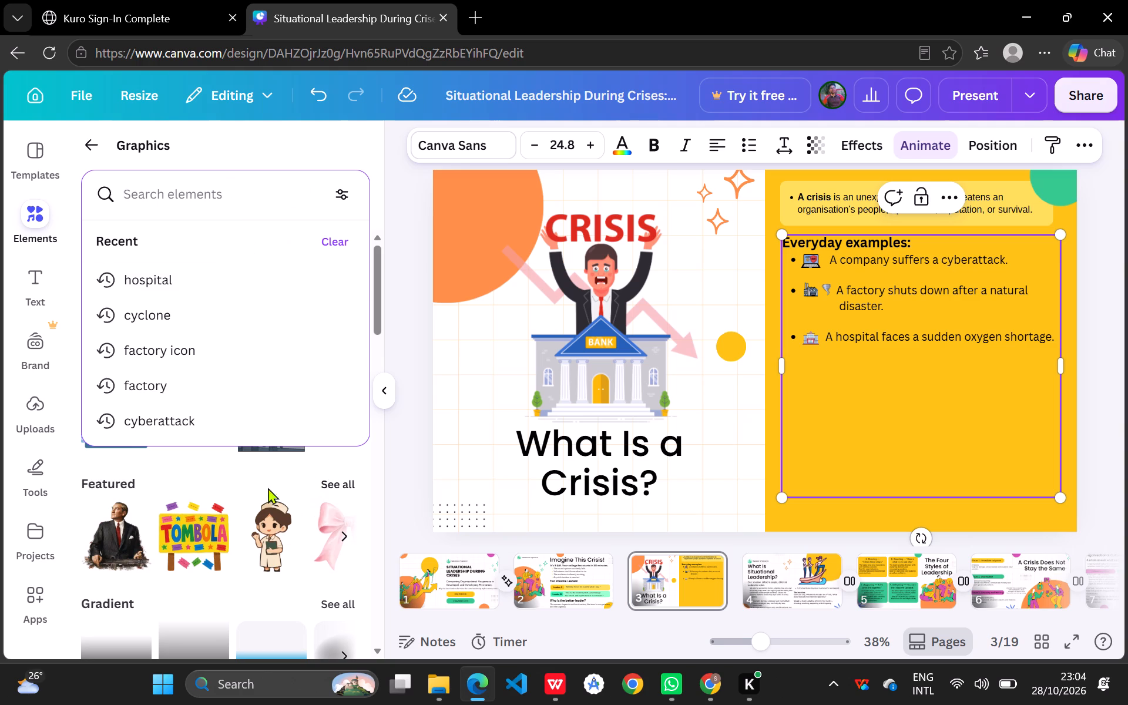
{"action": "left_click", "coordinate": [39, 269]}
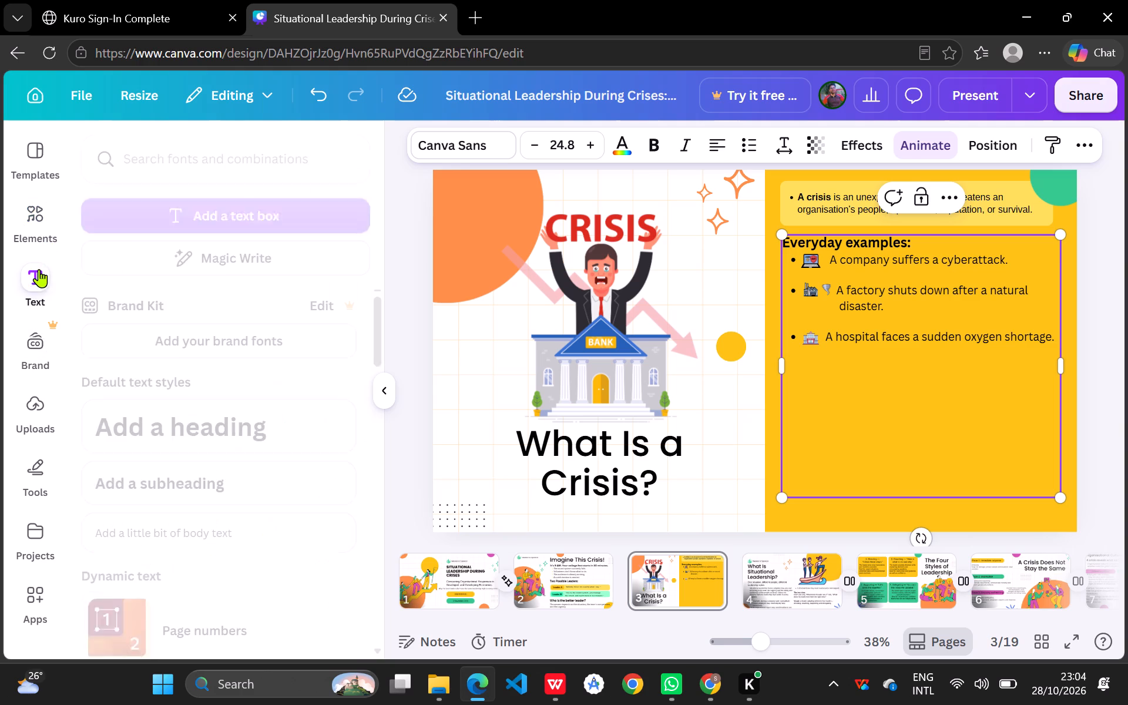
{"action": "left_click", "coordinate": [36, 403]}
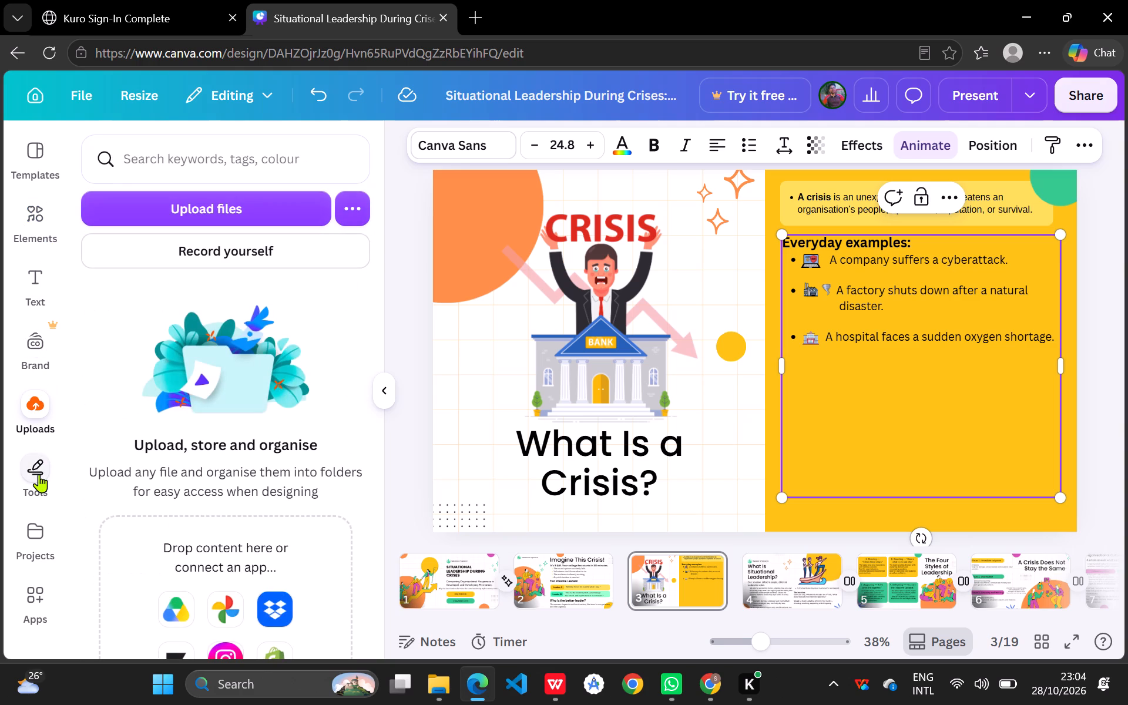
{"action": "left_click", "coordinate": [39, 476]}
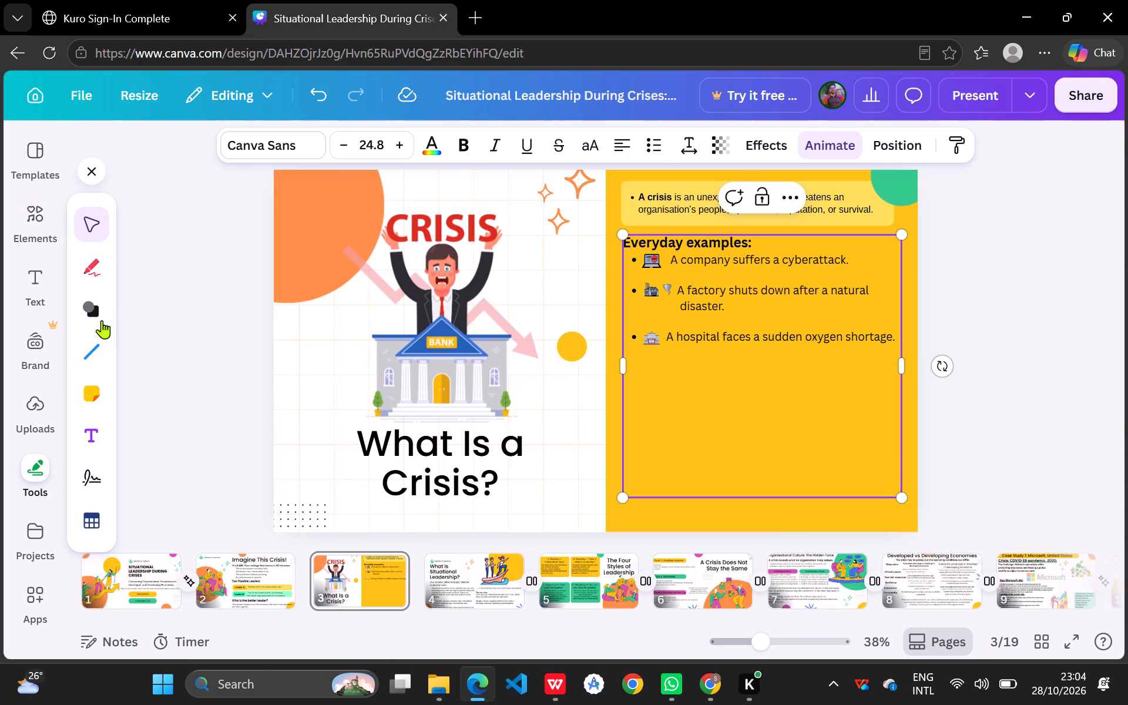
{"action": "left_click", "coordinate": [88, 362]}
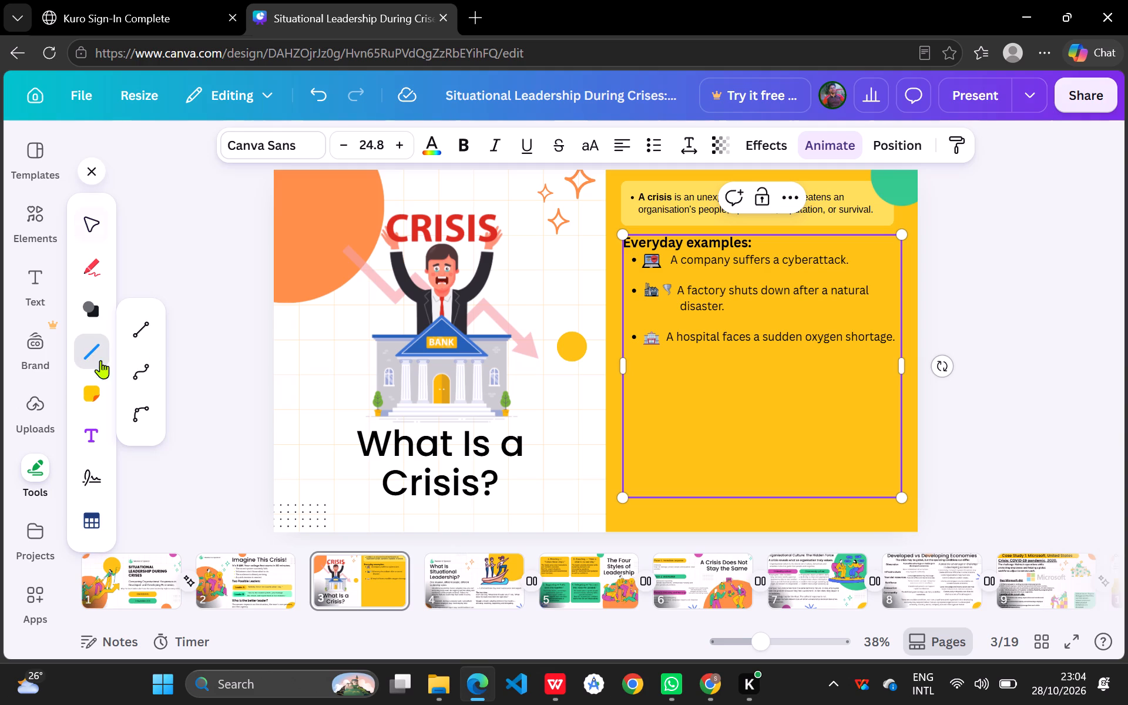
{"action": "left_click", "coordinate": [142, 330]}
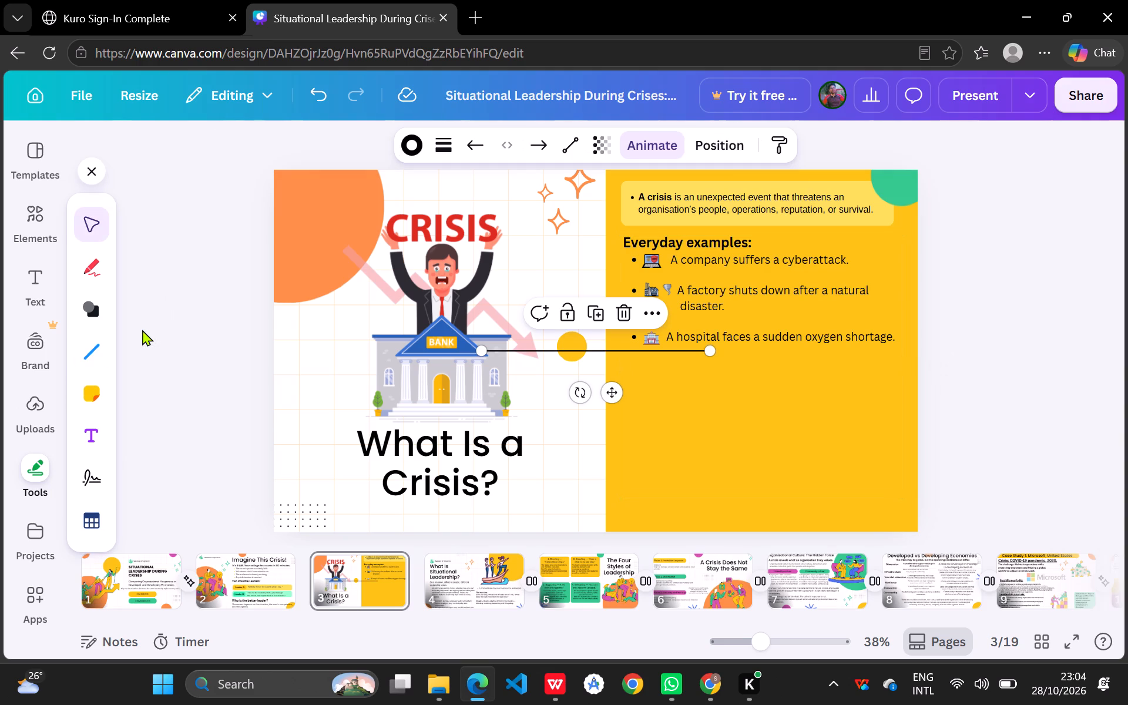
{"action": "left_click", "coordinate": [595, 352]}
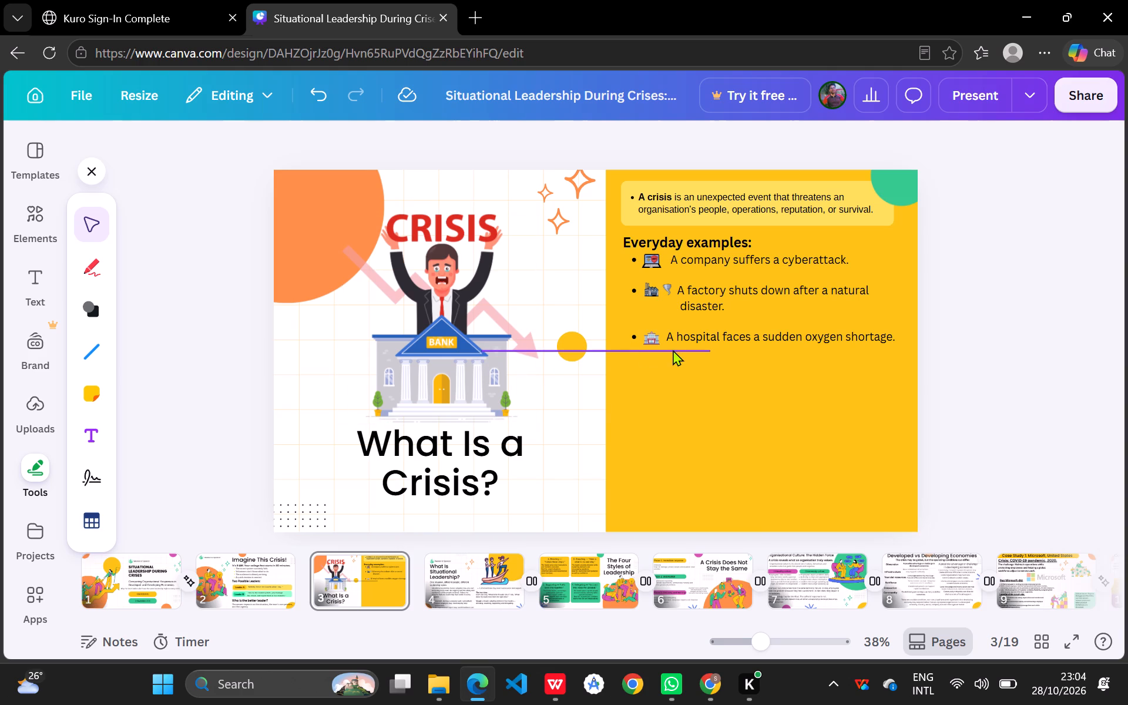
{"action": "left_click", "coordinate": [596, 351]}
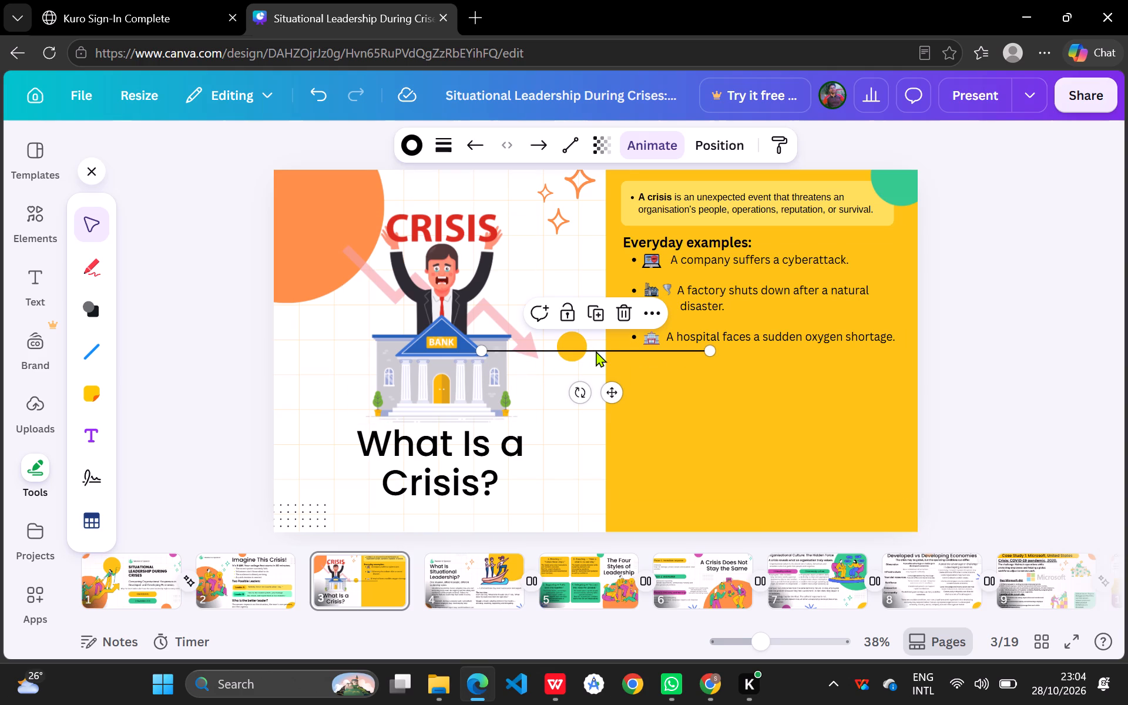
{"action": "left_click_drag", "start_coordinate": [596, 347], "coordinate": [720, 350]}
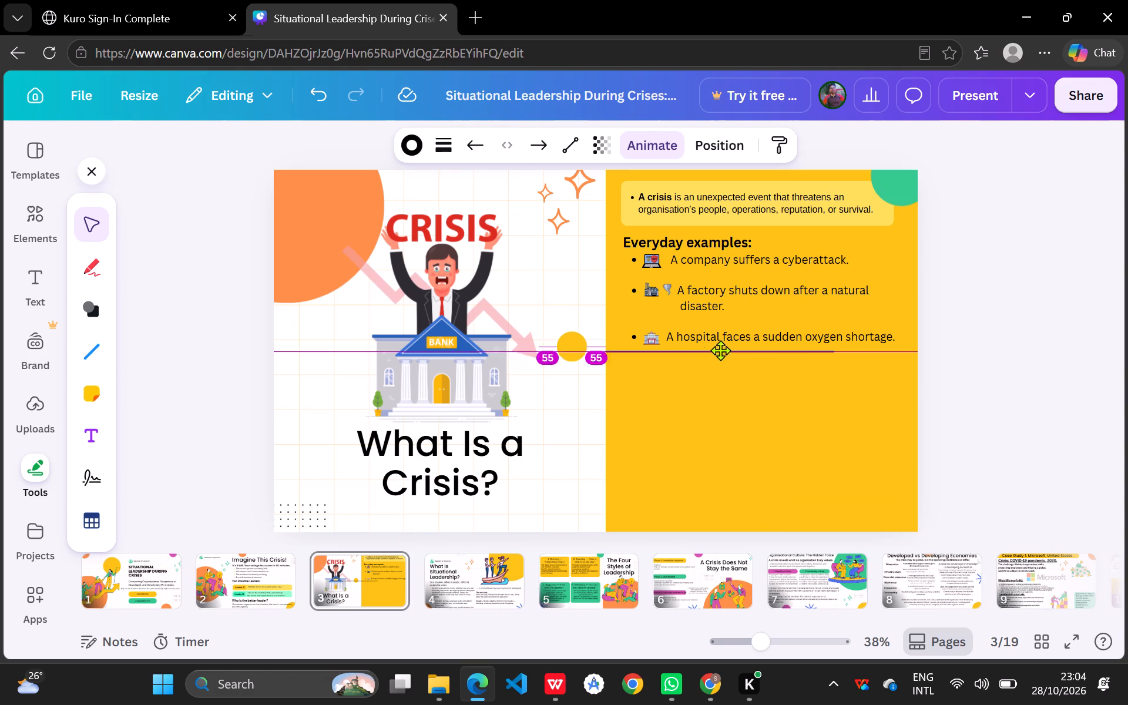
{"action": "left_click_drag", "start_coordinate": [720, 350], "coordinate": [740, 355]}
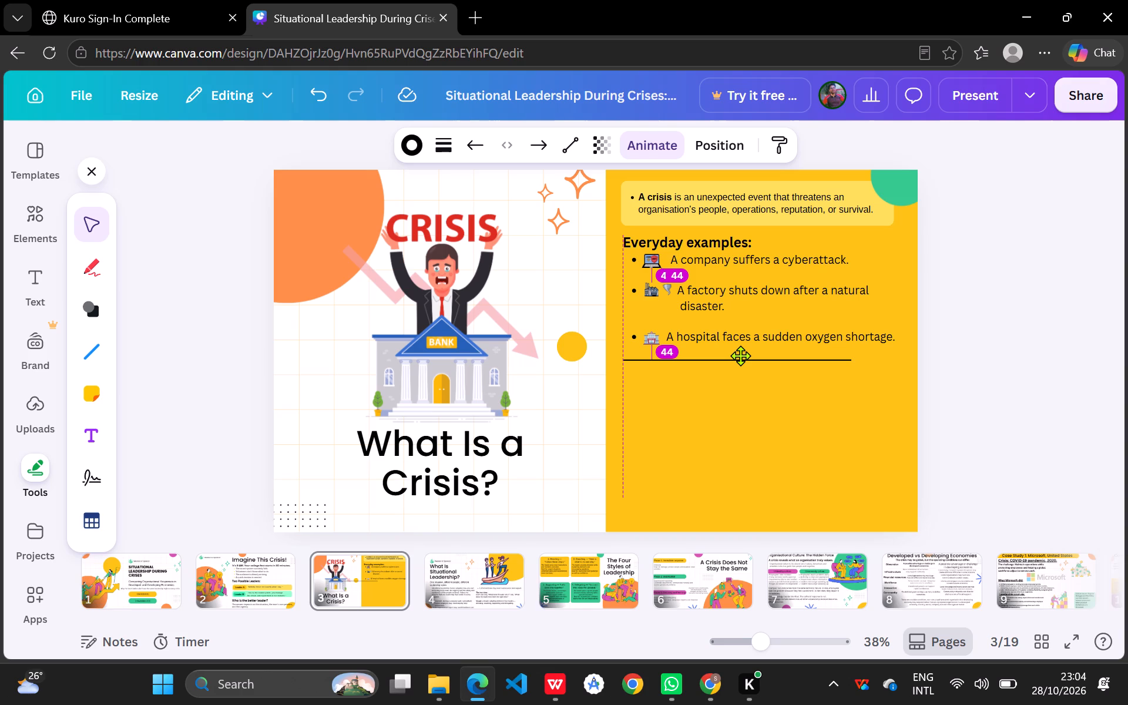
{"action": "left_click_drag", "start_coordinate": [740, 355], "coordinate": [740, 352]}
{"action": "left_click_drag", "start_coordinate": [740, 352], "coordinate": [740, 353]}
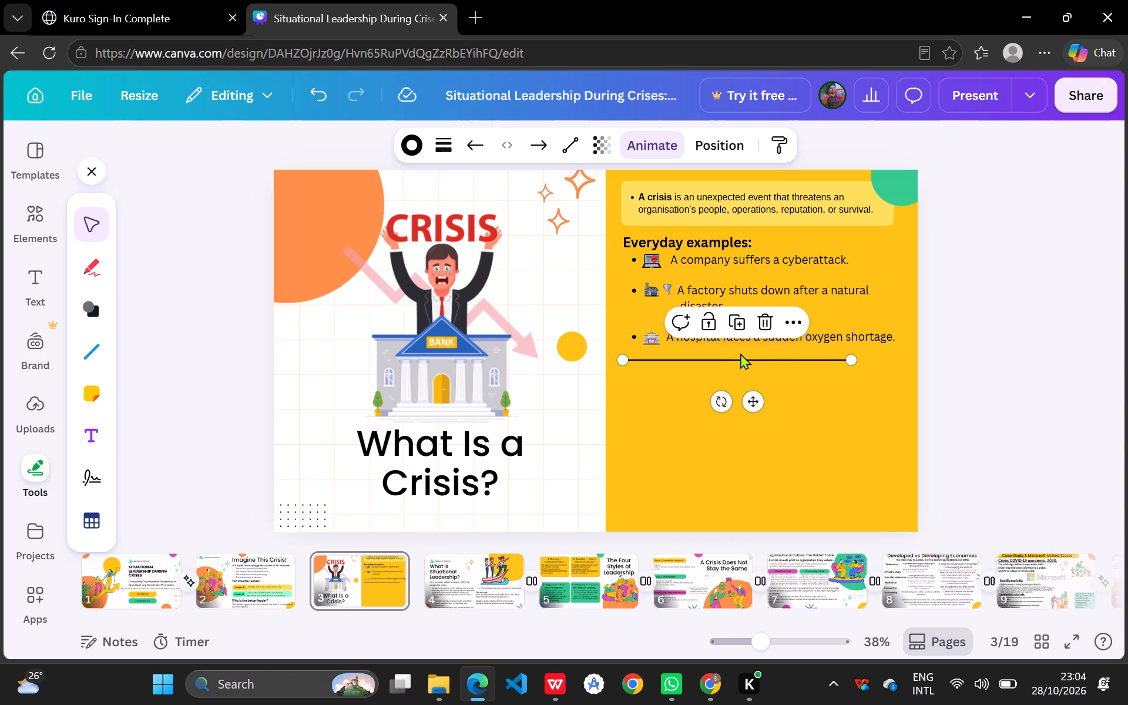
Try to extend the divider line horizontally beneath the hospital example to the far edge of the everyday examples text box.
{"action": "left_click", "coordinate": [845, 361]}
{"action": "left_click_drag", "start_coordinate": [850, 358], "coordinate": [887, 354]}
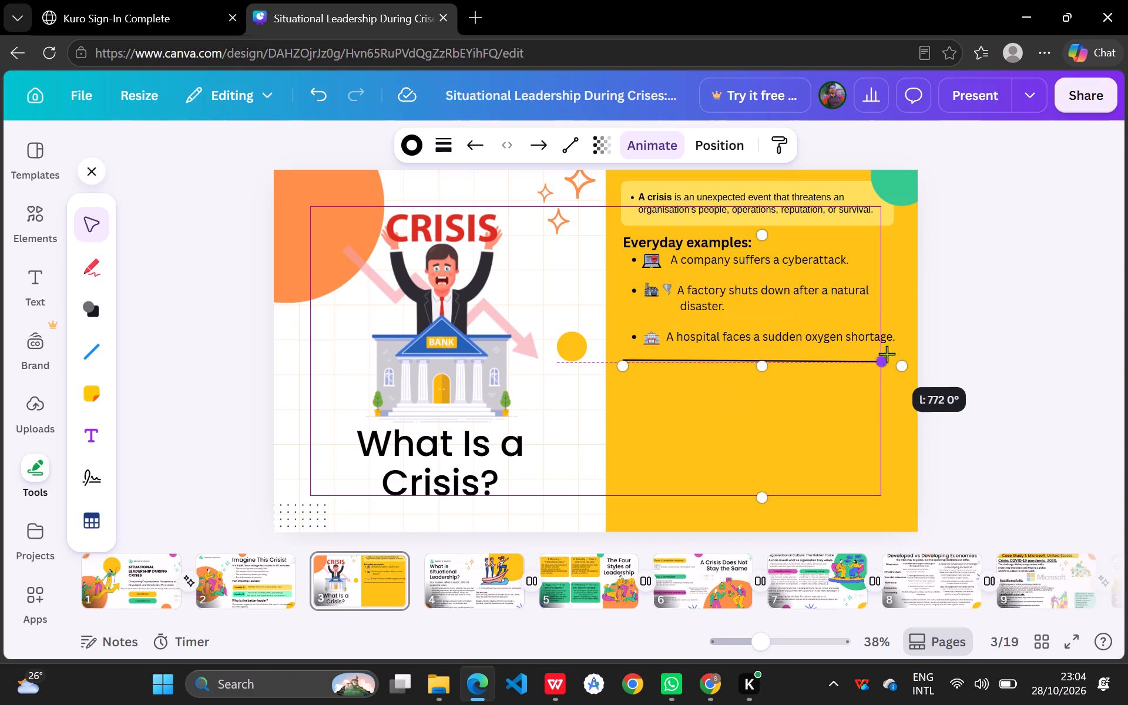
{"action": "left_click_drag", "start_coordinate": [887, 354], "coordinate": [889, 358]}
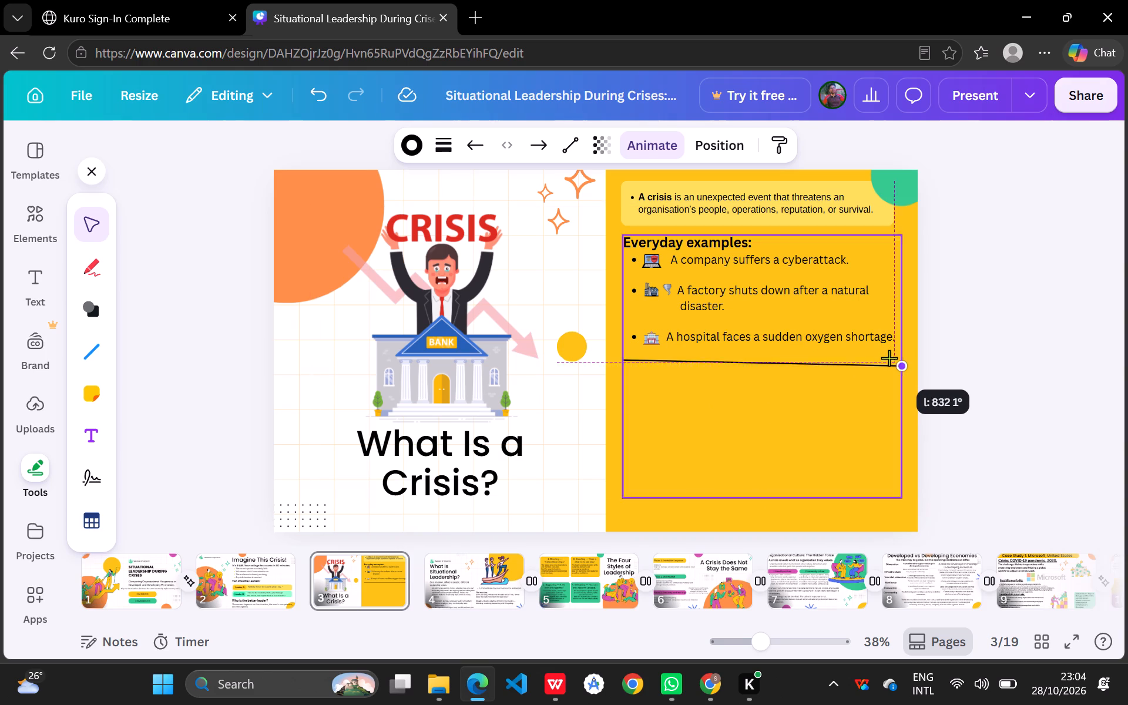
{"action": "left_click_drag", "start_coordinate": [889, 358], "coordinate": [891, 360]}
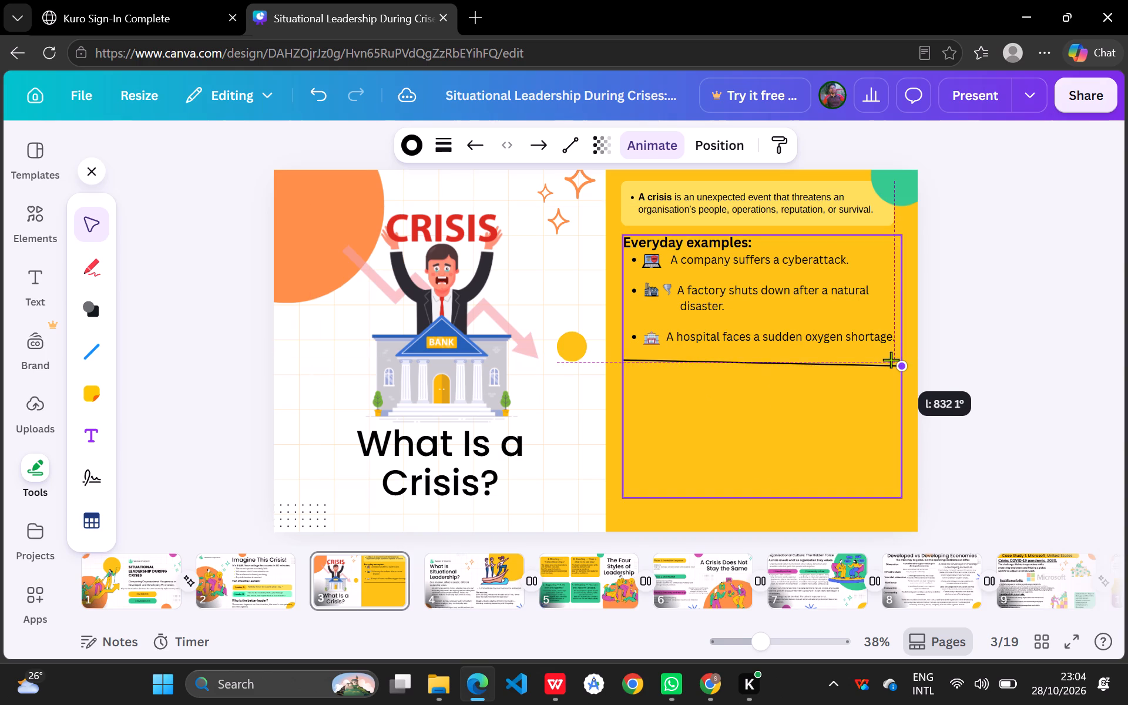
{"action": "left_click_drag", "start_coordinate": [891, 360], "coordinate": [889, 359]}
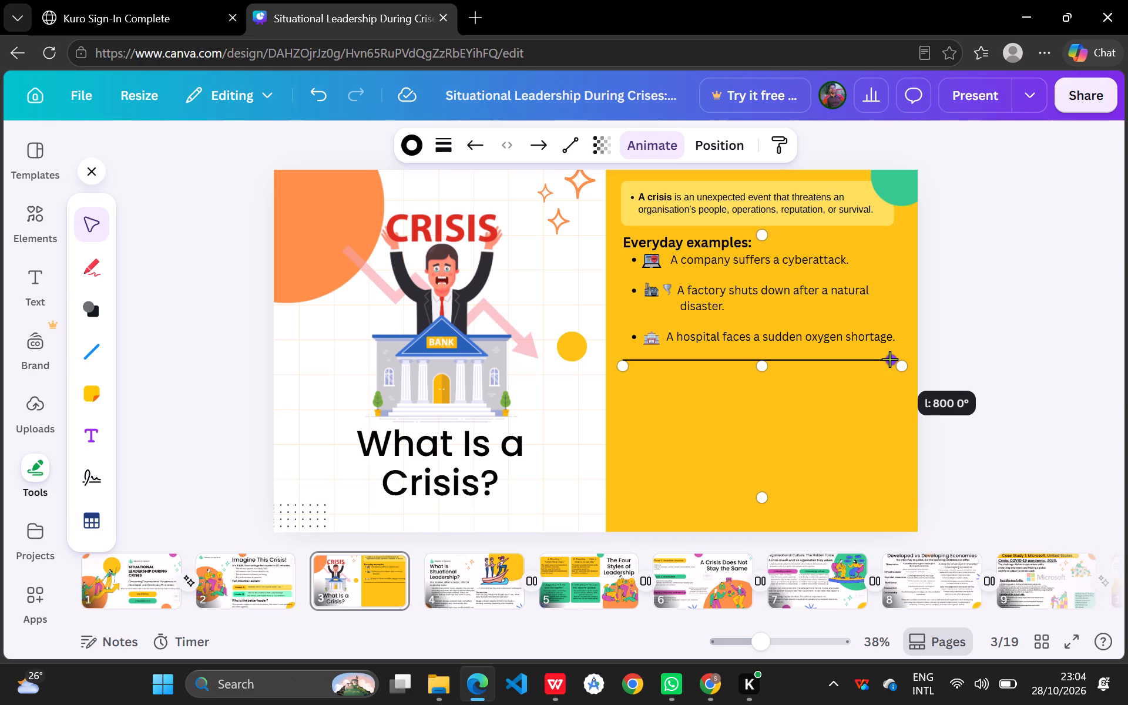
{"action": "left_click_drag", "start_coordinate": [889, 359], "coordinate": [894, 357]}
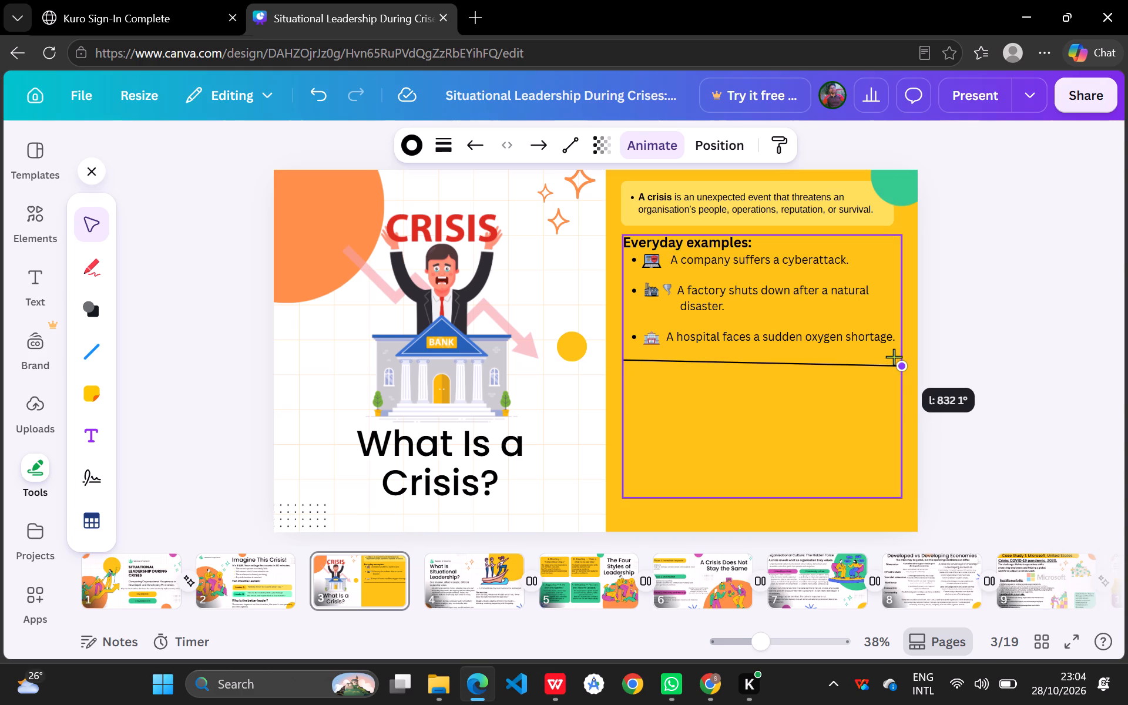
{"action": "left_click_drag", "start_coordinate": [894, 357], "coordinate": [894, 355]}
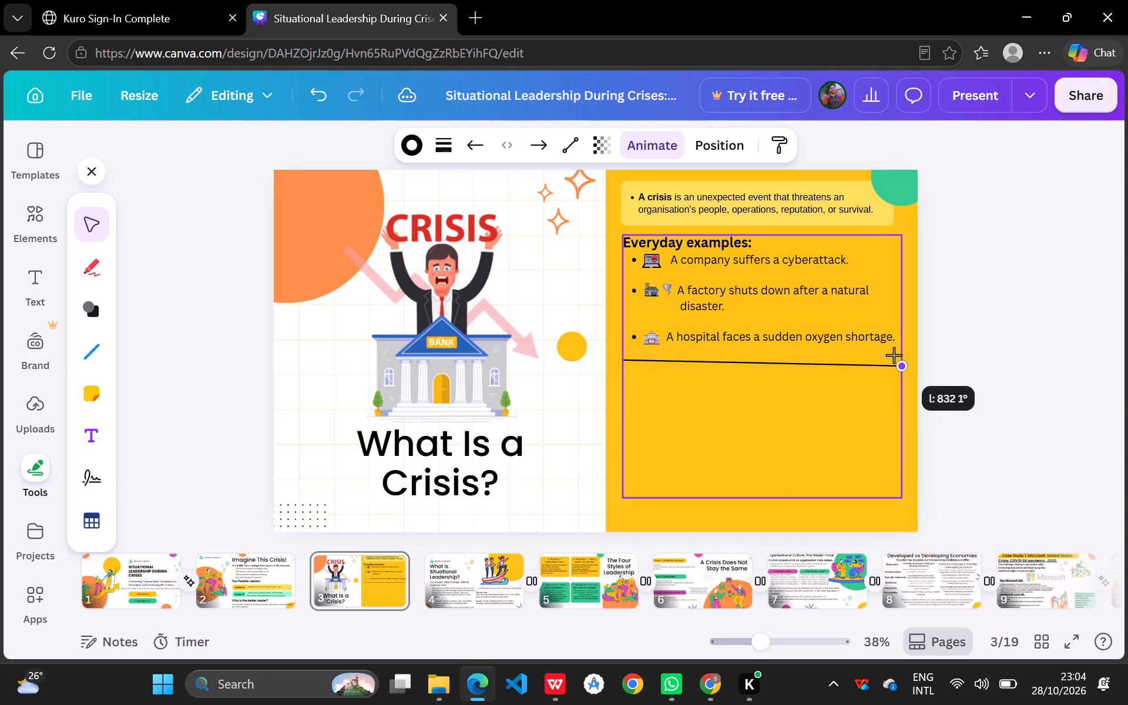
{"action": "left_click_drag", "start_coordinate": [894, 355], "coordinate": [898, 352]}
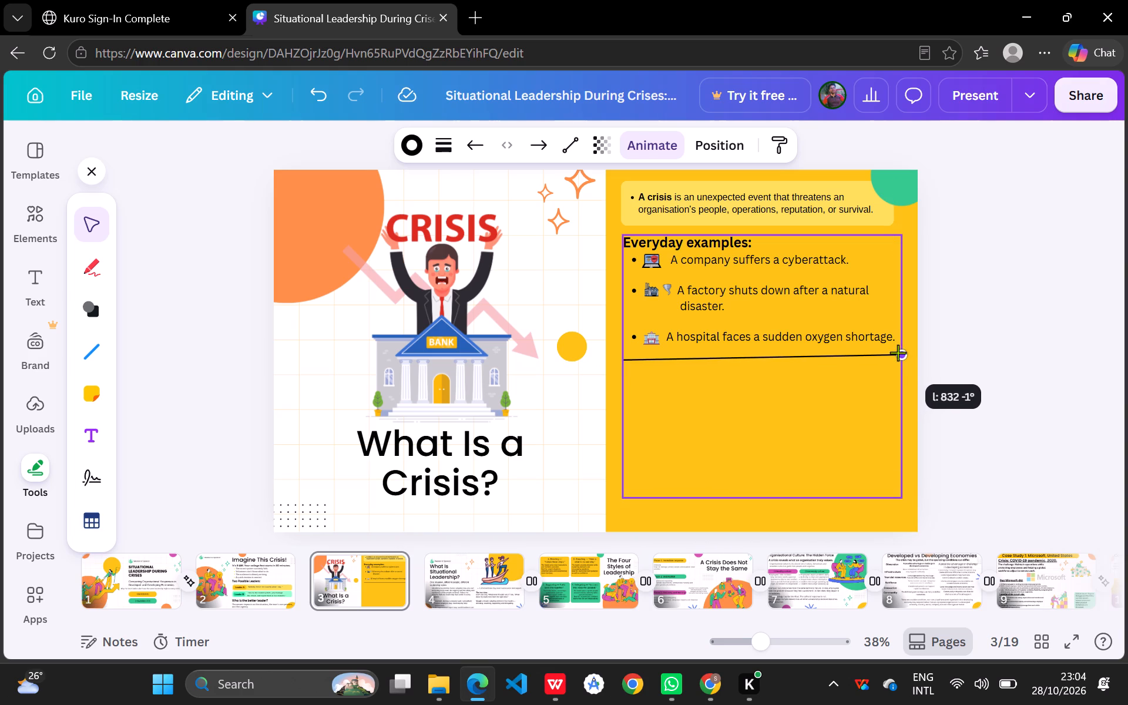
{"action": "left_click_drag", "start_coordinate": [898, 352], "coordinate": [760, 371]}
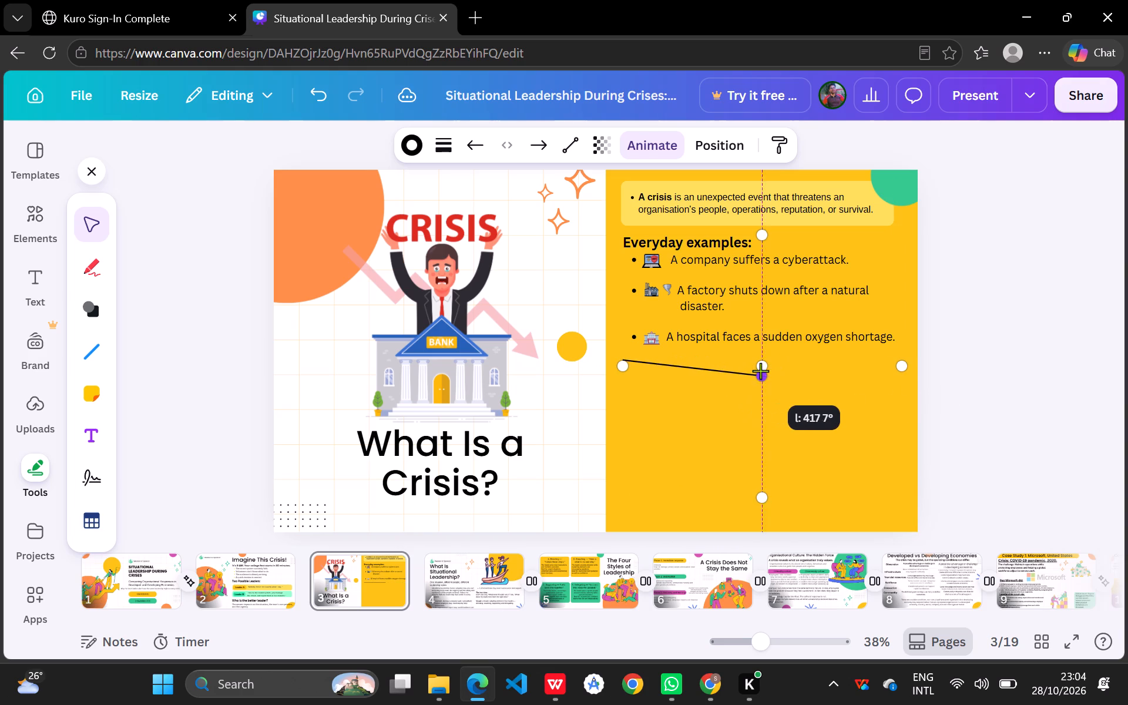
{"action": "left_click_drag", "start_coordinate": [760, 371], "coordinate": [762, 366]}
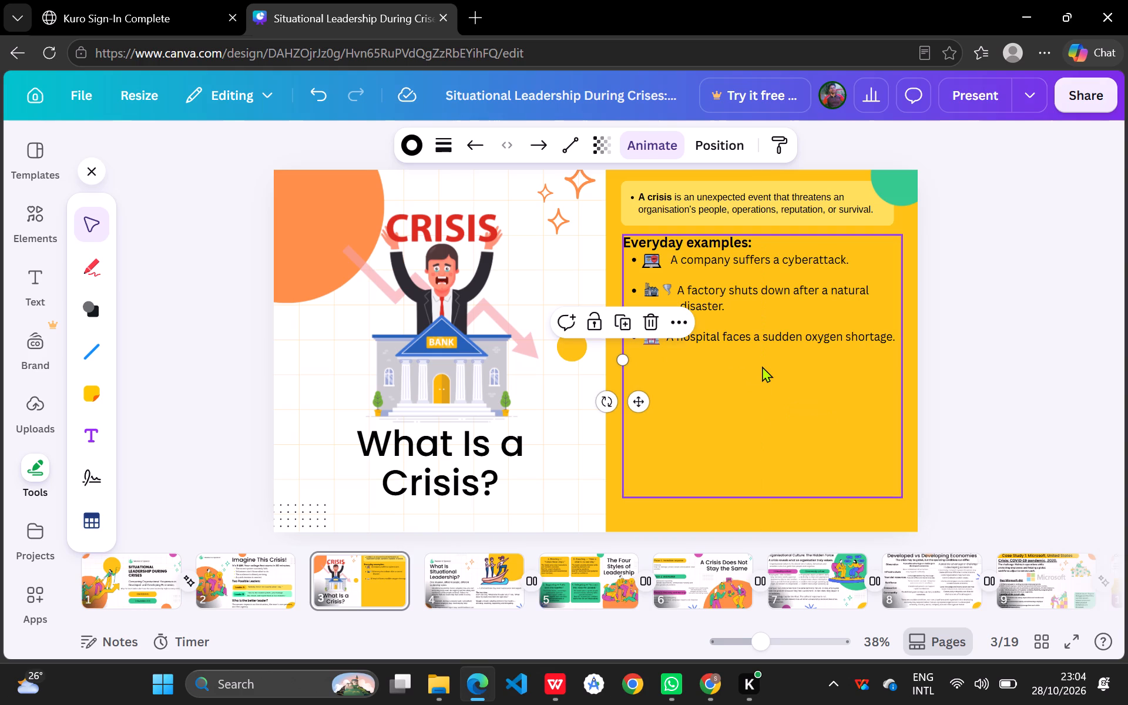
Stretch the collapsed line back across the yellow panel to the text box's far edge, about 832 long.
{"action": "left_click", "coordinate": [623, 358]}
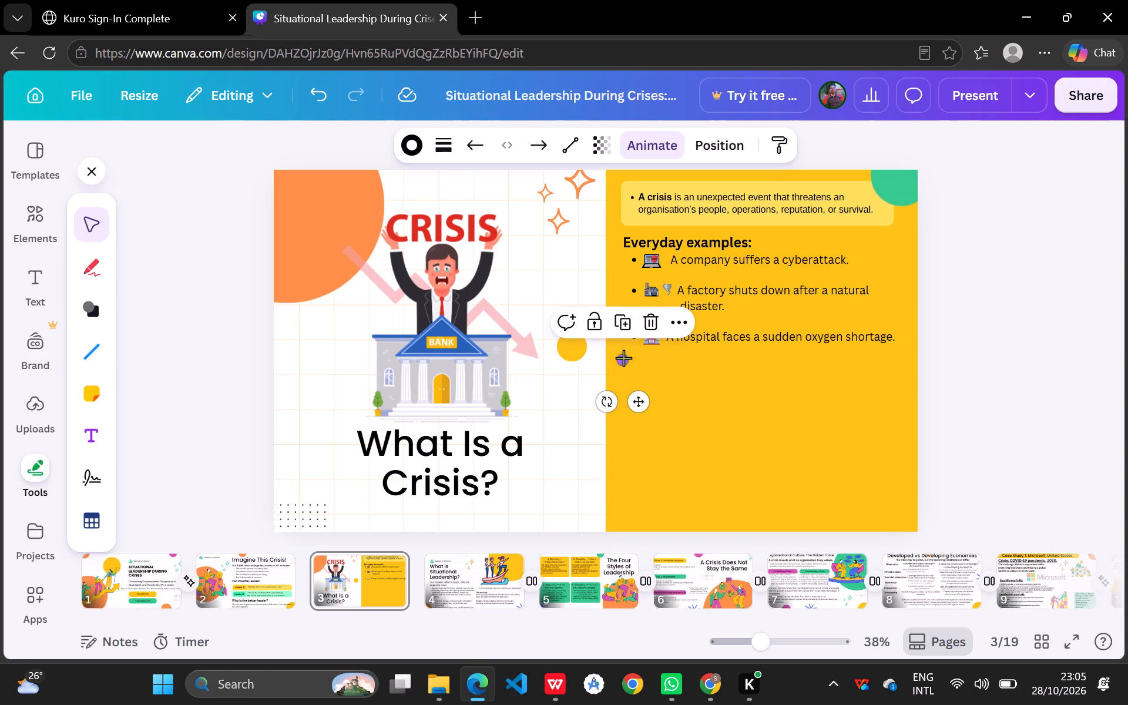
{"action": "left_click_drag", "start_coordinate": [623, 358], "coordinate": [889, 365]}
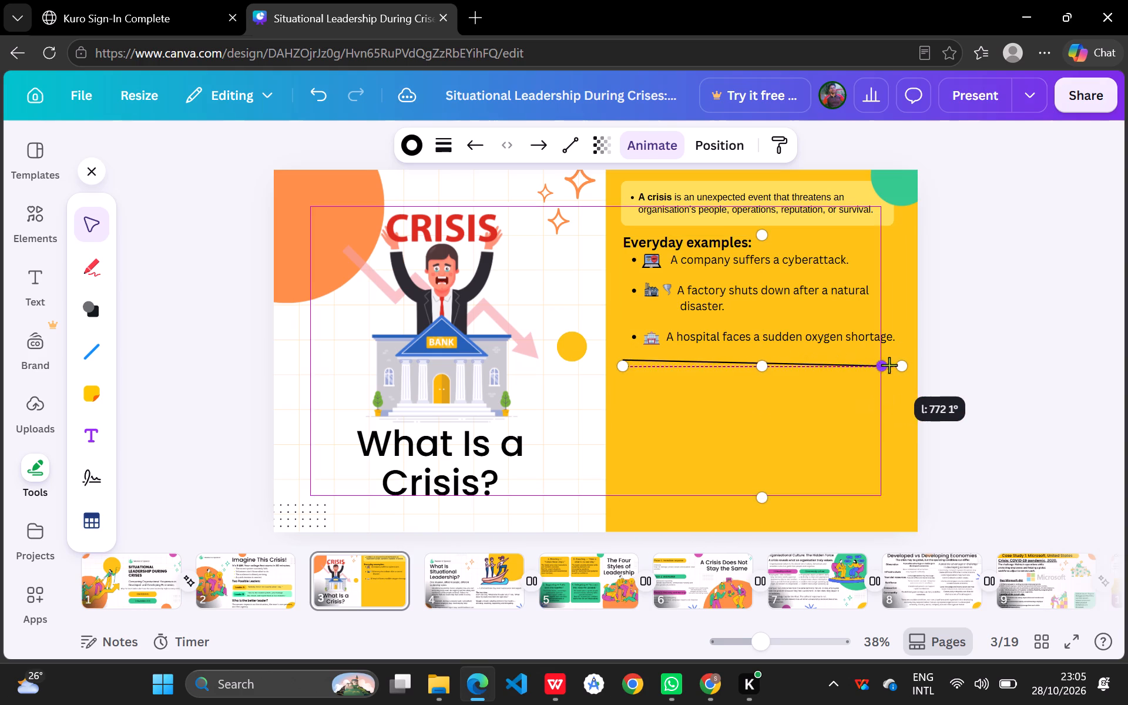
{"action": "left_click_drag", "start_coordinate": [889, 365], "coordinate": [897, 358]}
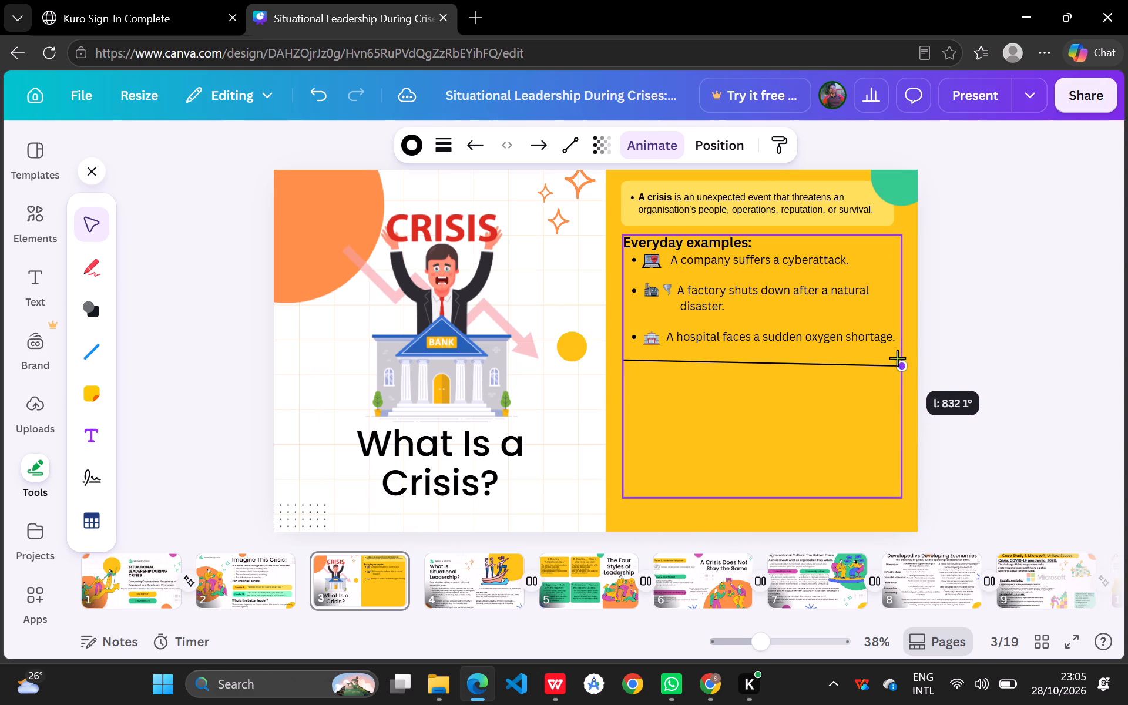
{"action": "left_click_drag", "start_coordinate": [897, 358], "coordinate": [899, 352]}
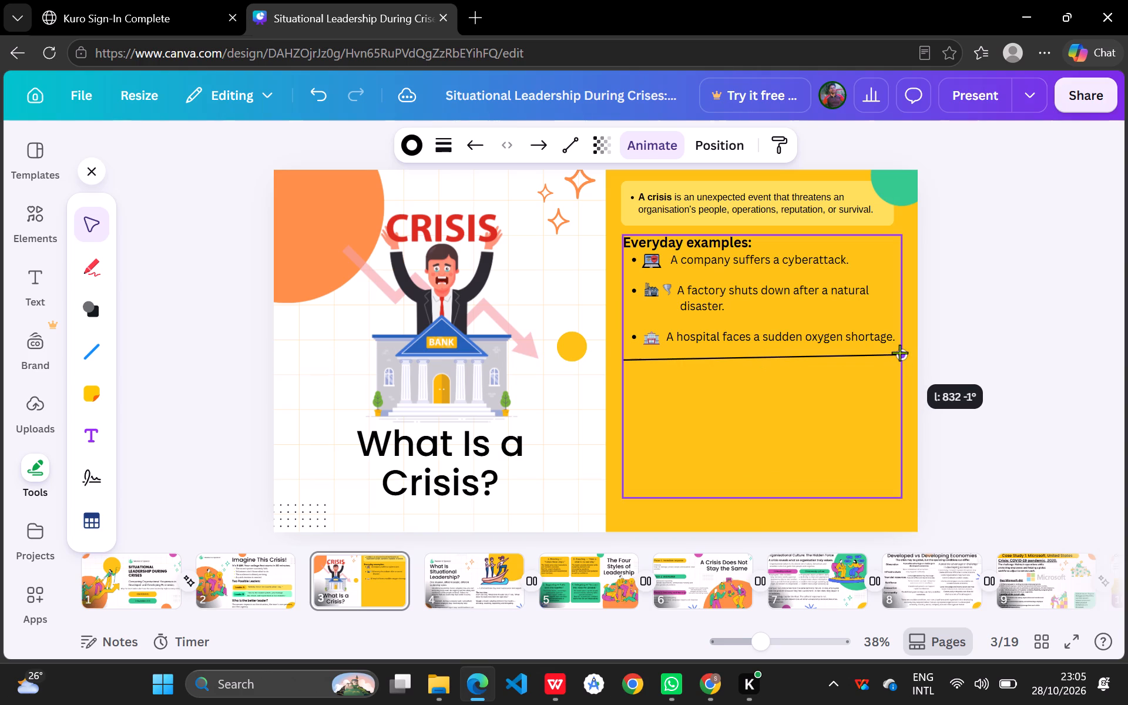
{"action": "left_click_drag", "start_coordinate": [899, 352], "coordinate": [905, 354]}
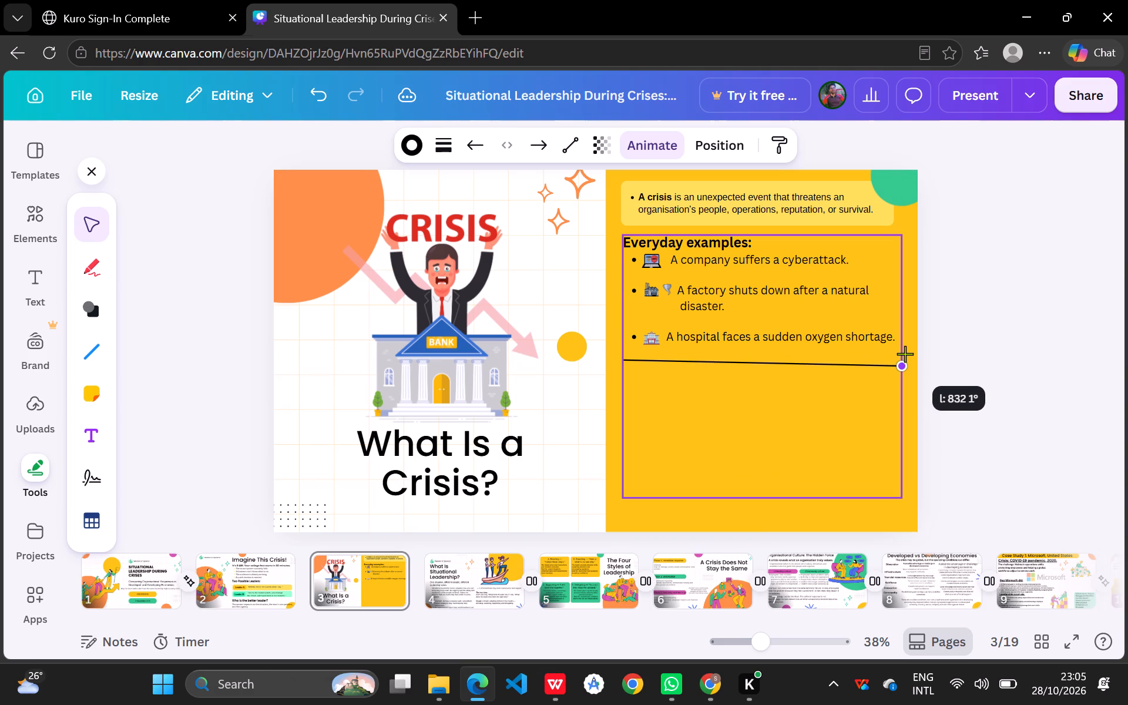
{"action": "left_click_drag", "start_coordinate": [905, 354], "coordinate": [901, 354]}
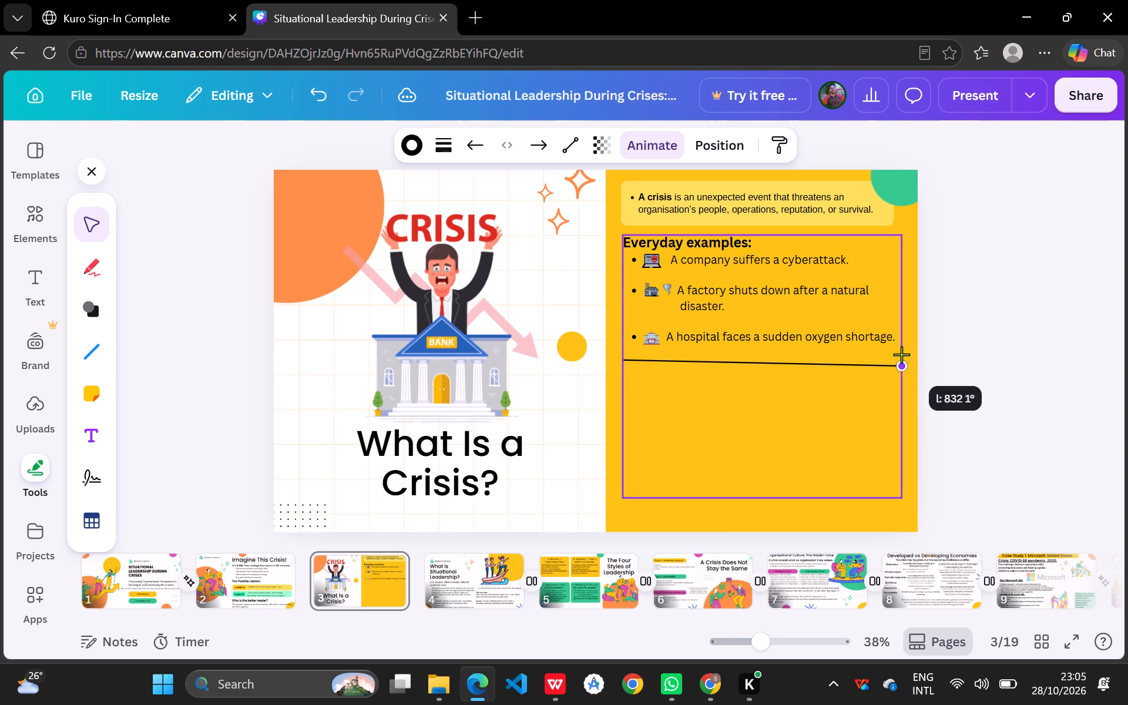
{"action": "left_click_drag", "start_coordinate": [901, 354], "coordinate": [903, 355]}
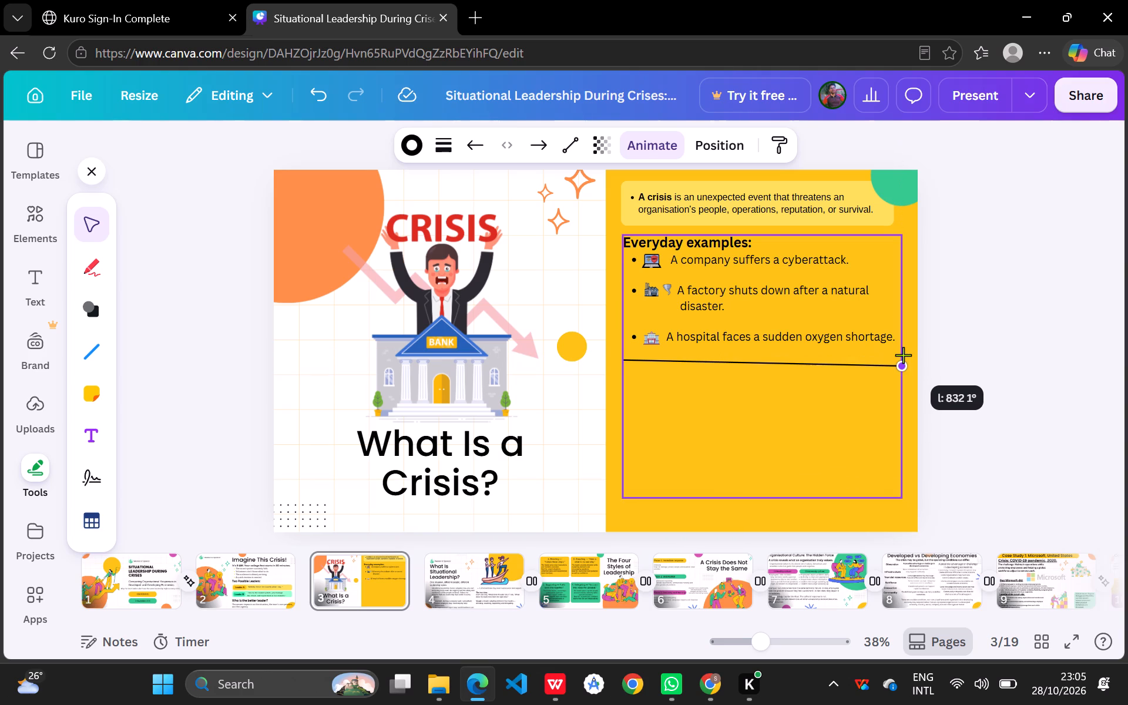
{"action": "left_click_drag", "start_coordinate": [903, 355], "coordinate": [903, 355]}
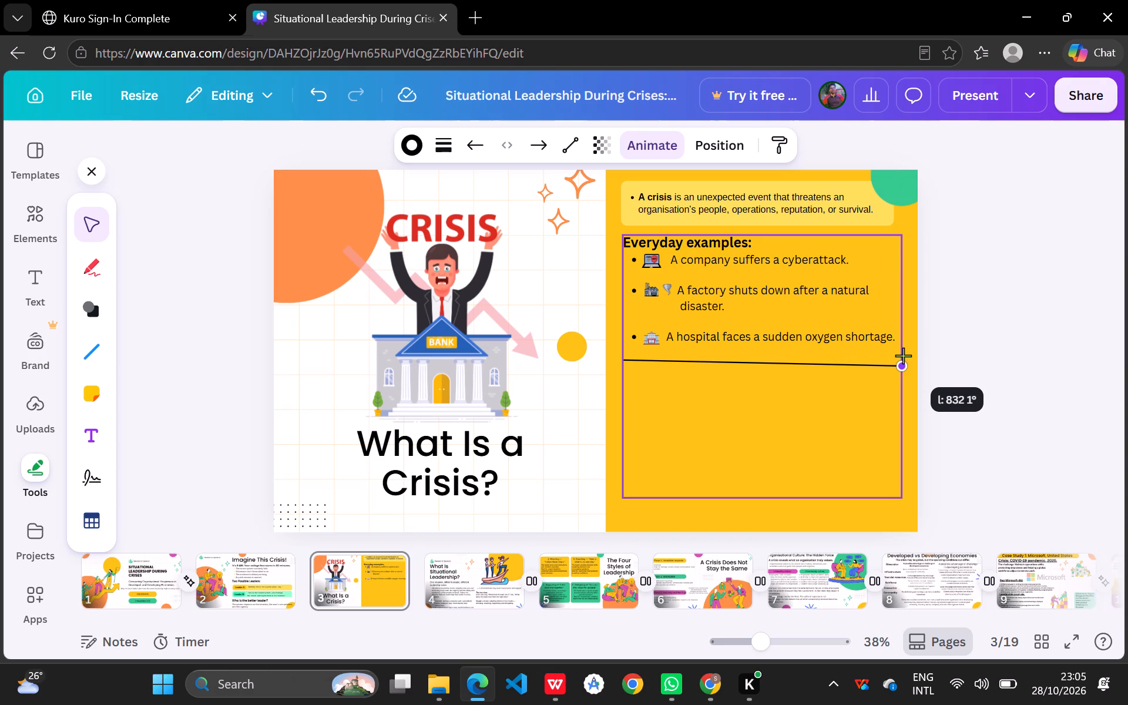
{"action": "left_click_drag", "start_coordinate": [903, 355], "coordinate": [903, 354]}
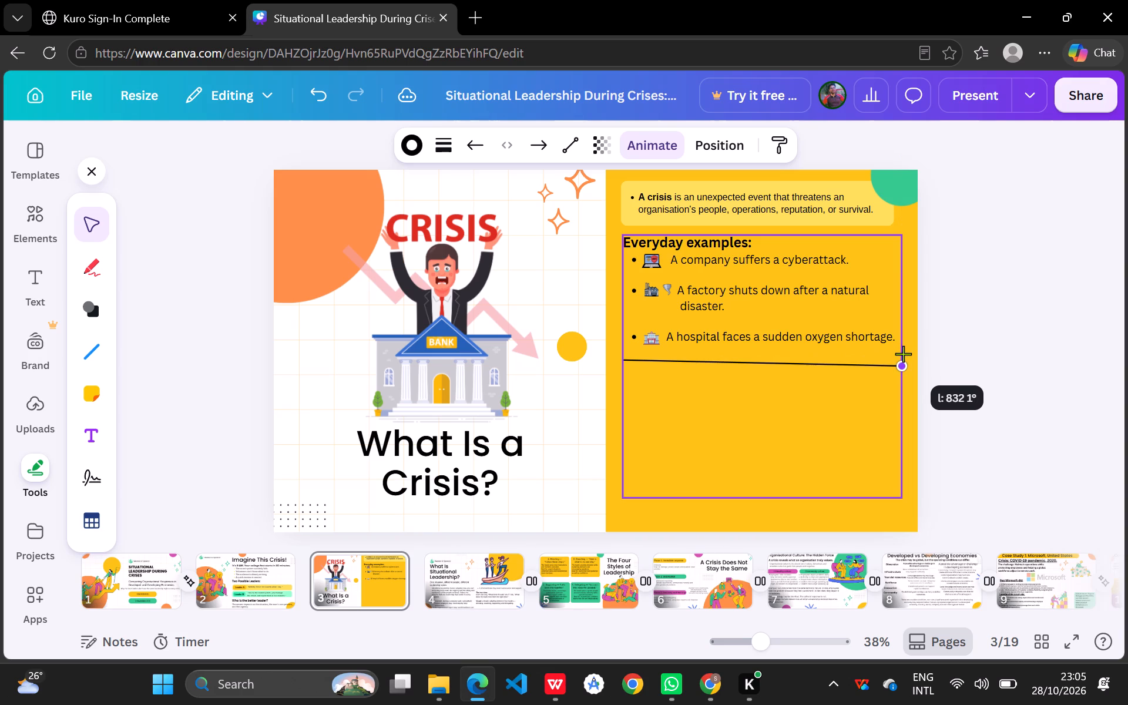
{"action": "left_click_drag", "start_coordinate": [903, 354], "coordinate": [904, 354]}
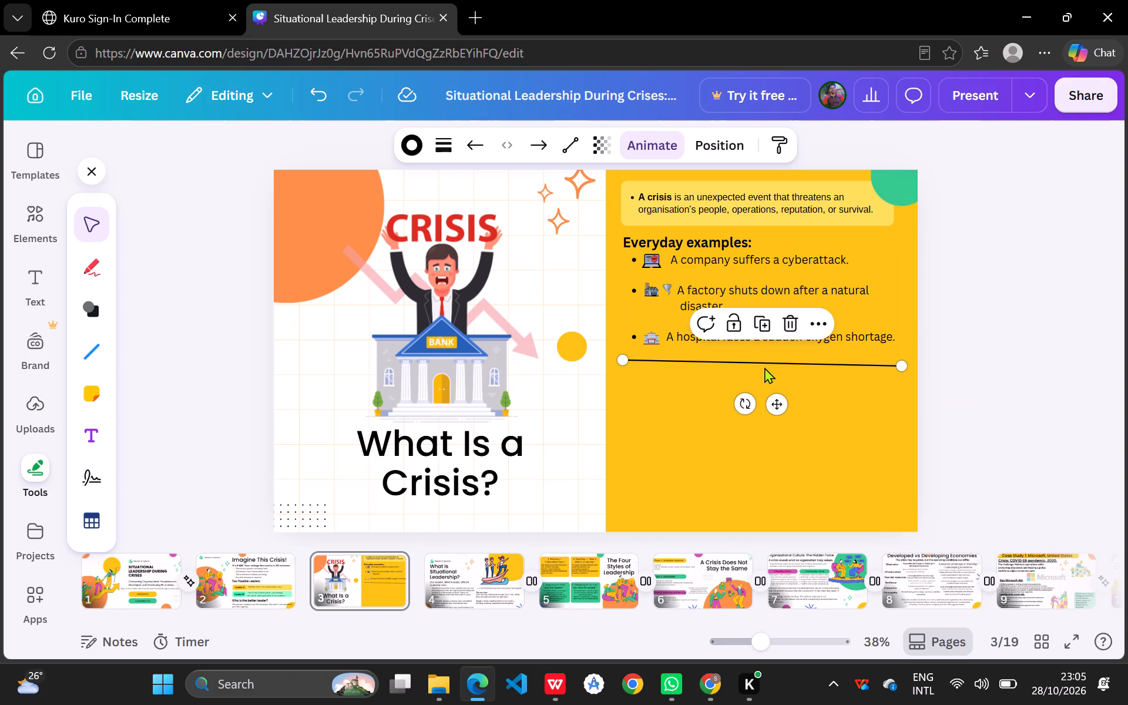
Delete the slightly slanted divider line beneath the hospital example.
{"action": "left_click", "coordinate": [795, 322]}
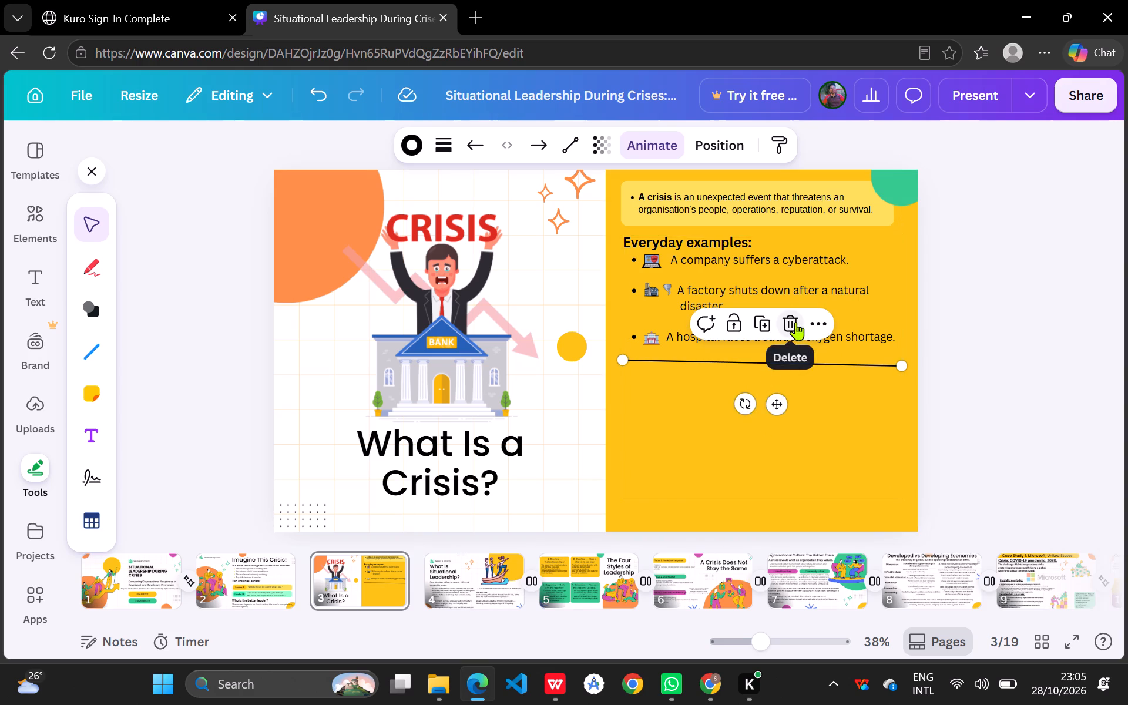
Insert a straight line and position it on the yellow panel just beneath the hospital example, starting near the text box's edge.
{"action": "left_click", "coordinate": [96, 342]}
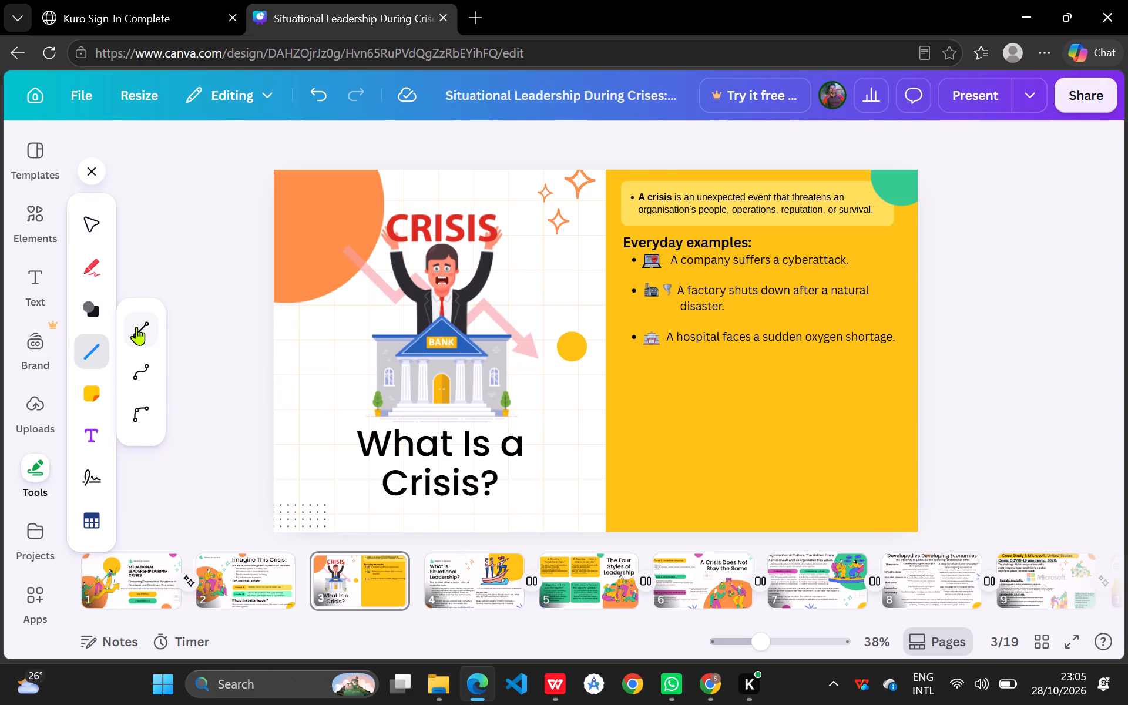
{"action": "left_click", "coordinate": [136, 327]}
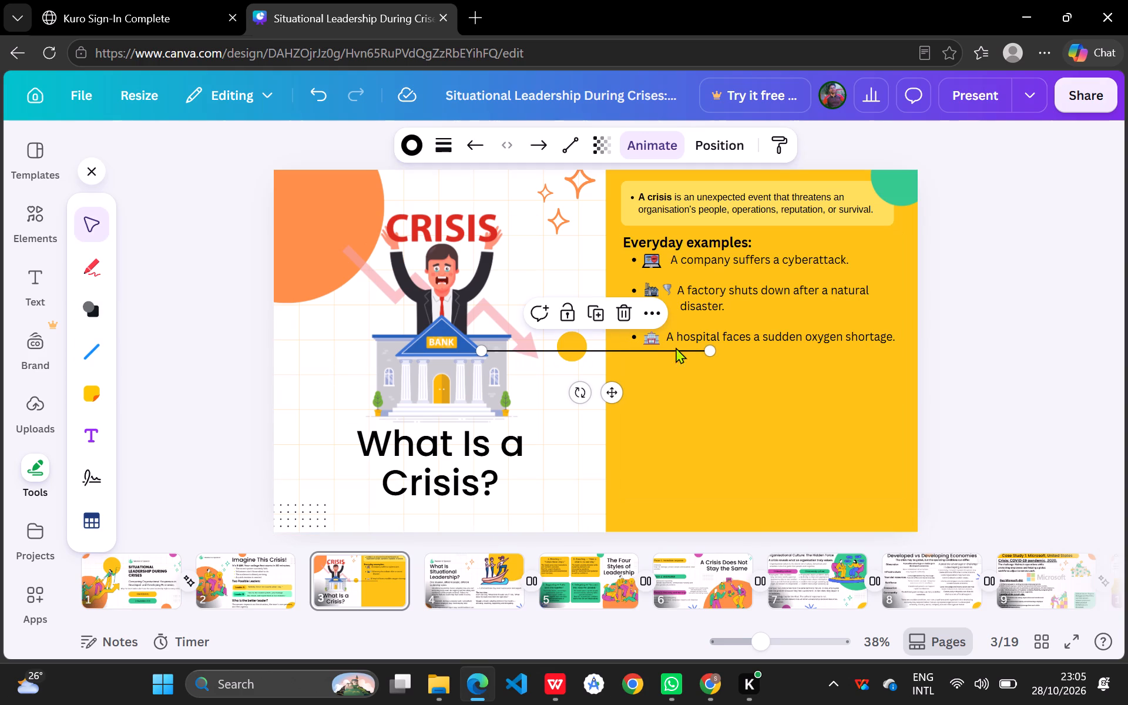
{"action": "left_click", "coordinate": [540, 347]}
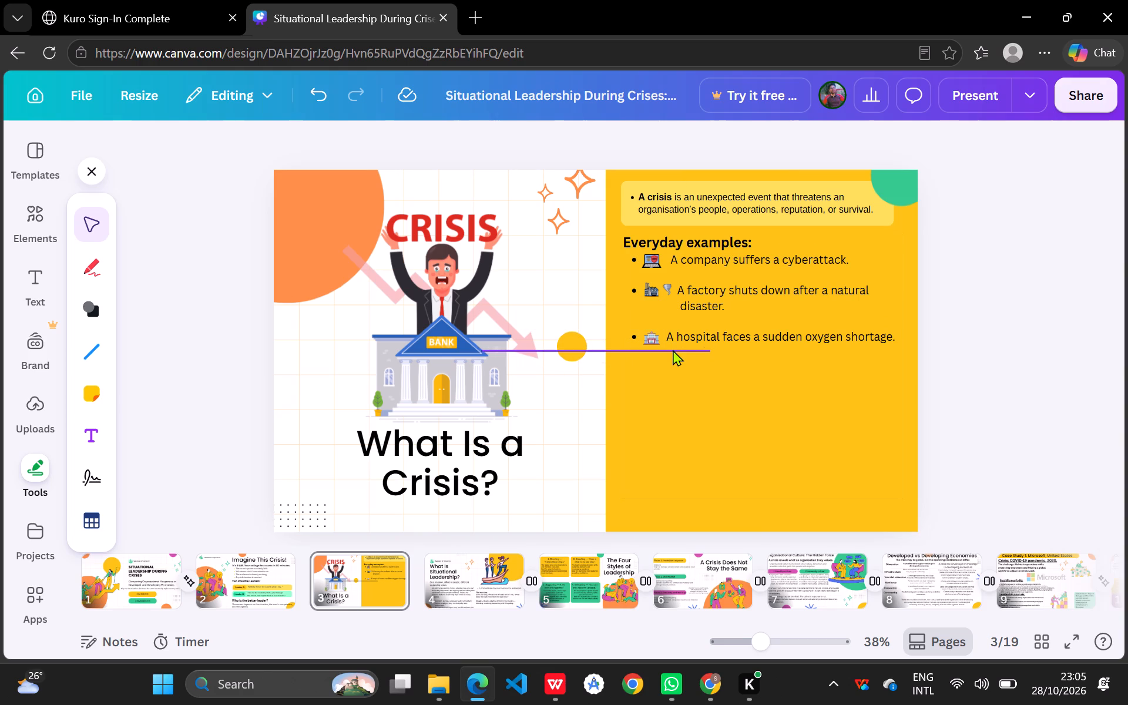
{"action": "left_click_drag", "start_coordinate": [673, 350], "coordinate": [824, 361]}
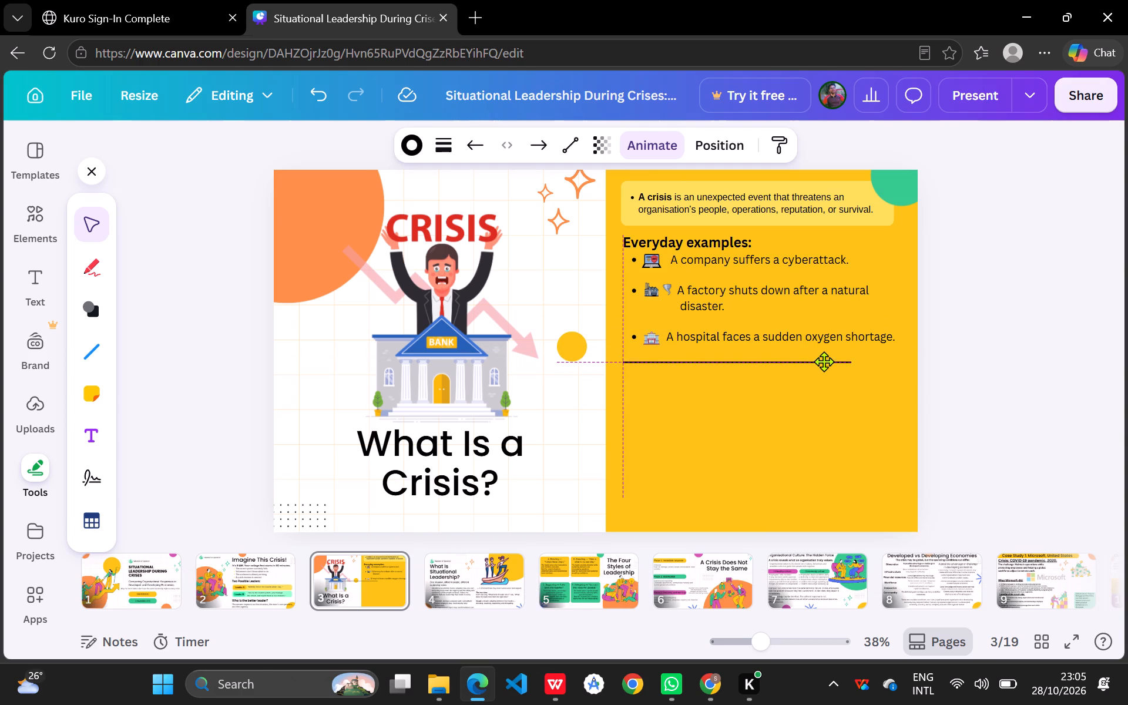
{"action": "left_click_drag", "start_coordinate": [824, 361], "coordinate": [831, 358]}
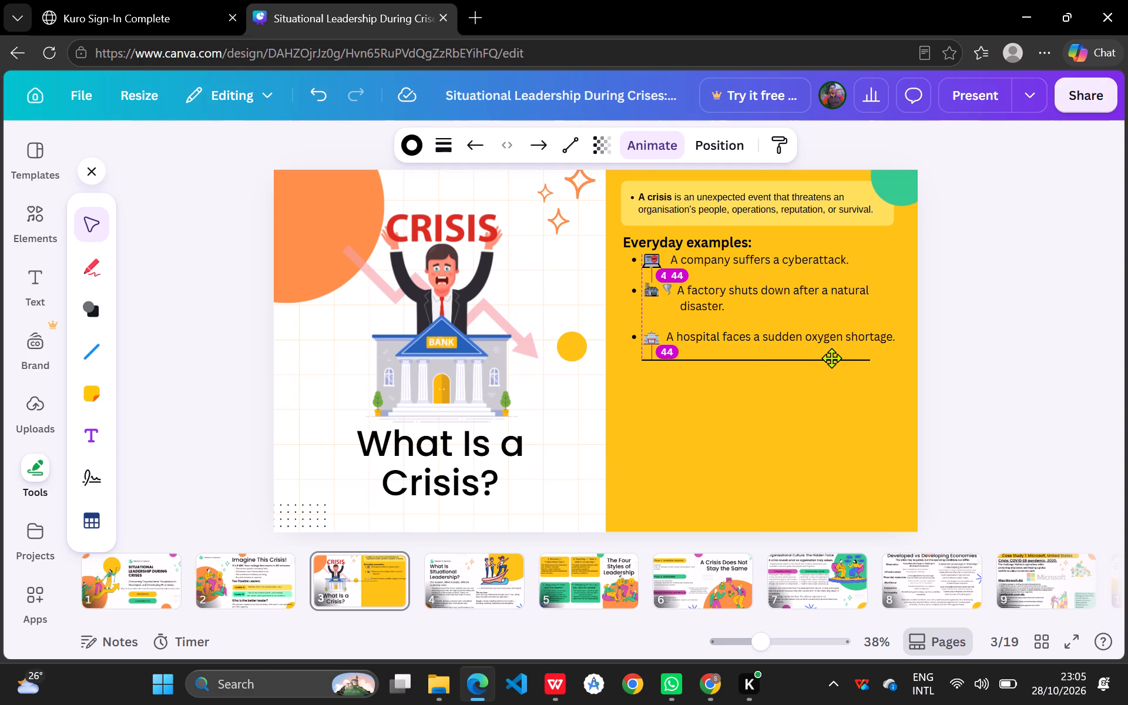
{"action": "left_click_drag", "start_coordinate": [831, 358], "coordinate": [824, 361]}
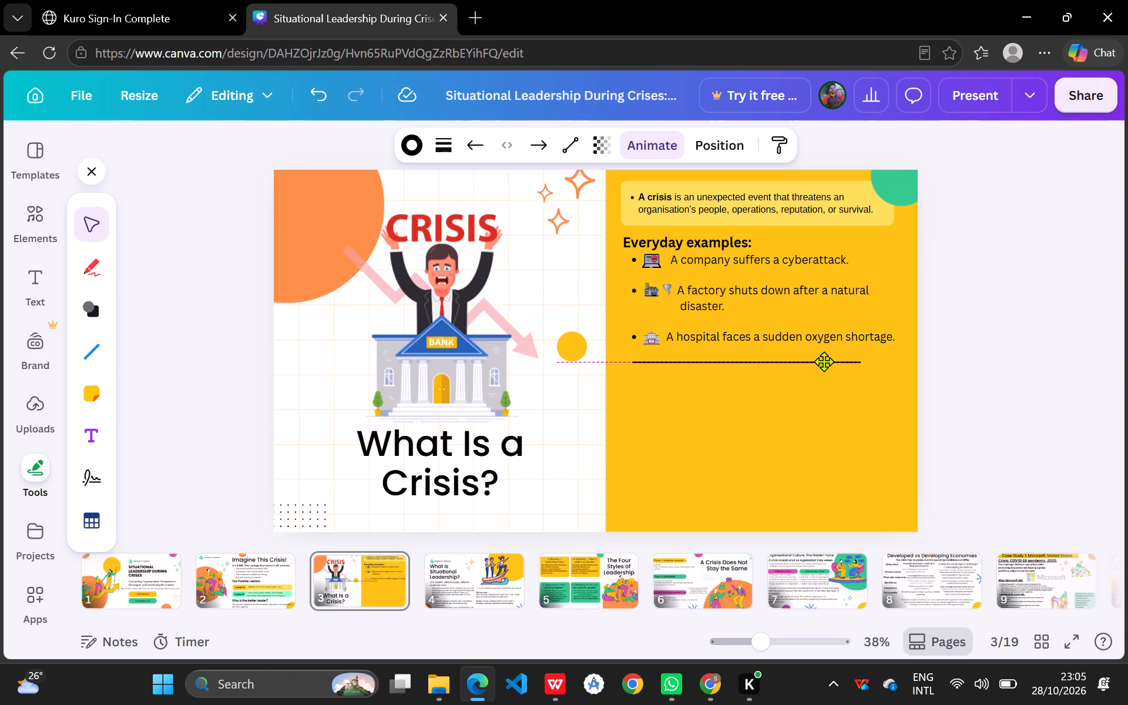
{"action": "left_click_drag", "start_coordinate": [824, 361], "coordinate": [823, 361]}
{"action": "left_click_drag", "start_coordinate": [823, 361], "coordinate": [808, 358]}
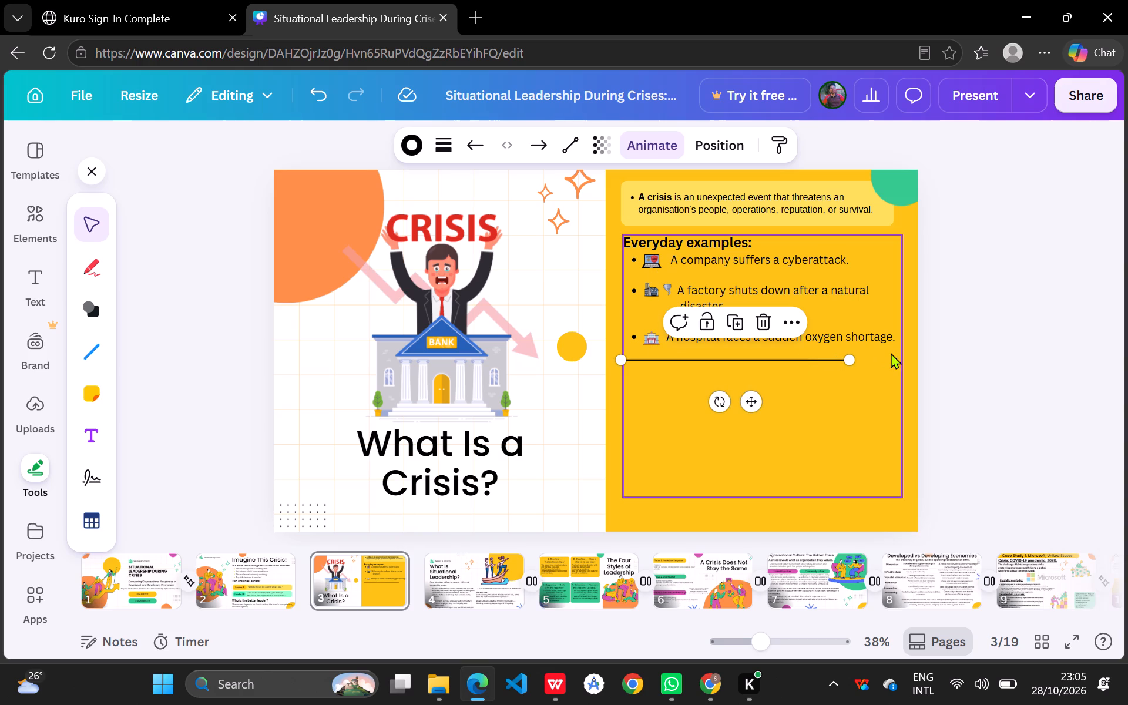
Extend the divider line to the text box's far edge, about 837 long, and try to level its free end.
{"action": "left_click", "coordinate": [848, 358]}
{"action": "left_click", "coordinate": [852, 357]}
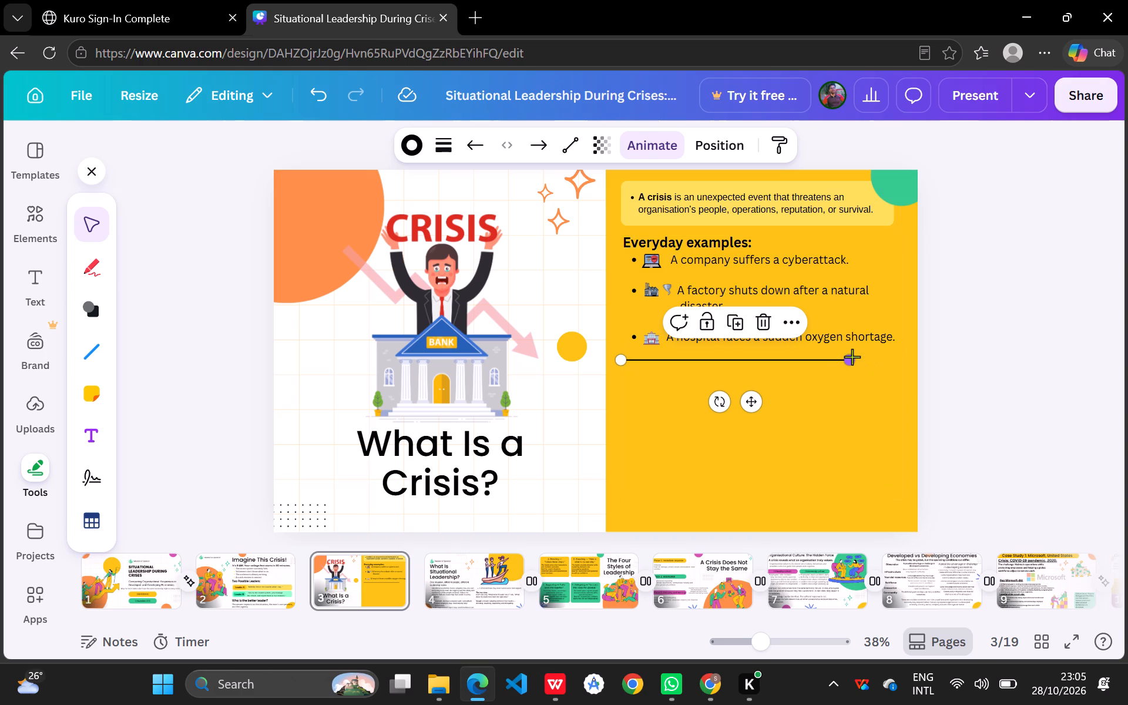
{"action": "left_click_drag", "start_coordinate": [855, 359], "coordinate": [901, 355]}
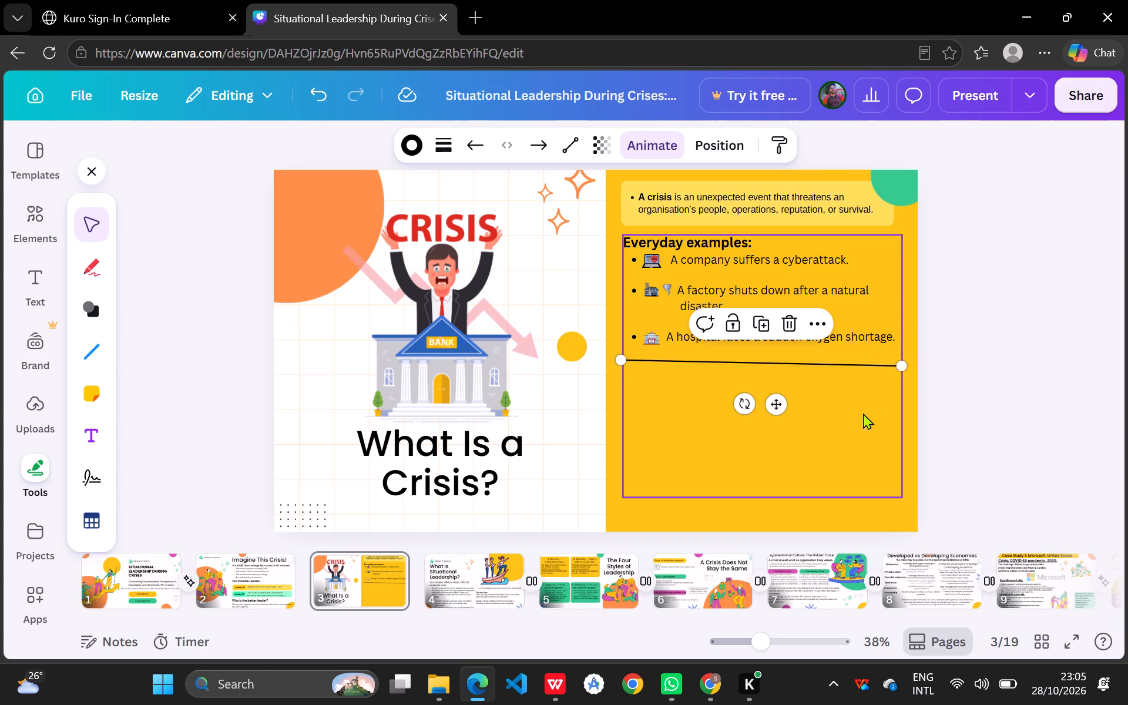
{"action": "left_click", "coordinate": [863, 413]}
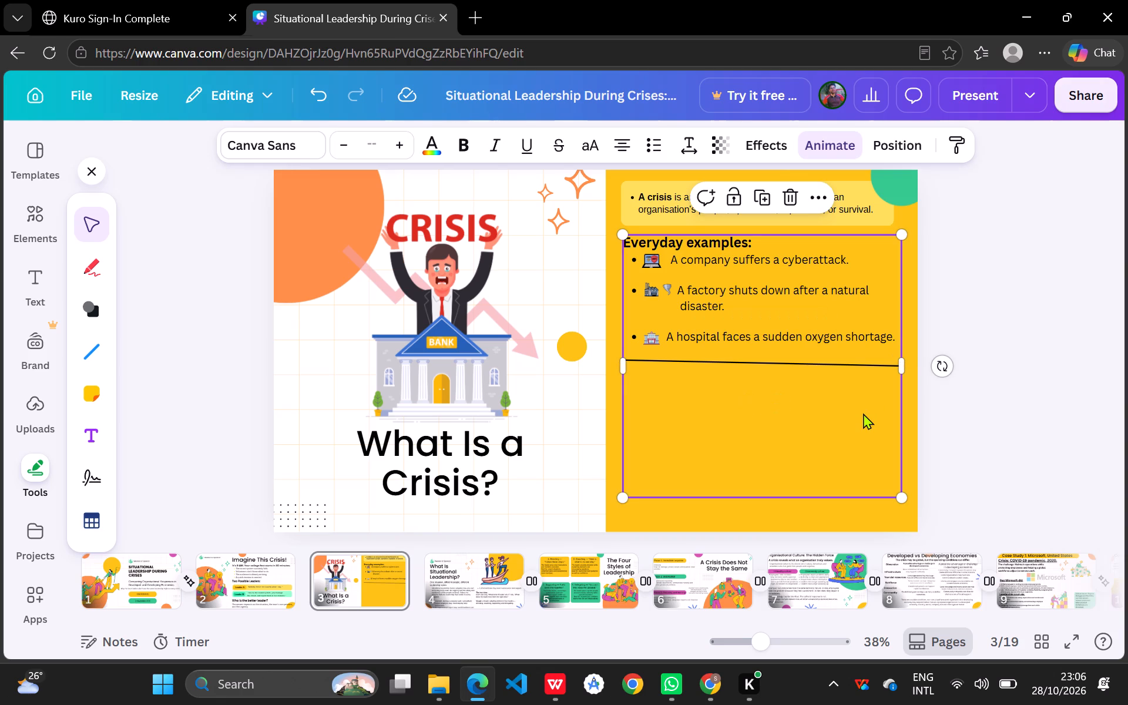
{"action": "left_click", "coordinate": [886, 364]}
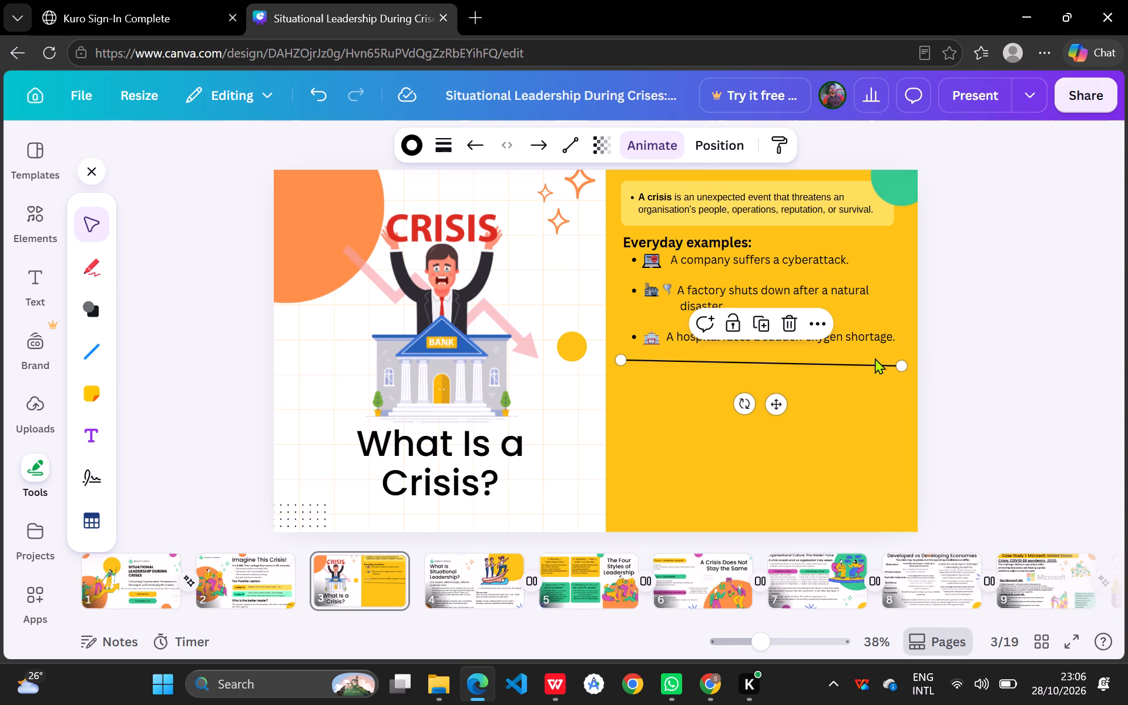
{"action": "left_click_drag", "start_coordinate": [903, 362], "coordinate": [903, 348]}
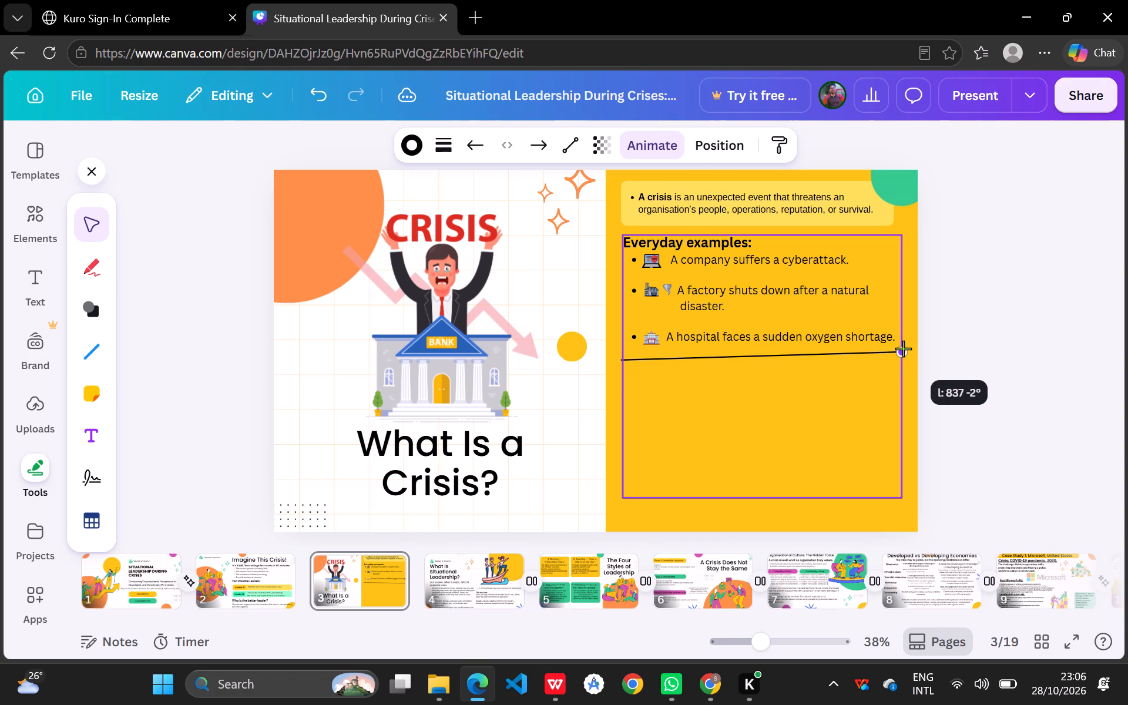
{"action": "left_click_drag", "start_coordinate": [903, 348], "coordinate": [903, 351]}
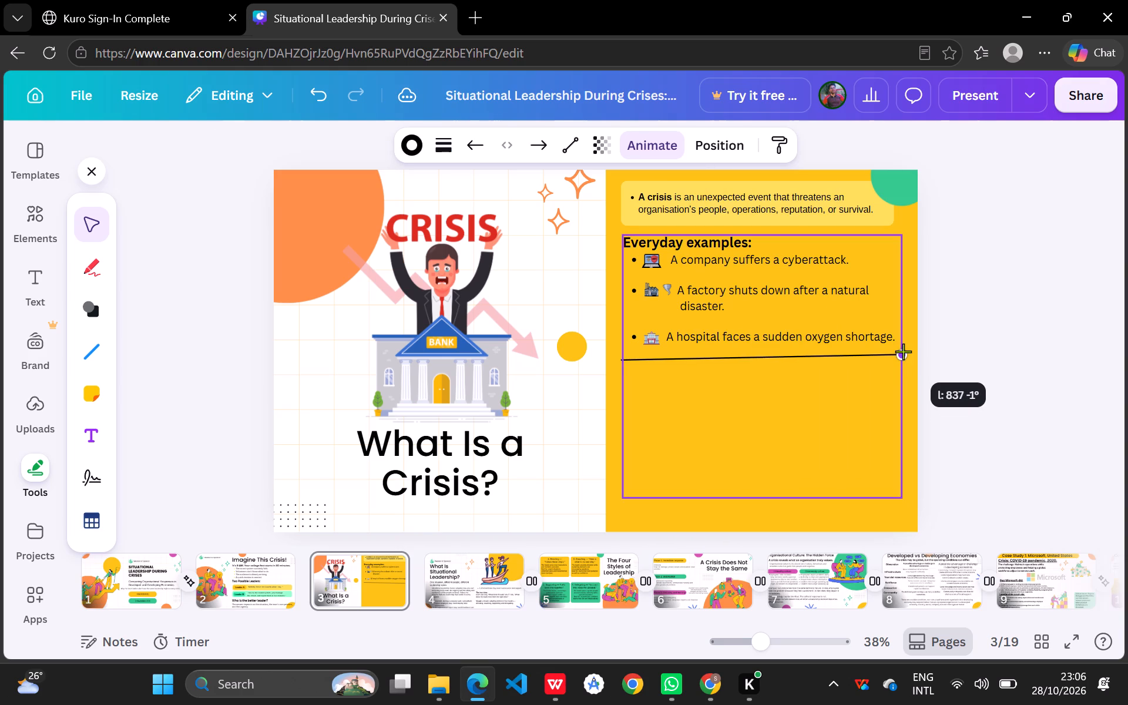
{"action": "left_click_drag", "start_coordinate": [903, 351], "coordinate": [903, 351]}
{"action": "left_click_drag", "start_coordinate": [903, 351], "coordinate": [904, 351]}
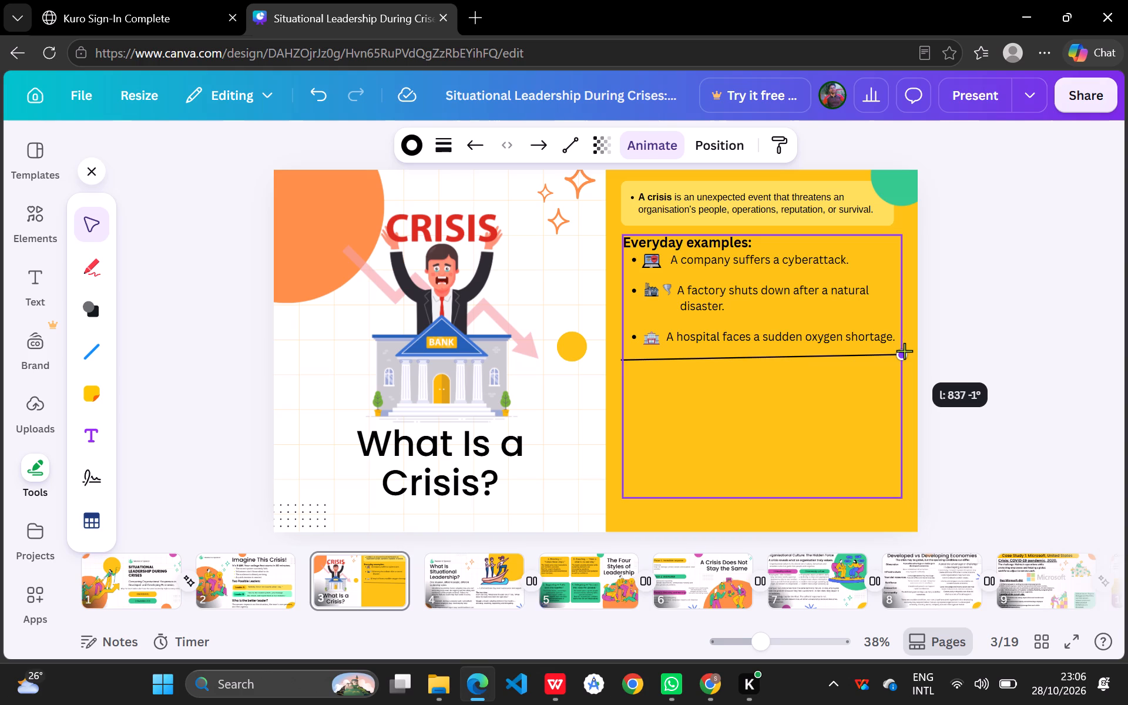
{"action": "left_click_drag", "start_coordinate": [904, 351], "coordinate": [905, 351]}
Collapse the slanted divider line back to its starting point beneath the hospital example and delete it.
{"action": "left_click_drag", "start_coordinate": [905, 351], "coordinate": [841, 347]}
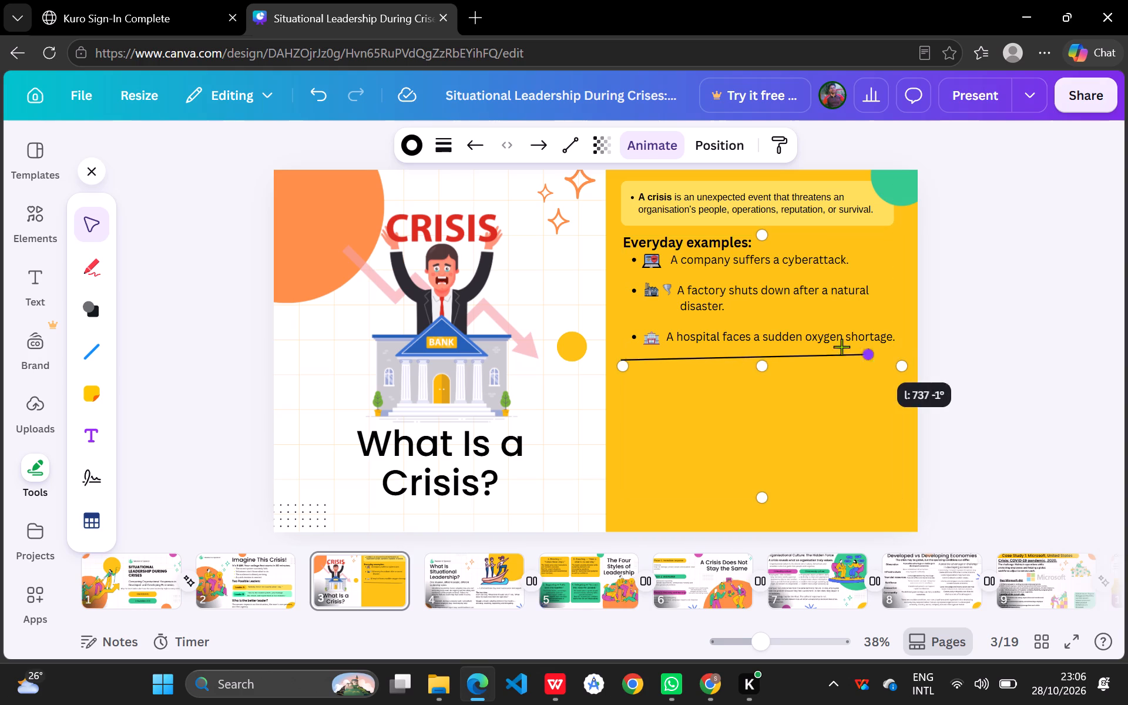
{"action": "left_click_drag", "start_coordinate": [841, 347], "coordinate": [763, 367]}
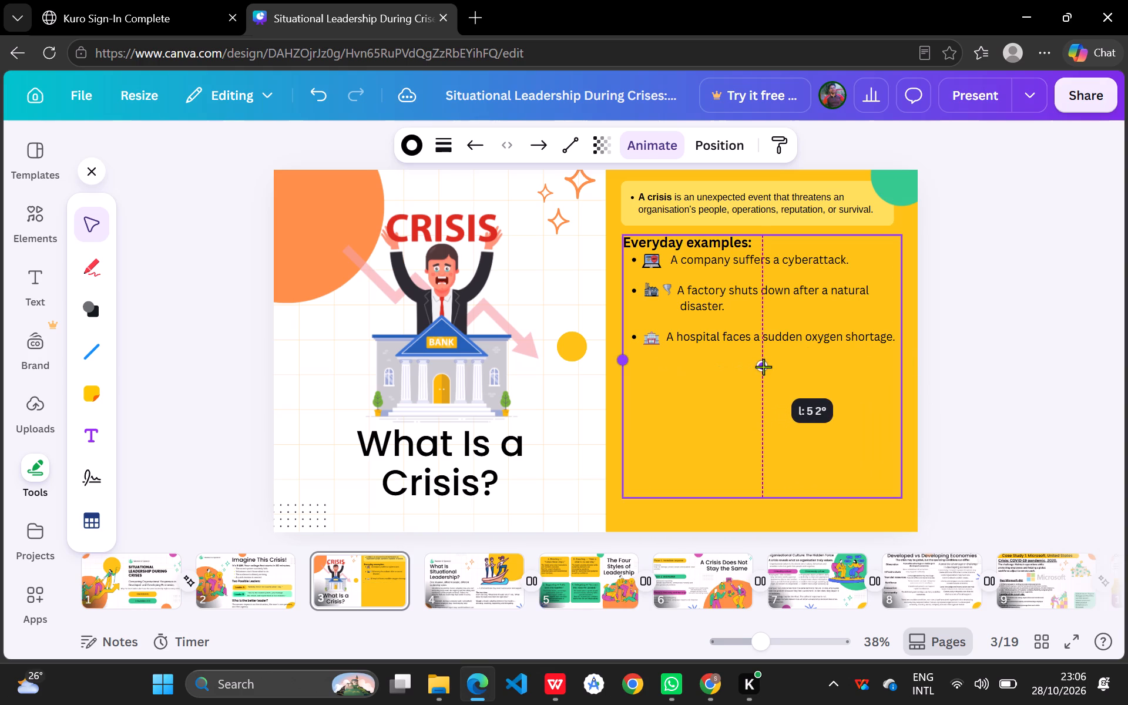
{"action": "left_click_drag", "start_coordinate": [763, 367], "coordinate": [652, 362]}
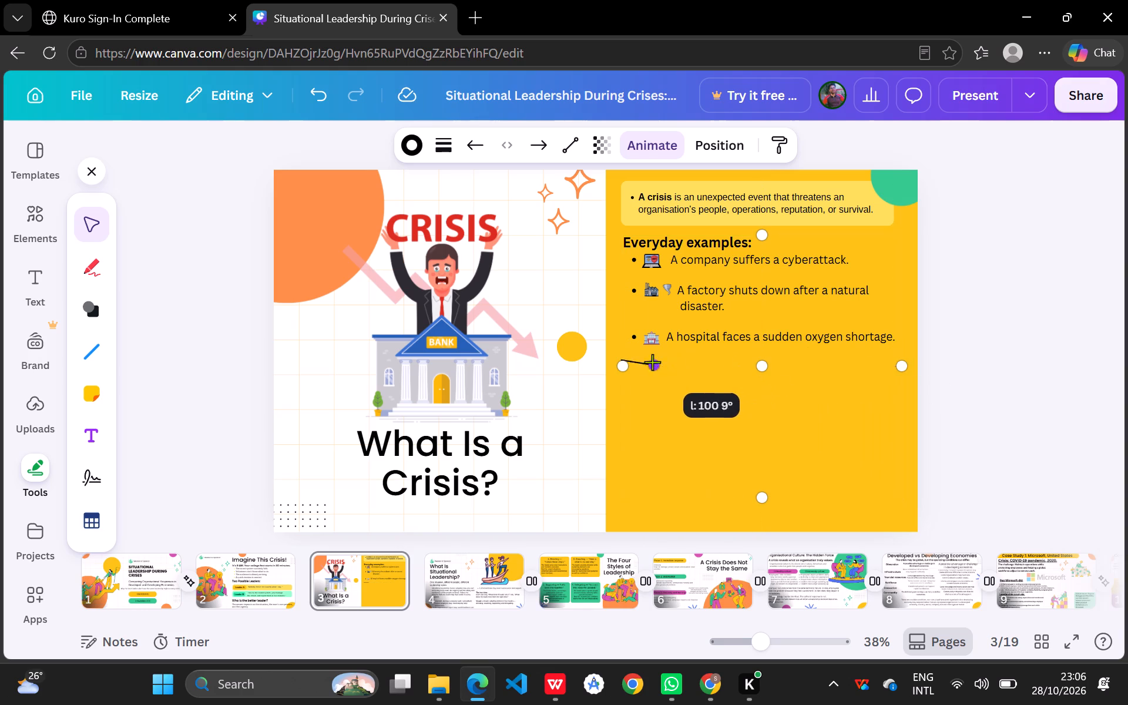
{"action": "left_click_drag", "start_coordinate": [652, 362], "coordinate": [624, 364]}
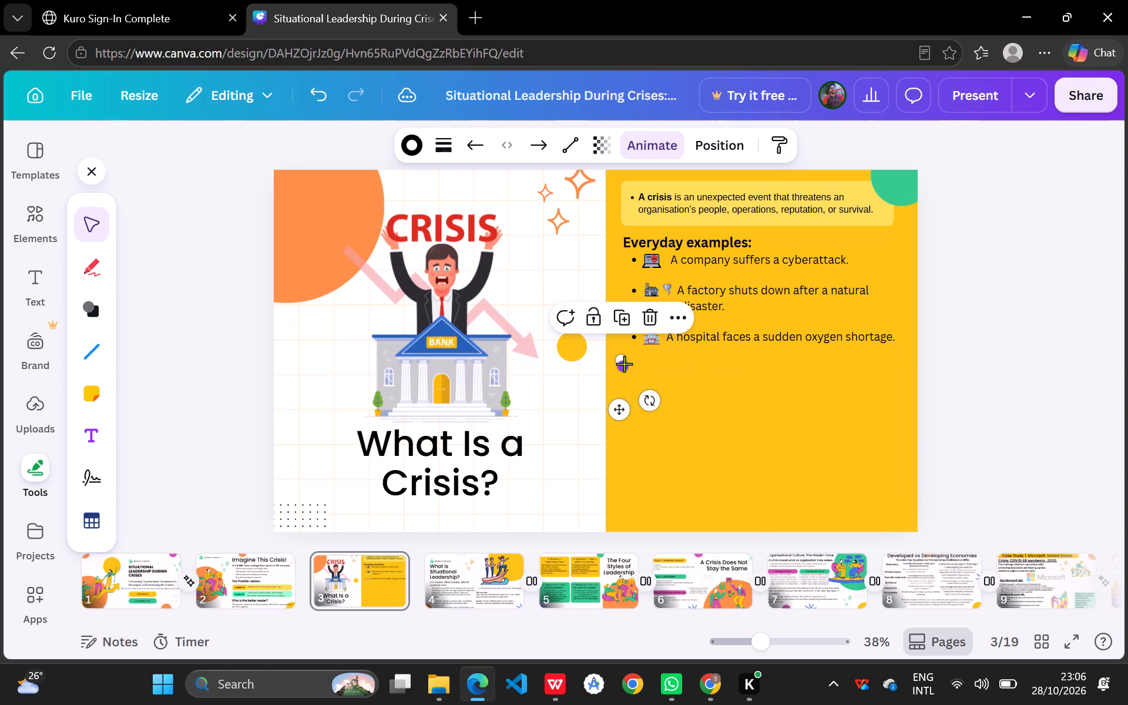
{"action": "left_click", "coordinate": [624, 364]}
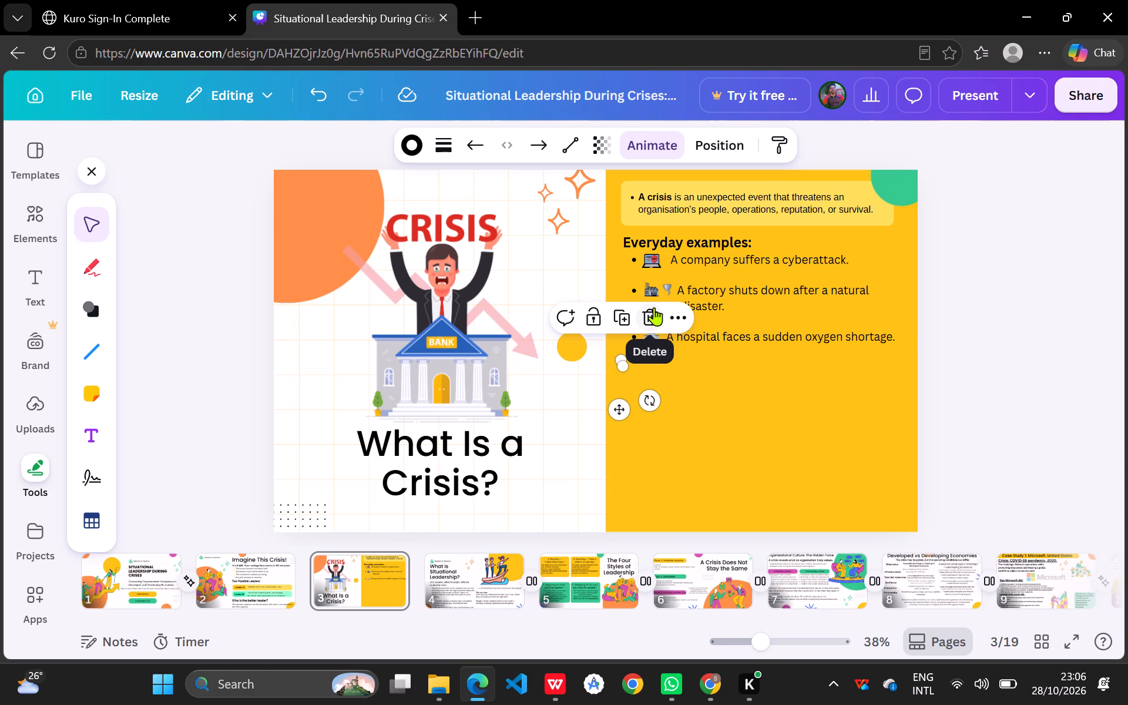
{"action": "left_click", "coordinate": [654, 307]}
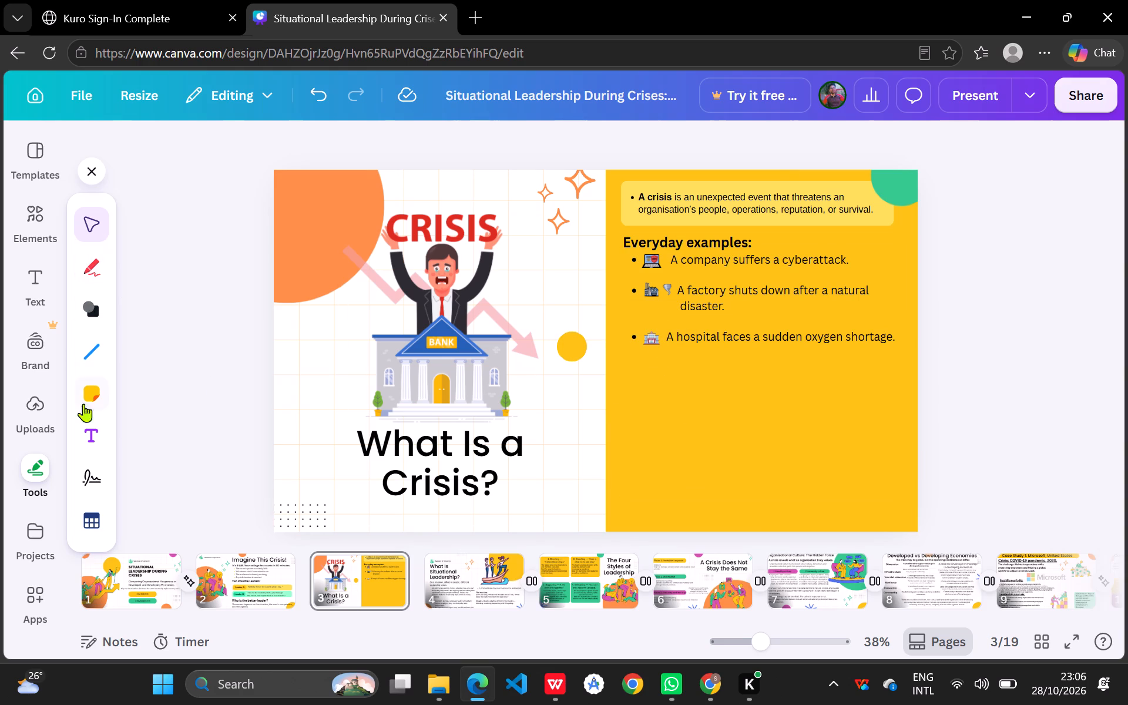
Search the elements for "line", add the Line shape and move it beneath the hospital example, flush with the text box's starting edge.
{"action": "left_click", "coordinate": [42, 221]}
{"action": "left_click", "coordinate": [167, 193]}
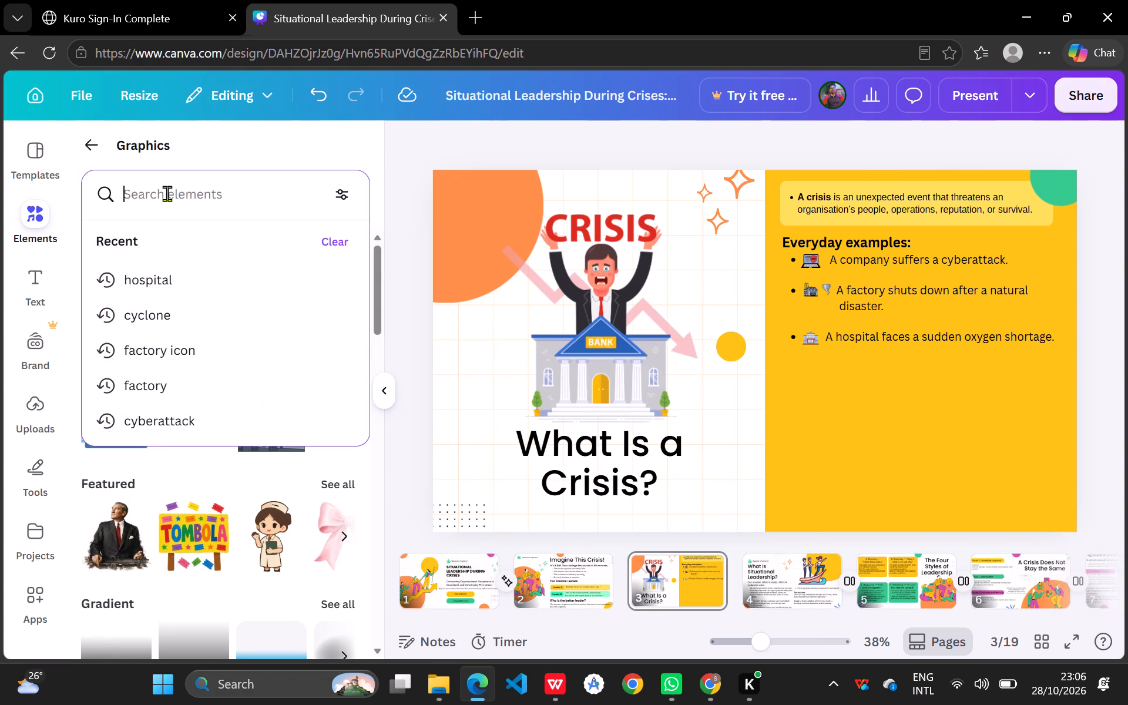
{"action": "type", "text": "line"}
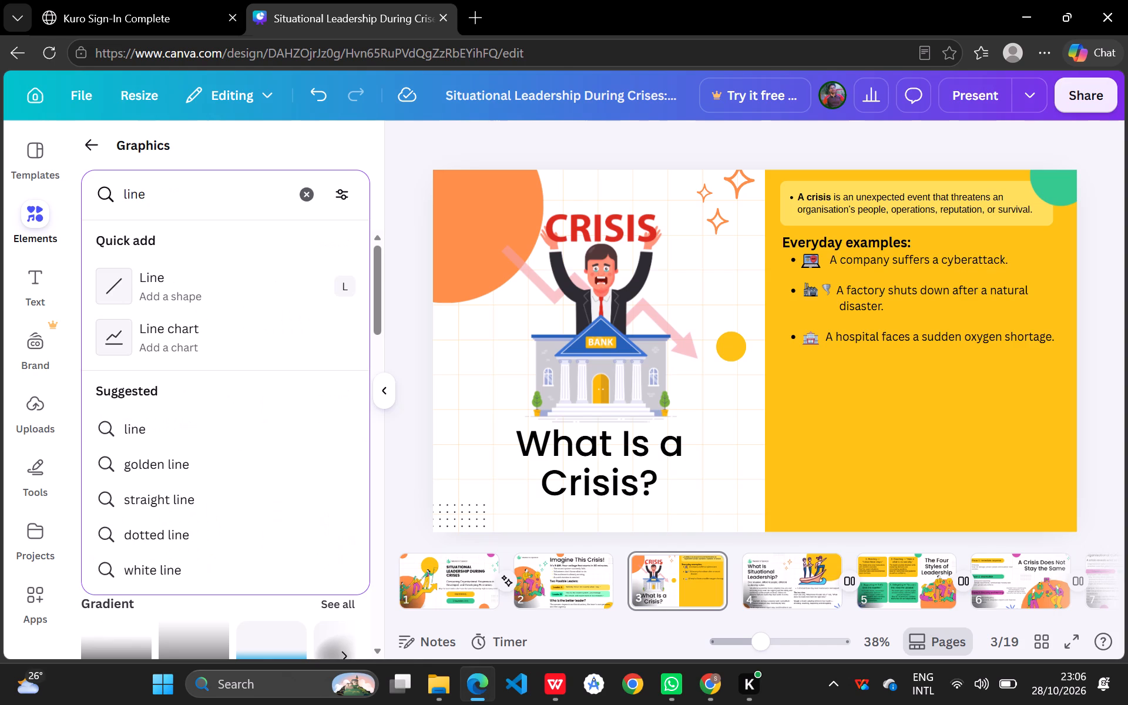
{"action": "left_click", "coordinate": [231, 298]}
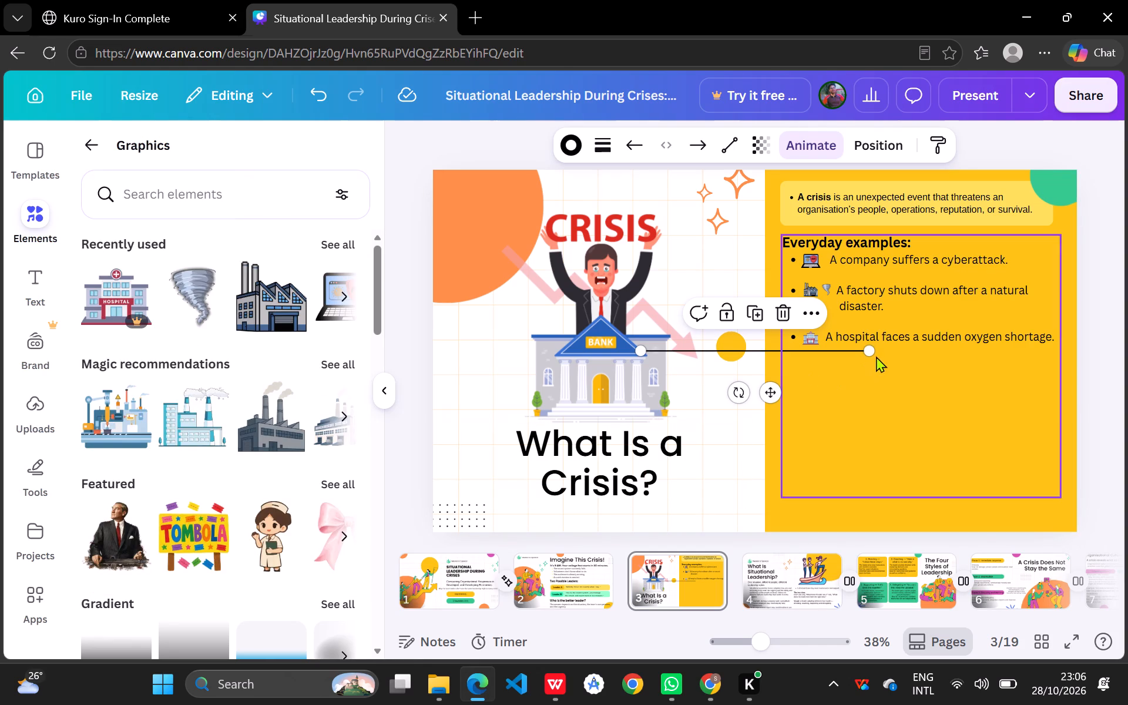
{"action": "left_click", "coordinate": [816, 348]}
{"action": "left_click_drag", "start_coordinate": [816, 348], "coordinate": [870, 354]}
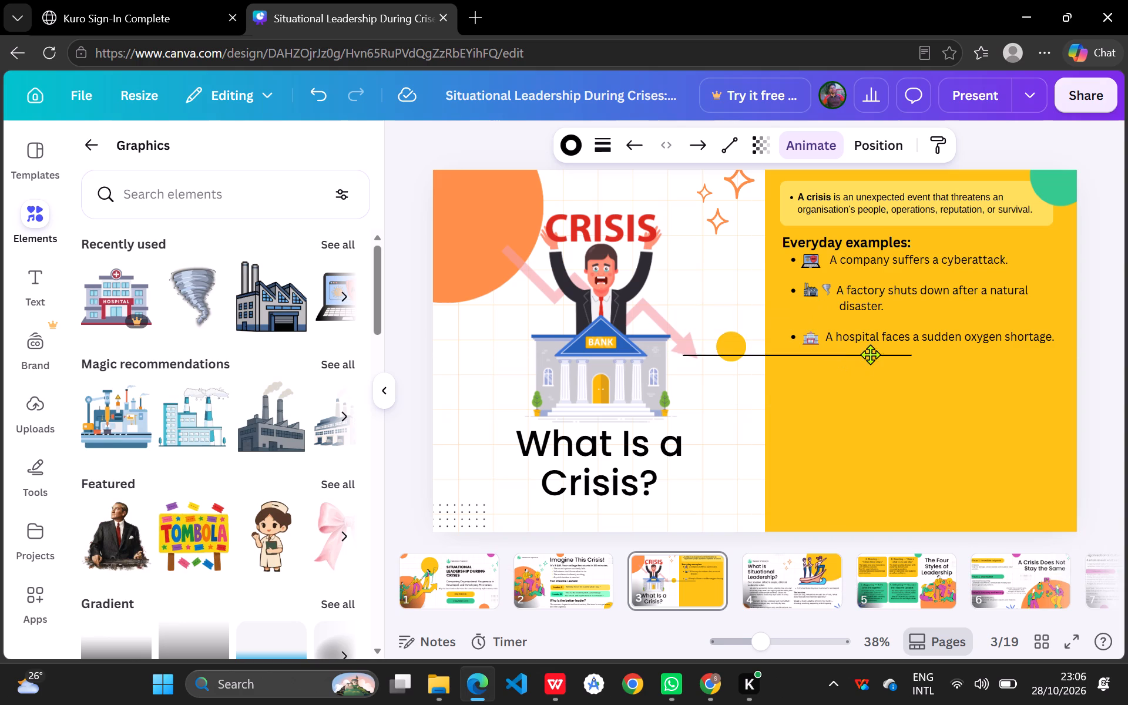
{"action": "left_click_drag", "start_coordinate": [870, 354], "coordinate": [972, 355]}
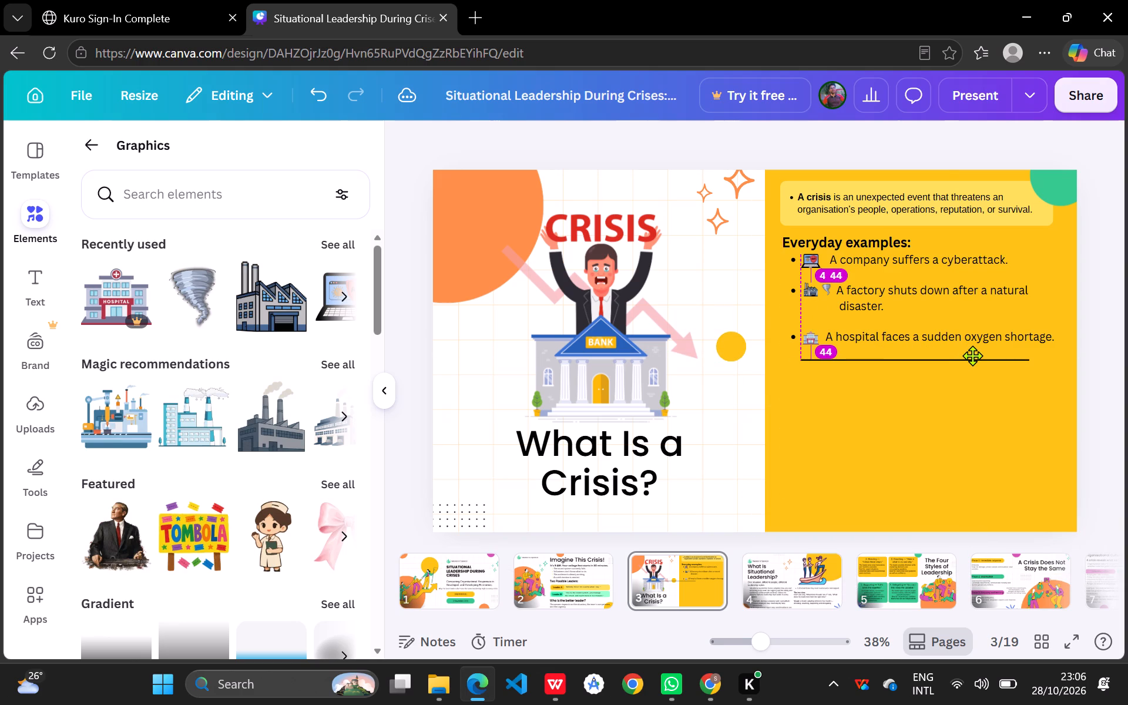
{"action": "left_click_drag", "start_coordinate": [972, 355], "coordinate": [964, 361]}
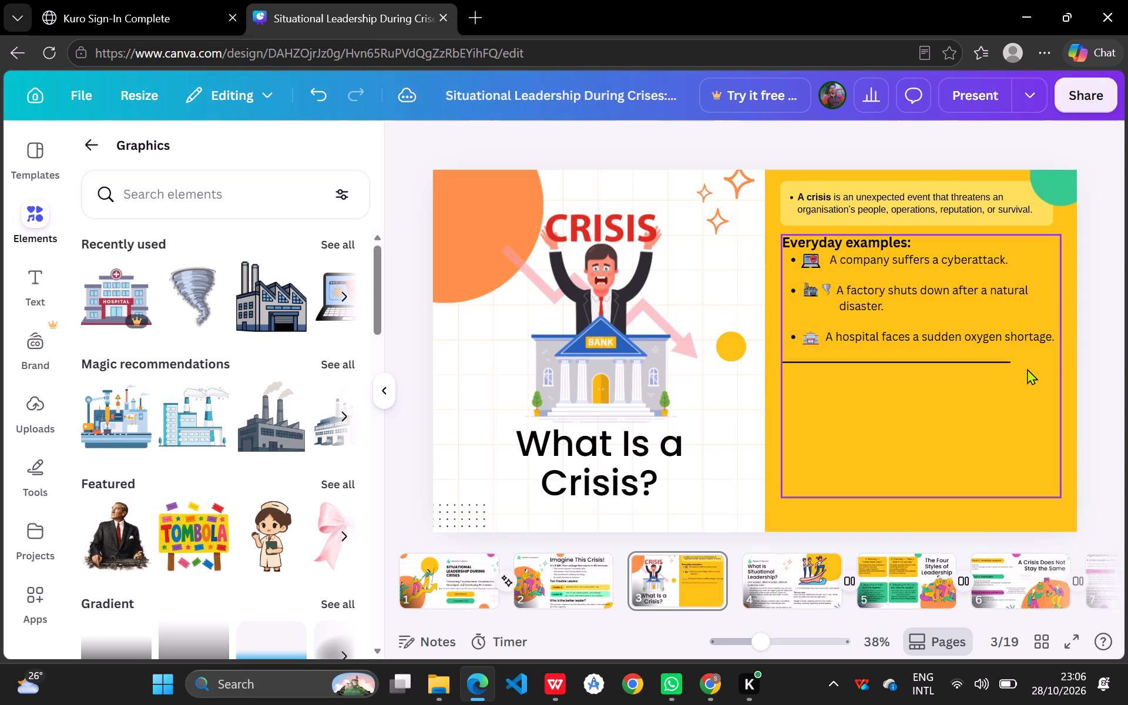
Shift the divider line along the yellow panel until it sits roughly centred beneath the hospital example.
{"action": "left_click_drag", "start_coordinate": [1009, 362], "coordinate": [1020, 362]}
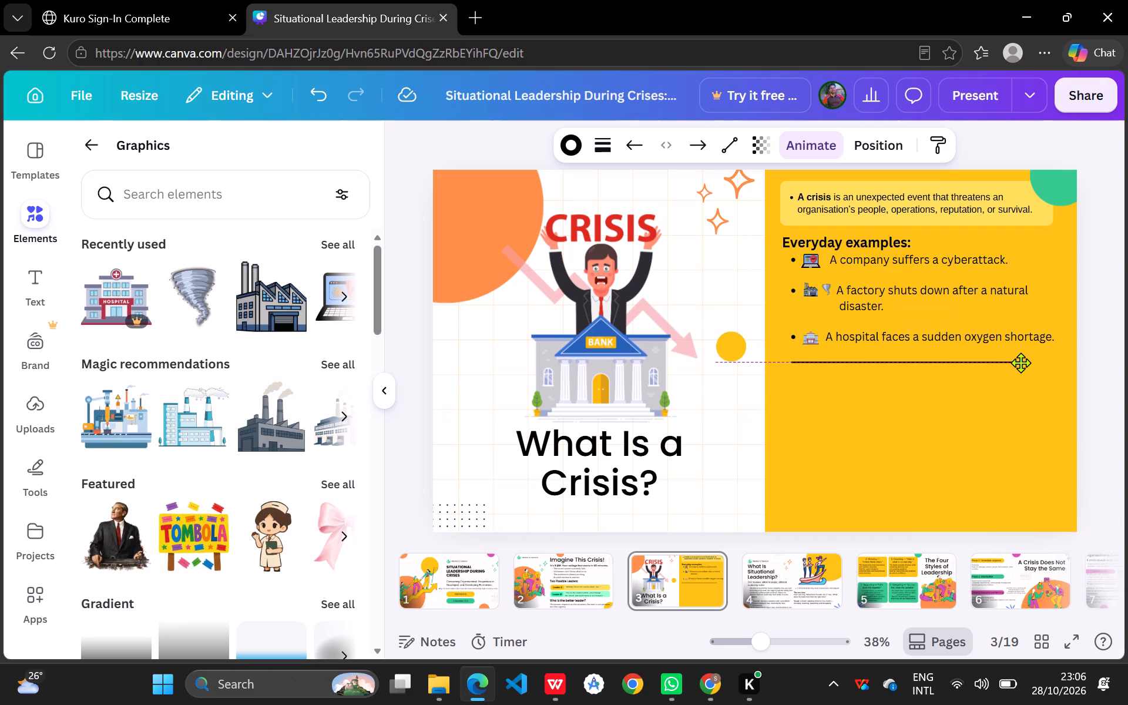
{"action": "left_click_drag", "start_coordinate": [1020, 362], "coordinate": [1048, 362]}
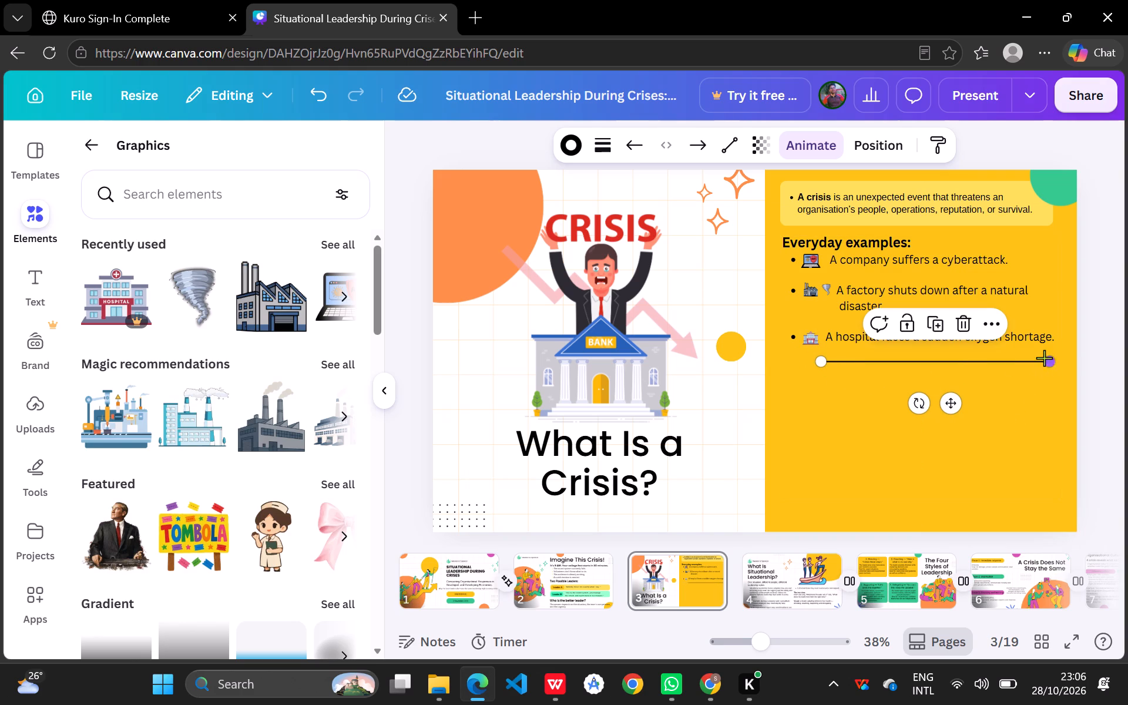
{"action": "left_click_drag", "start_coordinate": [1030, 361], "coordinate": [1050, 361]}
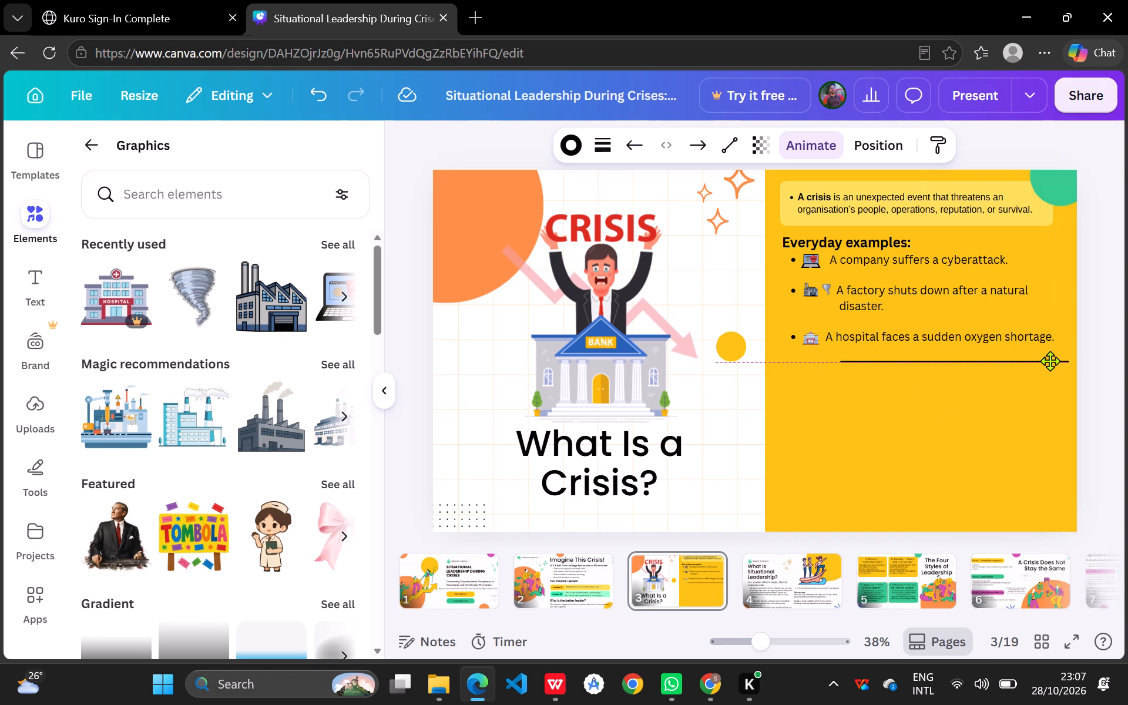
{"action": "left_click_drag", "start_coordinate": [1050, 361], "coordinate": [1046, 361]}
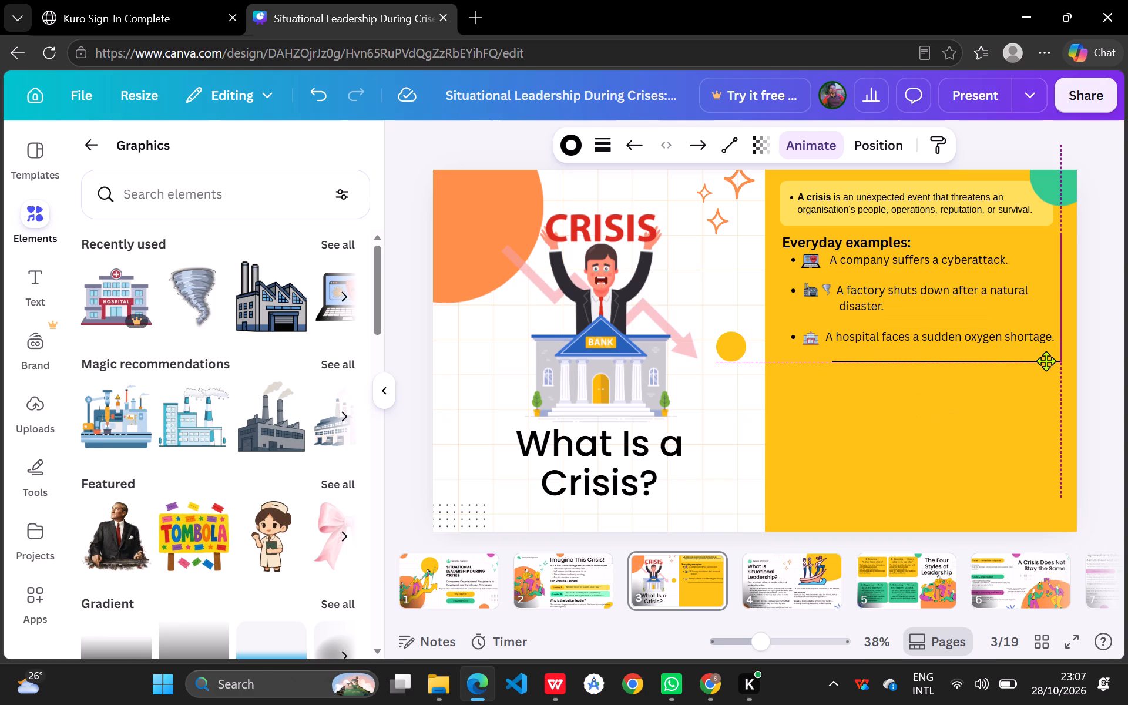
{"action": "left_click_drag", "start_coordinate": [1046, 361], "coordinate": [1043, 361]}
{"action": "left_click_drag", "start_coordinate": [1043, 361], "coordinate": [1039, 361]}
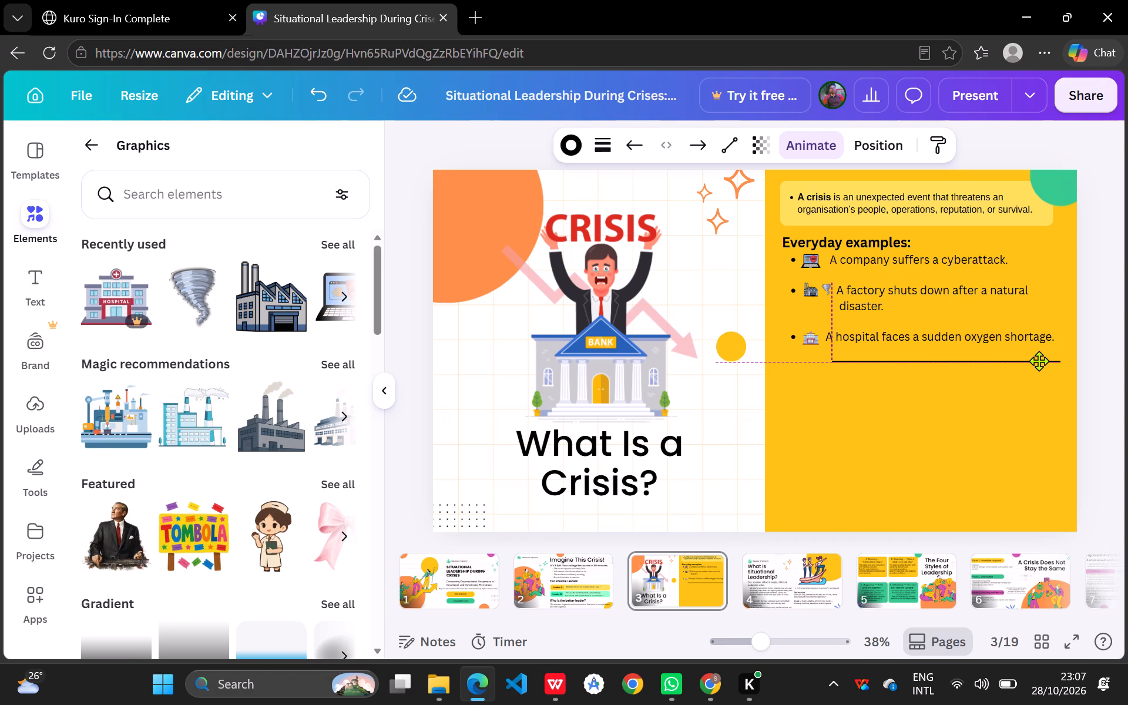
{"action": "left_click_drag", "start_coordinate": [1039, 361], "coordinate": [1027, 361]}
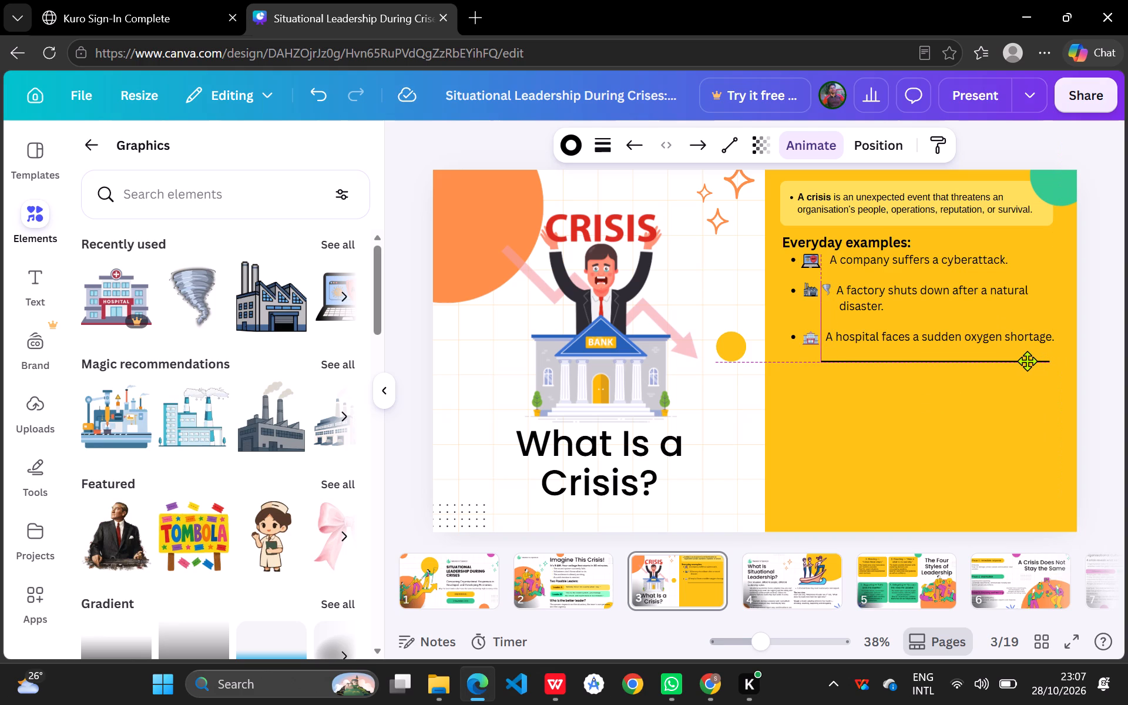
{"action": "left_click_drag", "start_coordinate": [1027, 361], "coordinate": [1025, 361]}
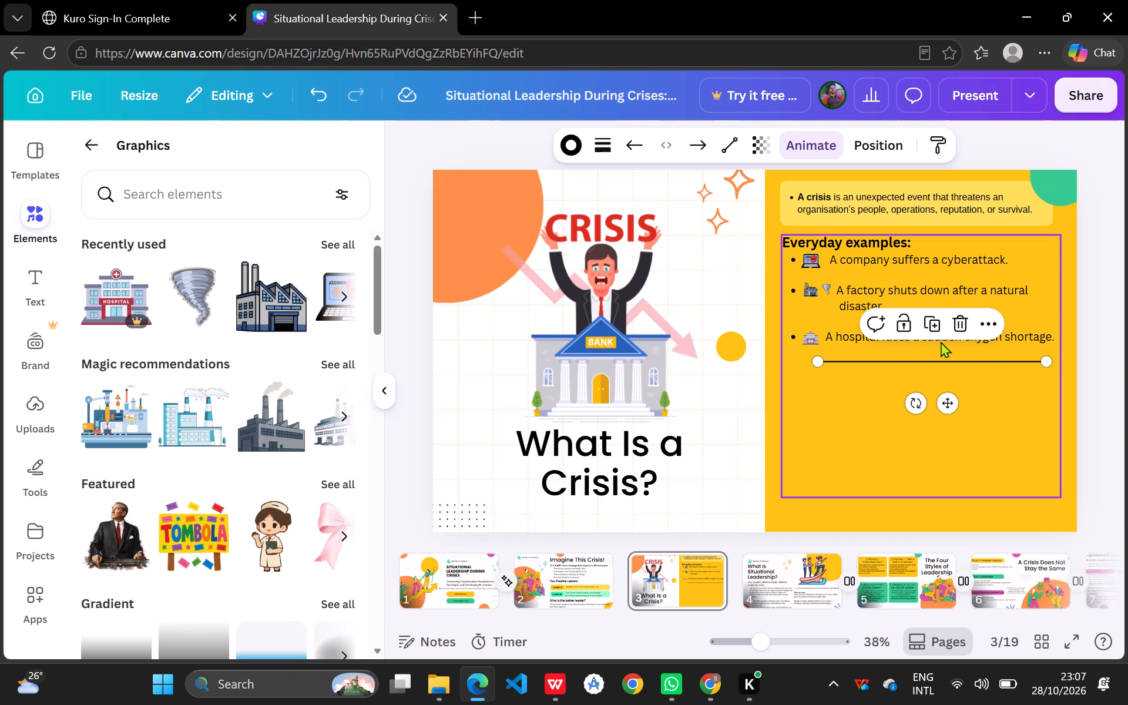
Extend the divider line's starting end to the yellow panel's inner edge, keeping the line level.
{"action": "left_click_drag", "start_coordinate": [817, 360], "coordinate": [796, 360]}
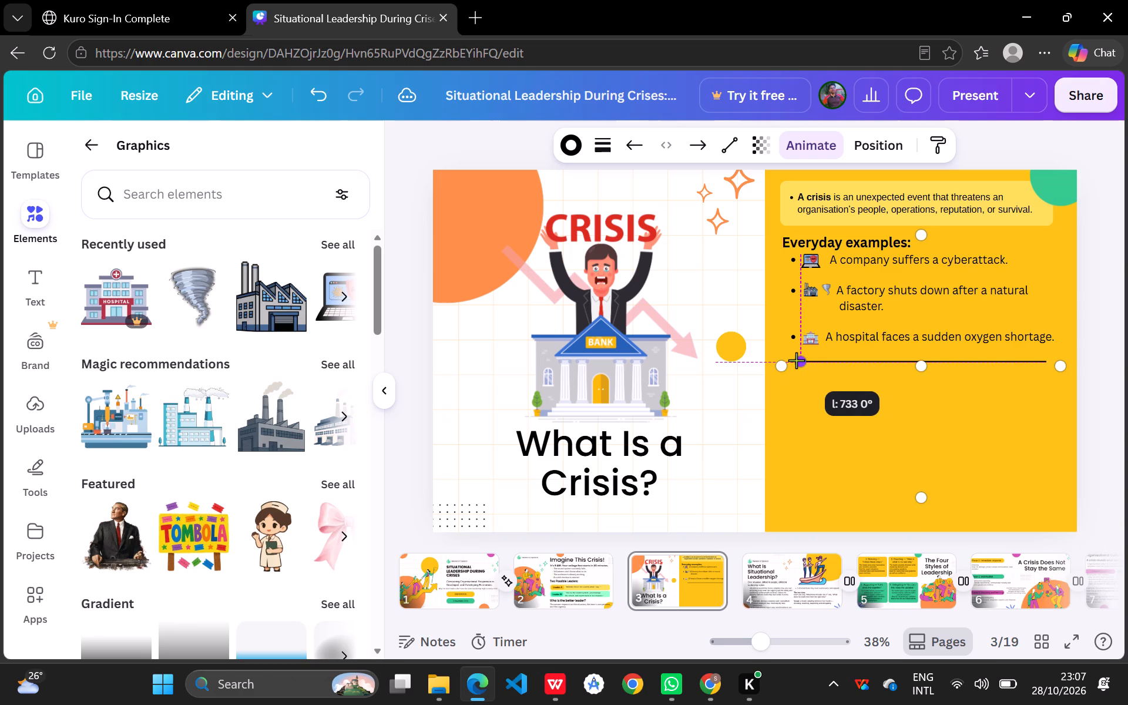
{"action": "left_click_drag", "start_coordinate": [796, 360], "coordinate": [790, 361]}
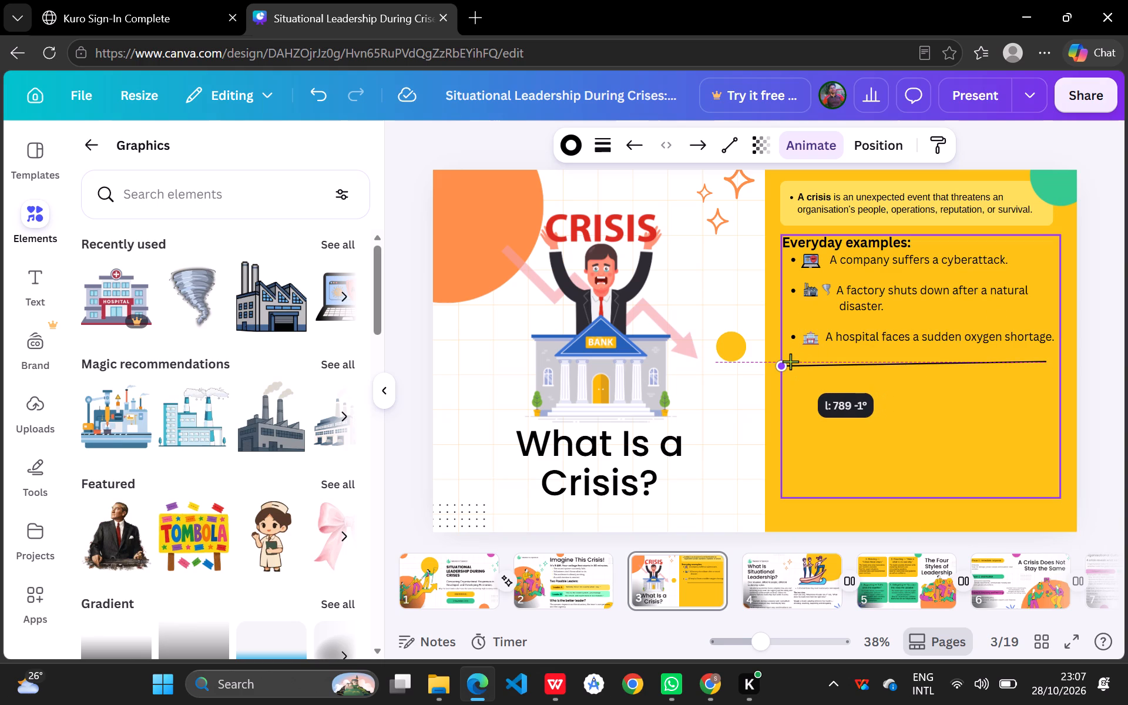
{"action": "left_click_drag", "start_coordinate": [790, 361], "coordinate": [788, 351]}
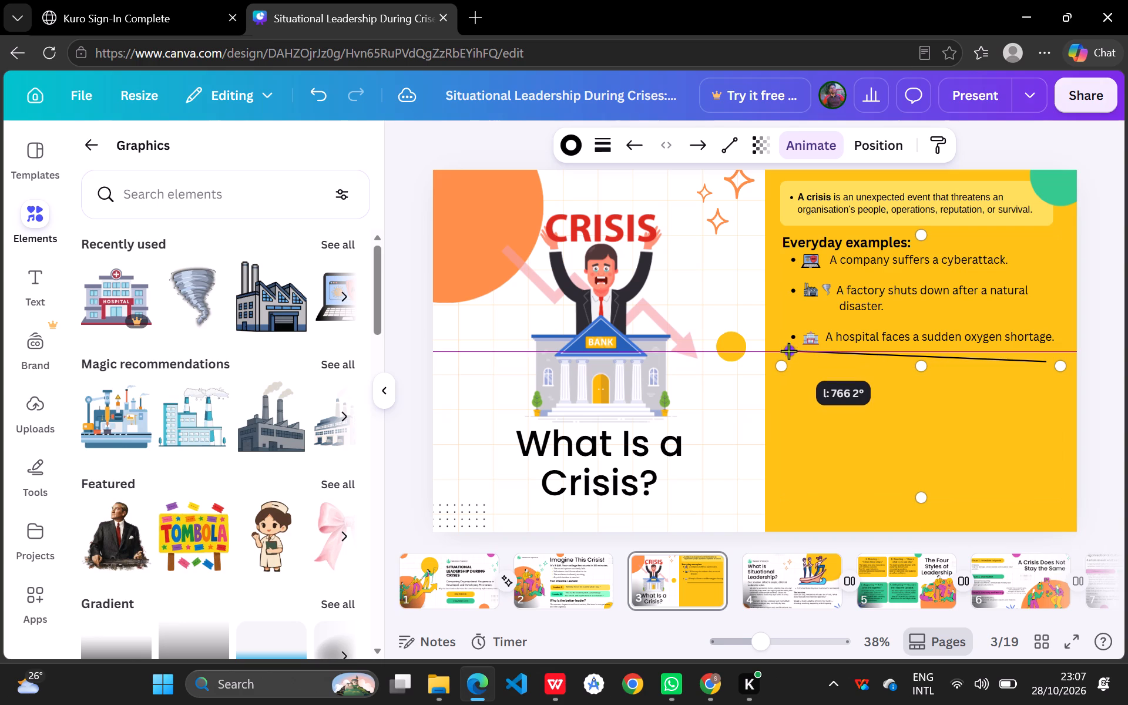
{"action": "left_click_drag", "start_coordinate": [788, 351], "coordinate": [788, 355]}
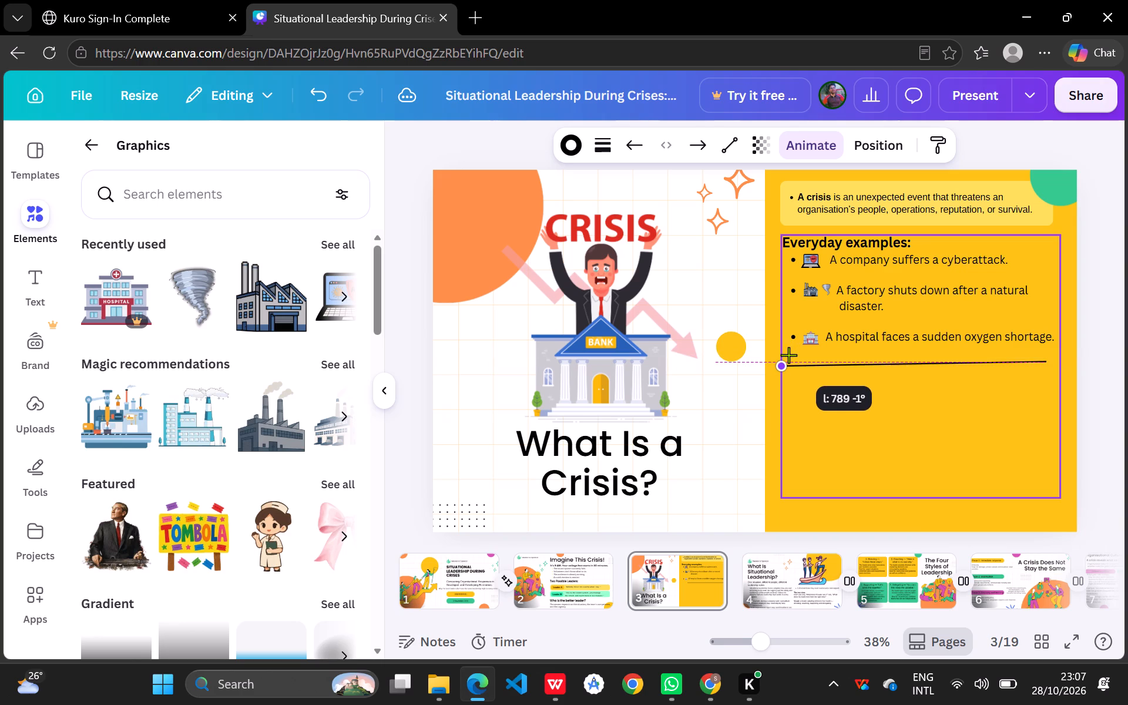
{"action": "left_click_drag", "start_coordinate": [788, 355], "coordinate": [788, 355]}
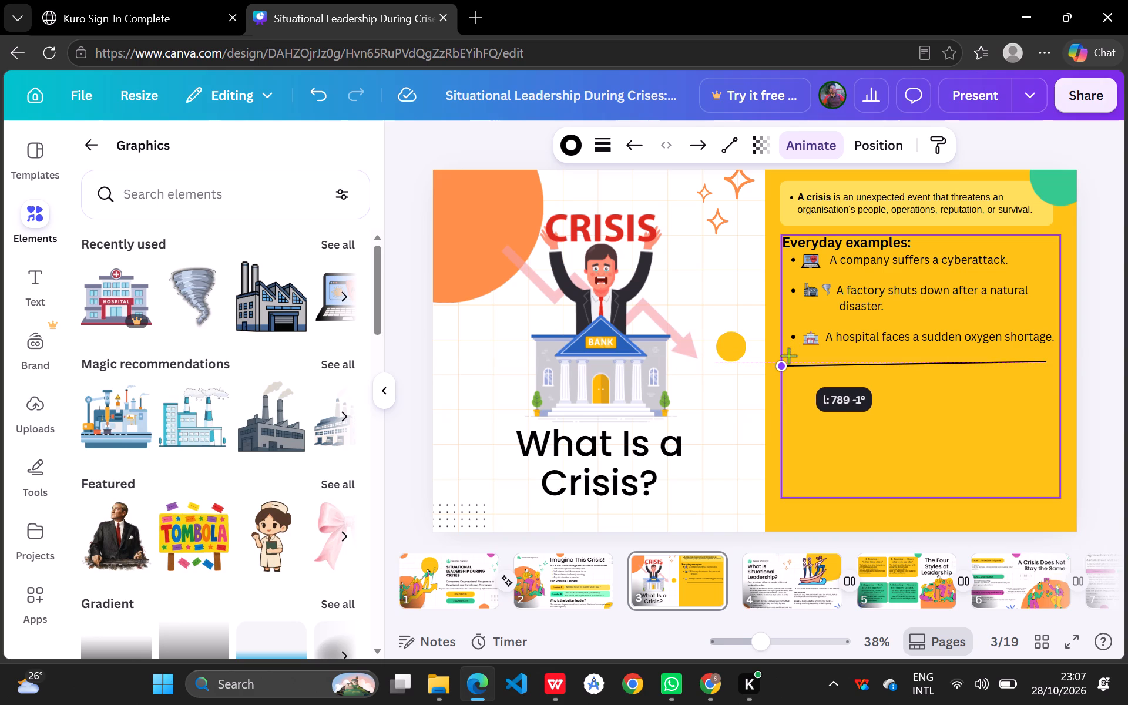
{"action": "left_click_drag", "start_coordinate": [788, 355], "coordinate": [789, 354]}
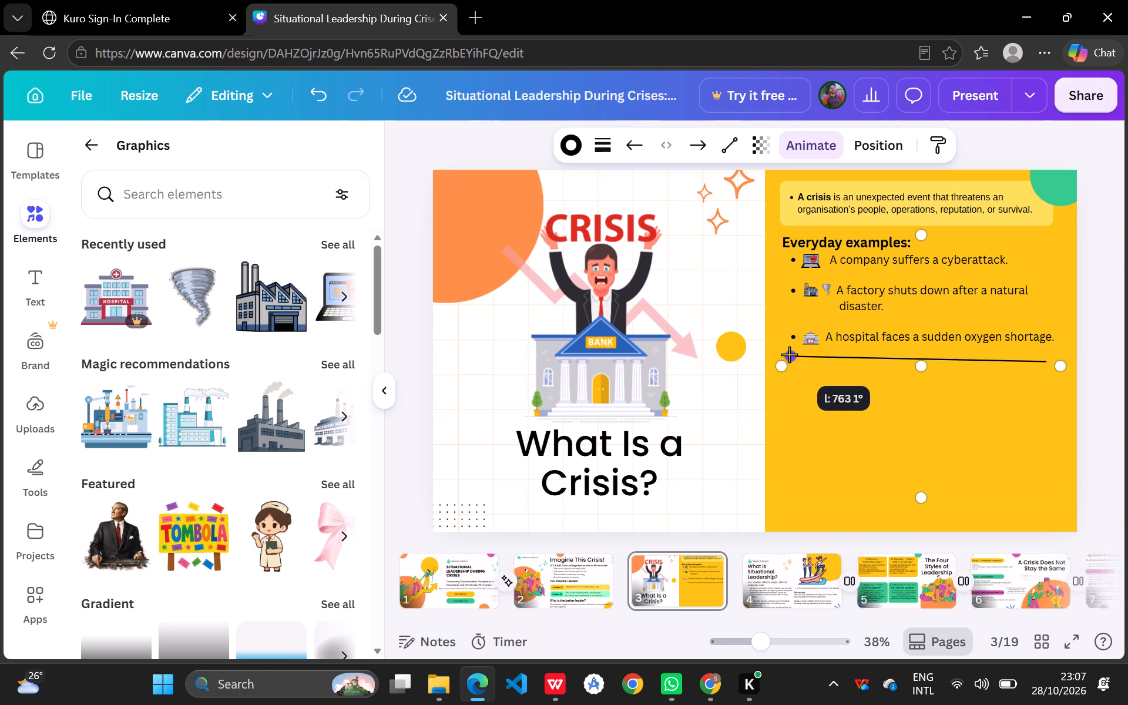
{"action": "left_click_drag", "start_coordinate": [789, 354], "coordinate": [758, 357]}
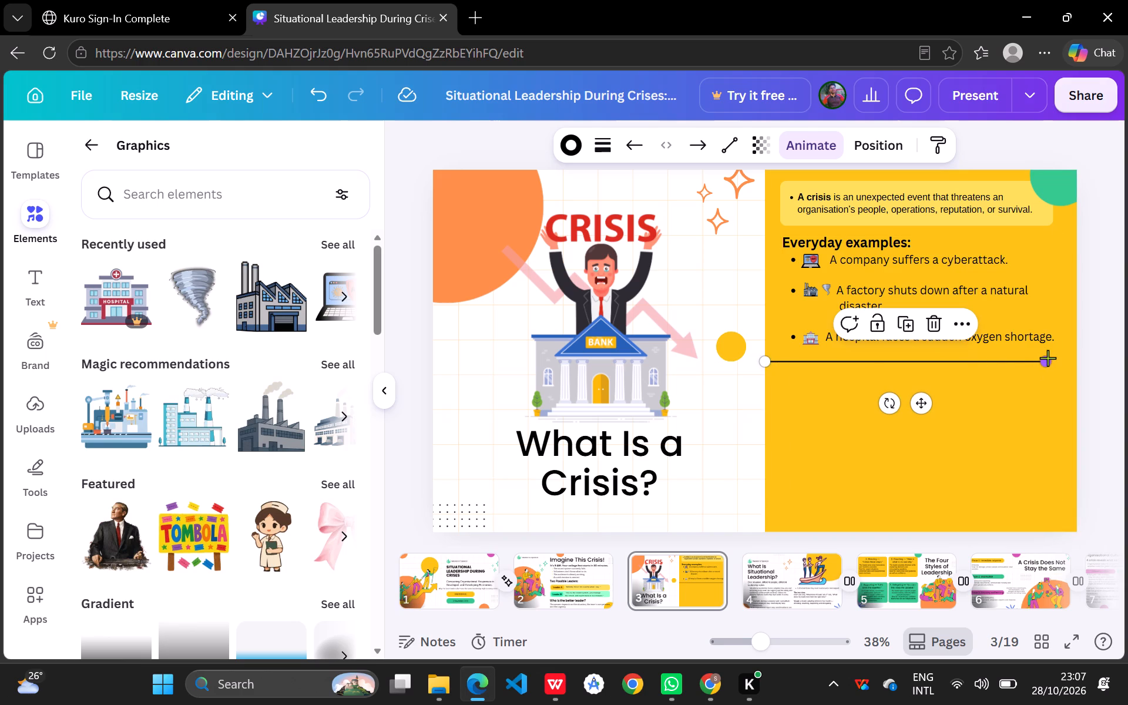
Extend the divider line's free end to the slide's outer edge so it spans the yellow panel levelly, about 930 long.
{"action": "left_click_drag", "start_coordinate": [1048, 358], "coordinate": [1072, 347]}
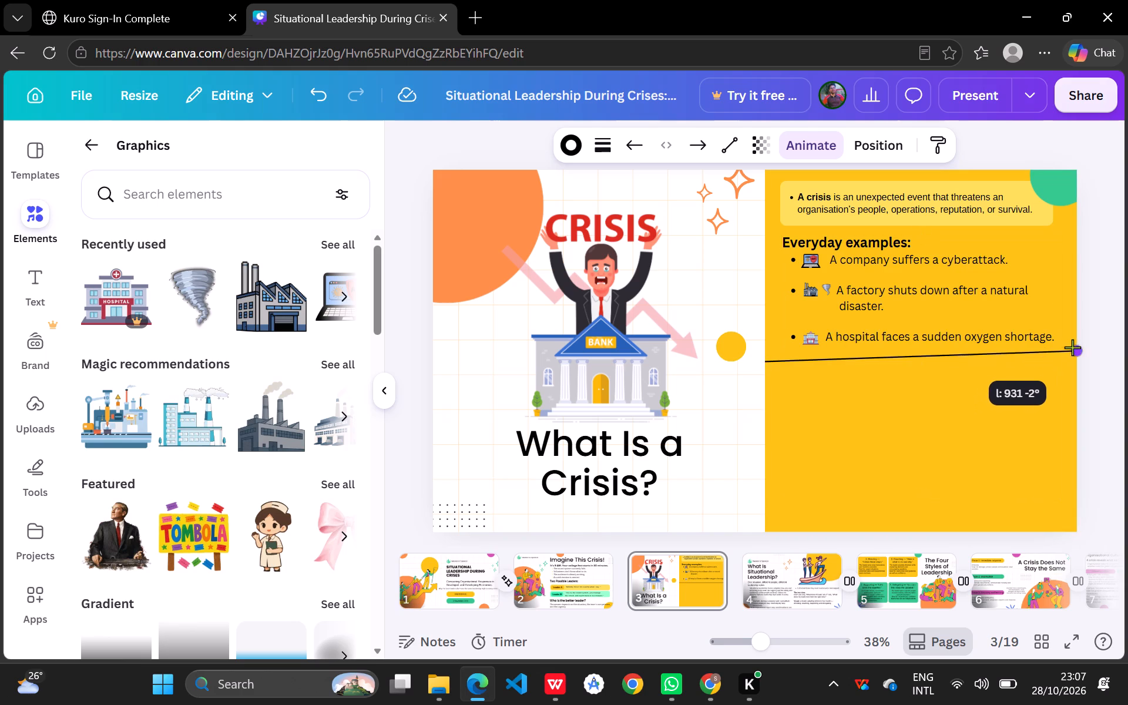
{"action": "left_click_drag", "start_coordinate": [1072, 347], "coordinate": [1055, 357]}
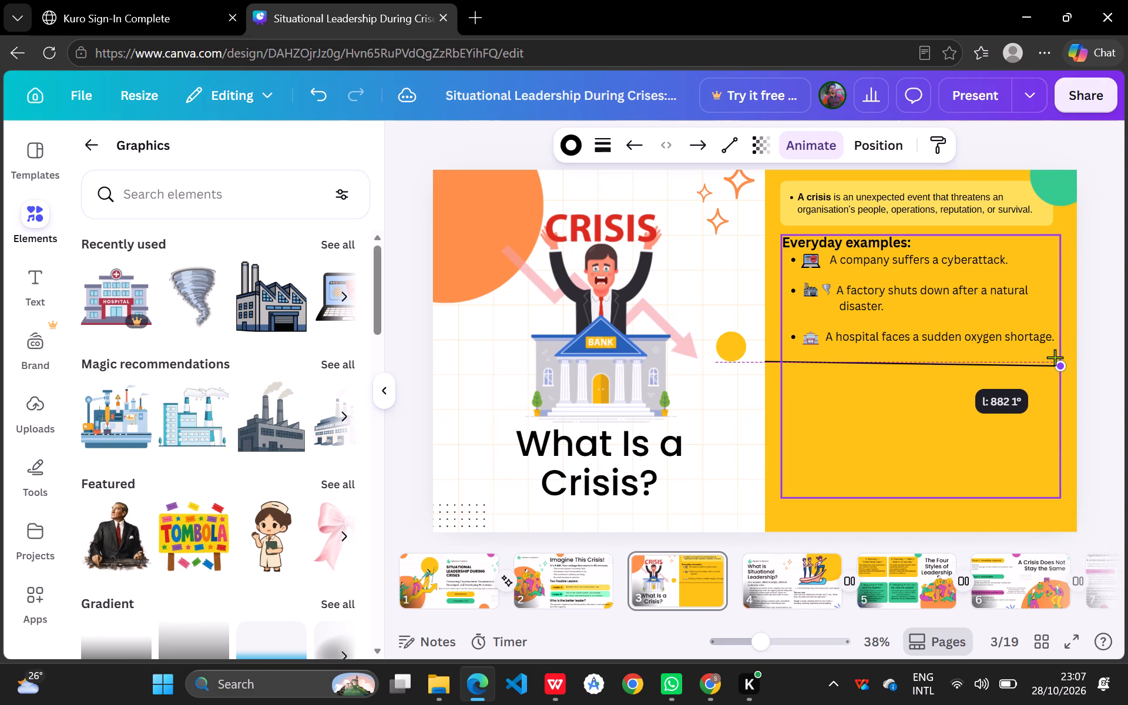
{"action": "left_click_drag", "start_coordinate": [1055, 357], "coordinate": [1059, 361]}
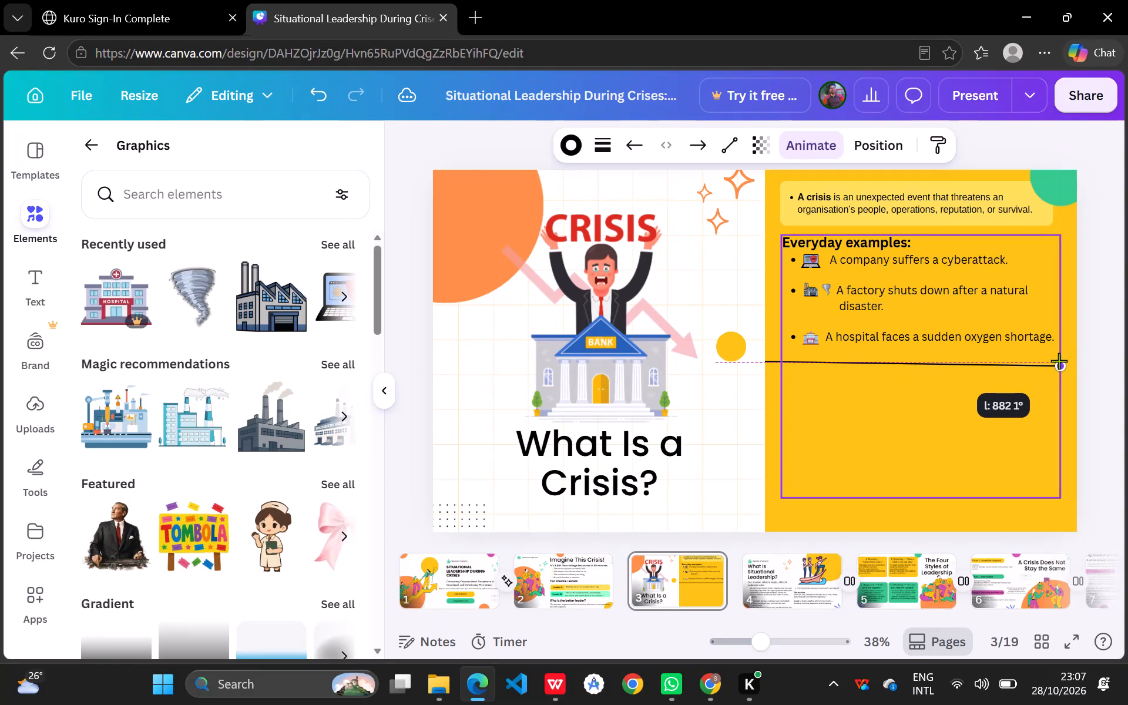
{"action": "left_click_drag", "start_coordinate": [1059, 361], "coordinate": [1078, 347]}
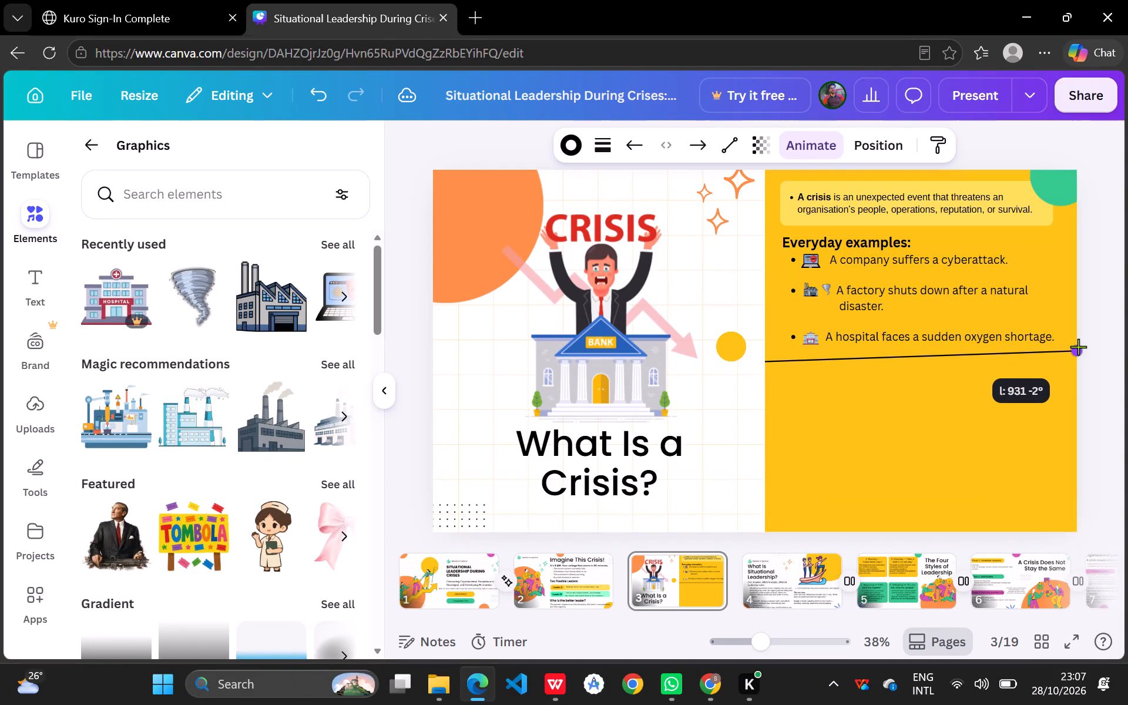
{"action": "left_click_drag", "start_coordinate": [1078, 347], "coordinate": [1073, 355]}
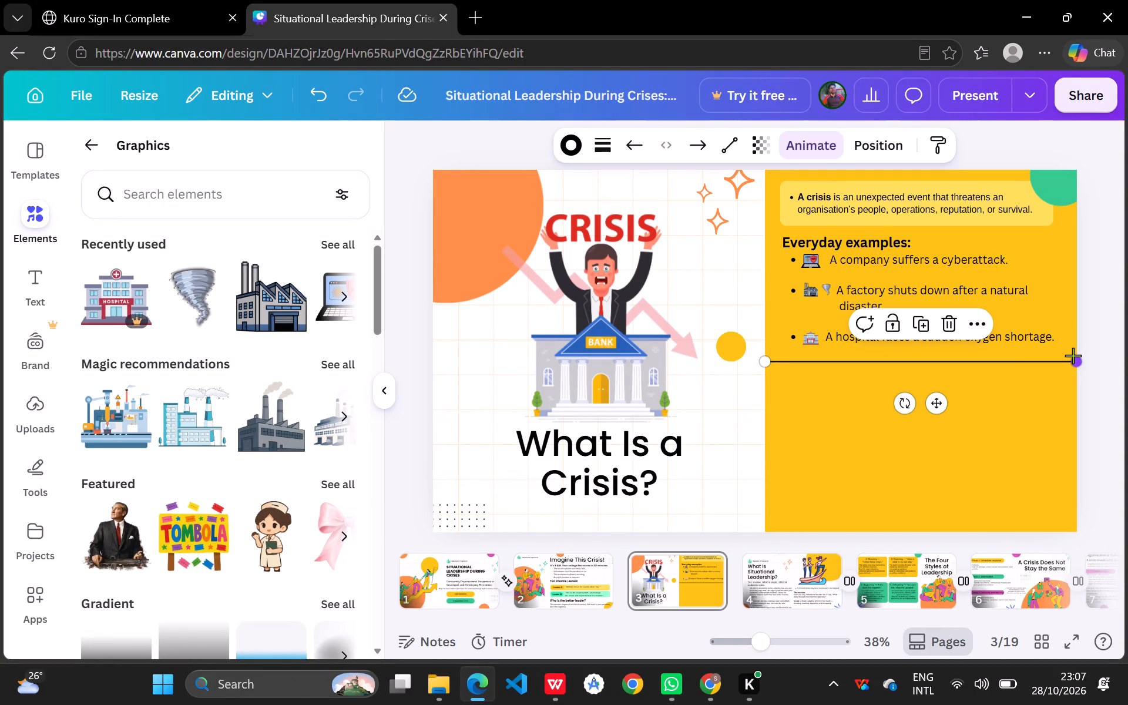
Delete the full-width divider line beneath the hospital example.
{"action": "left_click", "coordinate": [992, 423]}
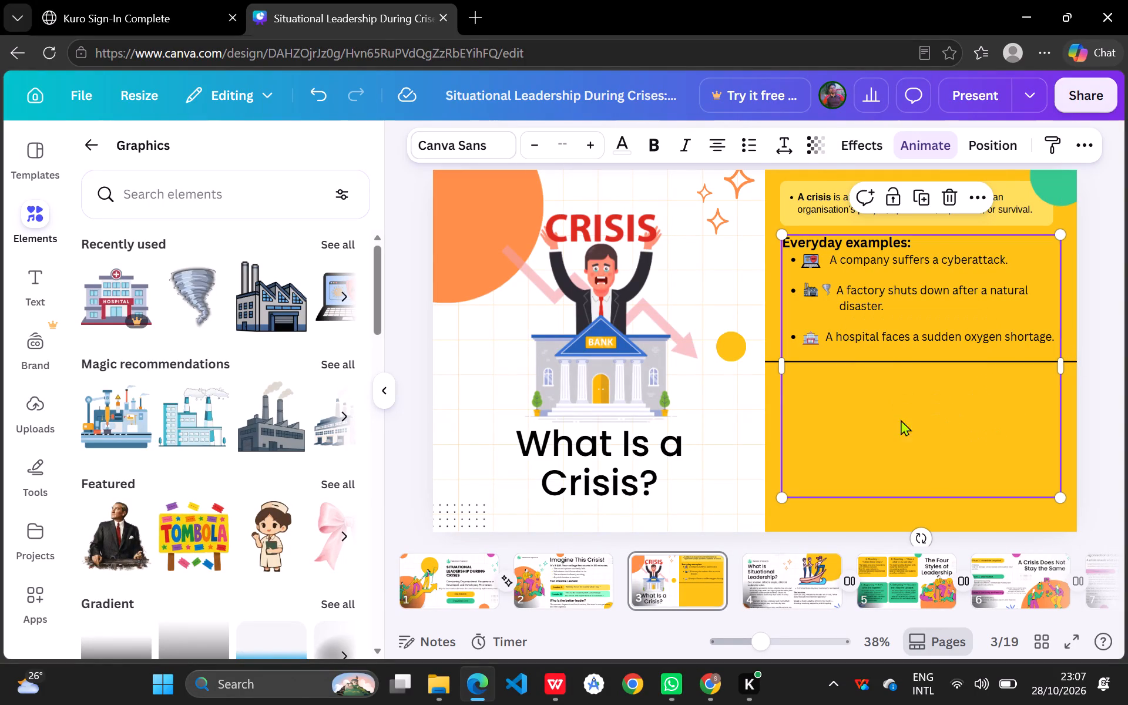
{"action": "left_click", "coordinate": [770, 357]}
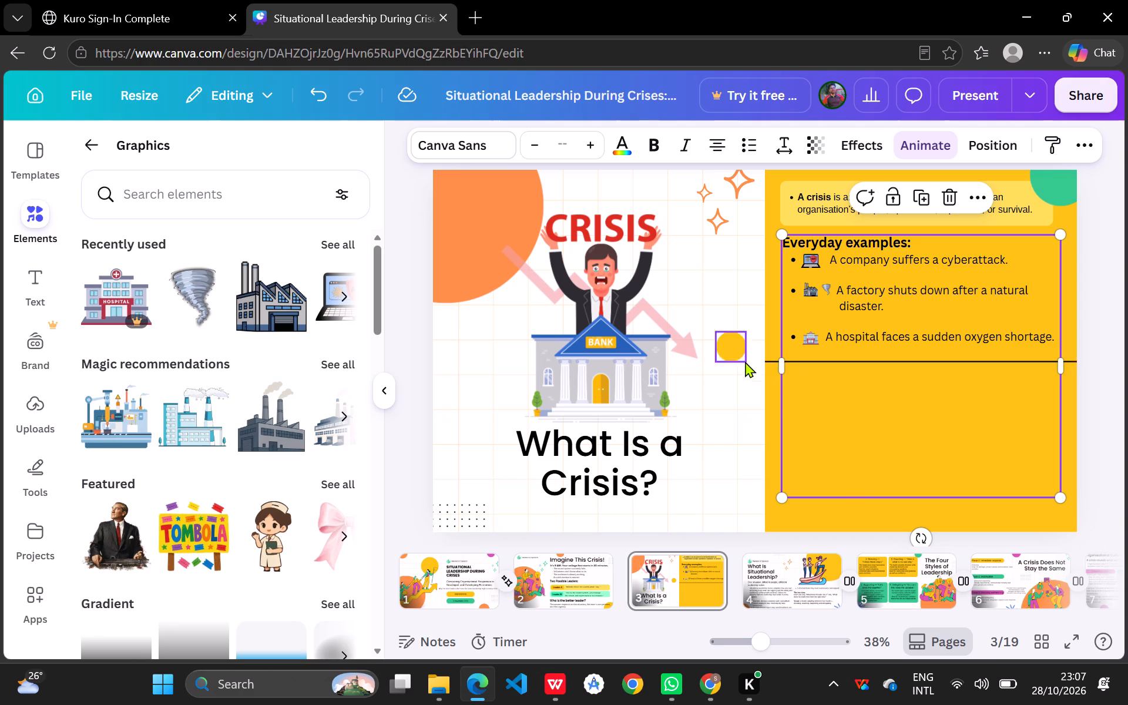
{"action": "left_click", "coordinate": [933, 358]}
{"action": "left_click", "coordinate": [951, 320]}
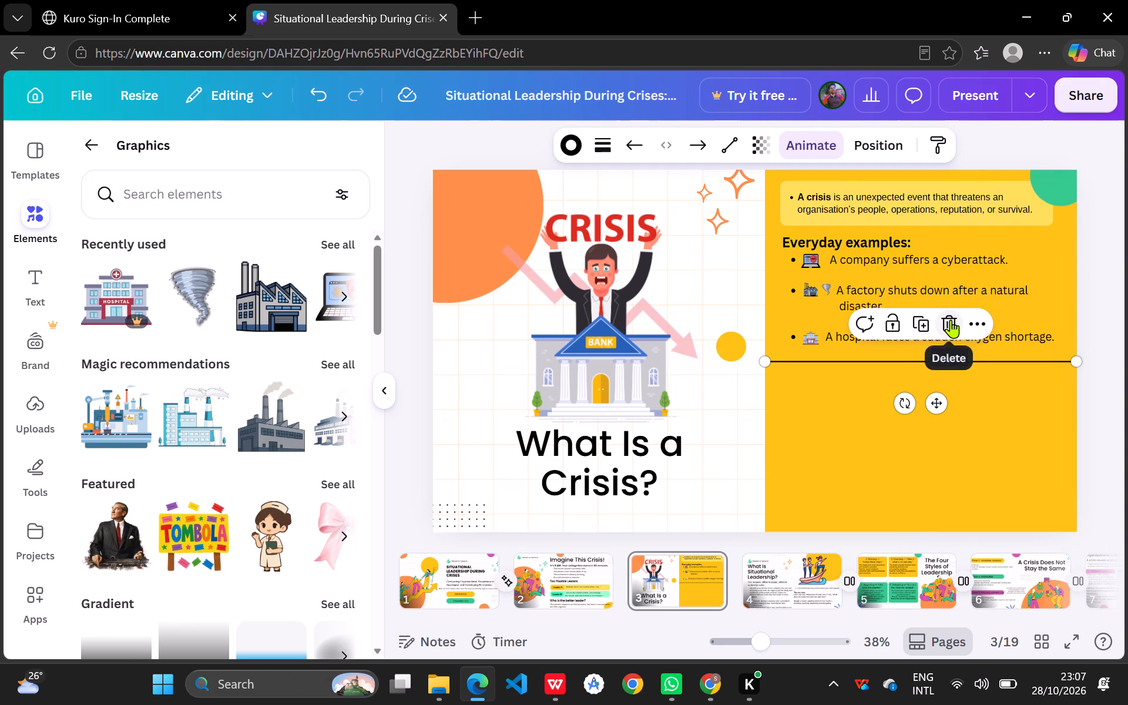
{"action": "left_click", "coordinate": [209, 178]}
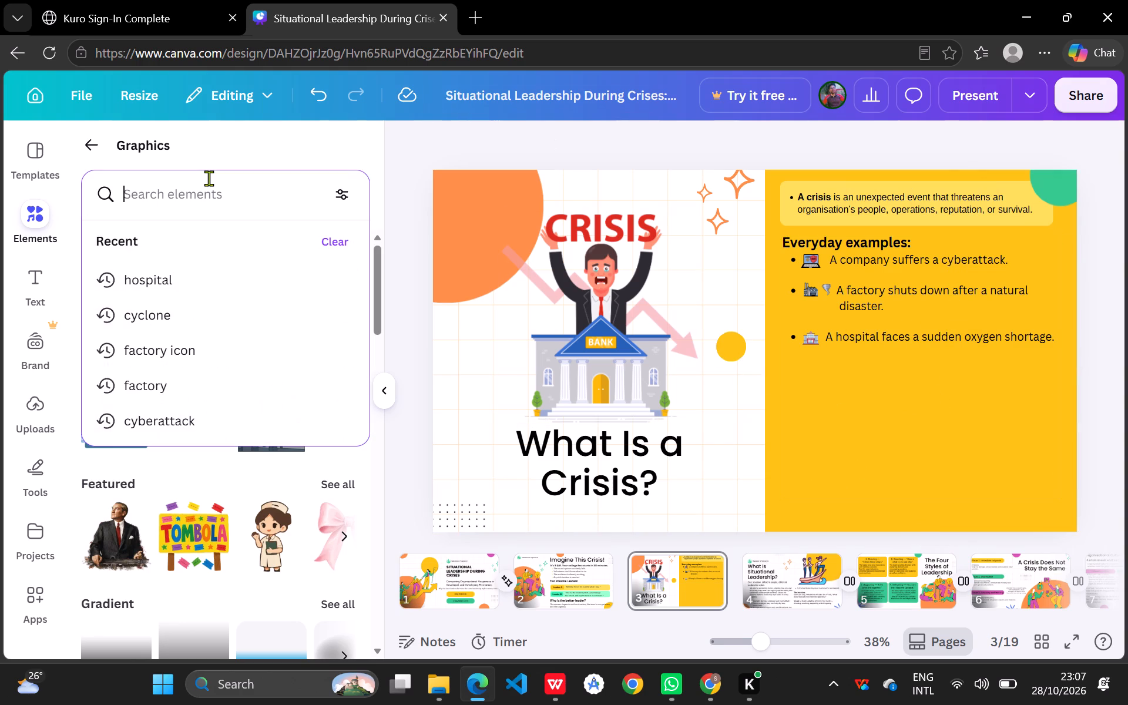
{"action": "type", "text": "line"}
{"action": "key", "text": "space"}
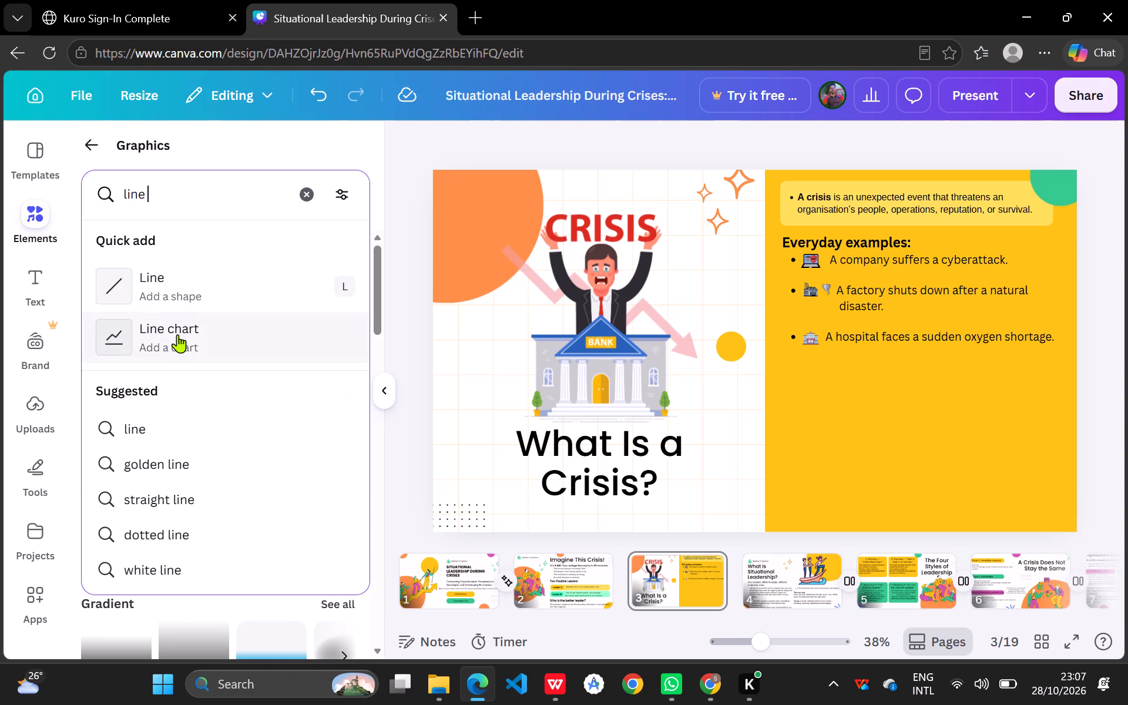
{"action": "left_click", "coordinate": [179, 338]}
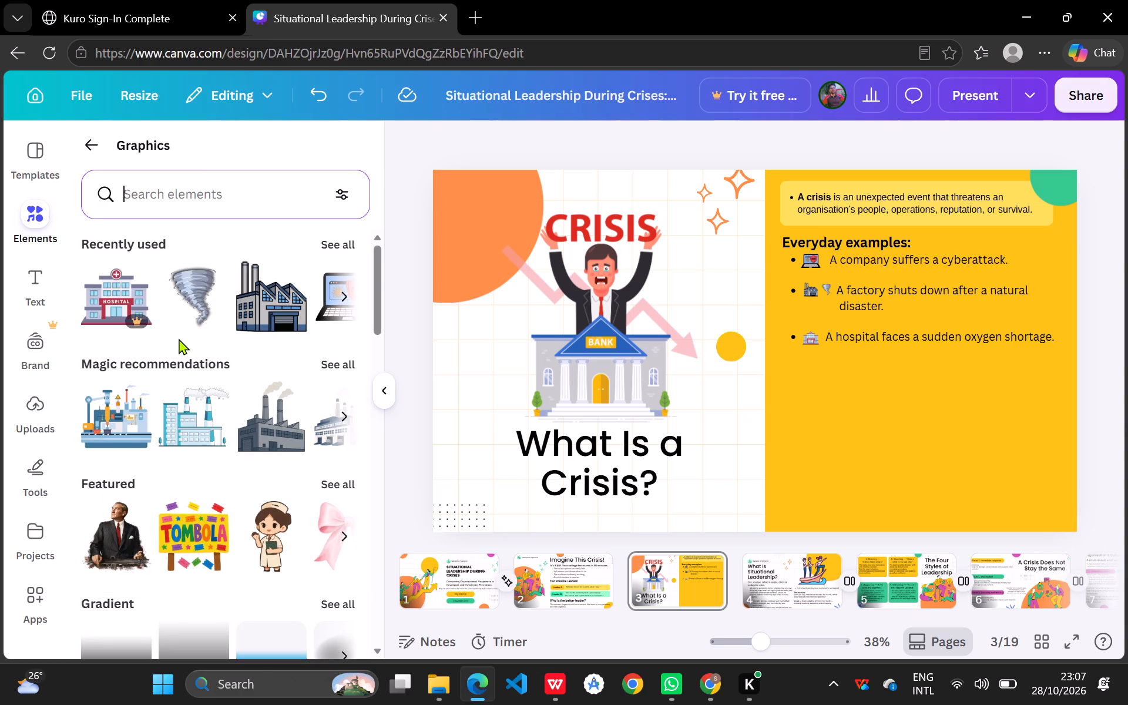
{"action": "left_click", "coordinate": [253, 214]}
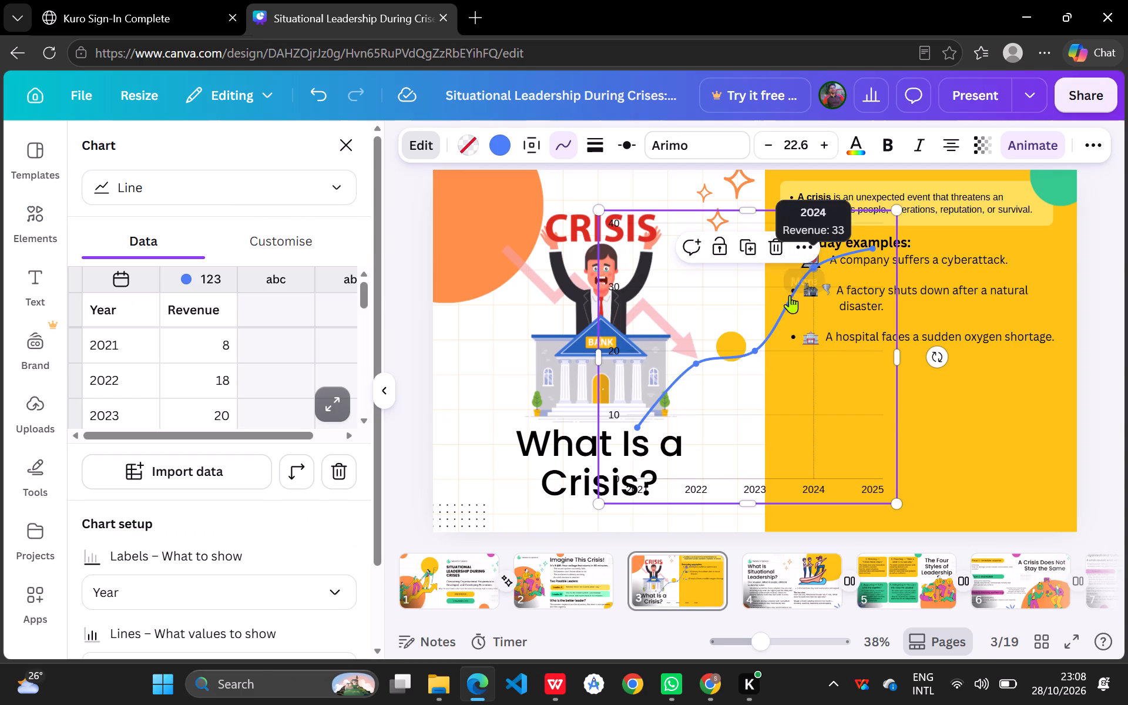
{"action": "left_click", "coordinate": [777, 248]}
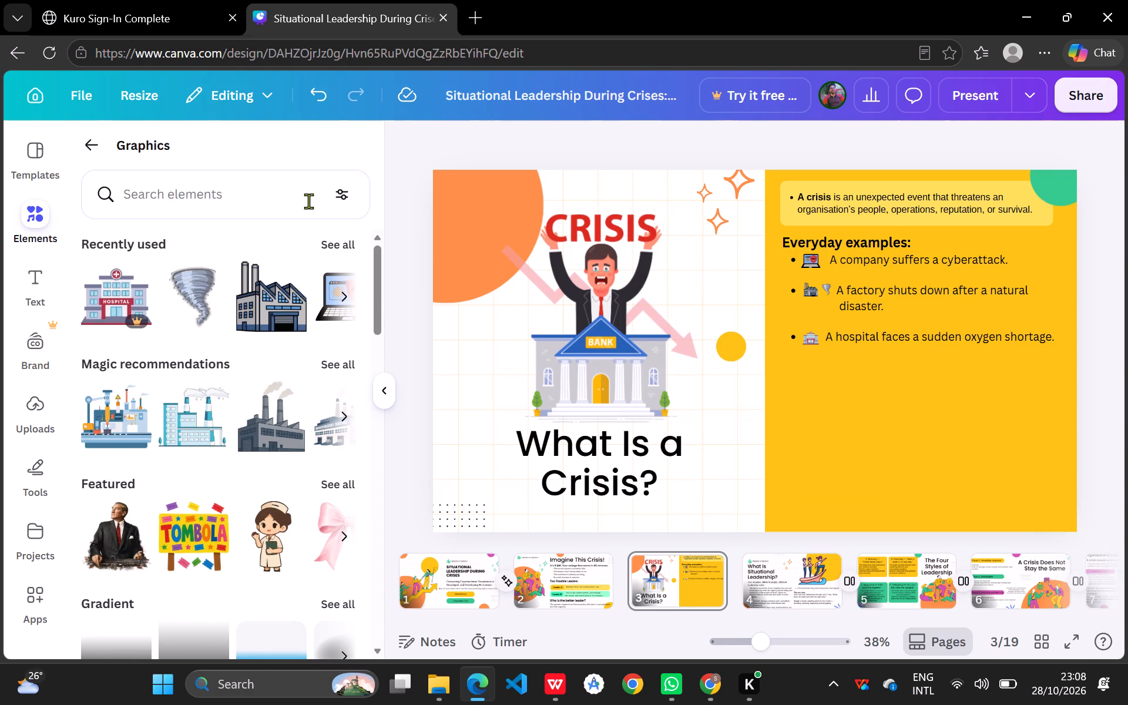
Search the graphics for "straight line", try the thick black horizontal line on the slide and delete it.
{"action": "left_click", "coordinate": [240, 207]}
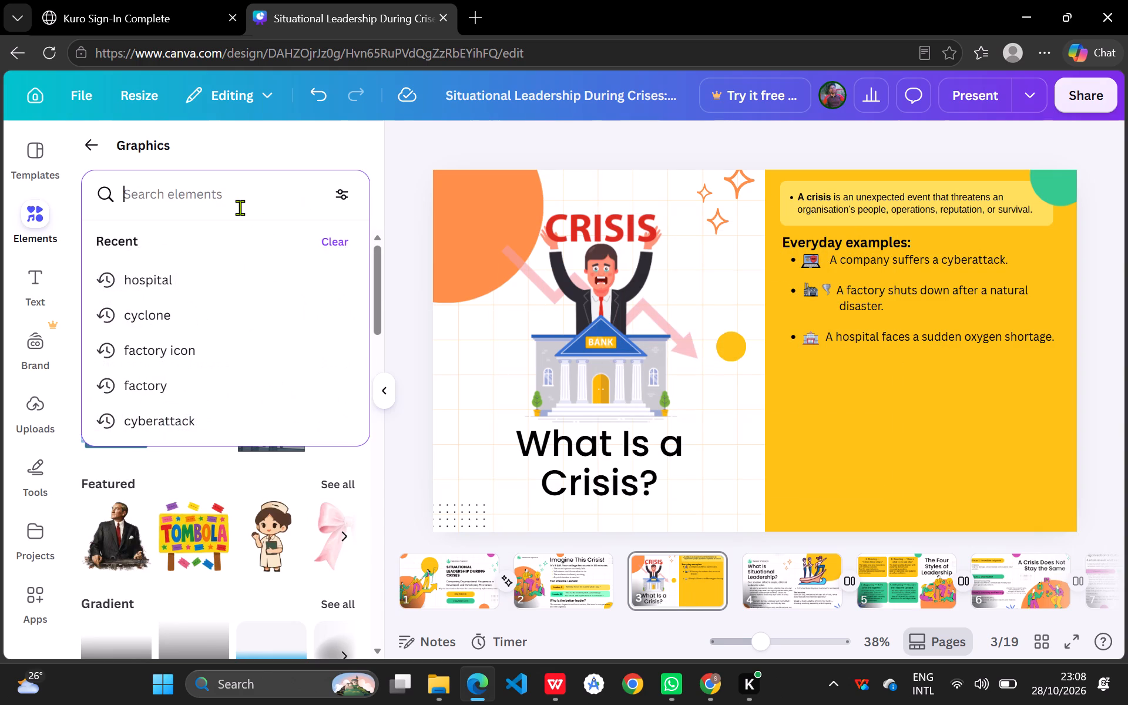
{"action": "type", "text": "straight"}
{"action": "key", "text": "space"}
{"action": "left_click", "coordinate": [173, 282]}
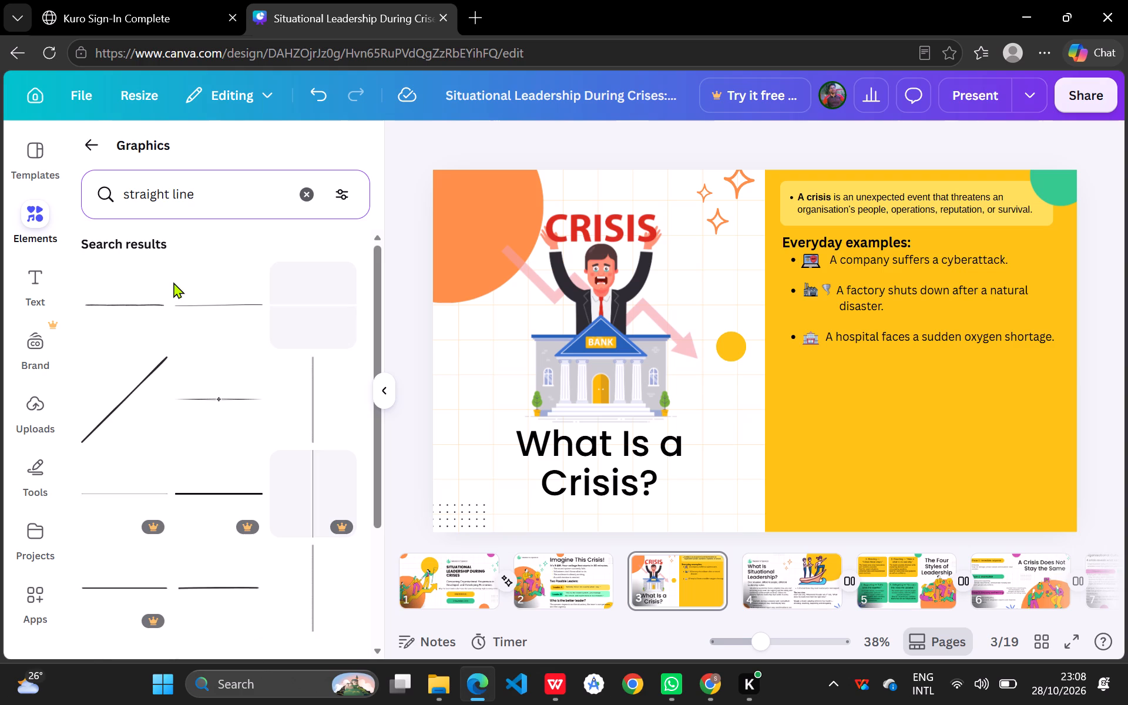
{"action": "left_click", "coordinate": [214, 492]}
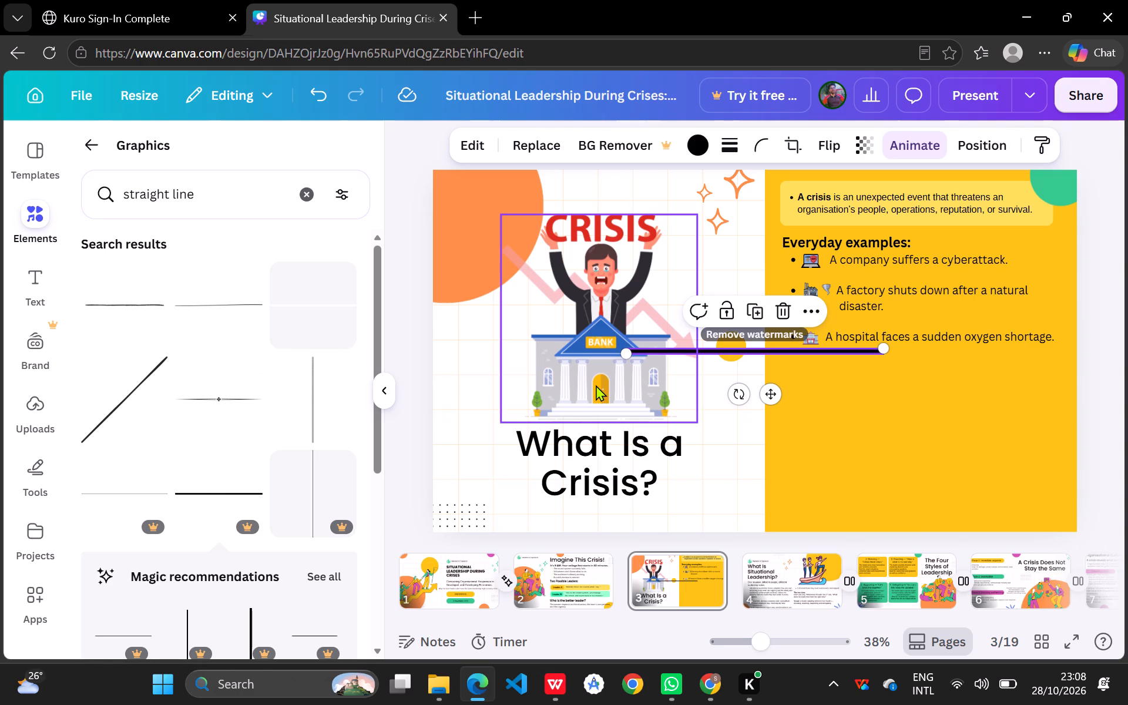
{"action": "left_click", "coordinate": [786, 316]}
Add the thin grey straight line graphic from the search results to the "What Is a Crisis?" slide.
{"action": "left_click", "coordinate": [140, 497]}
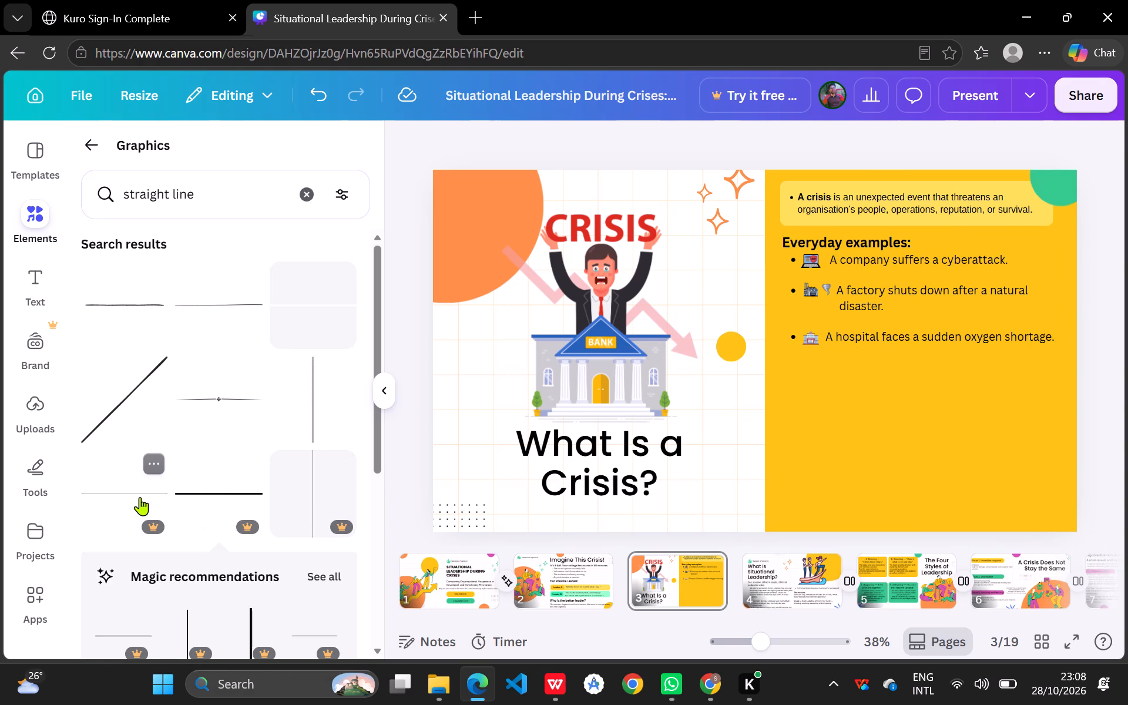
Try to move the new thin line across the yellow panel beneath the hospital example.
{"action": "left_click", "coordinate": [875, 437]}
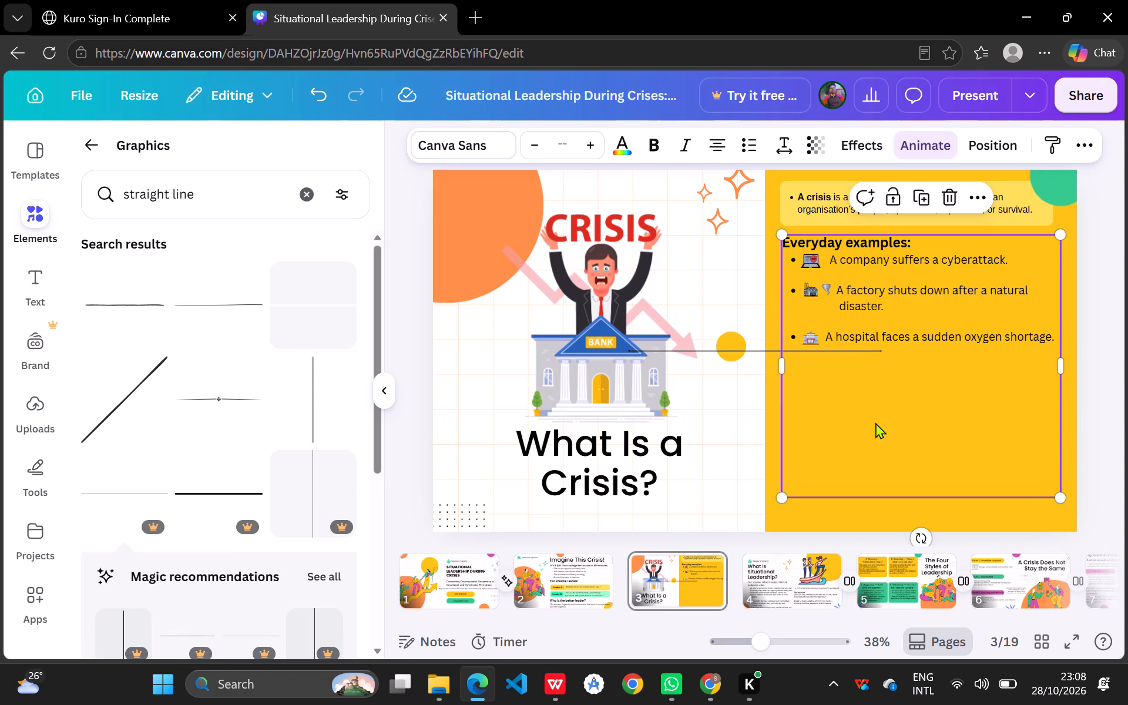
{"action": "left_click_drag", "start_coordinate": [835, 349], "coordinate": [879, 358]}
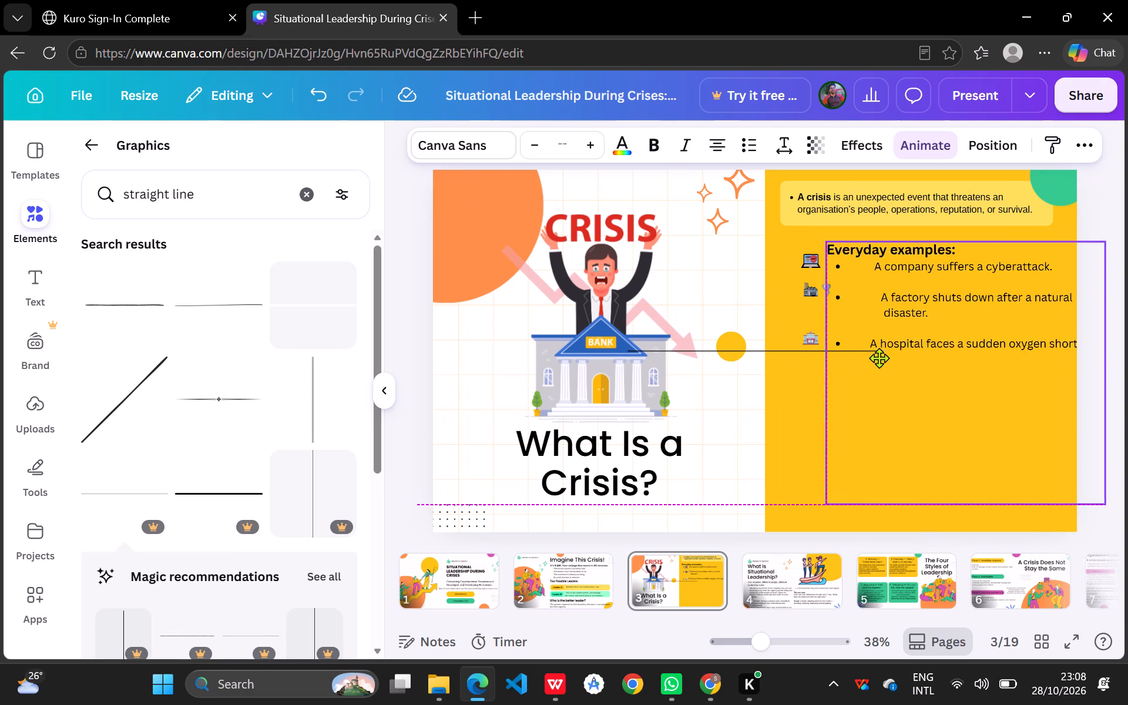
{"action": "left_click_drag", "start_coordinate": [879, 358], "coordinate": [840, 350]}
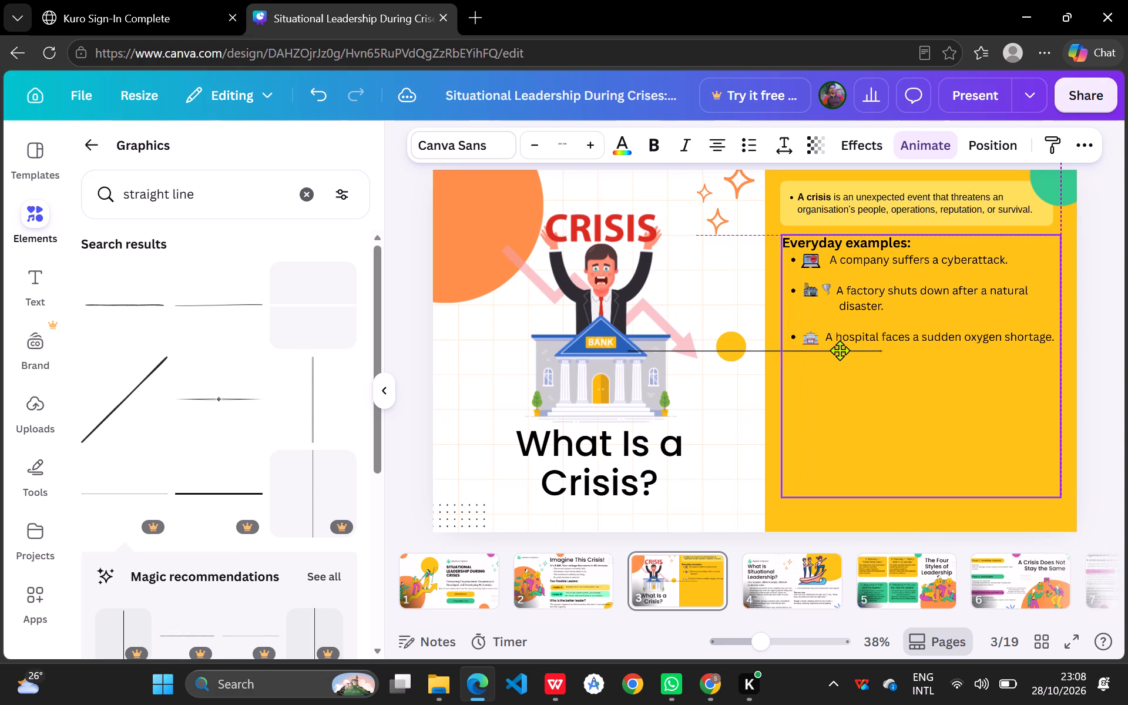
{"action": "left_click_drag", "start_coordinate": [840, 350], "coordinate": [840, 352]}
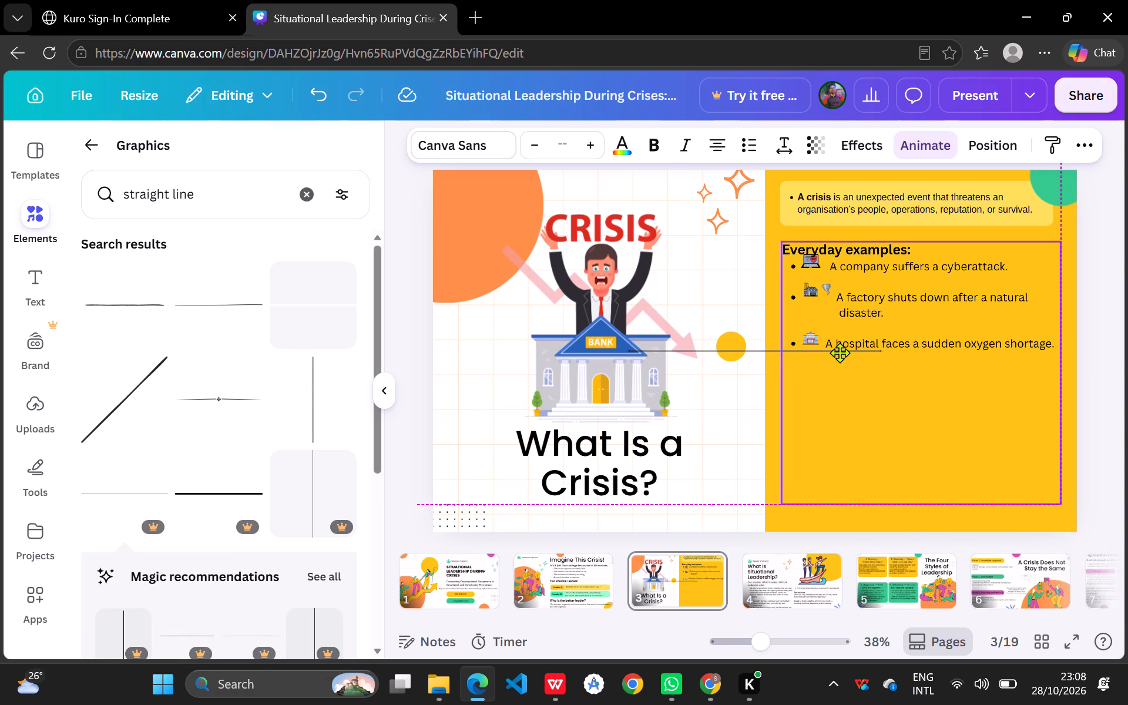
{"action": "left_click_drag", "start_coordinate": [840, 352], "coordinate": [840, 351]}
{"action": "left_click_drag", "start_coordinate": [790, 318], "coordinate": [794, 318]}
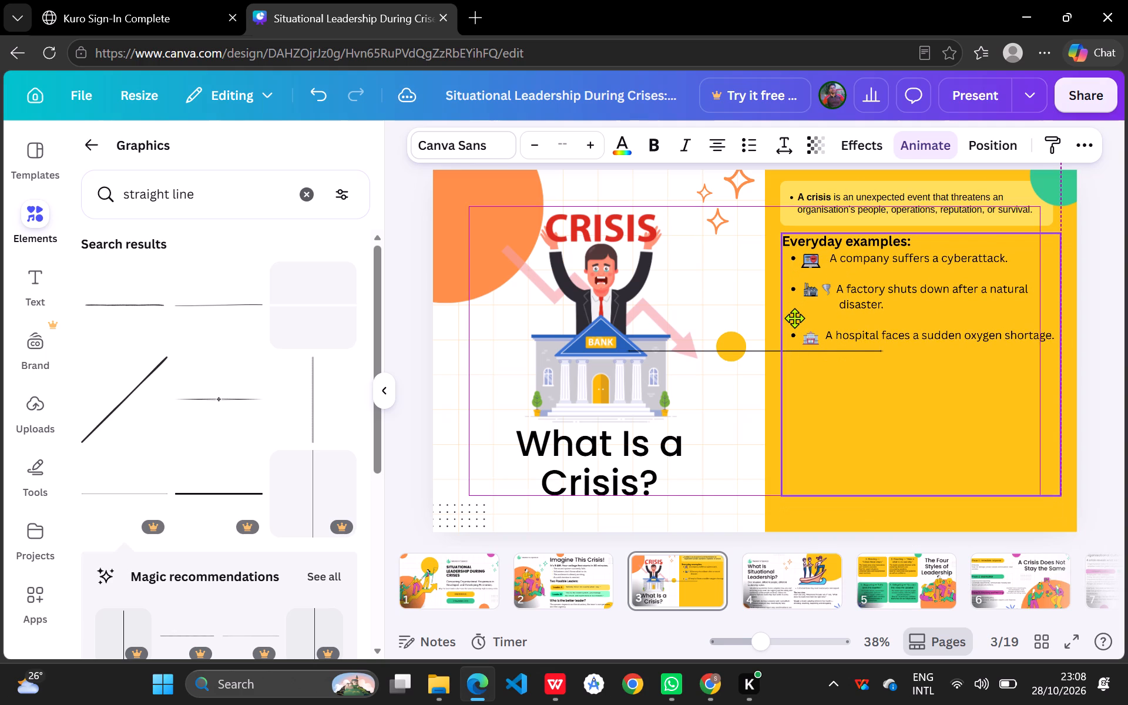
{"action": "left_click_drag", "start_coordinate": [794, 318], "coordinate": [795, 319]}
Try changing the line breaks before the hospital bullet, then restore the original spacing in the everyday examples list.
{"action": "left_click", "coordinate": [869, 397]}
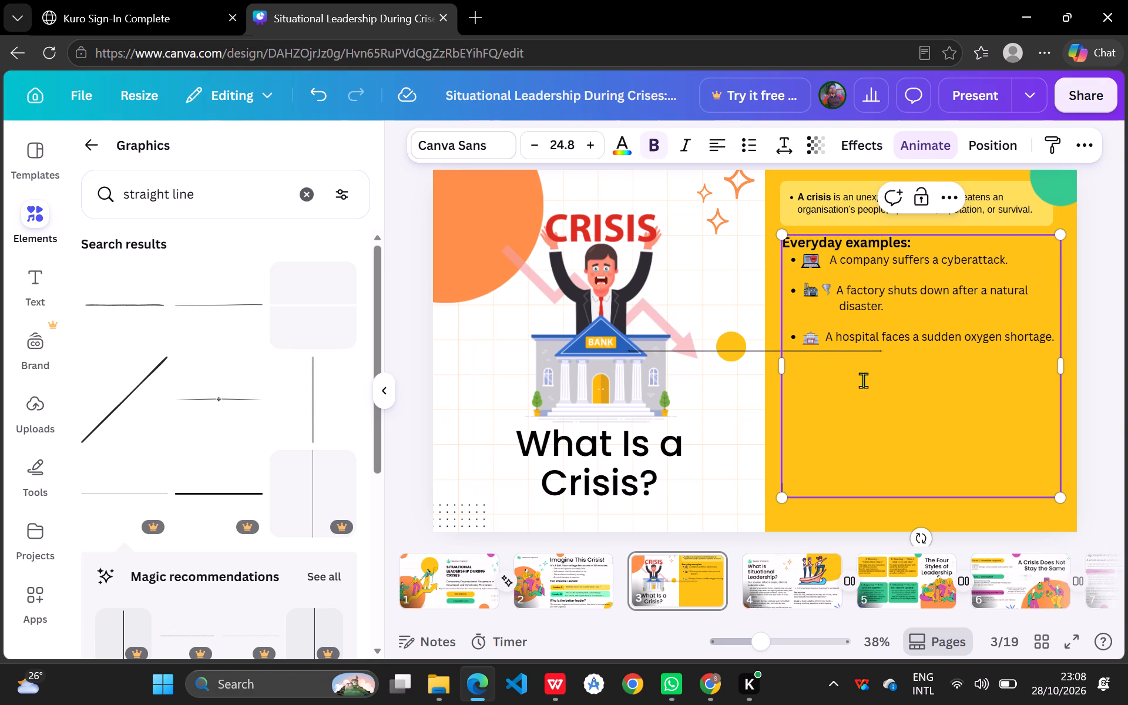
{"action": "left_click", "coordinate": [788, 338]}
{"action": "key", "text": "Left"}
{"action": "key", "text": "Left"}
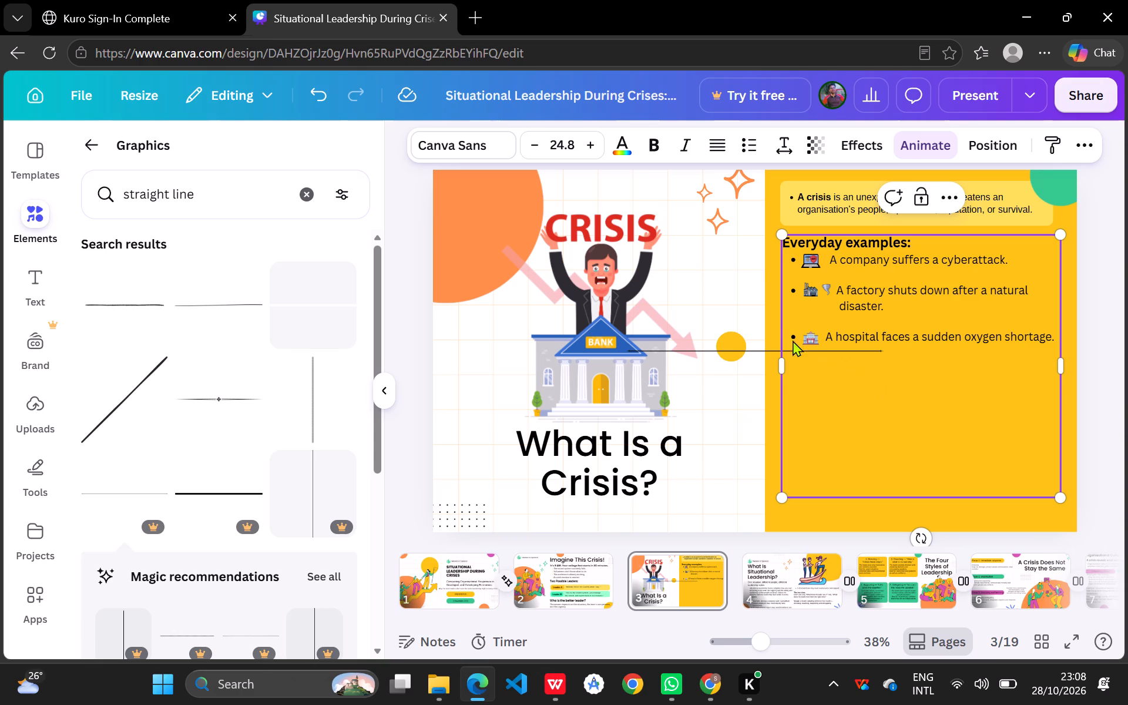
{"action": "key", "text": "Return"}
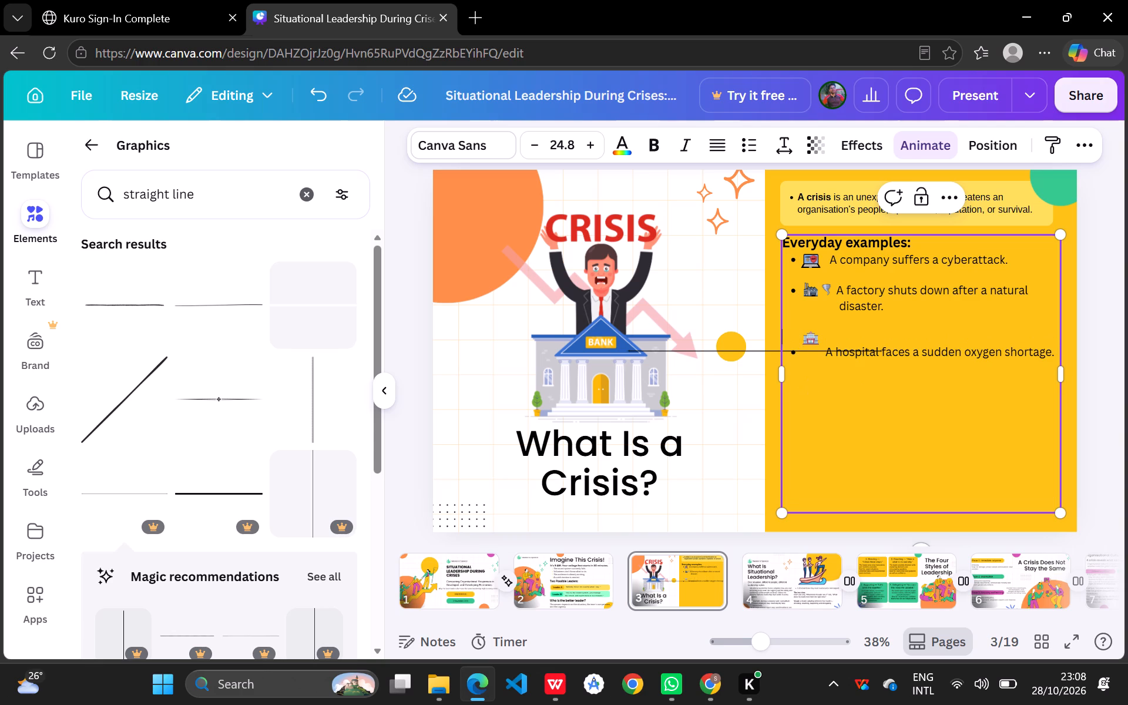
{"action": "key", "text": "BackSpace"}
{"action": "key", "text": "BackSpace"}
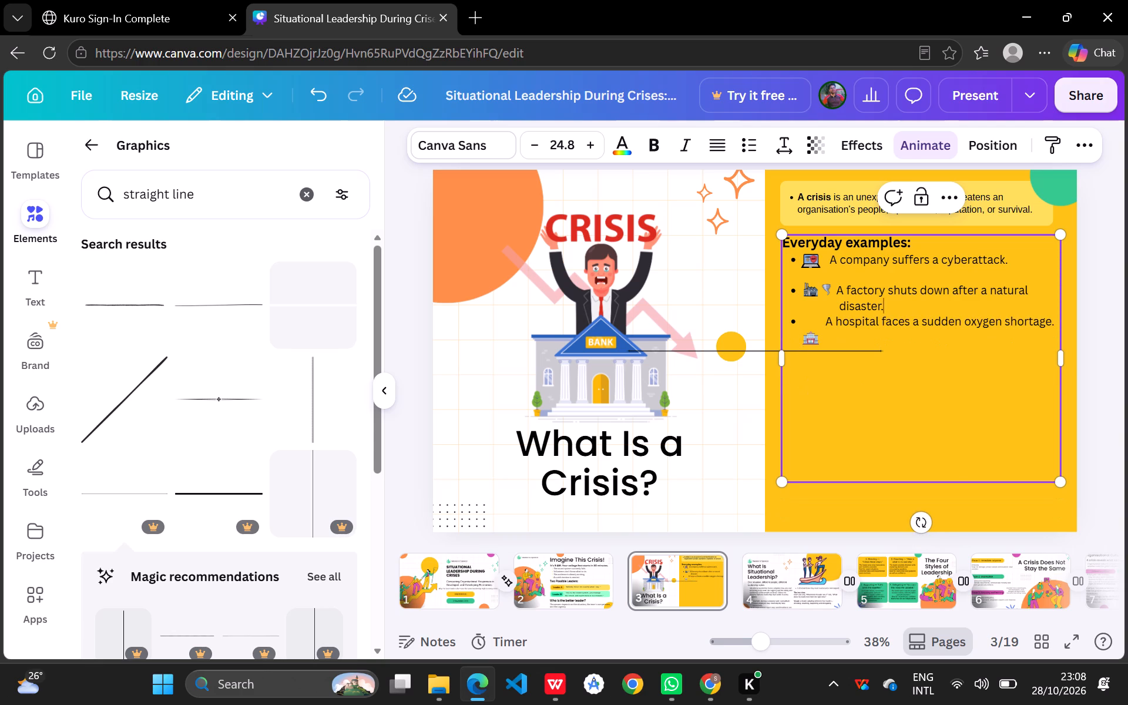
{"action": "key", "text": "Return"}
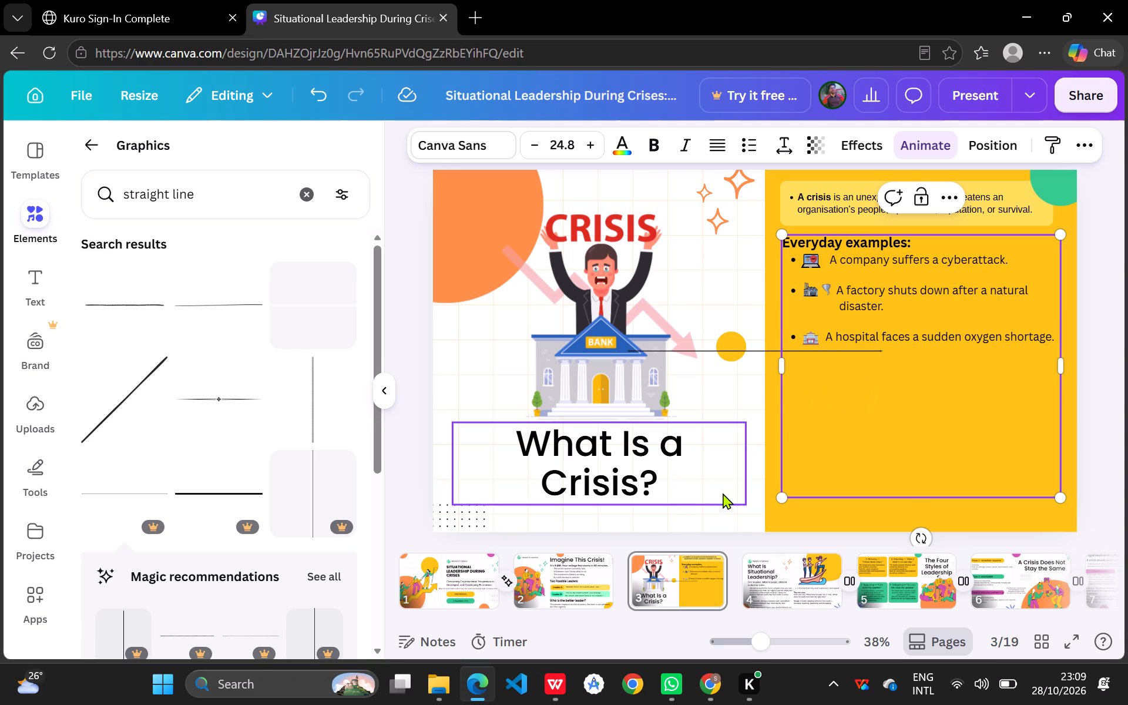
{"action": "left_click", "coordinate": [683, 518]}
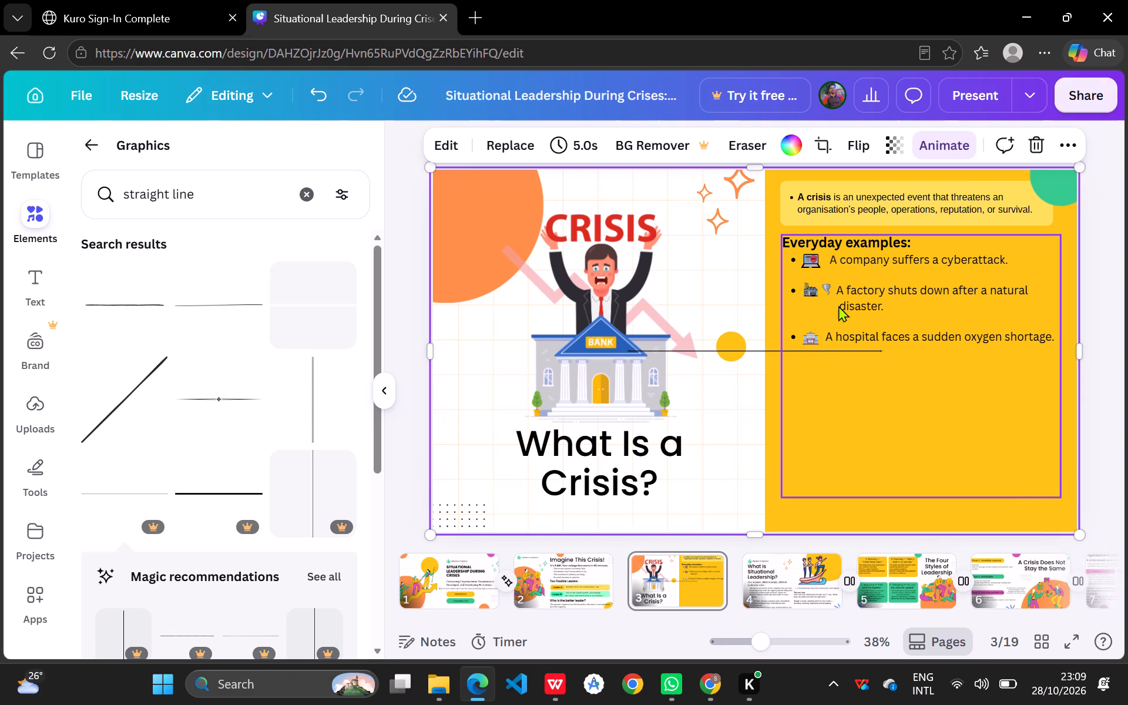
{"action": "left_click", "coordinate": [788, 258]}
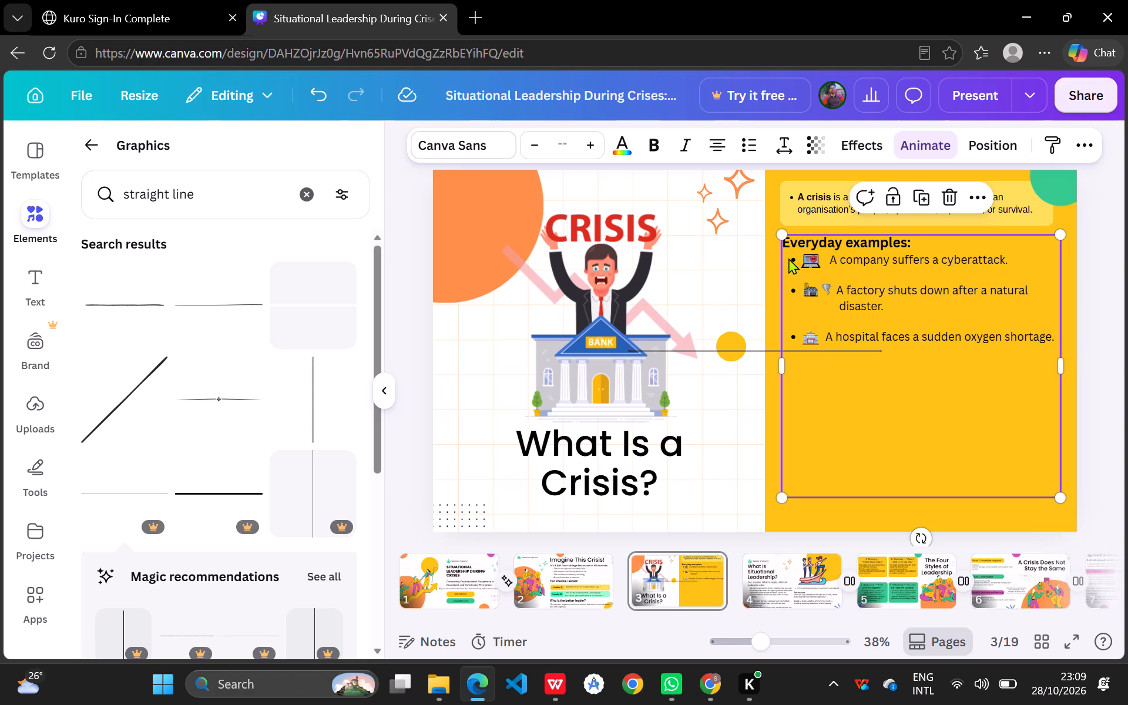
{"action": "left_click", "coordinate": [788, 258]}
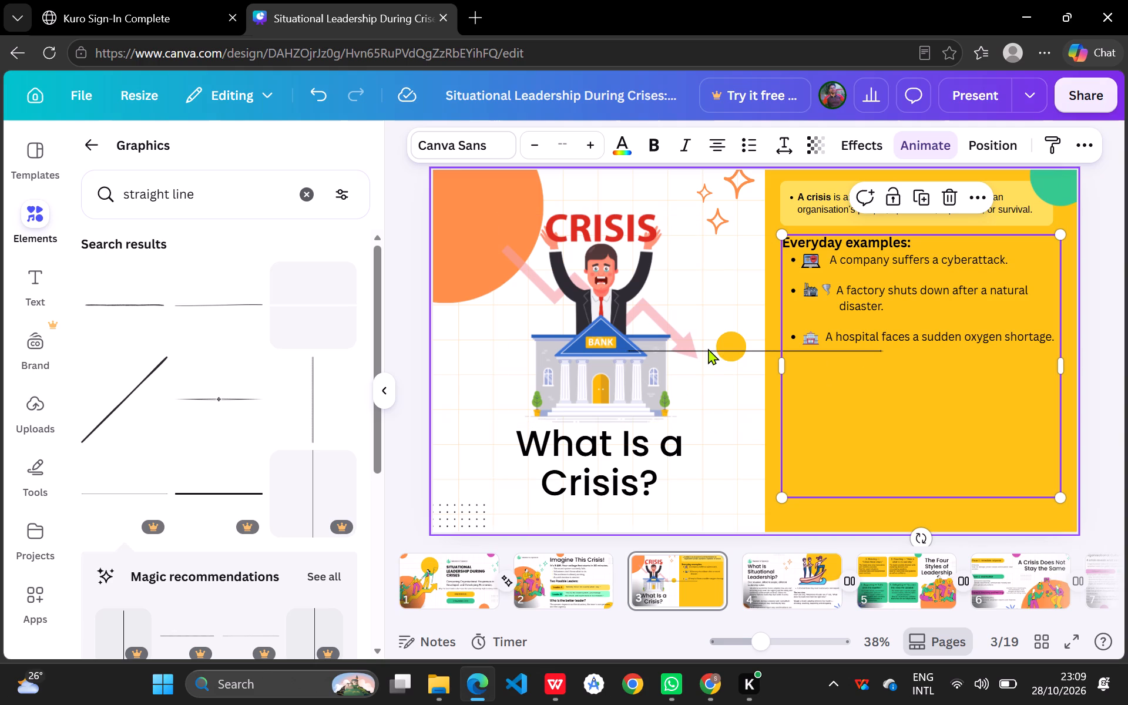
Move the thin line into the yellow panel so it sits just beneath the hospital example.
{"action": "left_click_drag", "start_coordinate": [708, 351], "coordinate": [771, 372]}
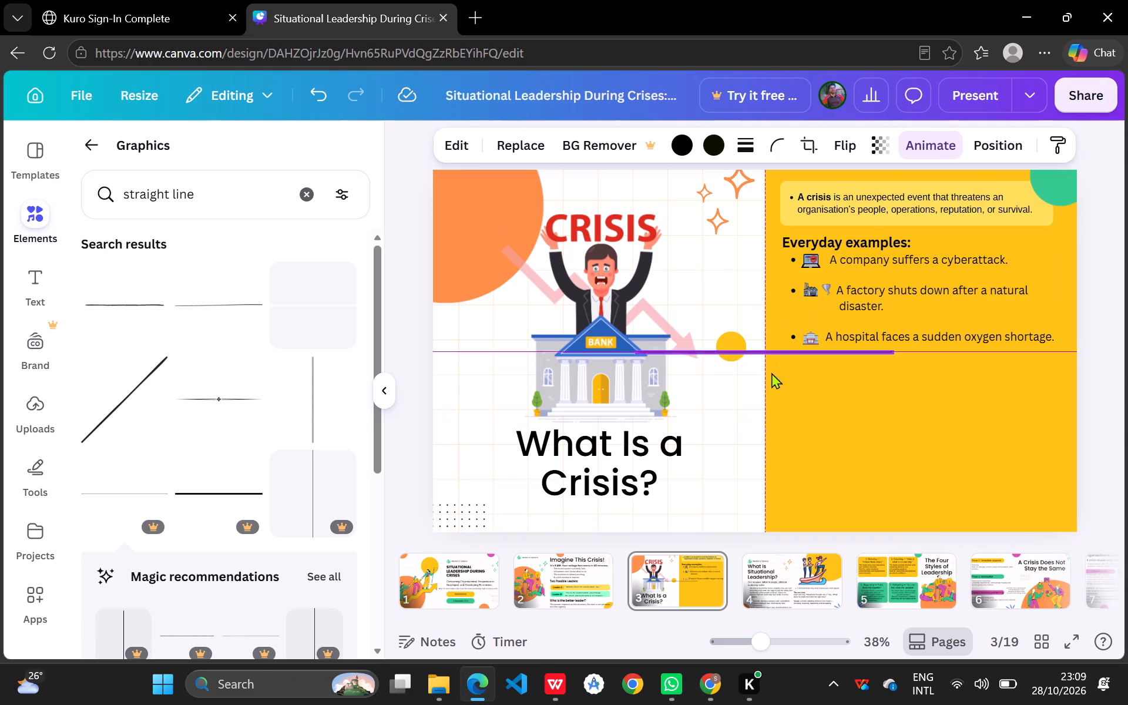
{"action": "left_click_drag", "start_coordinate": [771, 372], "coordinate": [867, 358]}
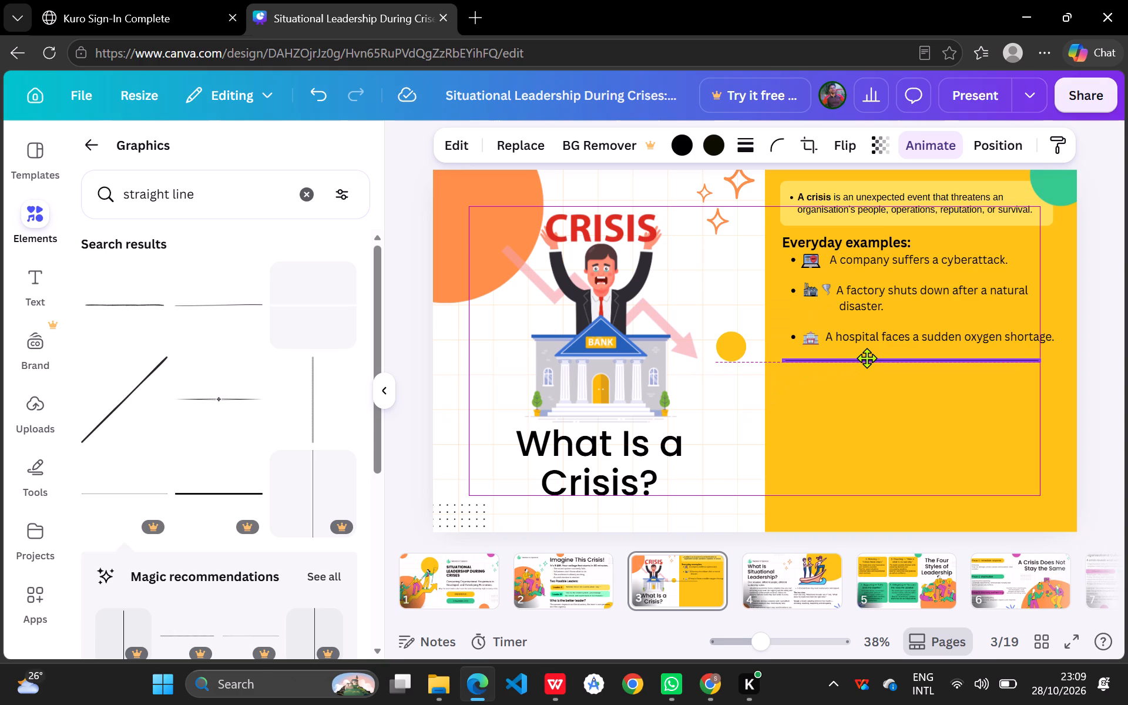
{"action": "left_click_drag", "start_coordinate": [867, 358], "coordinate": [869, 357]}
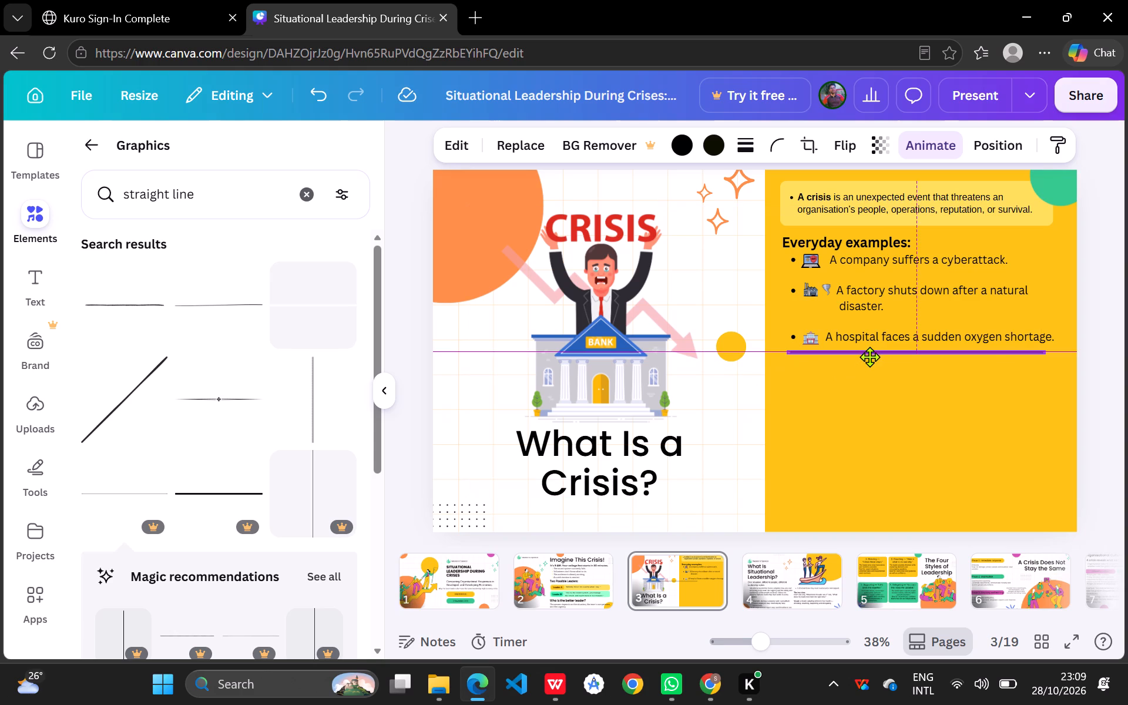
{"action": "left_click_drag", "start_coordinate": [869, 357], "coordinate": [869, 357]}
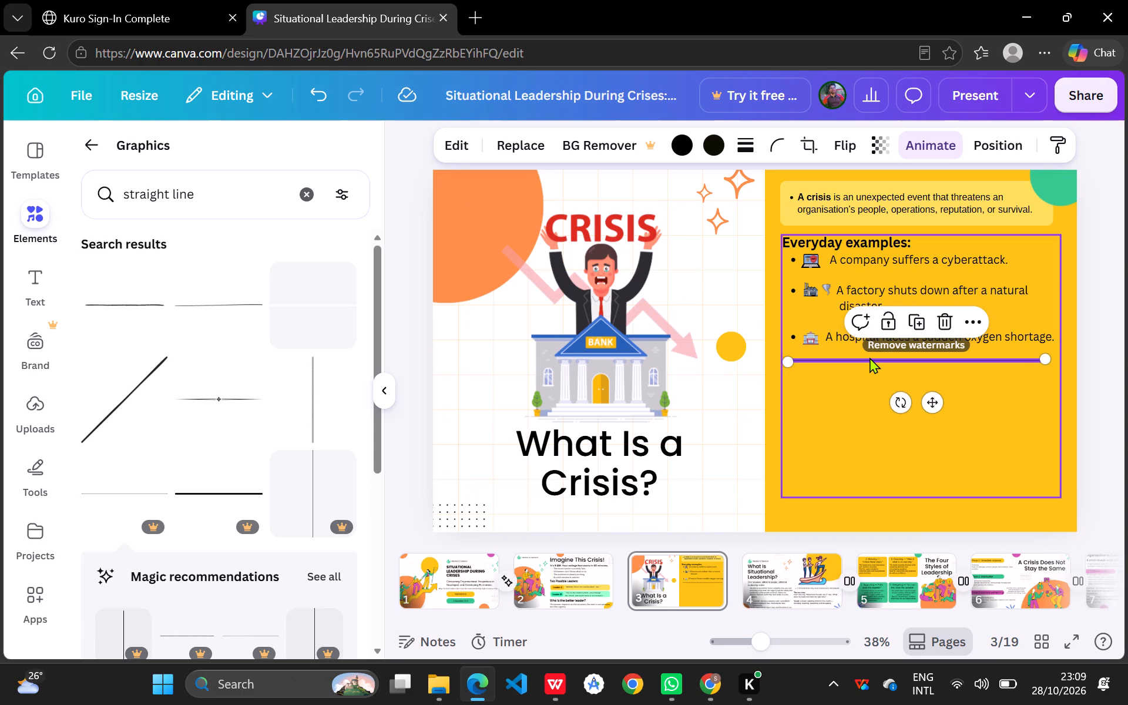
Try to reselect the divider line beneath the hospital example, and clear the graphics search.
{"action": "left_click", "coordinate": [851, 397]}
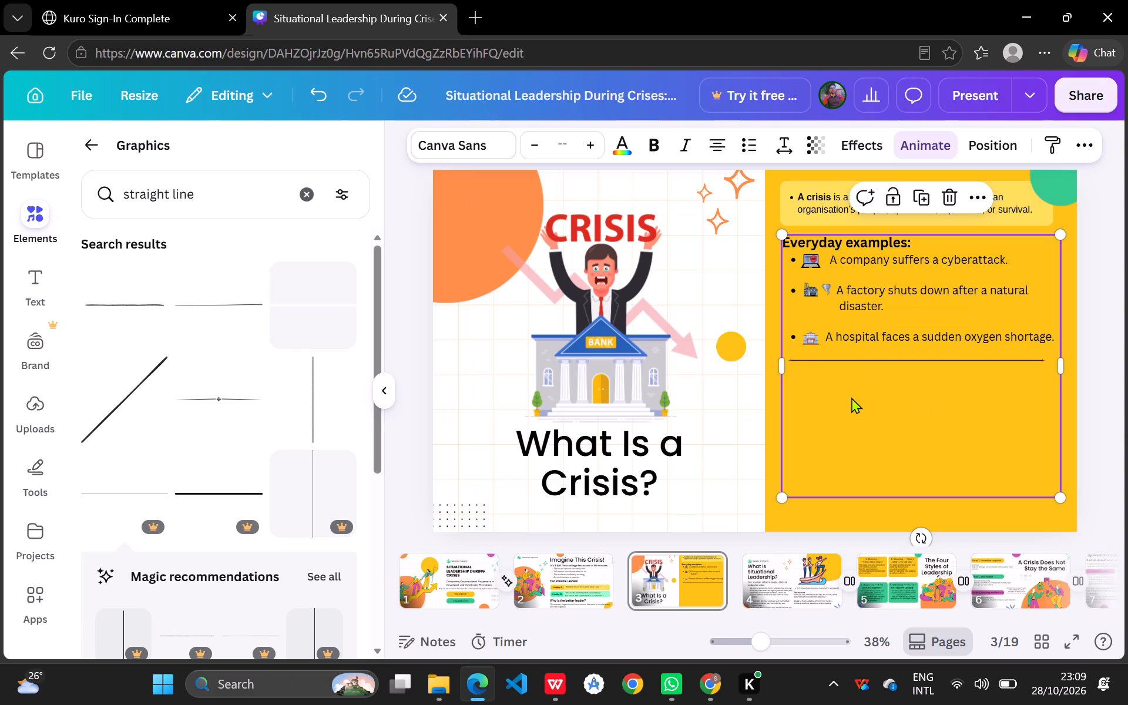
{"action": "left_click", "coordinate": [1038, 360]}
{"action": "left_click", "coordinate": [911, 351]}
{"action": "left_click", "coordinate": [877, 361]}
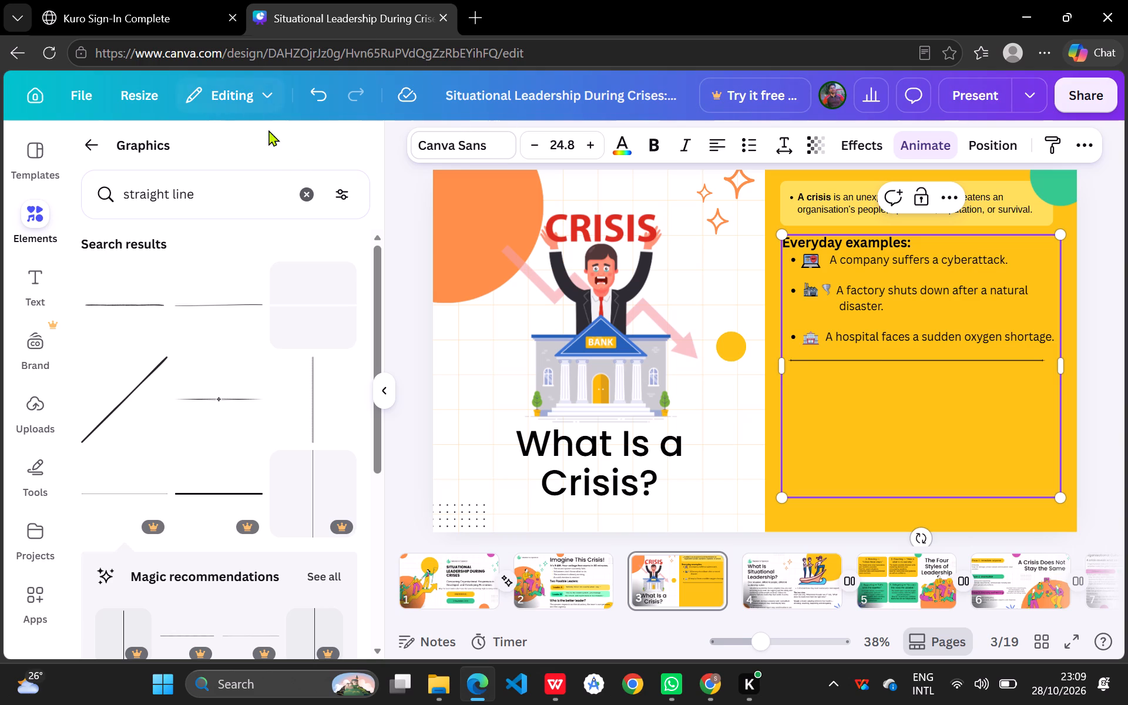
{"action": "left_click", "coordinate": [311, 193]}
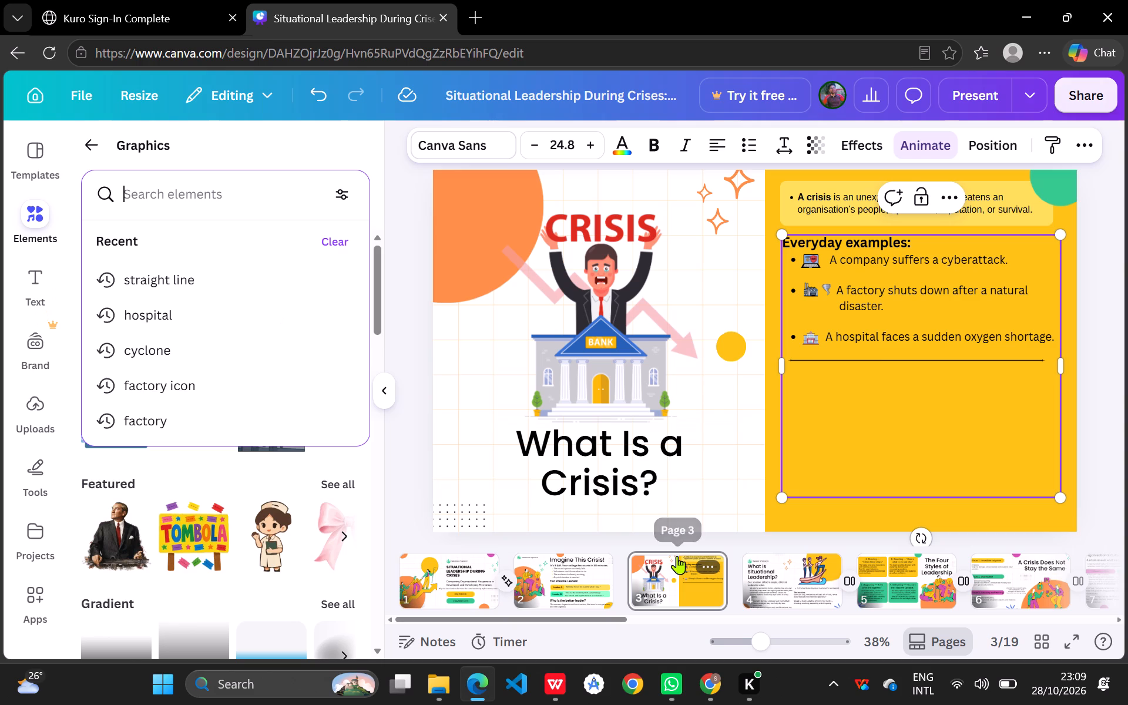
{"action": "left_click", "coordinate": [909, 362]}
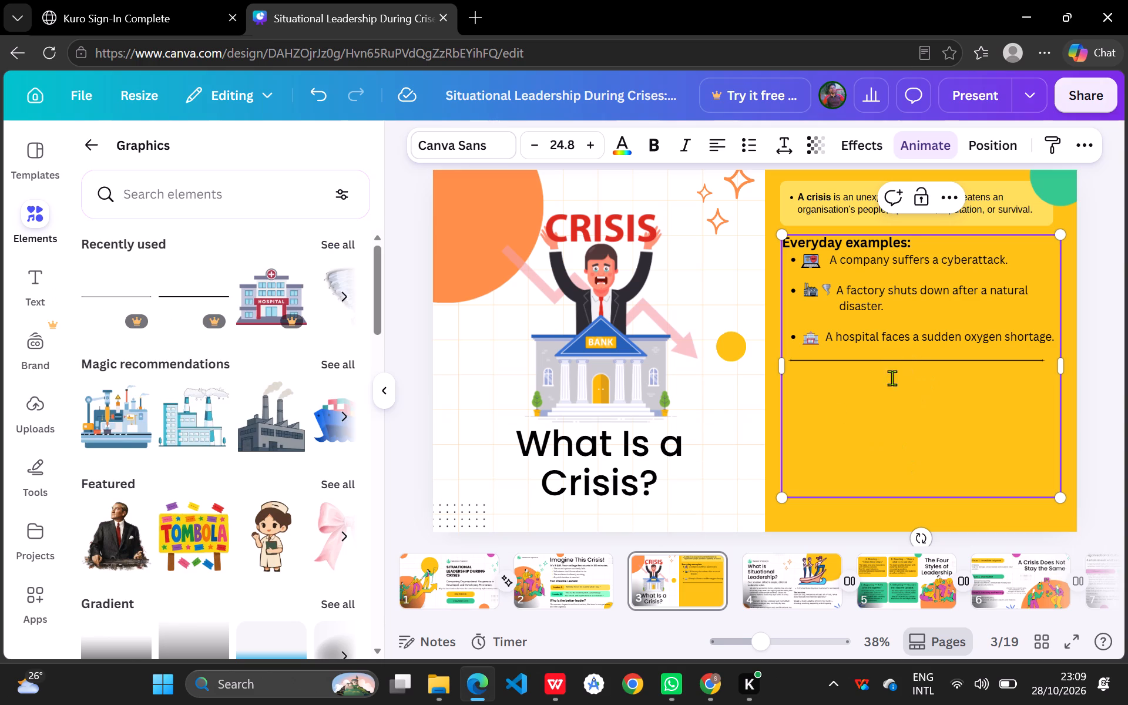
Reorder the overlapping layers so the everyday examples text box sits directly below the divider line.
{"action": "left_click", "coordinate": [871, 418]}
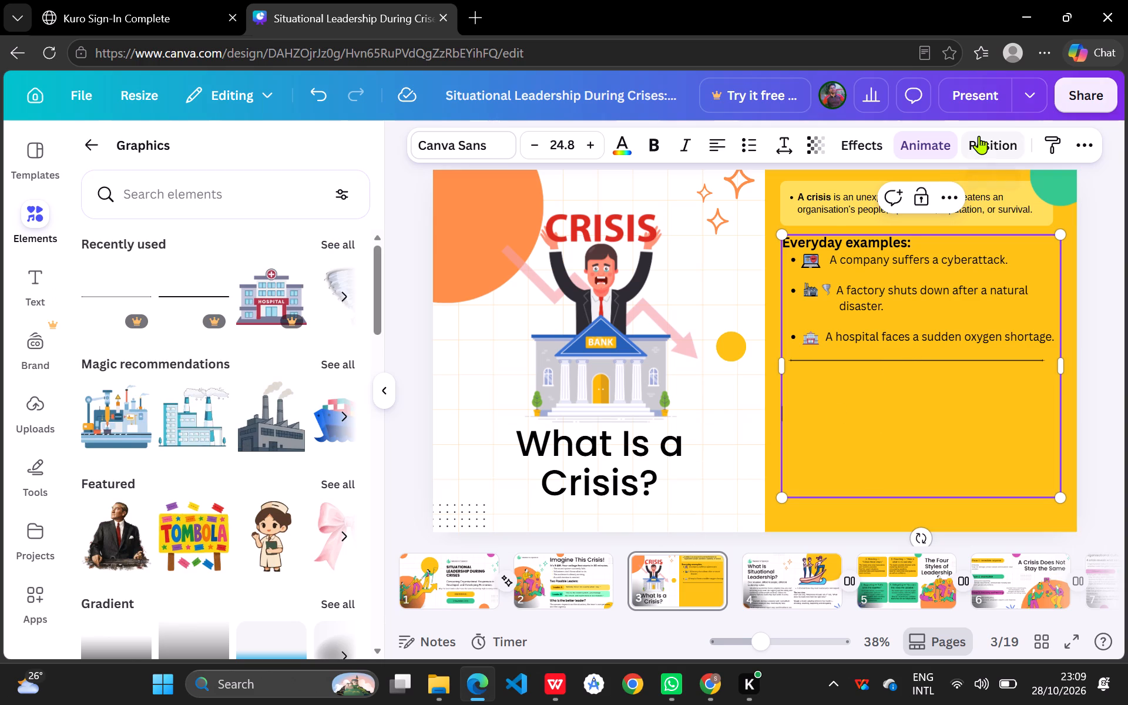
{"action": "left_click", "coordinate": [979, 136]}
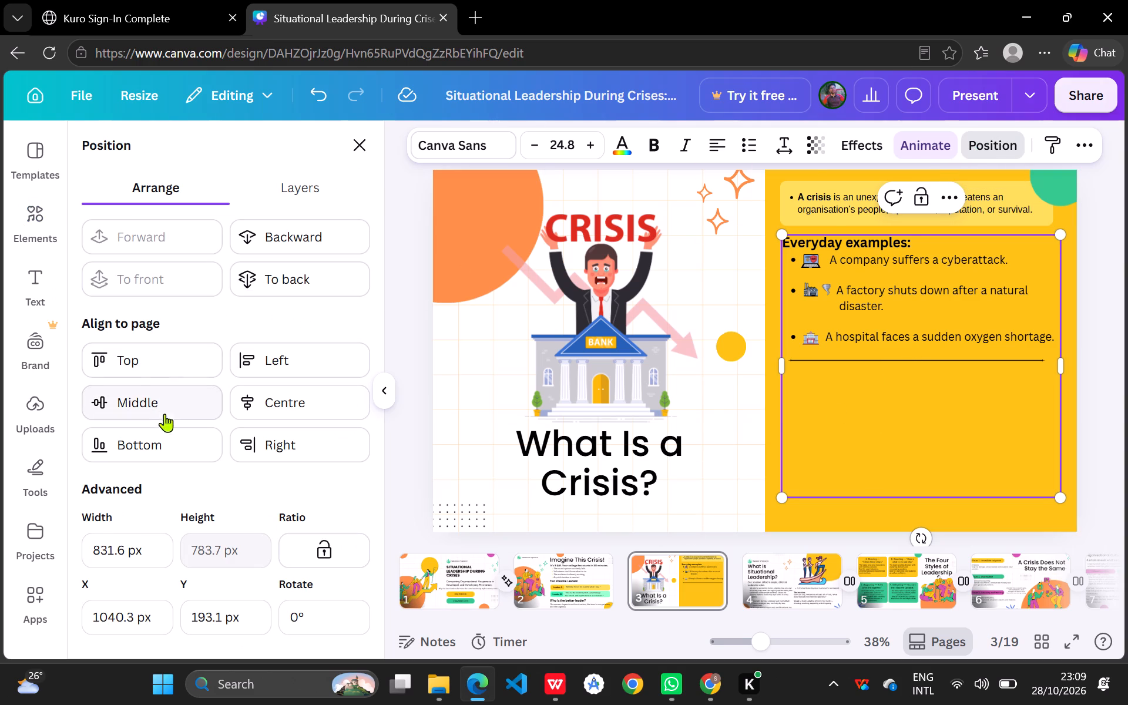
{"action": "left_click", "coordinate": [318, 186]}
{"action": "double_click", "coordinate": [239, 358]}
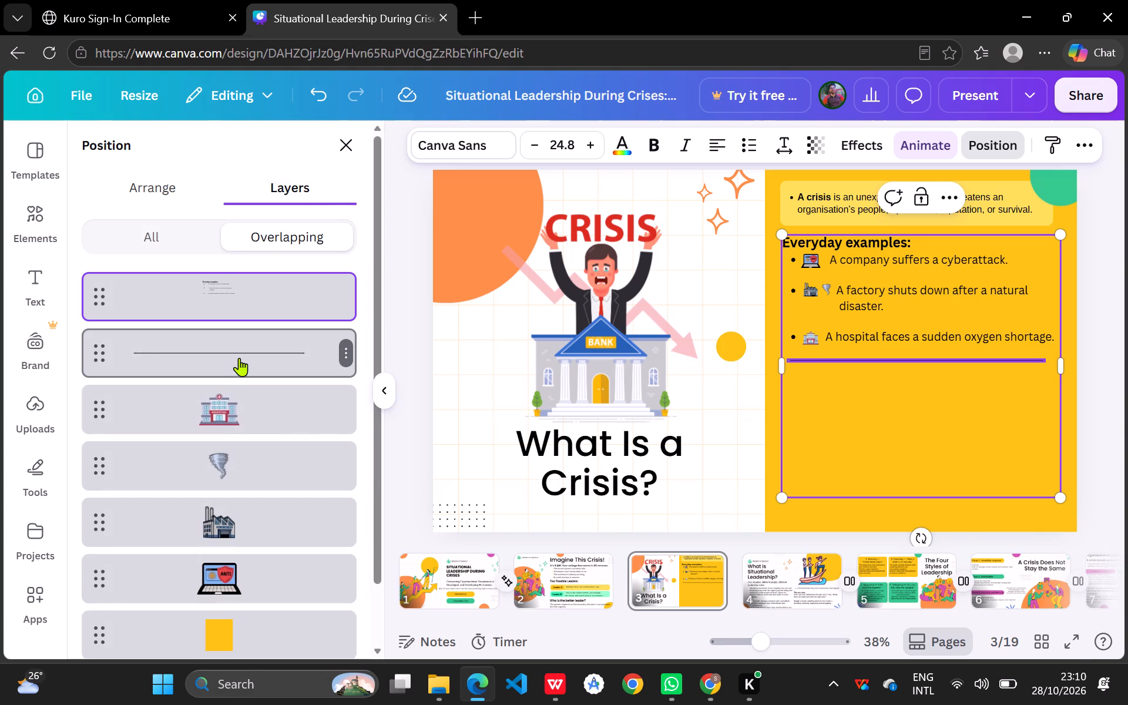
{"action": "left_click_drag", "start_coordinate": [239, 358], "coordinate": [237, 229]}
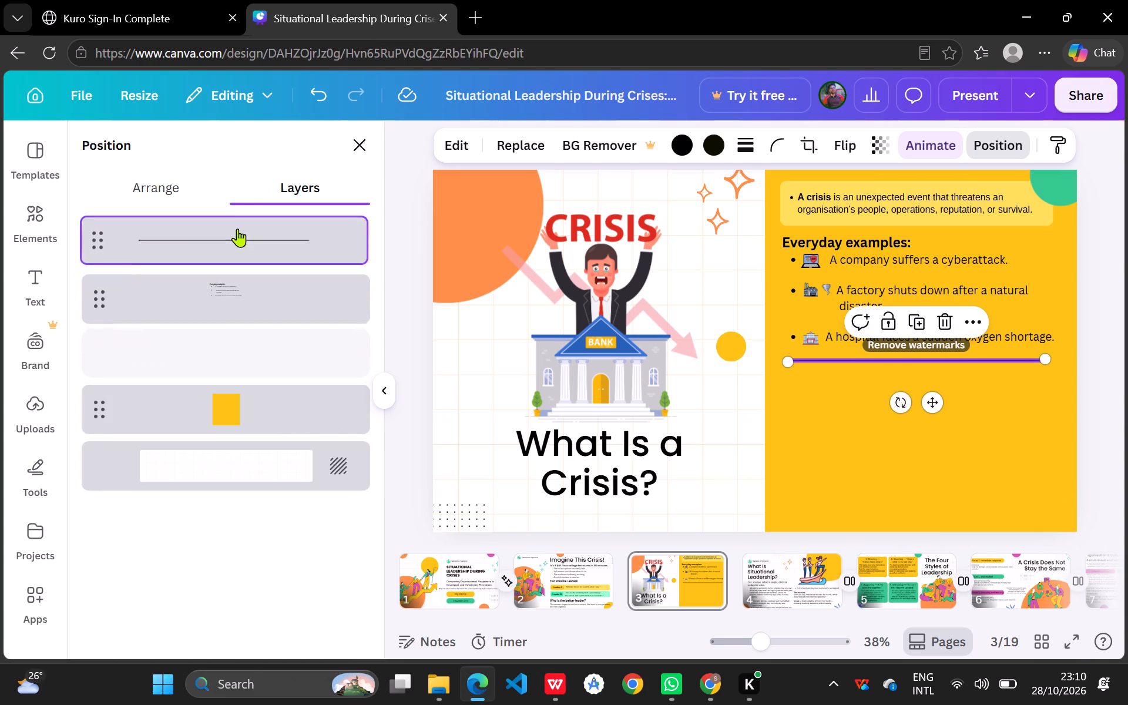
{"action": "left_click_drag", "start_coordinate": [237, 229], "coordinate": [233, 236]}
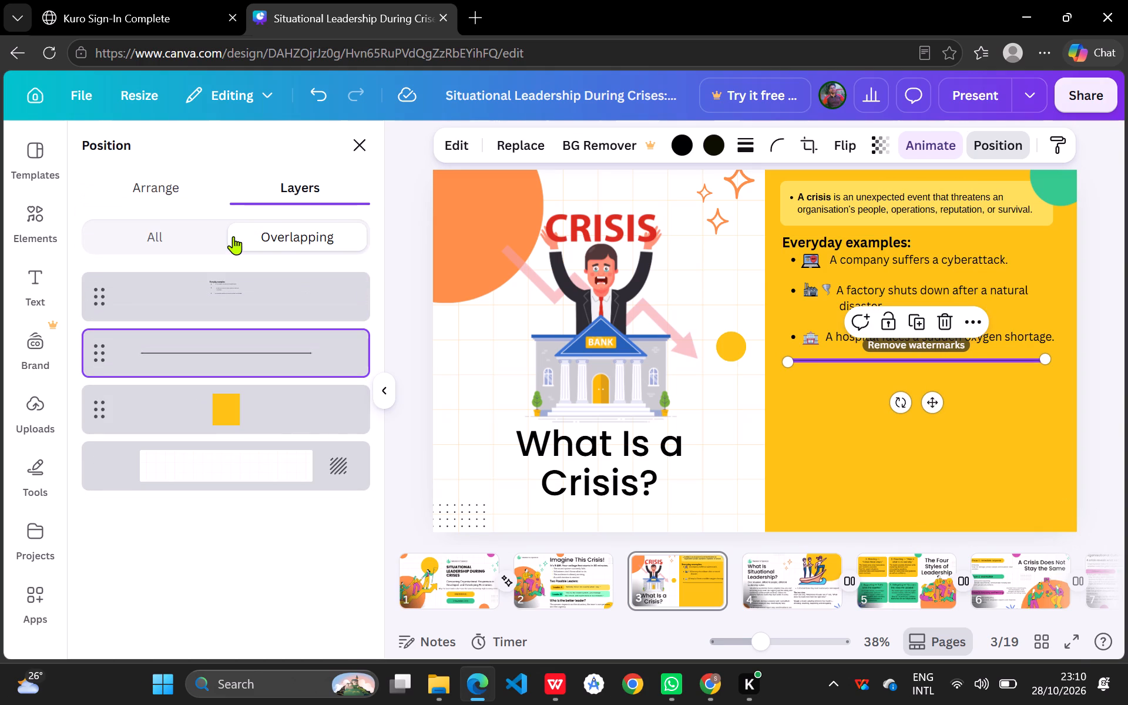
{"action": "left_click_drag", "start_coordinate": [233, 290], "coordinate": [232, 356]}
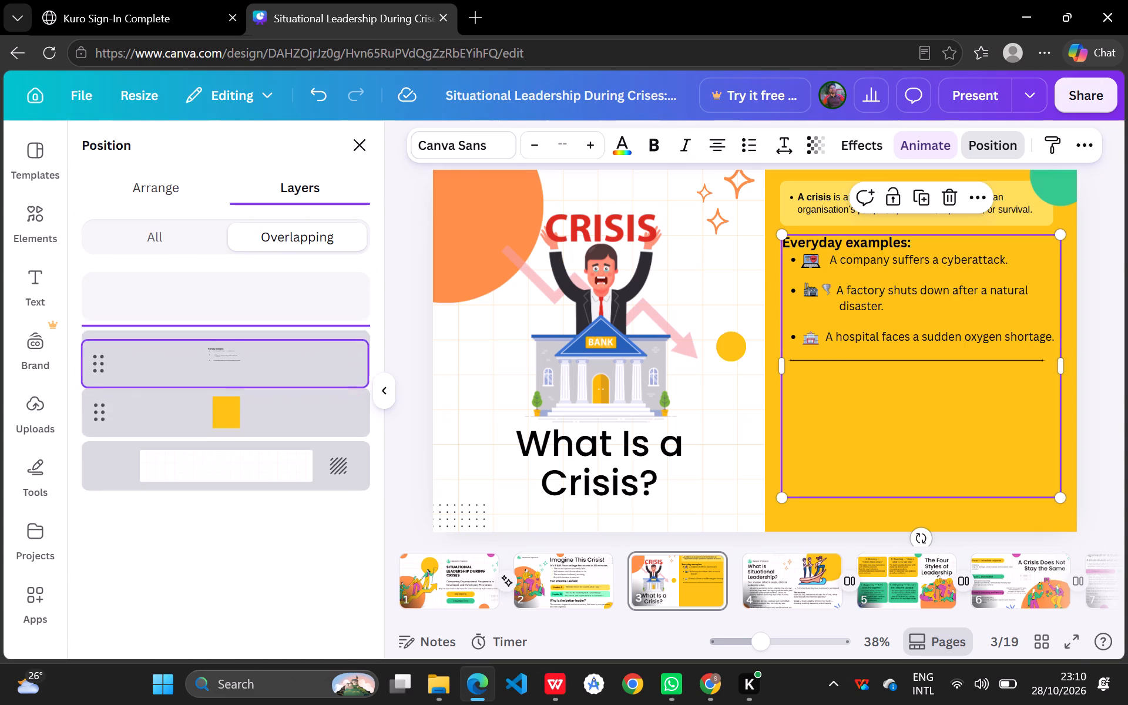
{"action": "left_click_drag", "start_coordinate": [232, 356], "coordinate": [232, 355]}
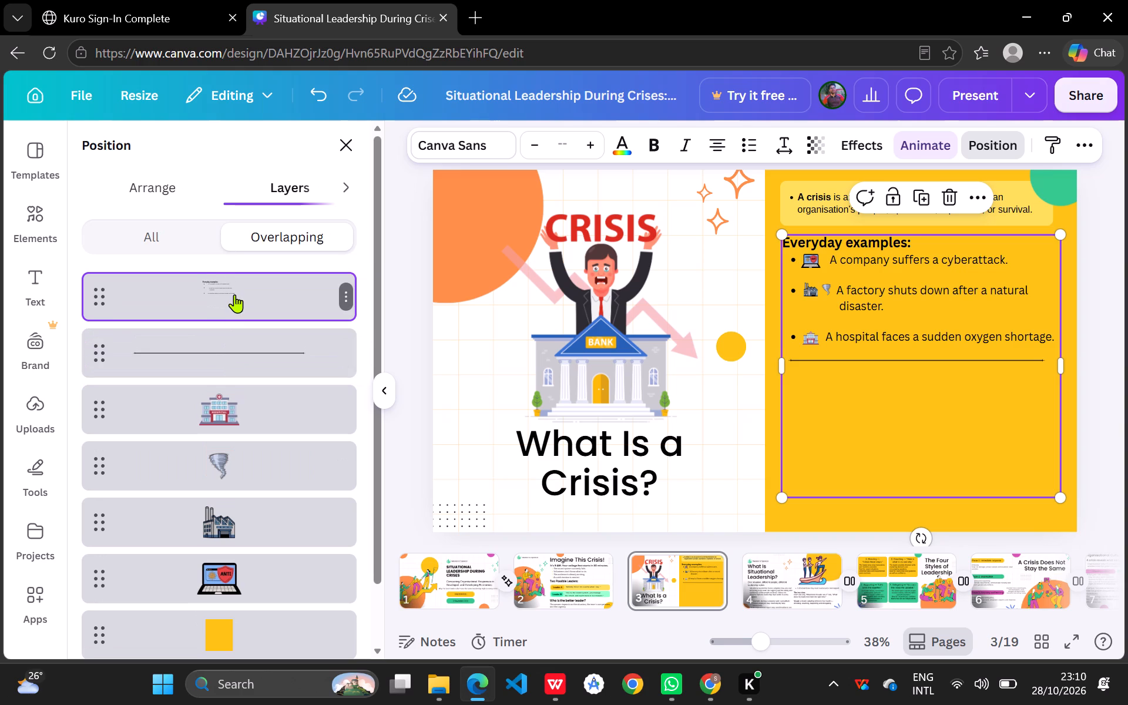
{"action": "left_click_drag", "start_coordinate": [234, 294], "coordinate": [236, 360]}
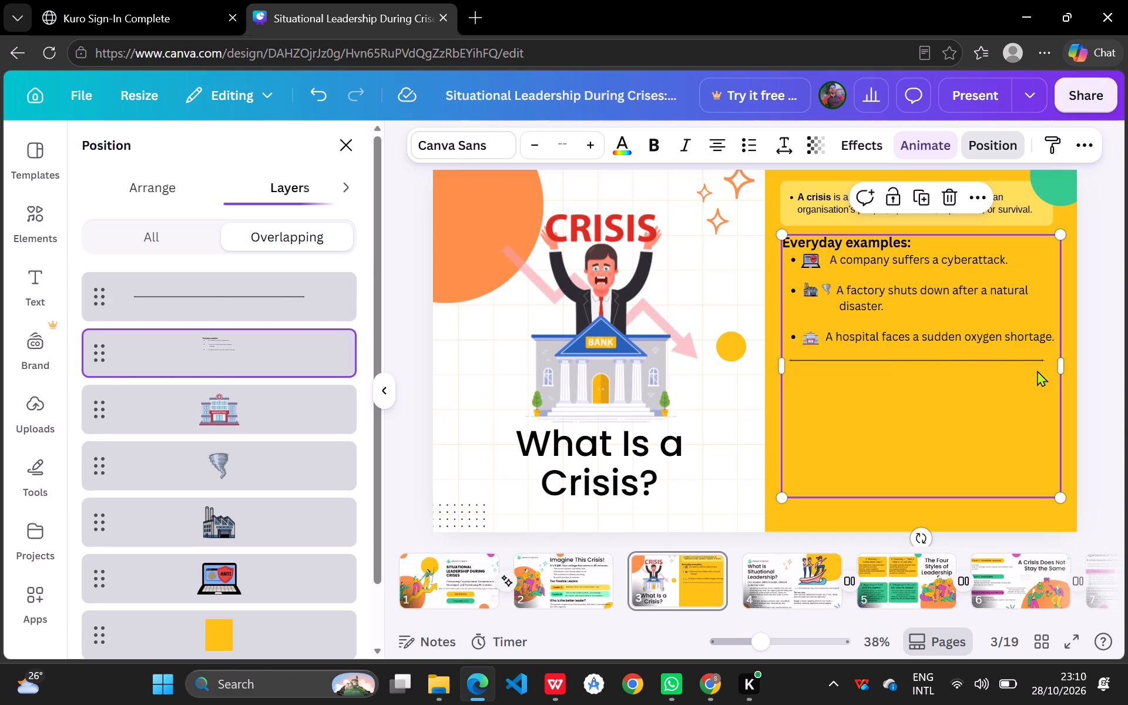
Extend the divider line's outer end to align with the definition box's edge, making it about 791 wide.
{"action": "left_click", "coordinate": [1022, 359]}
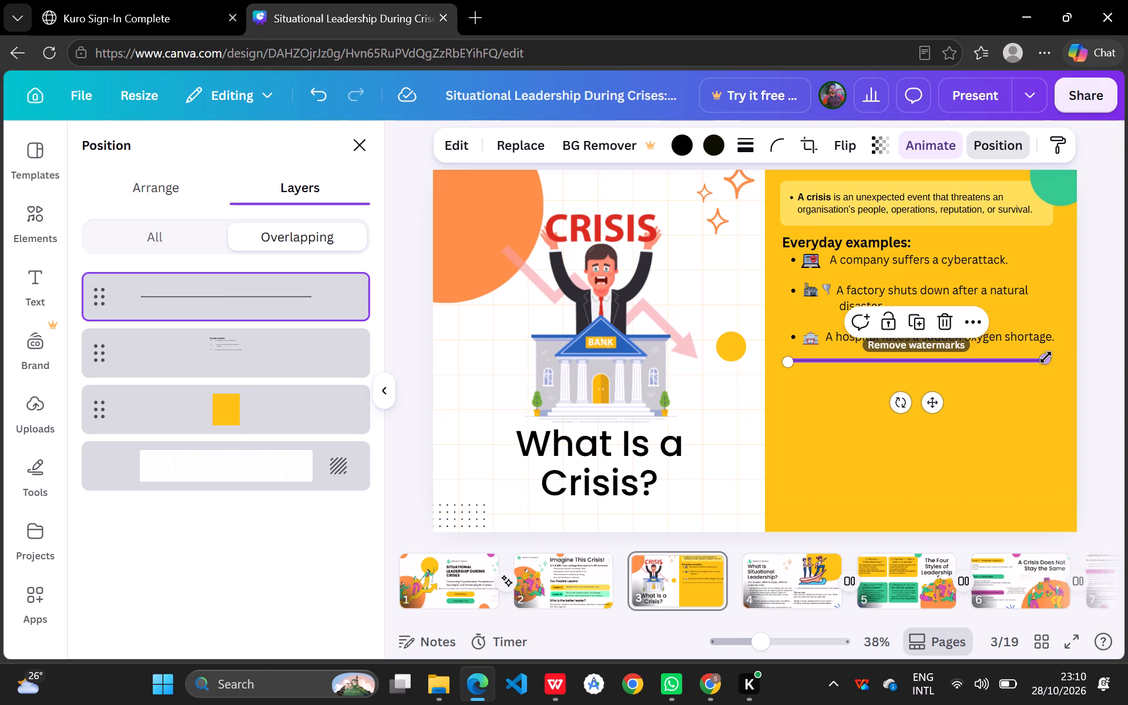
{"action": "left_click_drag", "start_coordinate": [1046, 357], "coordinate": [1051, 357]}
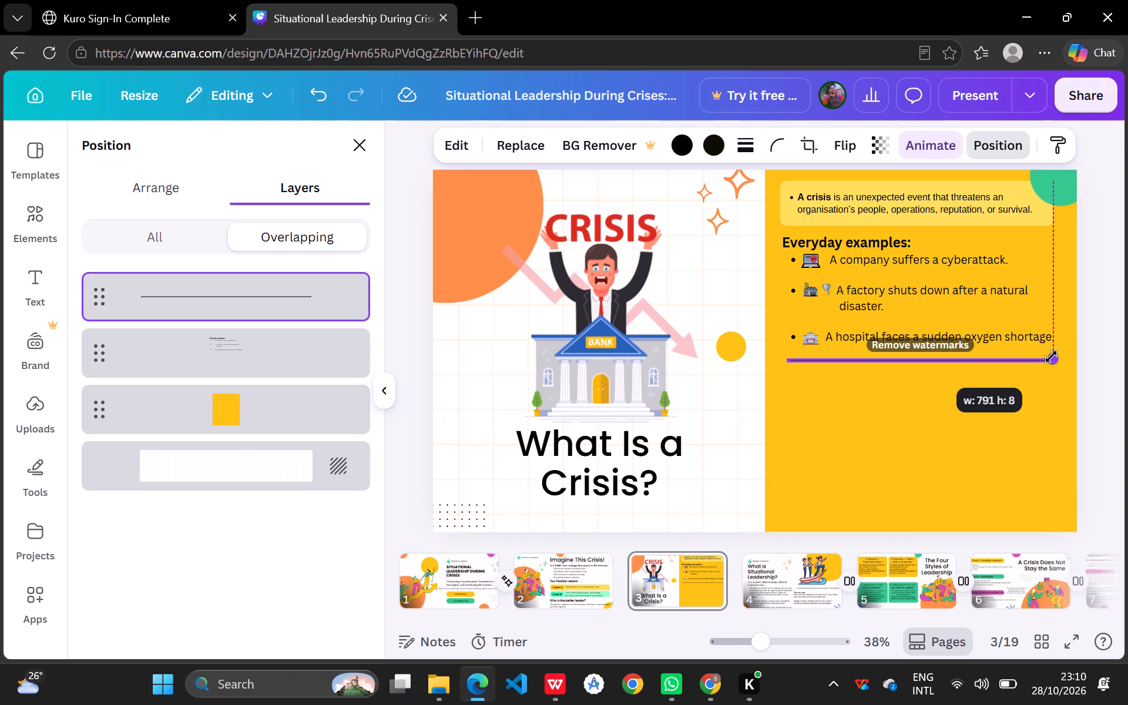
{"action": "left_click_drag", "start_coordinate": [1051, 357], "coordinate": [1052, 357]}
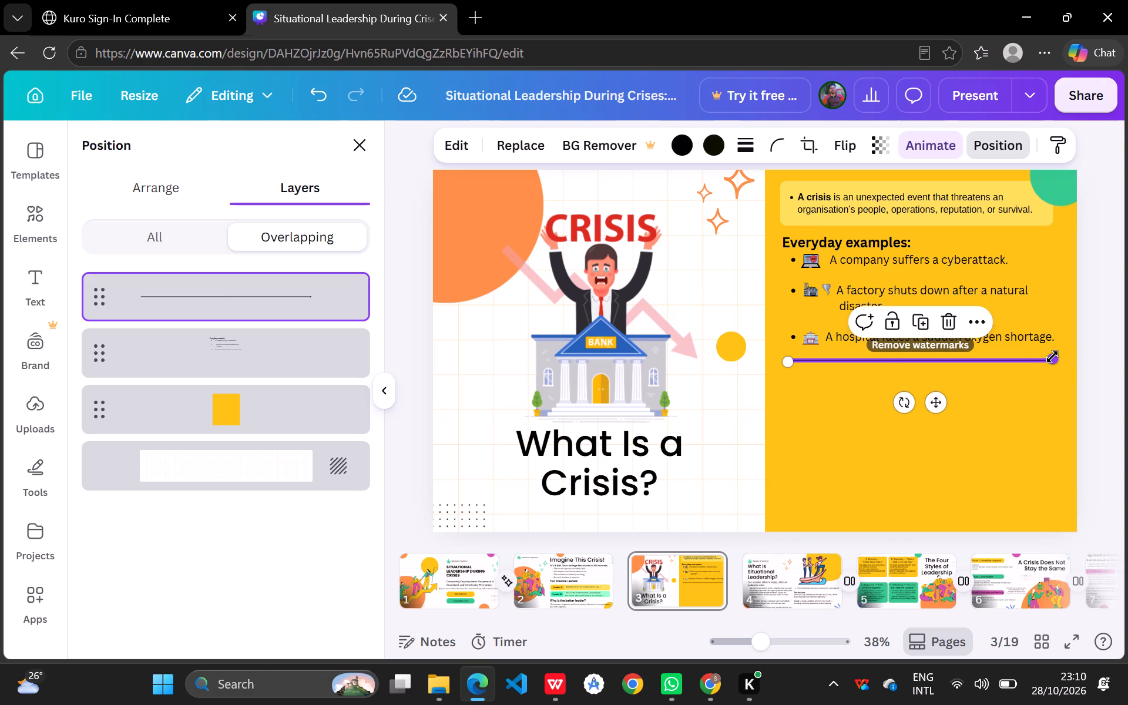
Extend the divider line's inner end to align with the everyday examples text box's edge, making it about 809 wide.
{"action": "left_click", "coordinate": [790, 361]}
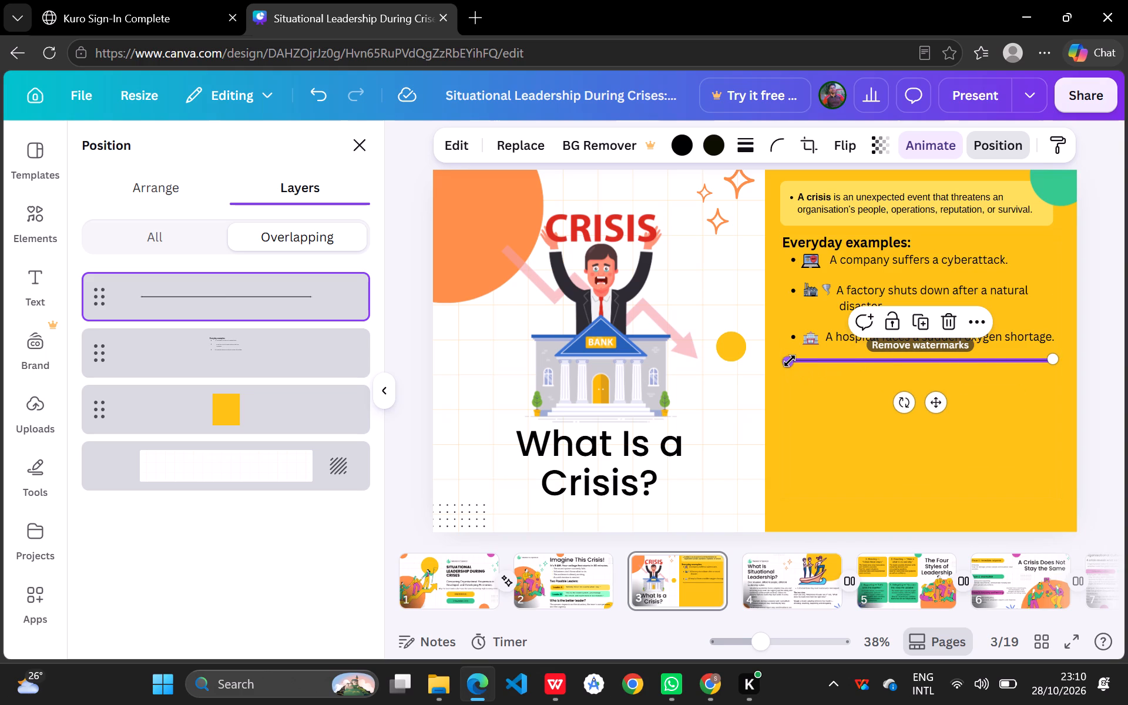
{"action": "left_click", "coordinate": [790, 361]}
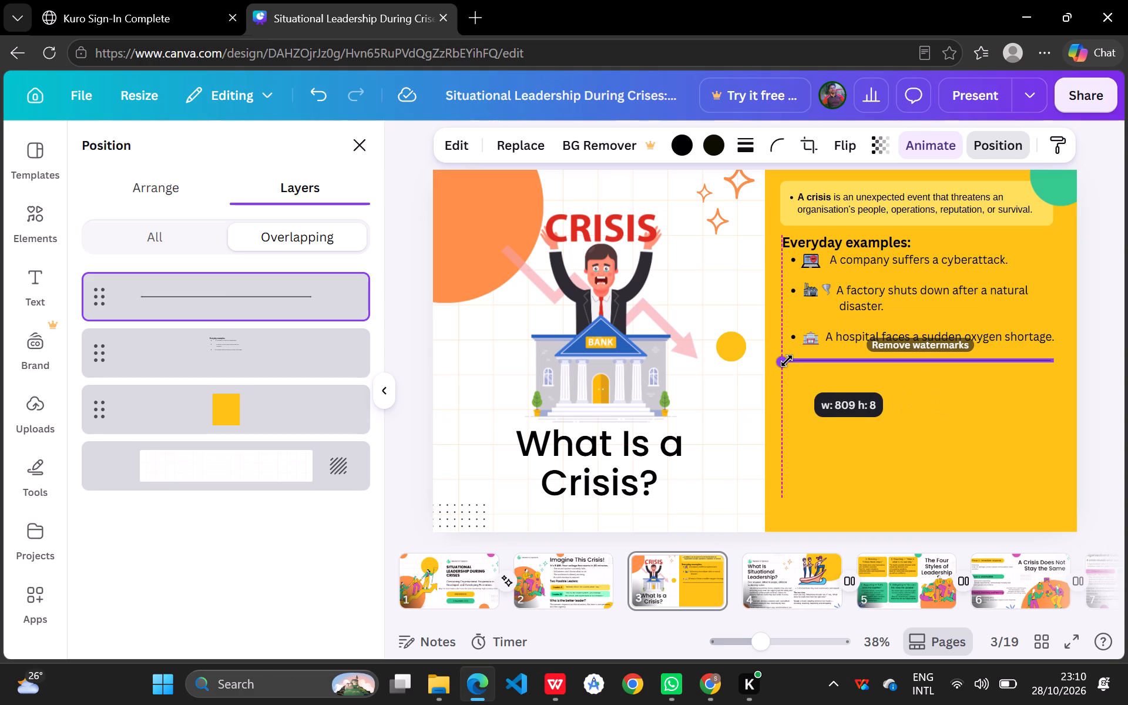
{"action": "left_click", "coordinate": [825, 424]}
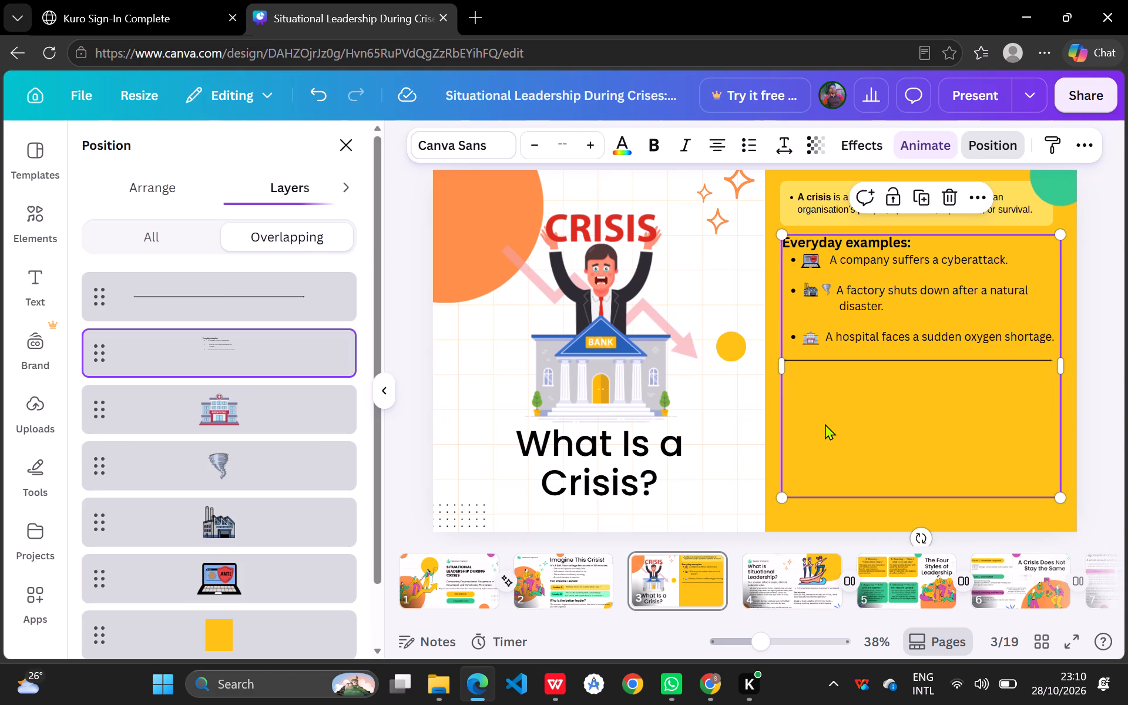
Reorder the overlapping layers so the hospital, tornado, factory and laptop icons sit above the everyday examples text box.
{"action": "left_click", "coordinate": [829, 319]}
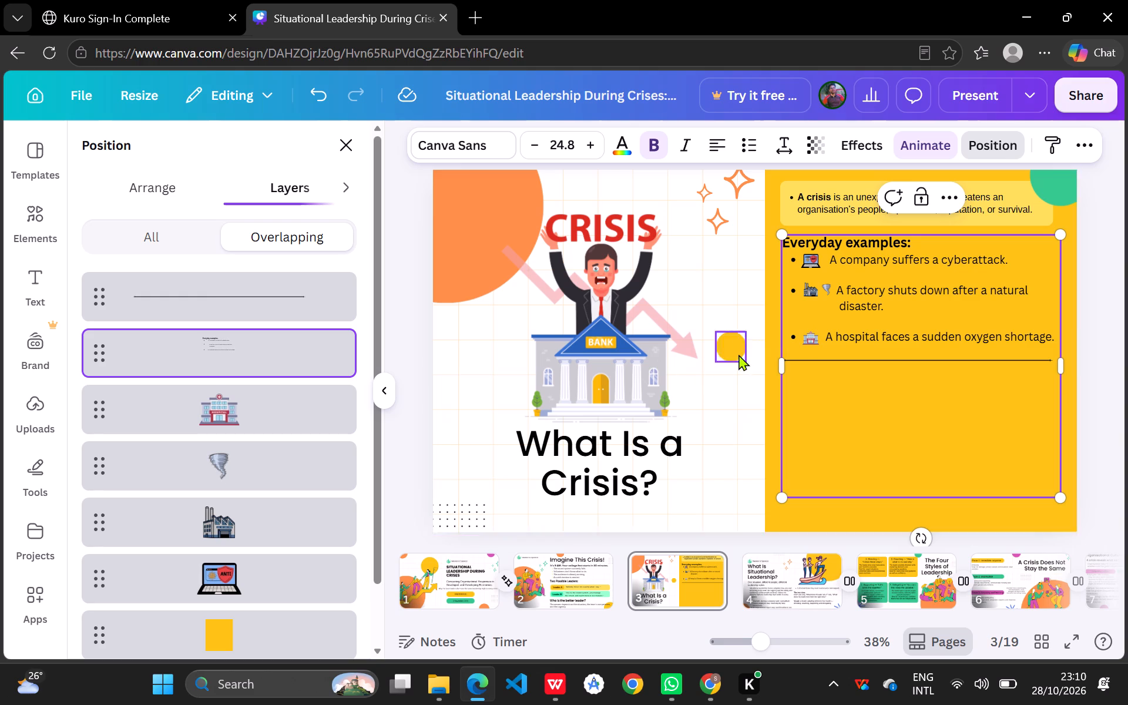
{"action": "left_click", "coordinate": [283, 405]}
{"action": "left_click", "coordinate": [283, 405]}
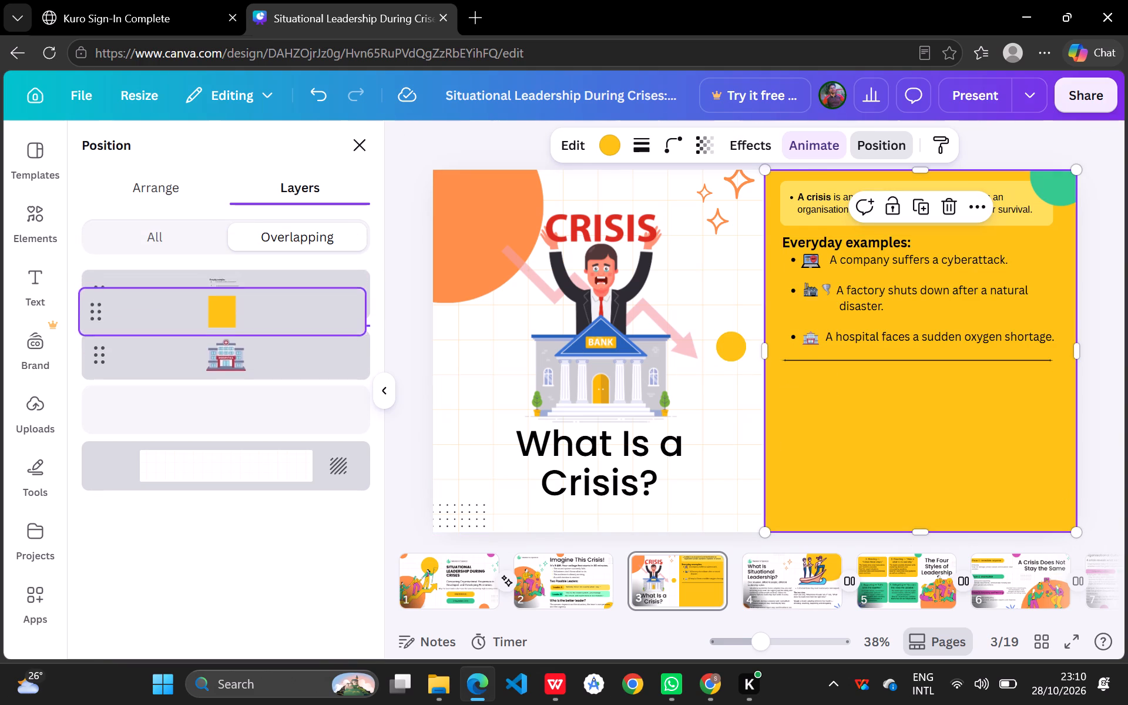
{"action": "left_click_drag", "start_coordinate": [251, 468], "coordinate": [251, 250]}
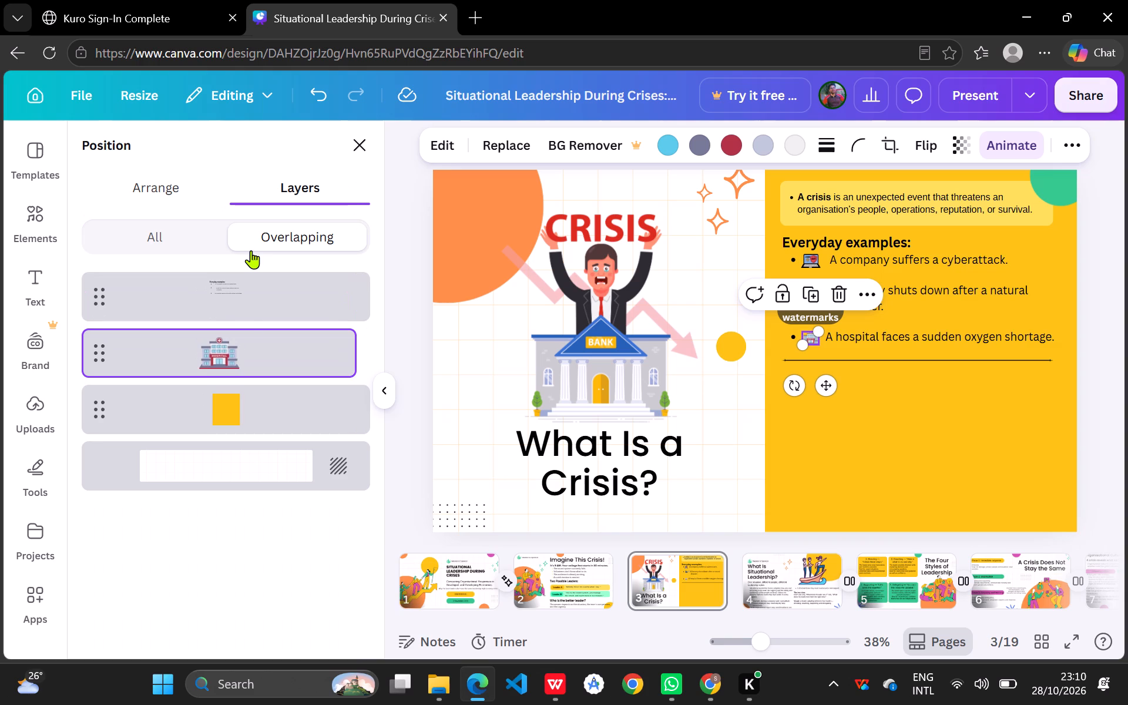
{"action": "left_click_drag", "start_coordinate": [246, 352], "coordinate": [253, 281]}
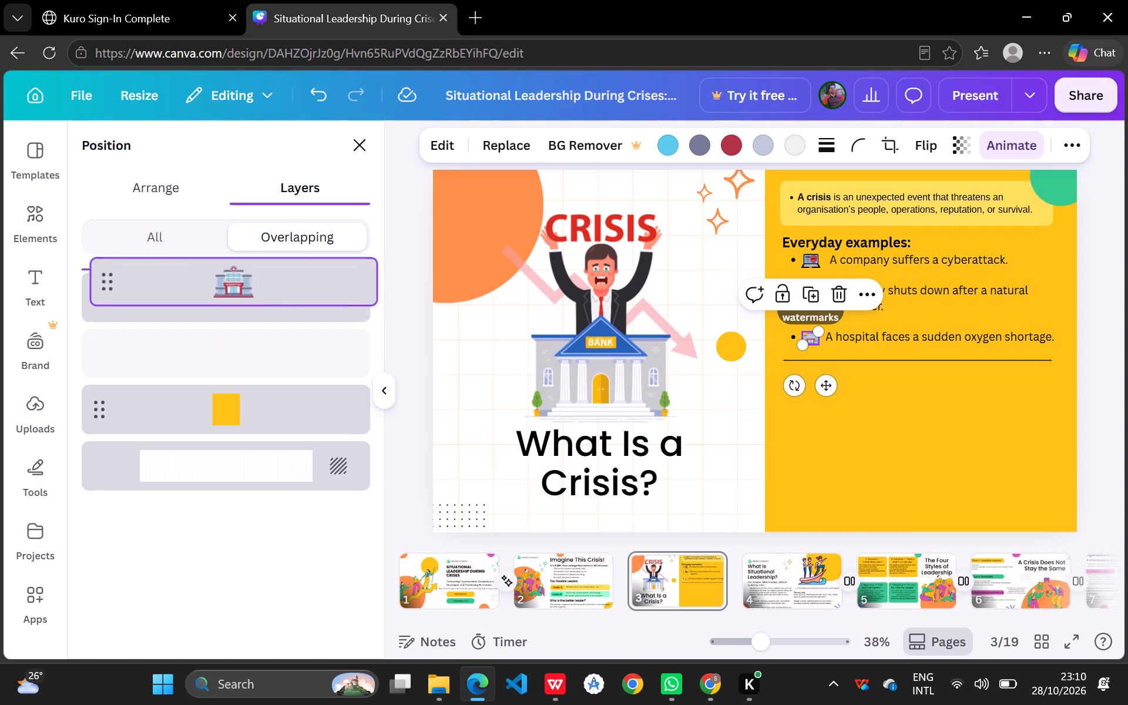
{"action": "left_click_drag", "start_coordinate": [253, 281], "coordinate": [244, 263]}
{"action": "left_click_drag", "start_coordinate": [237, 297], "coordinate": [239, 370]}
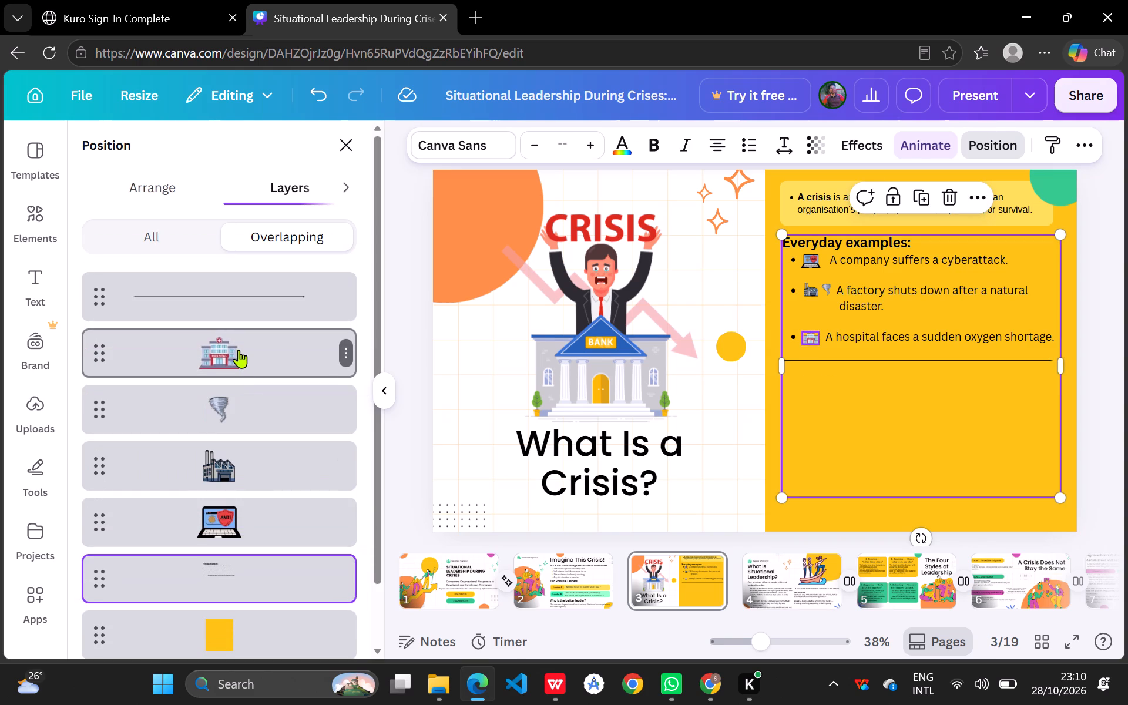
{"action": "left_click_drag", "start_coordinate": [239, 350], "coordinate": [240, 246]}
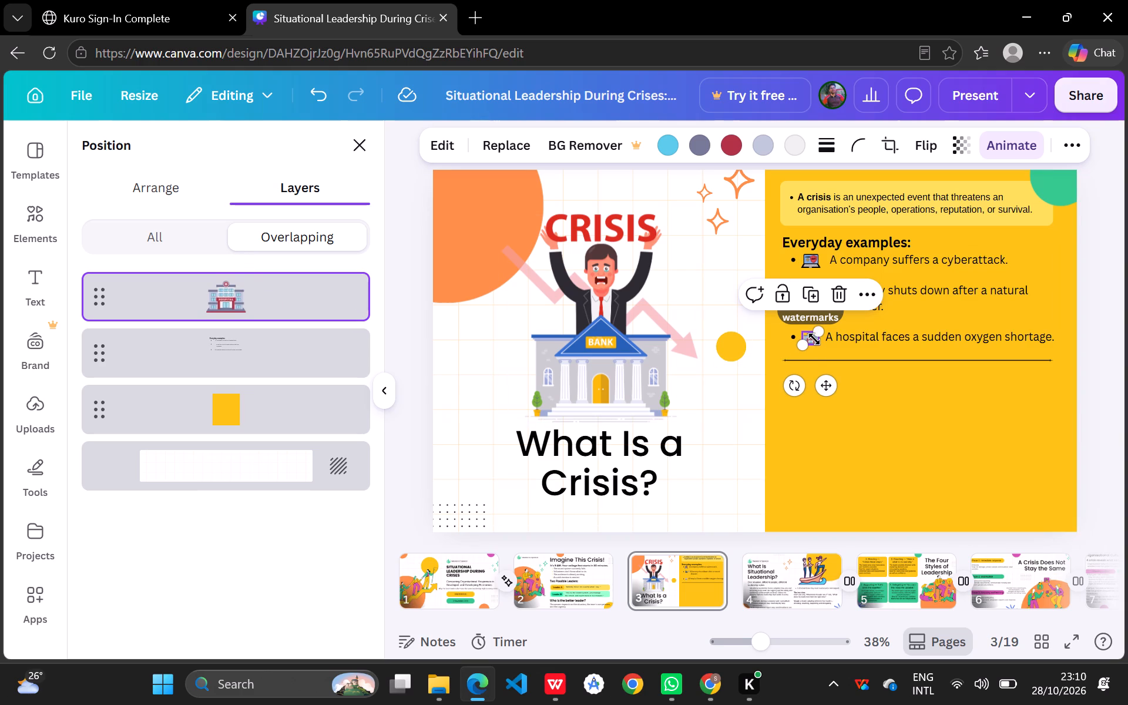
Enlarge the hospital icon to about 58 by 47, aligned with the icons above it beside the oxygen shortage example.
{"action": "left_click", "coordinate": [856, 428]}
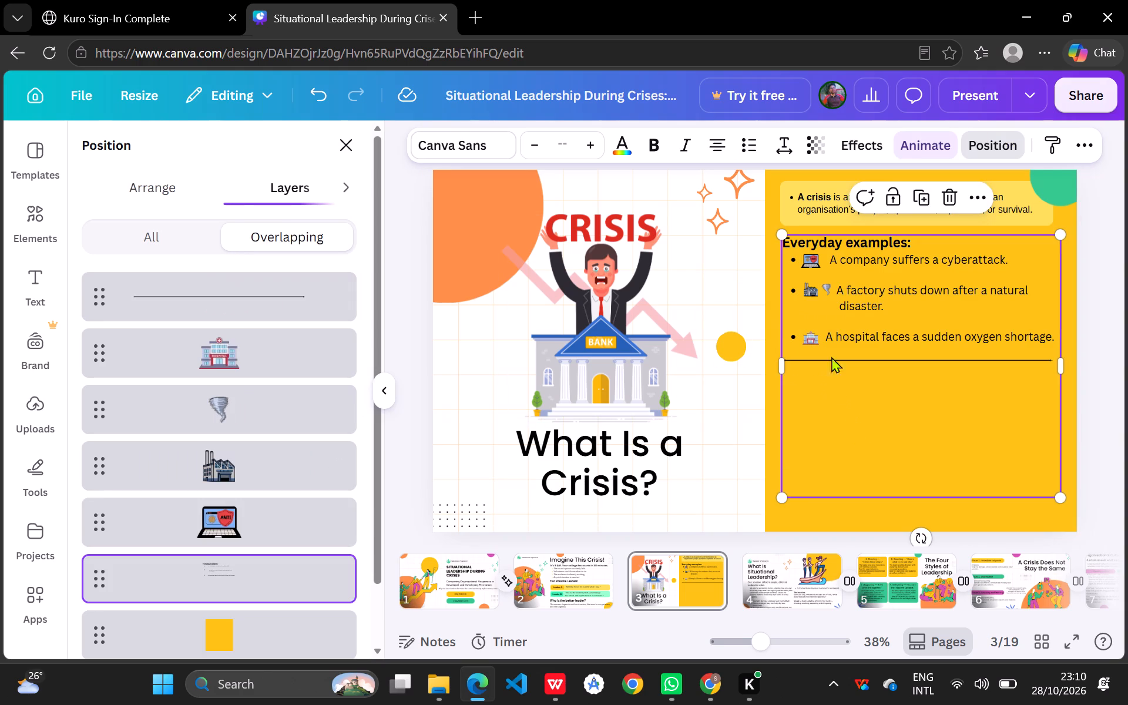
{"action": "left_click", "coordinate": [812, 335]}
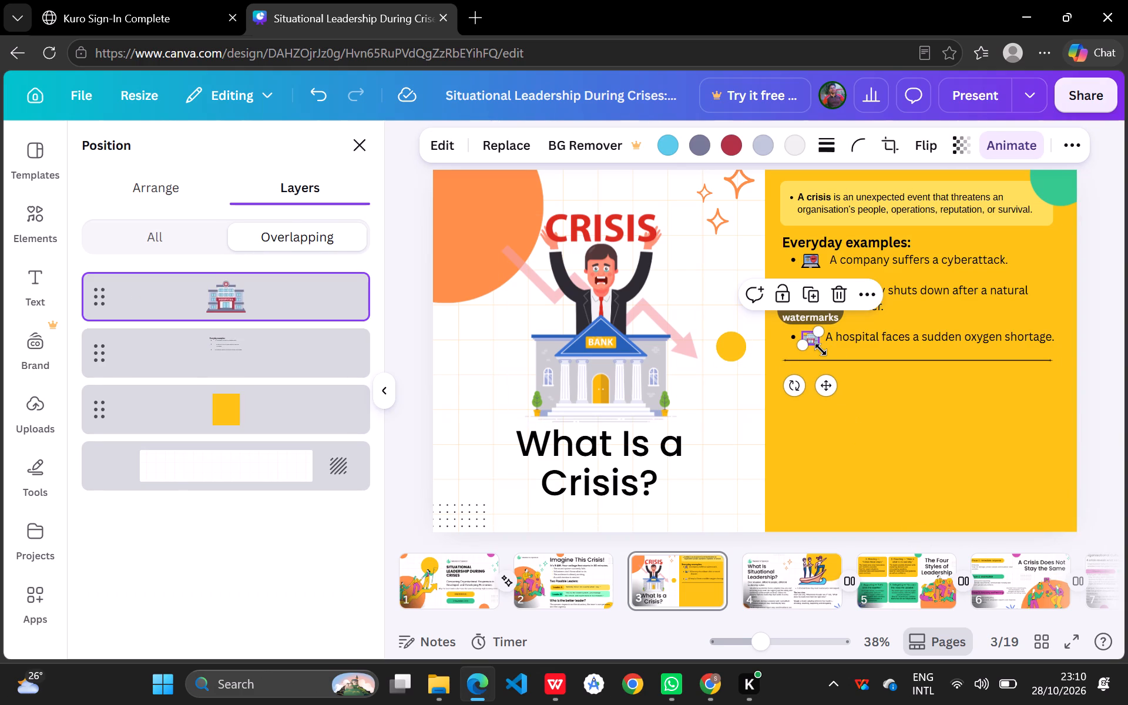
{"action": "left_click", "coordinate": [858, 405]}
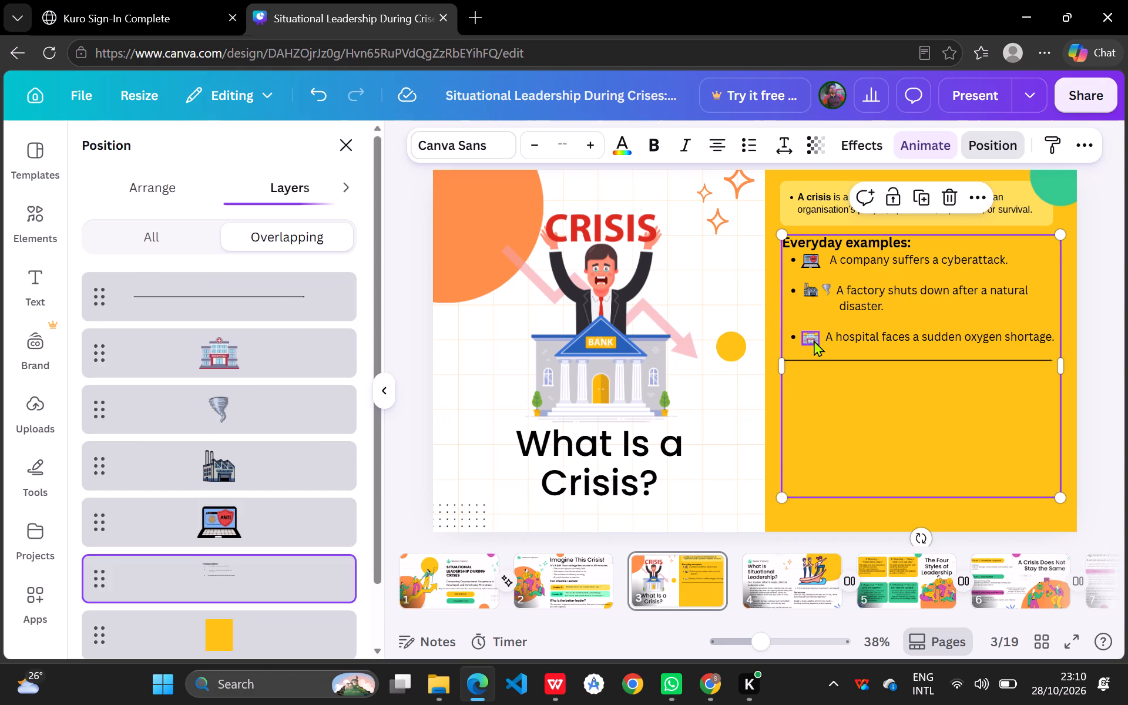
{"action": "left_click", "coordinate": [814, 340]}
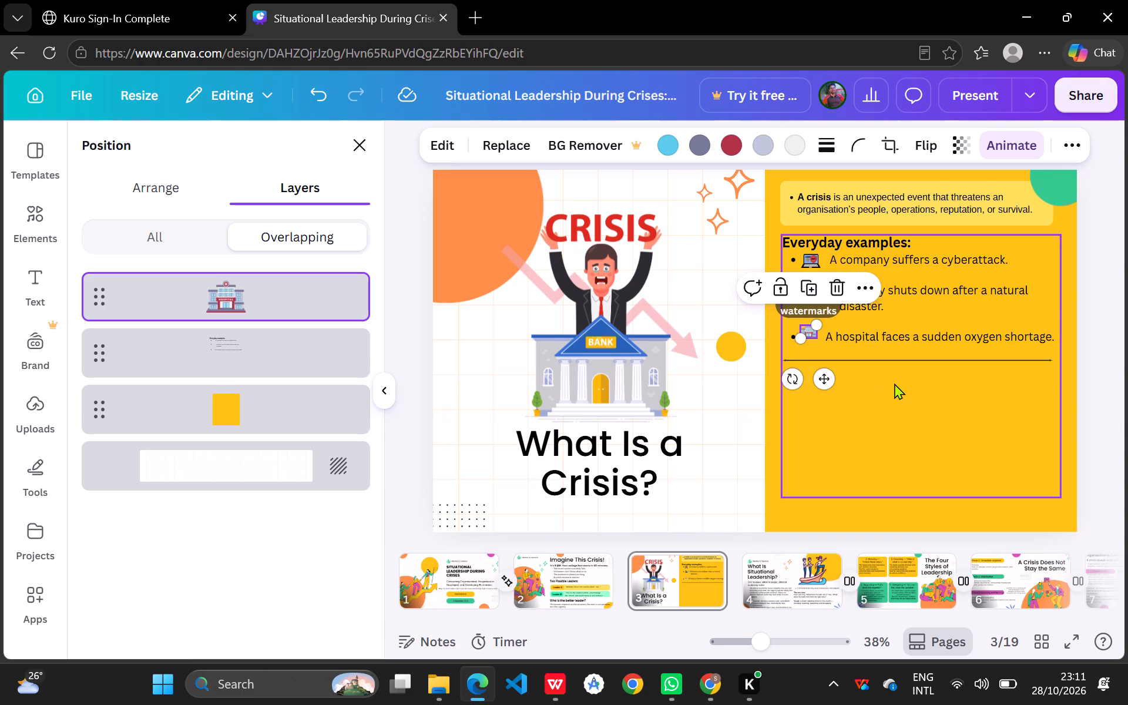
{"action": "left_click", "coordinate": [894, 383]}
{"action": "left_click", "coordinate": [807, 331]}
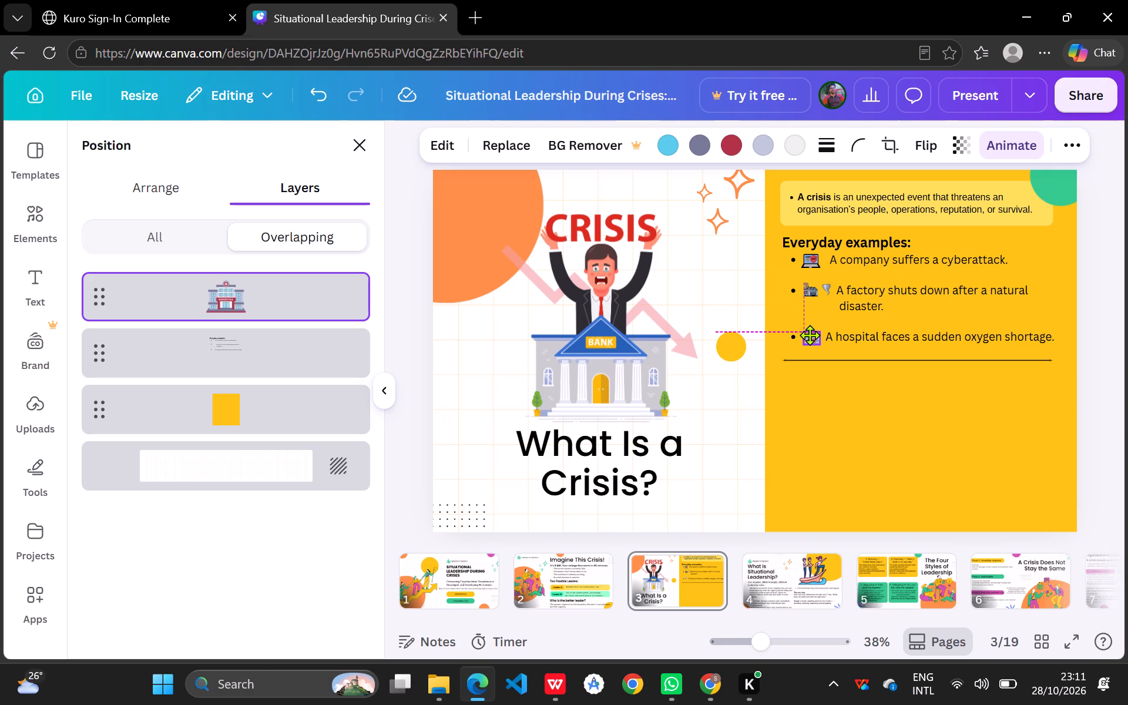
{"action": "left_click", "coordinate": [805, 333]}
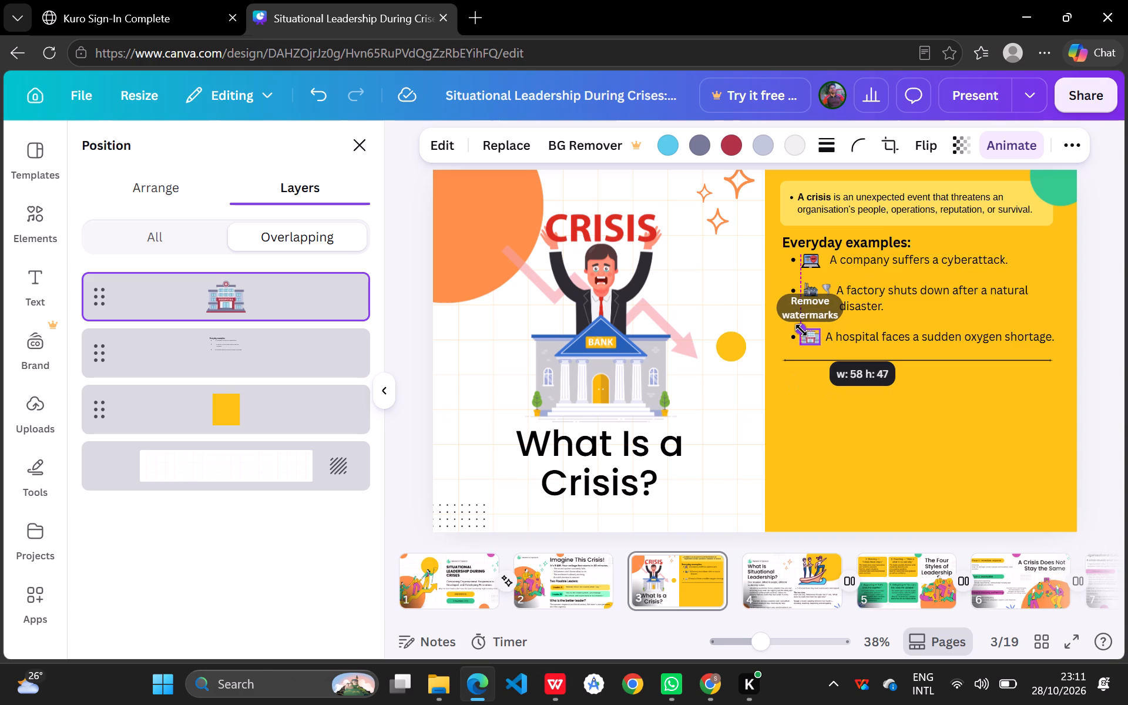
{"action": "left_click", "coordinate": [881, 423]}
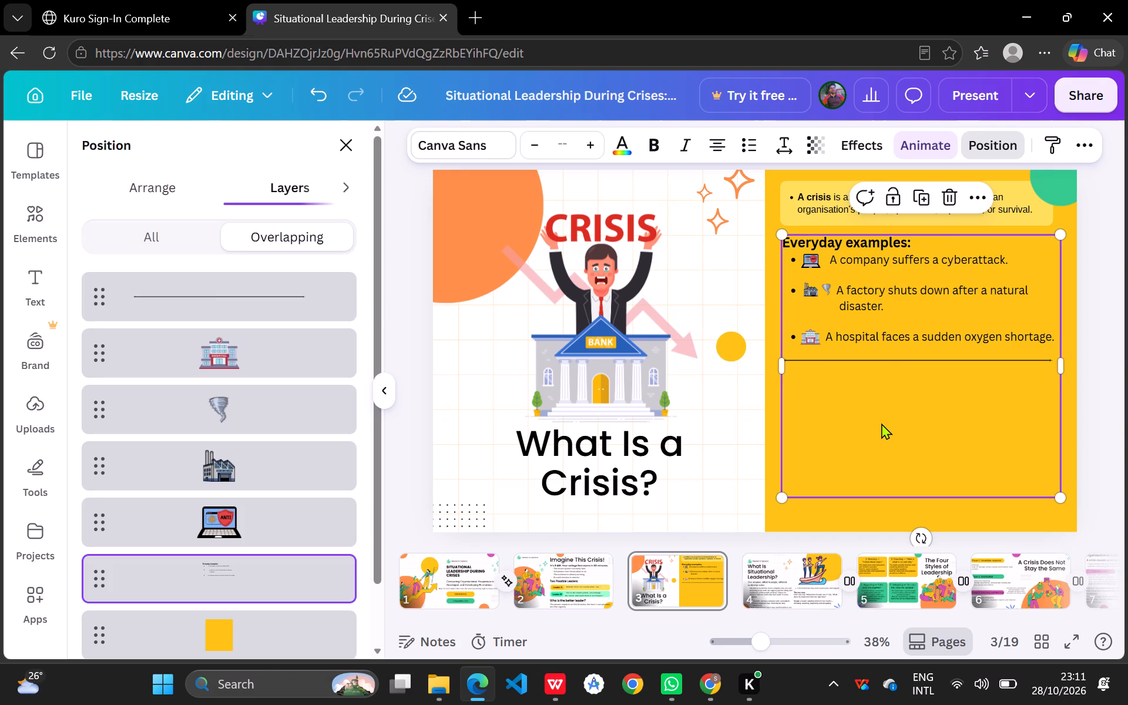
Enlarge the factory icon to about 51 by 51, aligning its outer edge with the other example icons.
{"action": "left_click", "coordinate": [811, 283]}
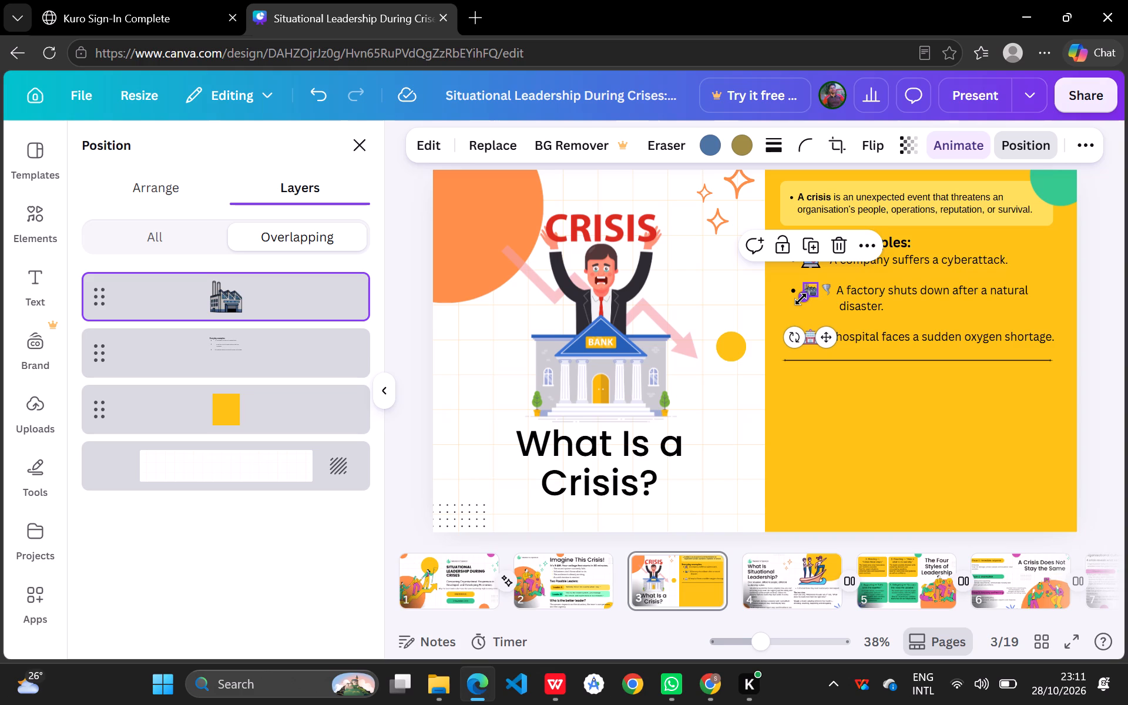
{"action": "left_click", "coordinate": [801, 299]}
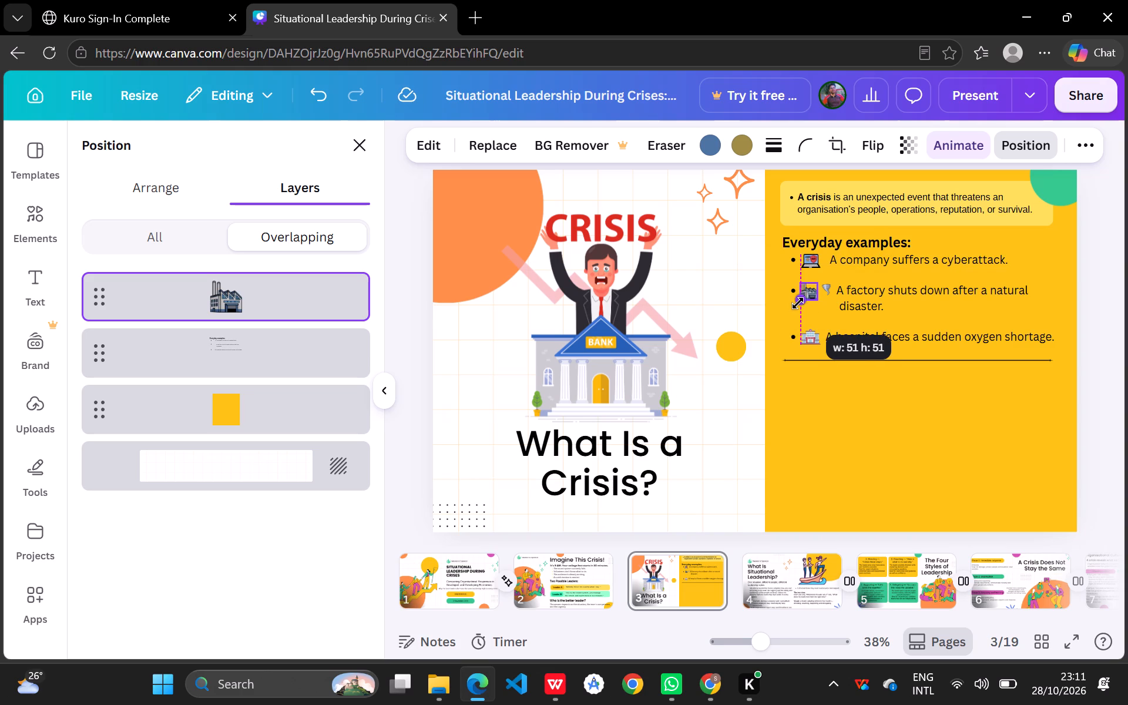
{"action": "left_click", "coordinate": [886, 424]}
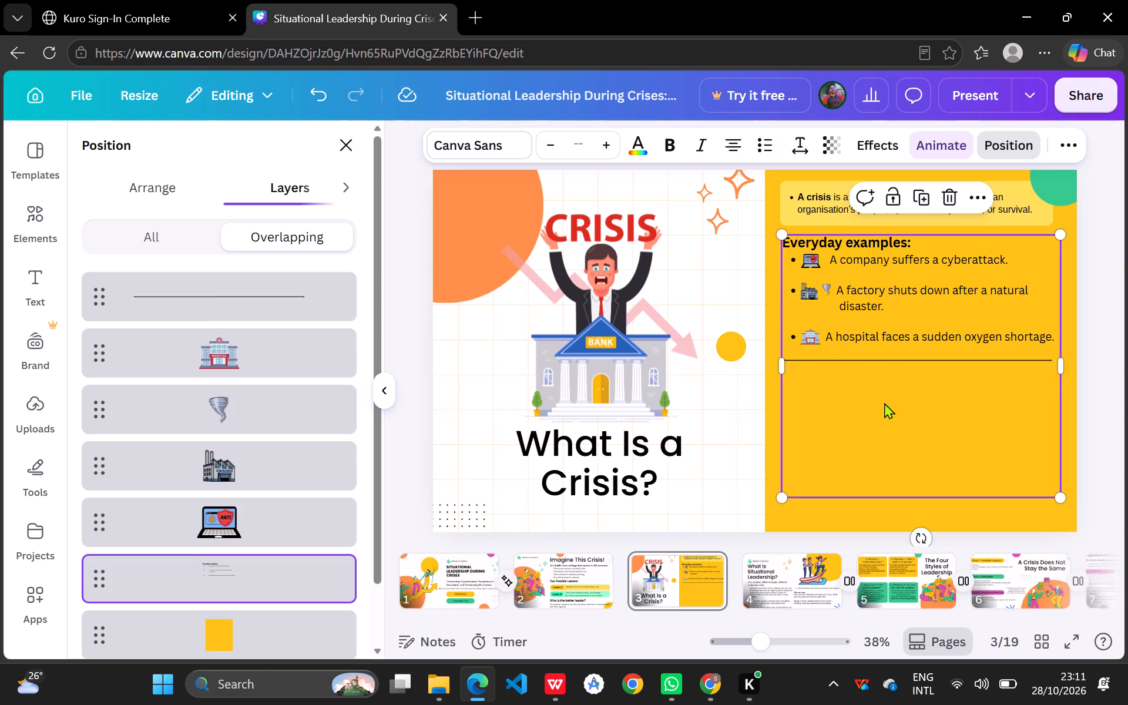
Enlarge the tornado icon to about 32 by 41 and position it between the factory icon and its text.
{"action": "left_click", "coordinate": [825, 285]}
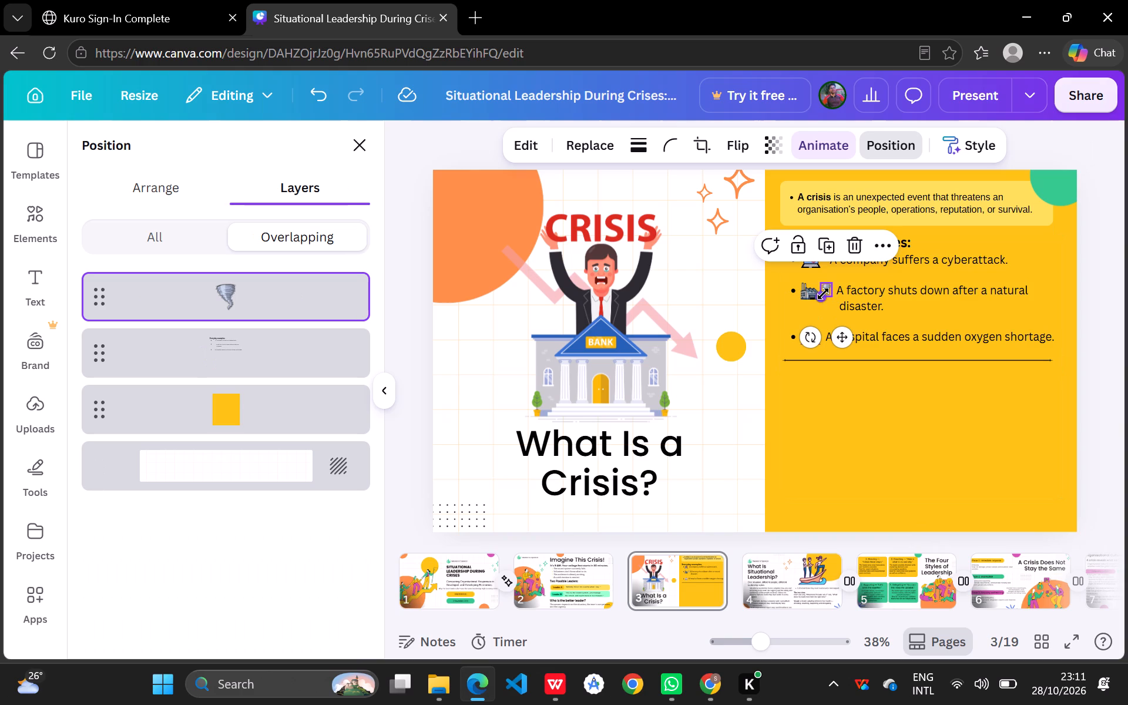
{"action": "left_click", "coordinate": [832, 283]}
{"action": "left_click_drag", "start_coordinate": [832, 283], "coordinate": [839, 284]}
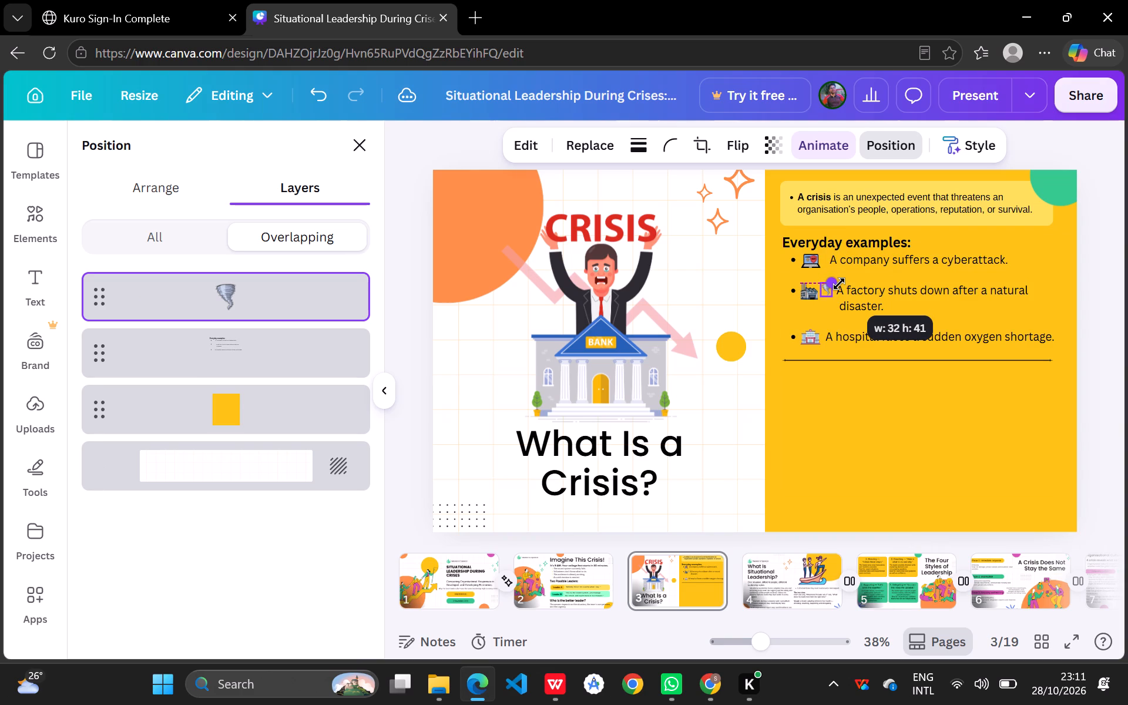
{"action": "left_click_drag", "start_coordinate": [839, 284], "coordinate": [841, 283]}
{"action": "left_click", "coordinate": [844, 401]}
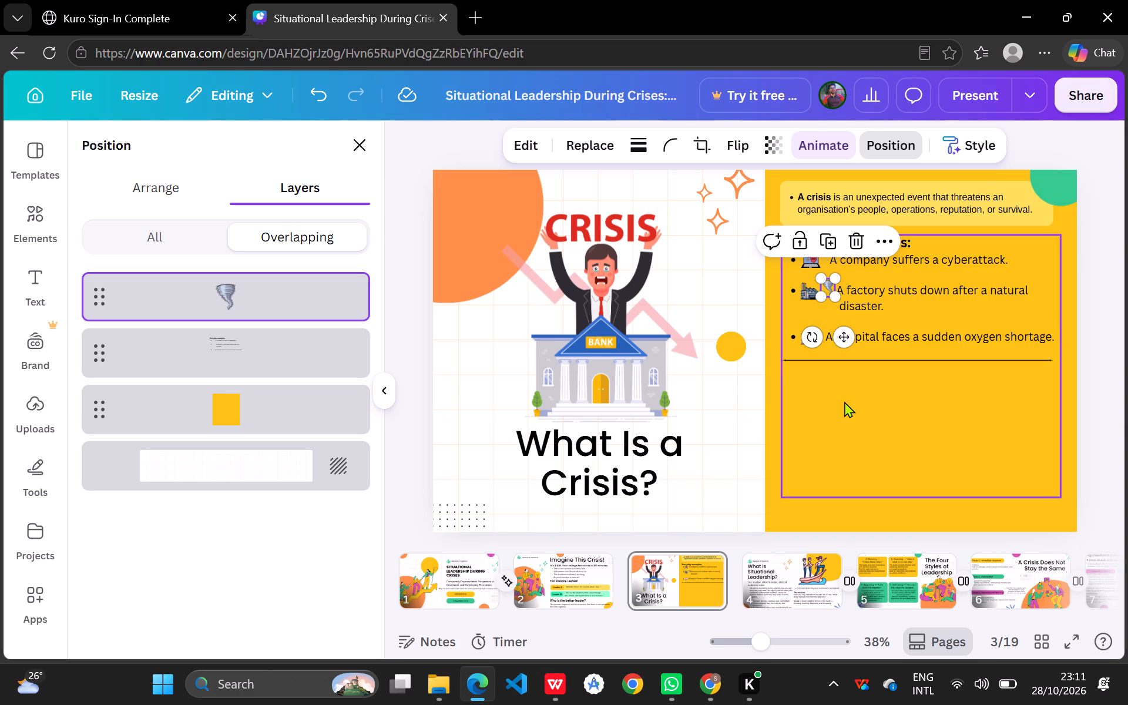
{"action": "left_click", "coordinate": [831, 288]}
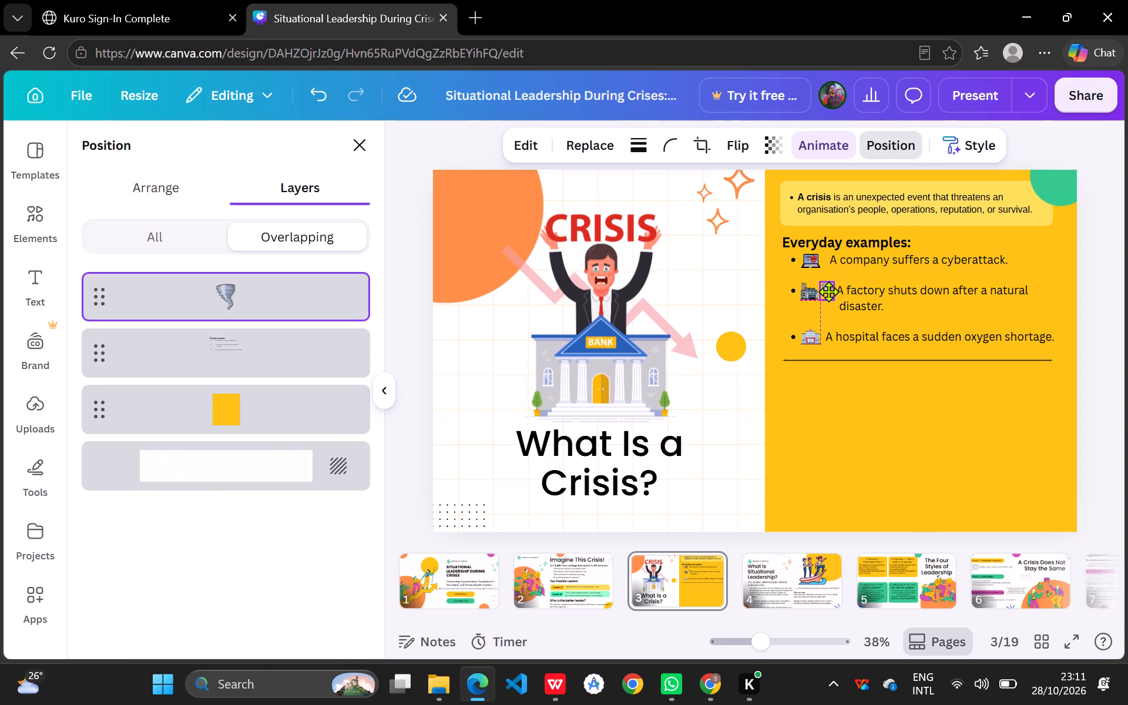
{"action": "left_click", "coordinate": [858, 409]}
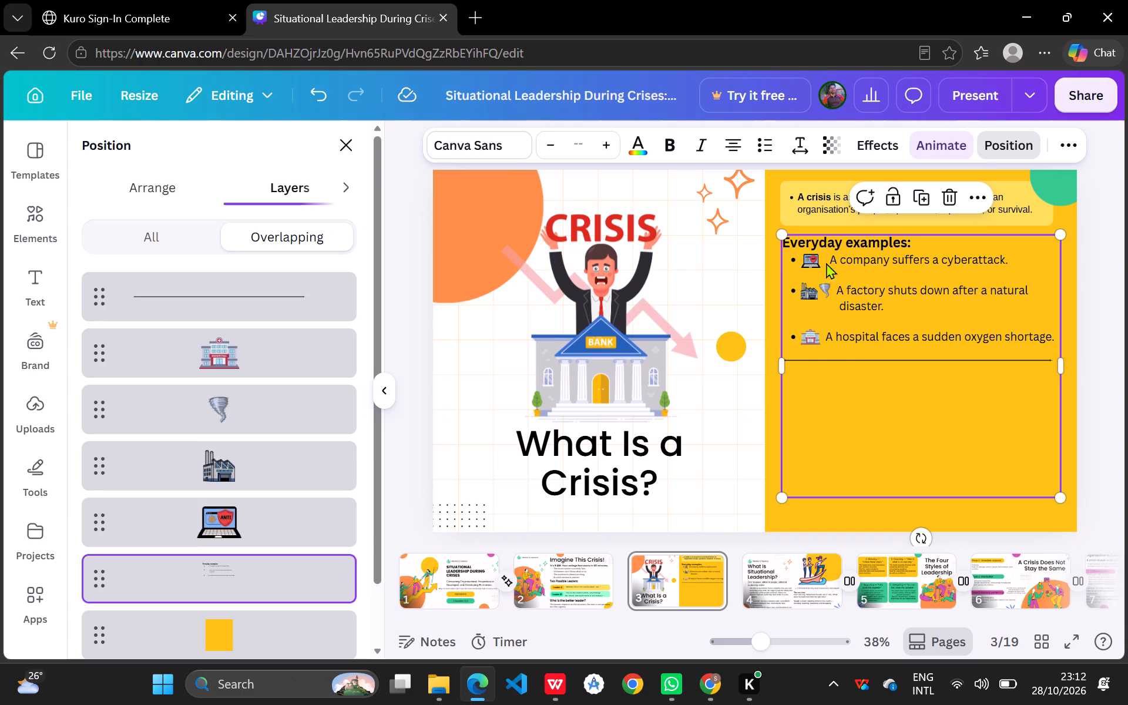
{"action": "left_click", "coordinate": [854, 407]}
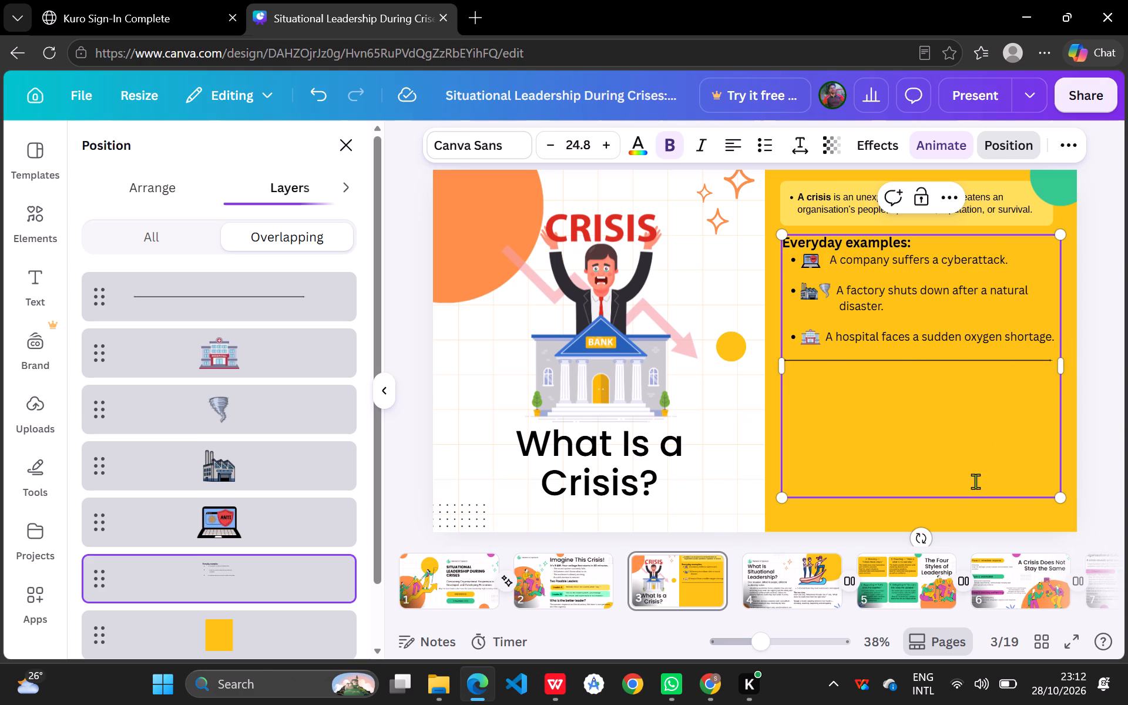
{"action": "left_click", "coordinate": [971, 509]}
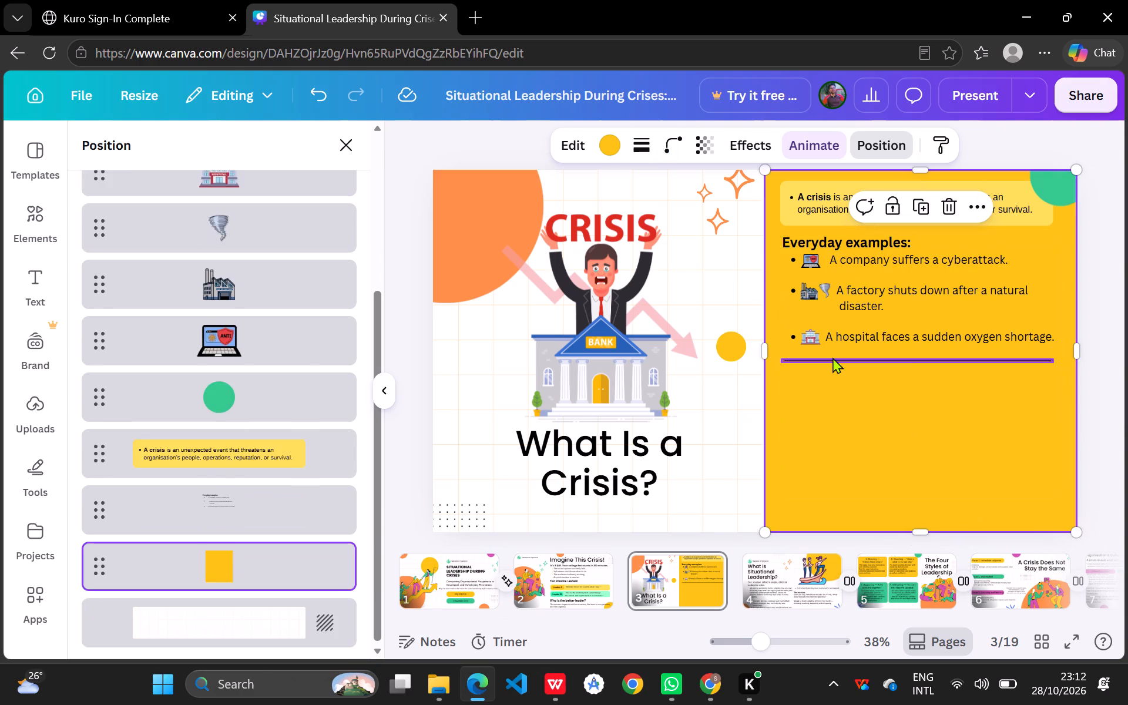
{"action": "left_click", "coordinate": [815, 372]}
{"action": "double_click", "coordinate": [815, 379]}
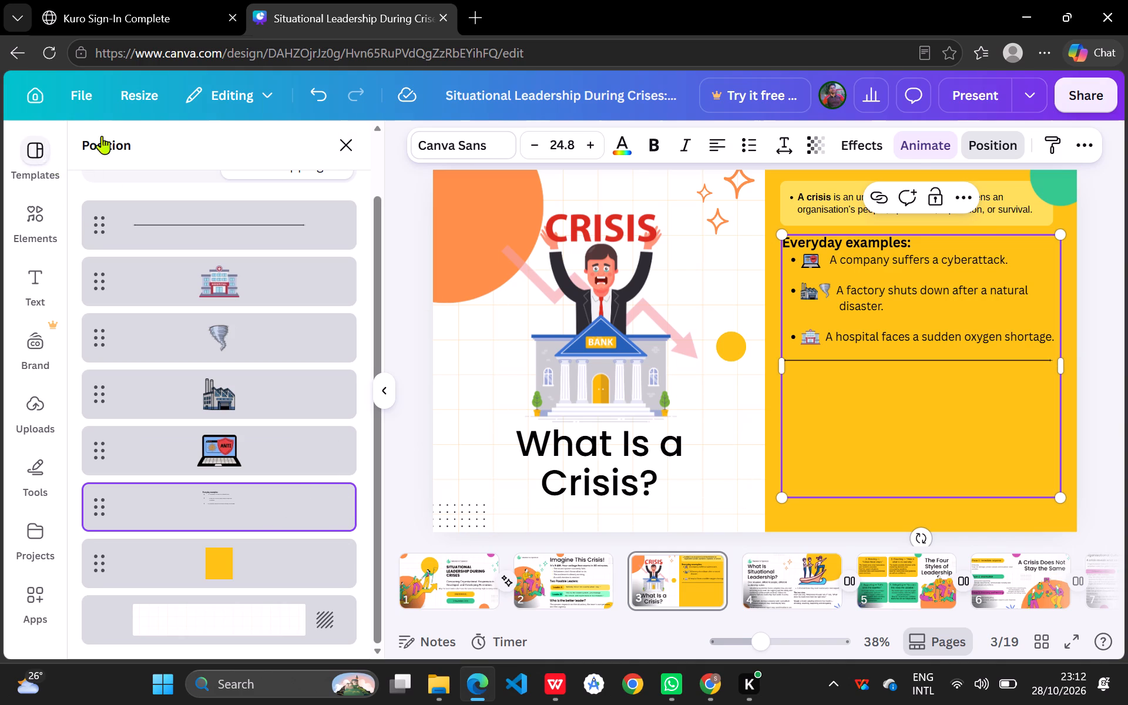
Add a subheading text box and place it just beneath the divider line, centred in the yellow panel.
{"action": "left_click", "coordinate": [344, 147]}
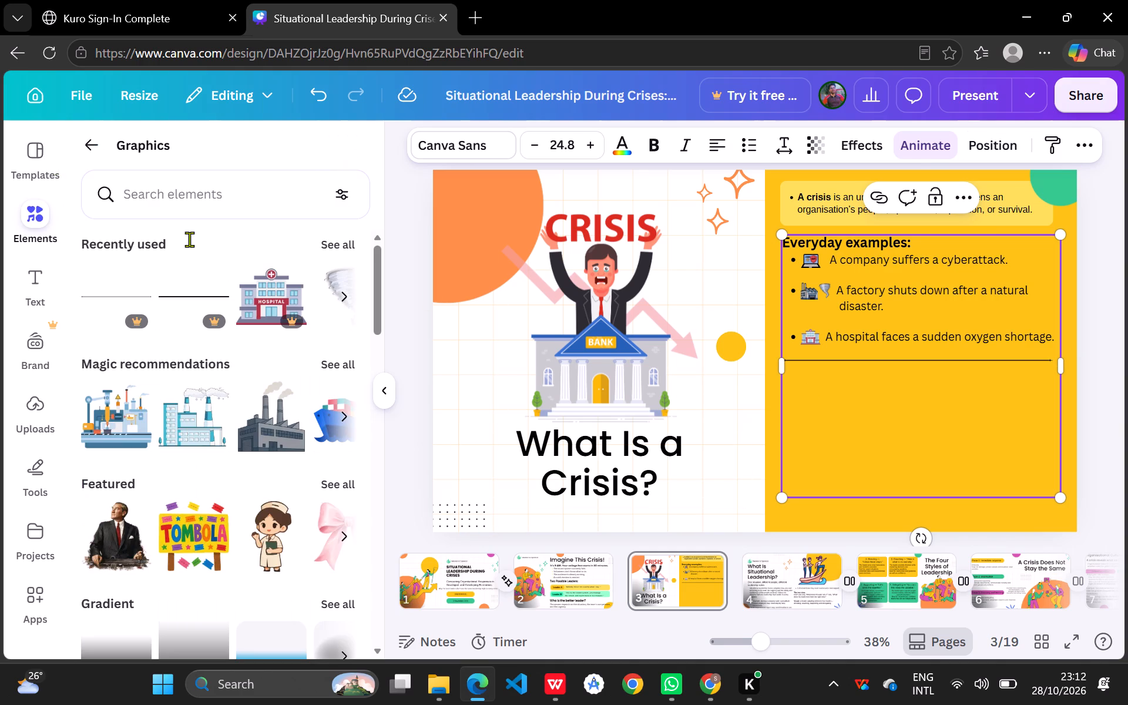
{"action": "left_click", "coordinate": [38, 291]}
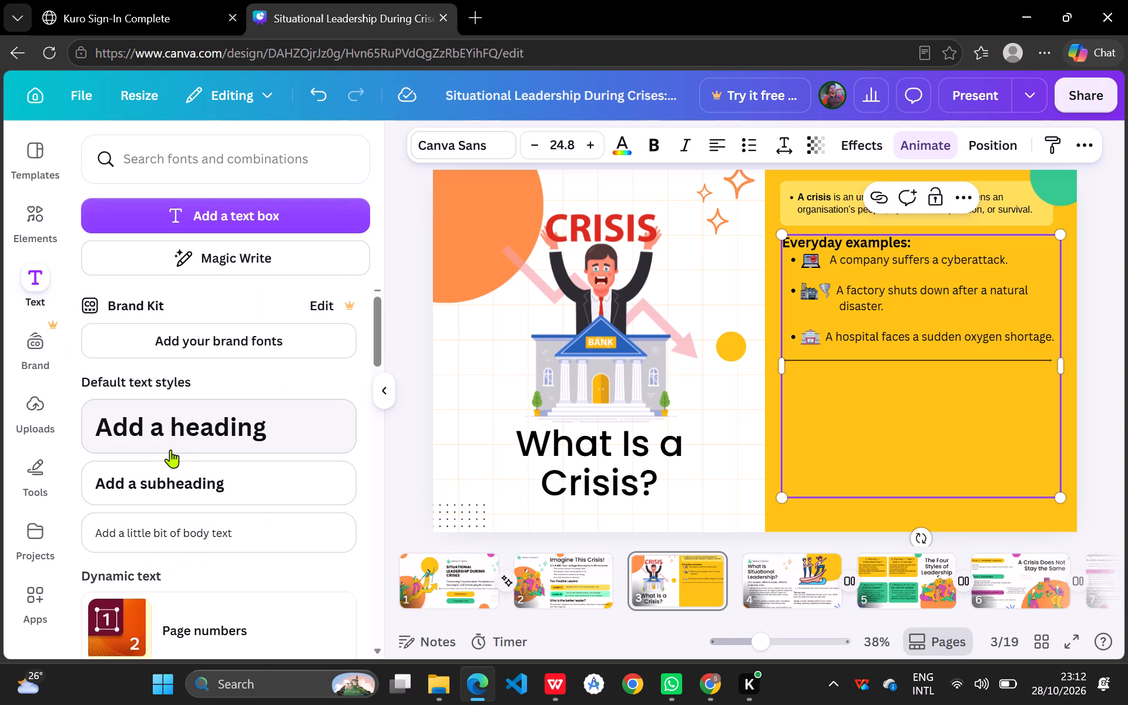
{"action": "left_click", "coordinate": [193, 475]}
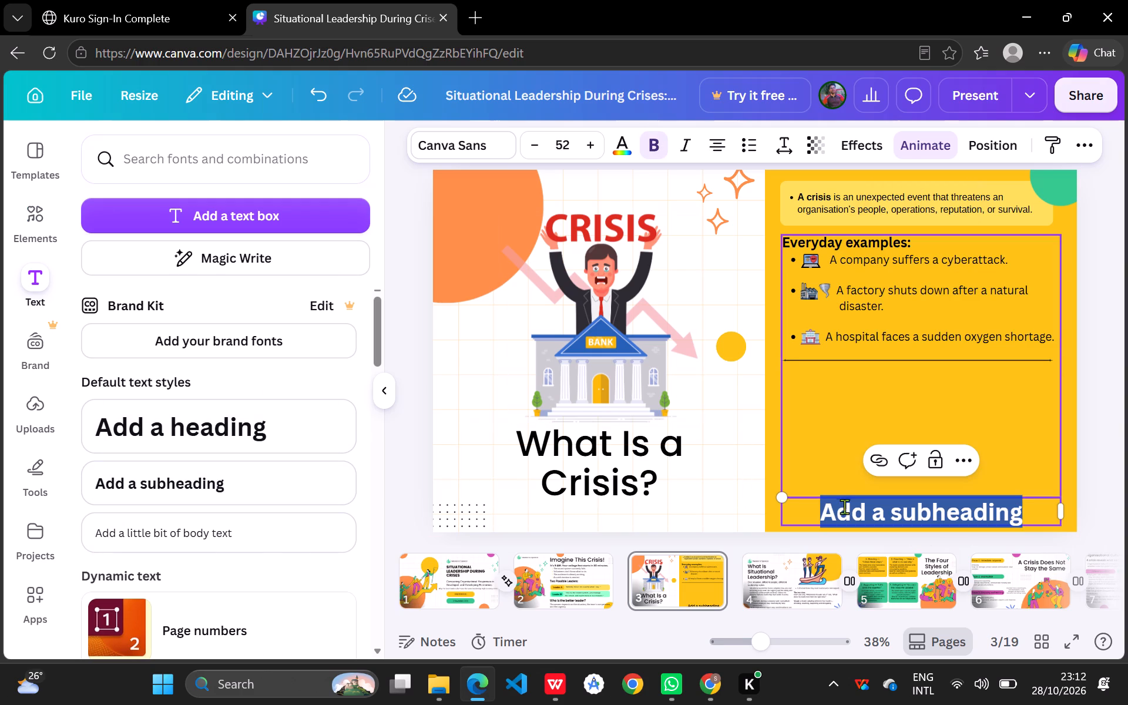
{"action": "left_click", "coordinate": [801, 513]}
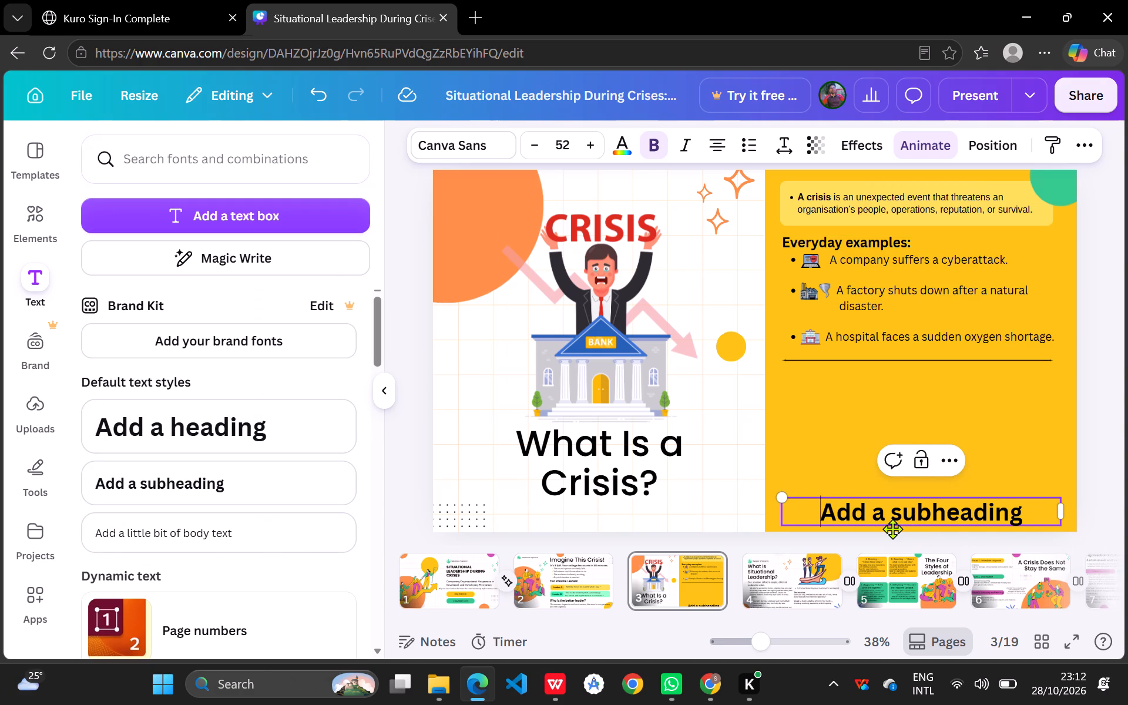
{"action": "left_click_drag", "start_coordinate": [889, 529], "coordinate": [887, 394]}
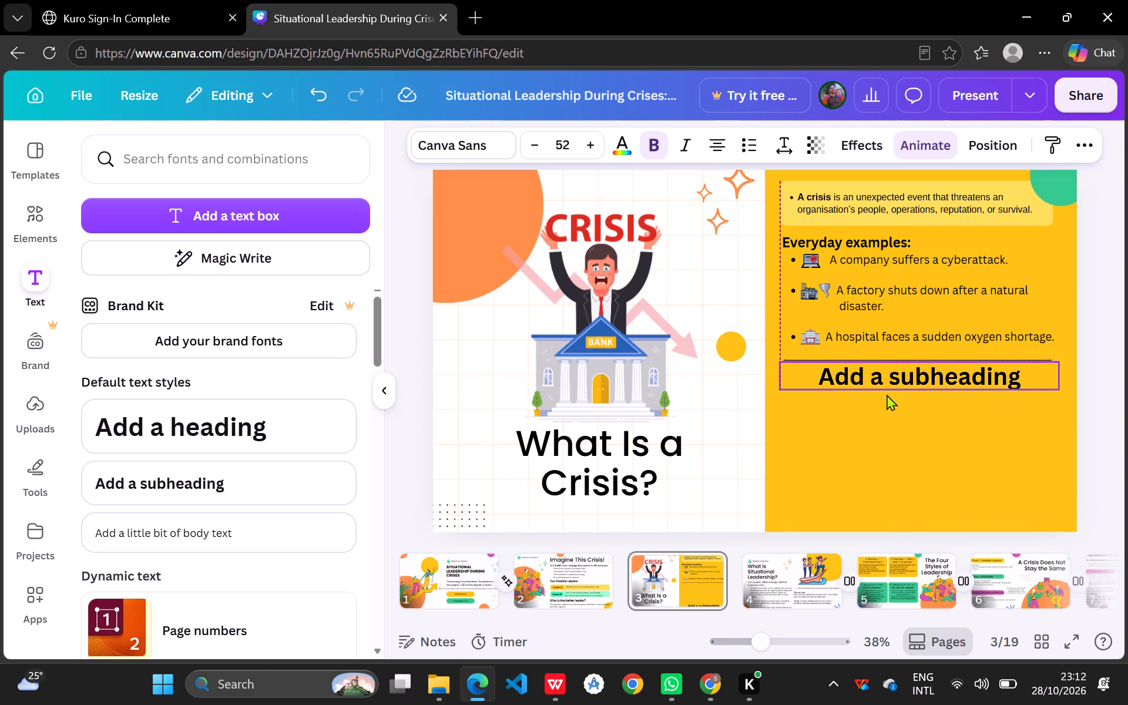
{"action": "left_click_drag", "start_coordinate": [887, 394], "coordinate": [888, 395]}
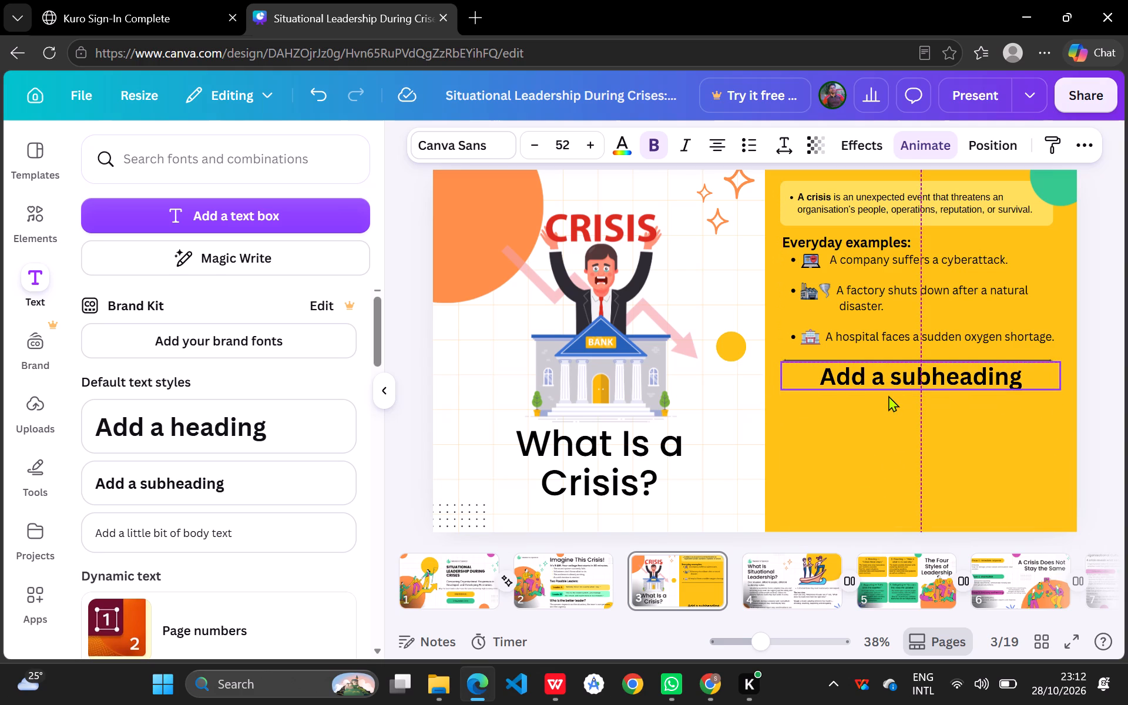
{"action": "left_click_drag", "start_coordinate": [888, 395], "coordinate": [888, 398]}
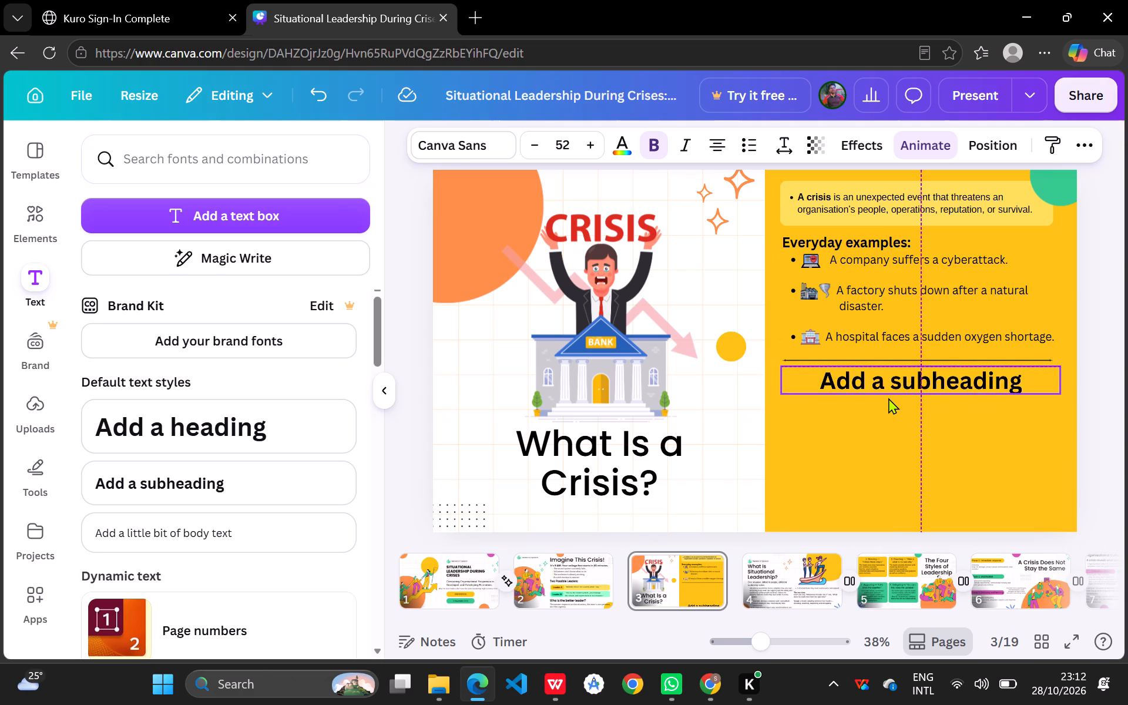
Replace the placeholder subheading beneath the divider line with "What Makes a crisis Different?".
{"action": "left_click", "coordinate": [811, 376]}
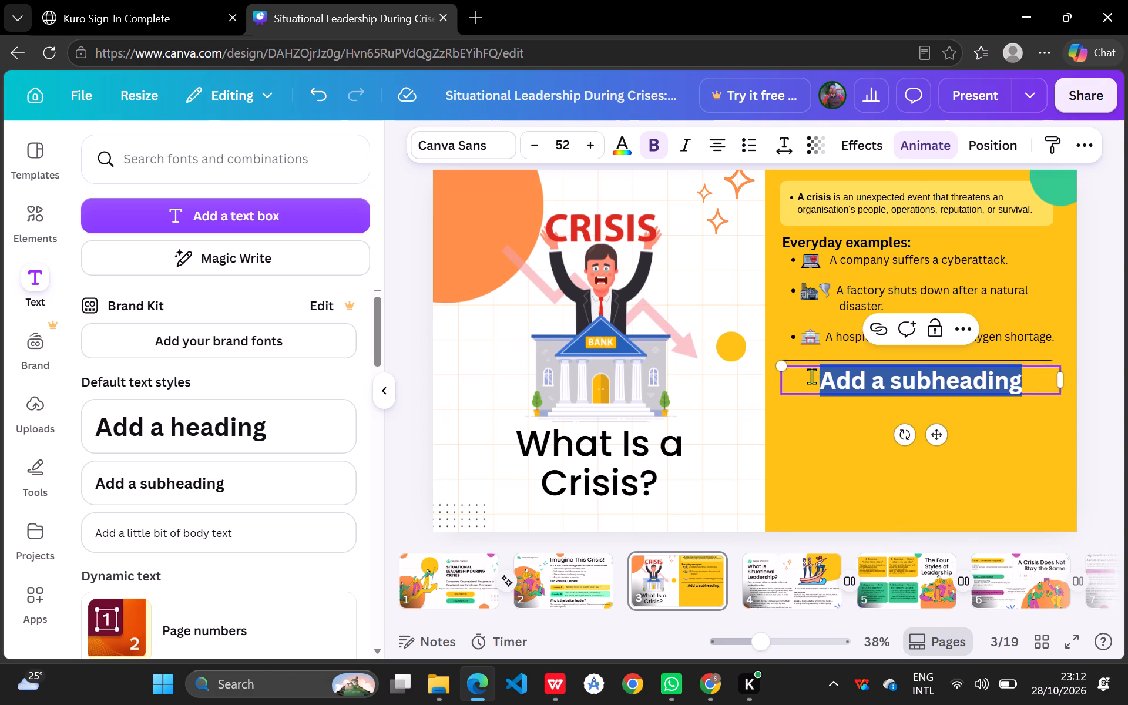
{"action": "type", "text": "Whta"}
{"action": "key", "text": "BackSpace"}
{"action": "key", "text": "BackSpace"}
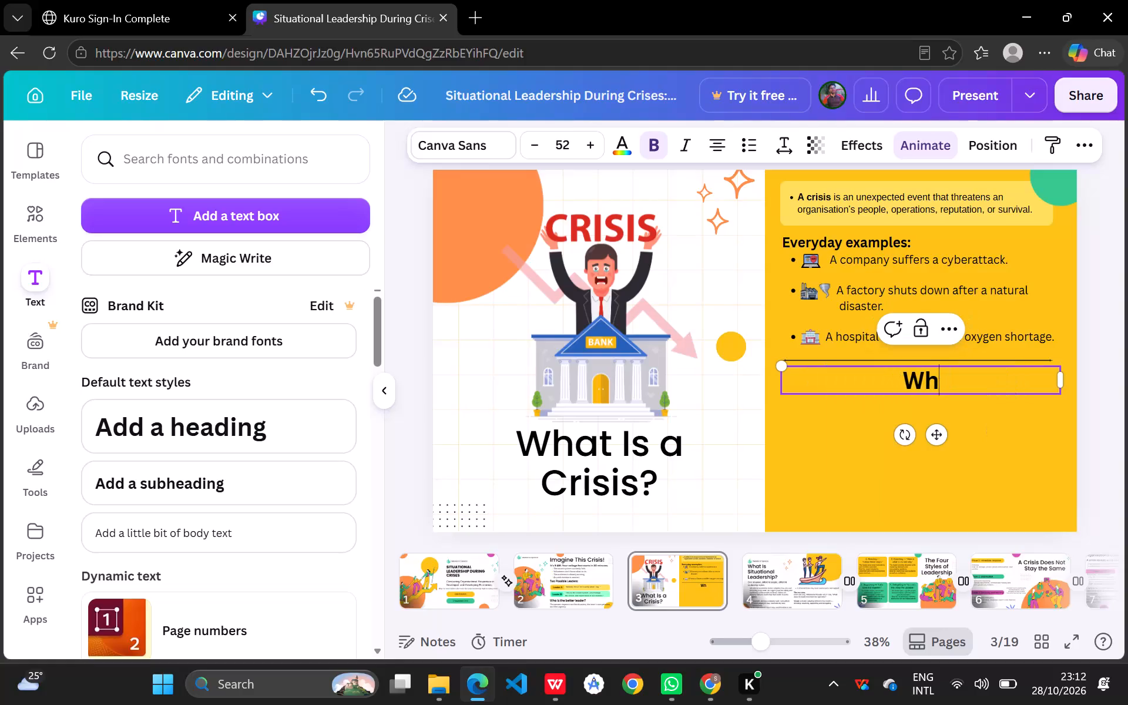
{"action": "type", "text": "at"}
{"action": "key", "text": "space"}
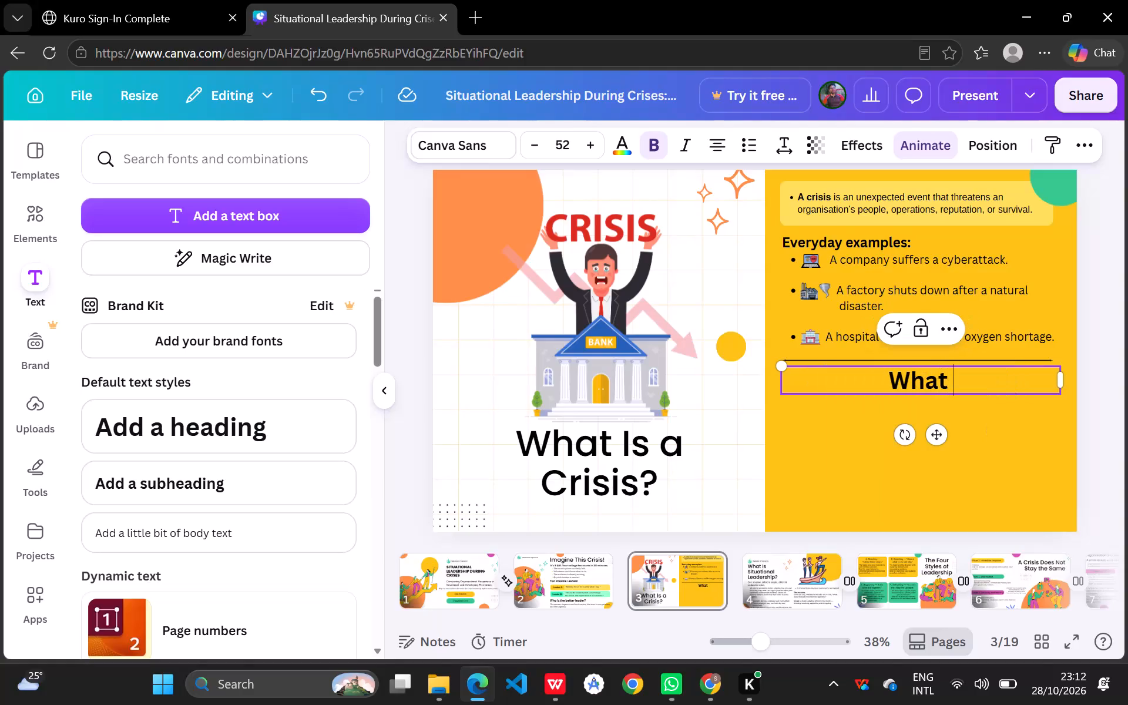
{"action": "type", "text": "Makes"}
{"action": "key", "text": "space"}
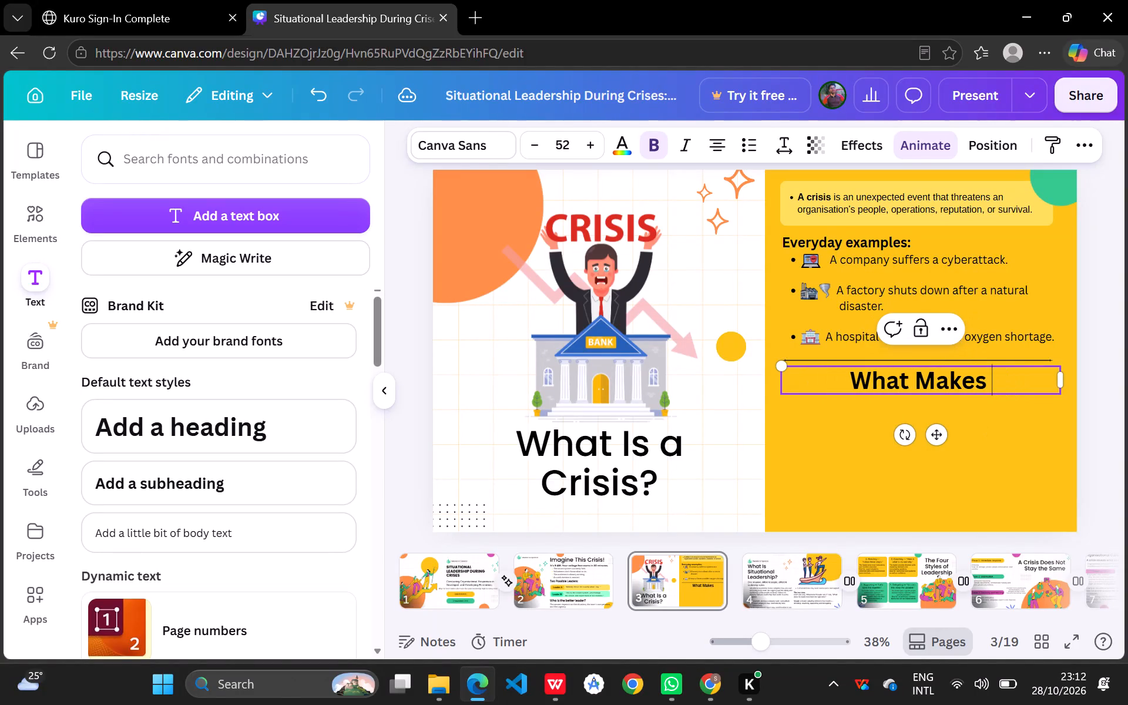
{"action": "type", "text": "a crisis"}
{"action": "key", "text": "space"}
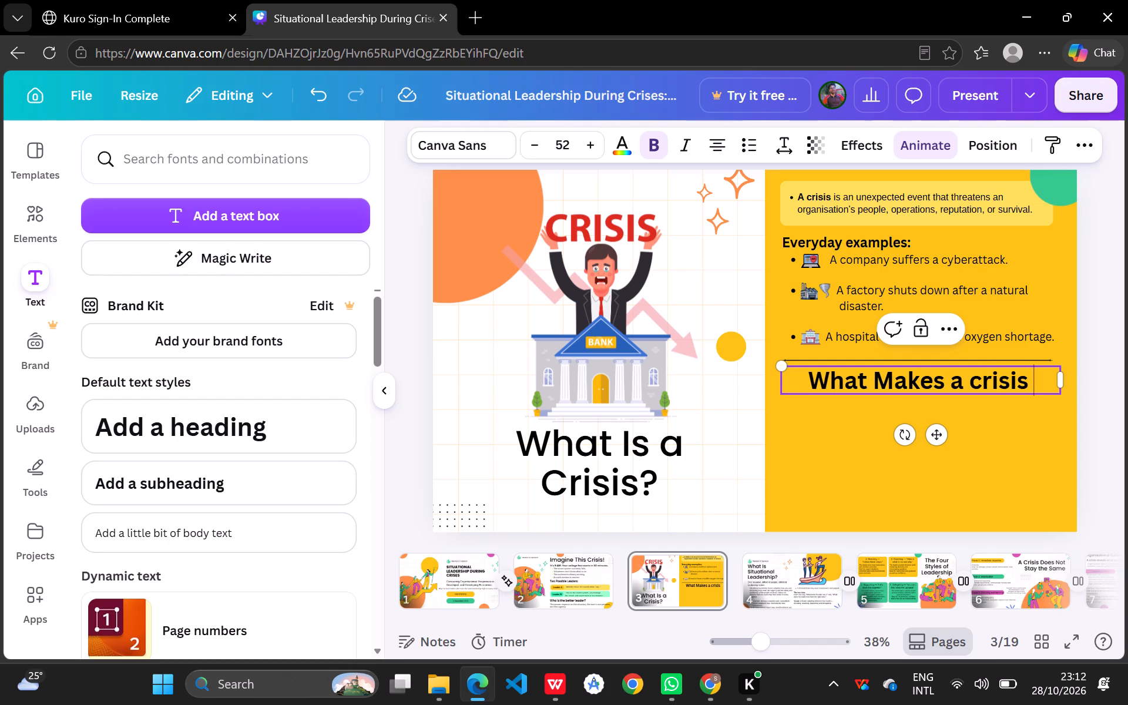
{"action": "type", "text": "Different"}
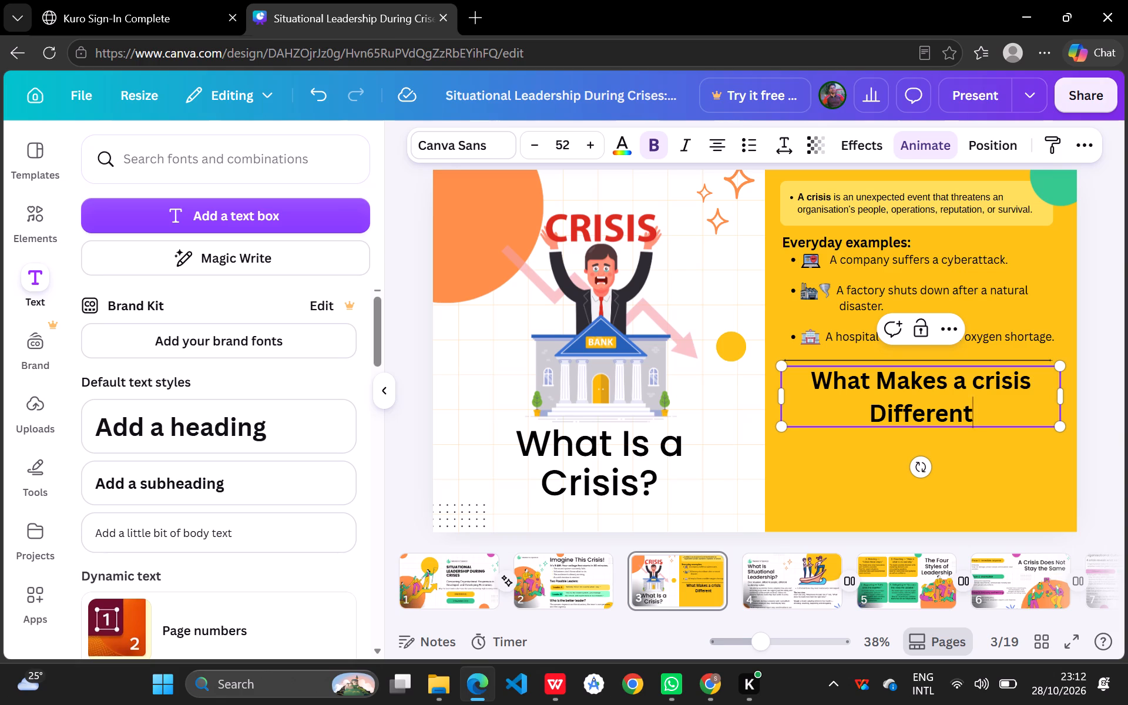
{"action": "key", "text": "shift+question"}
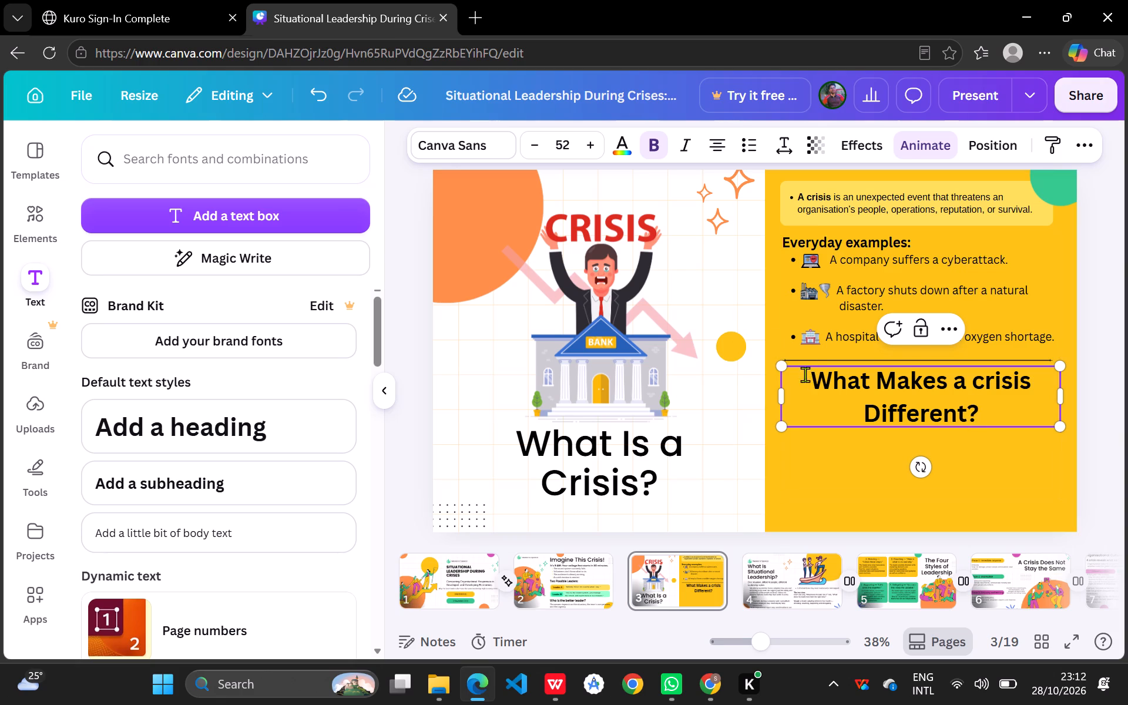
Set the "What Makes a crisis Different?" subheading to font size 37 and left-align it.
{"action": "triple_click", "coordinate": [539, 150]}
{"action": "triple_click", "coordinate": [539, 150]}
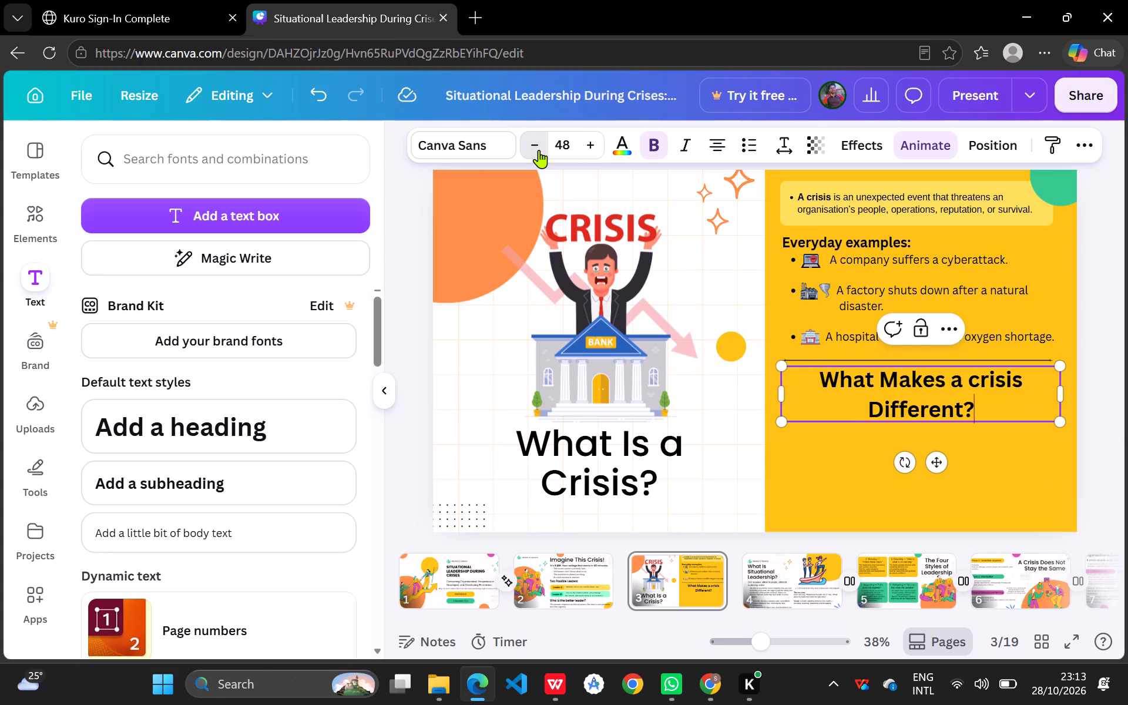
{"action": "triple_click", "coordinate": [539, 150]}
{"action": "triple_click", "coordinate": [539, 150]}
{"action": "left_click", "coordinate": [539, 150]}
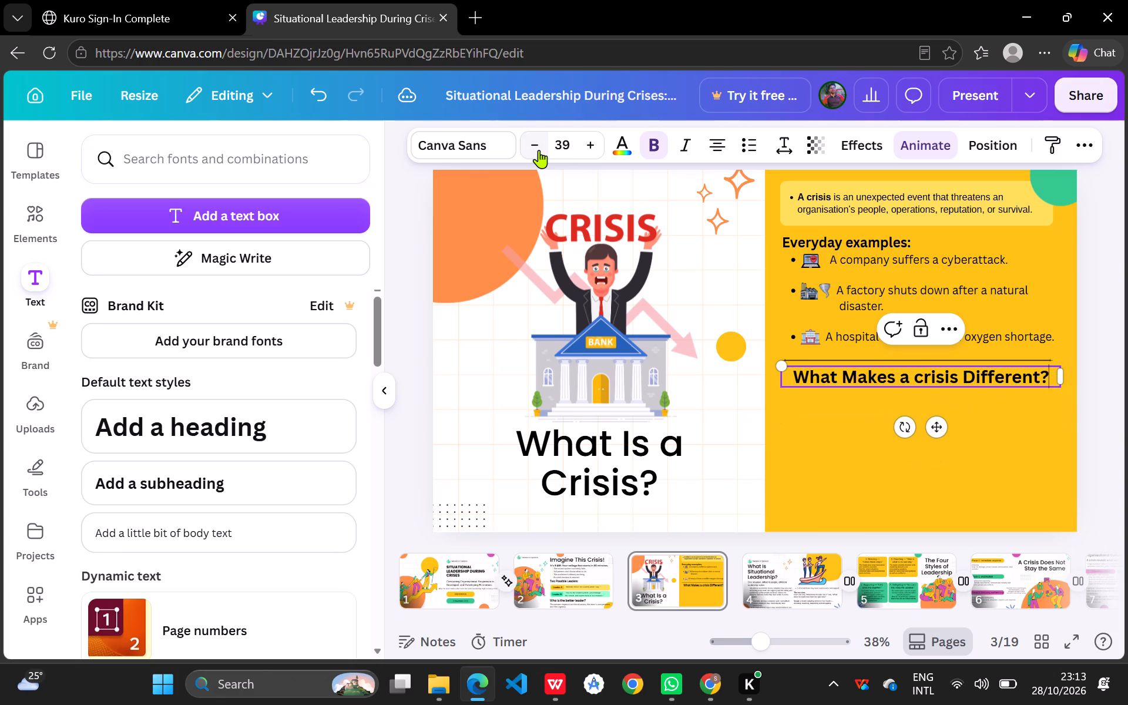
{"action": "left_click", "coordinate": [539, 150]}
{"action": "left_click", "coordinate": [539, 150]}
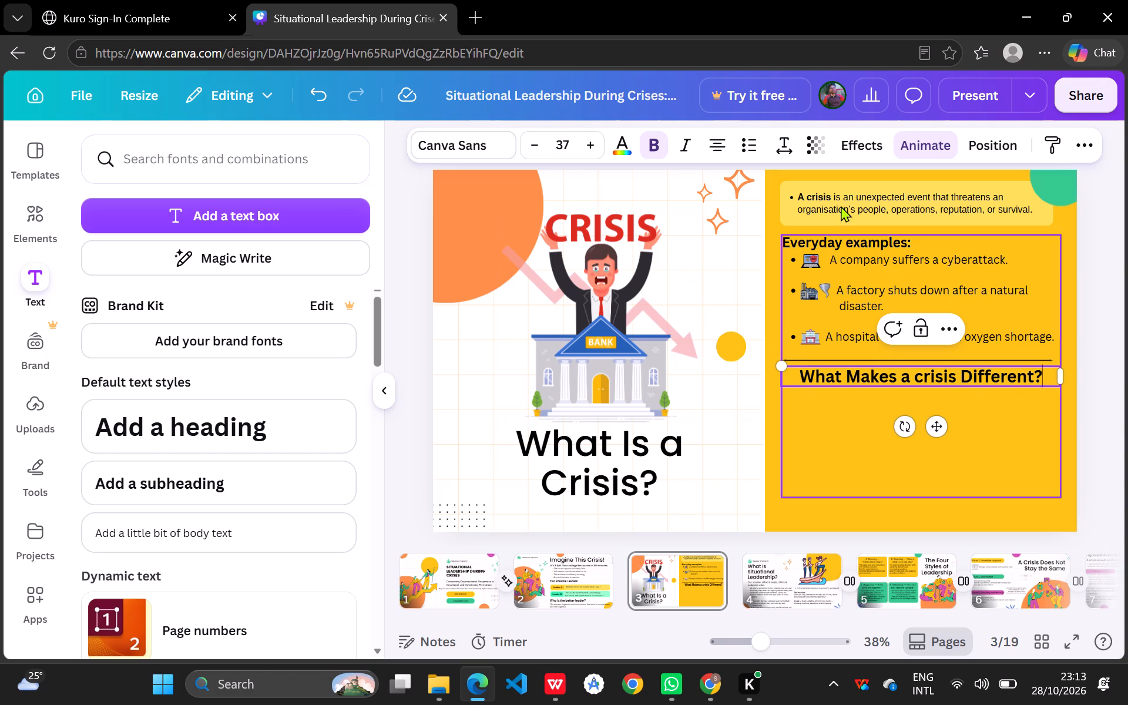
{"action": "left_click", "coordinate": [721, 146]}
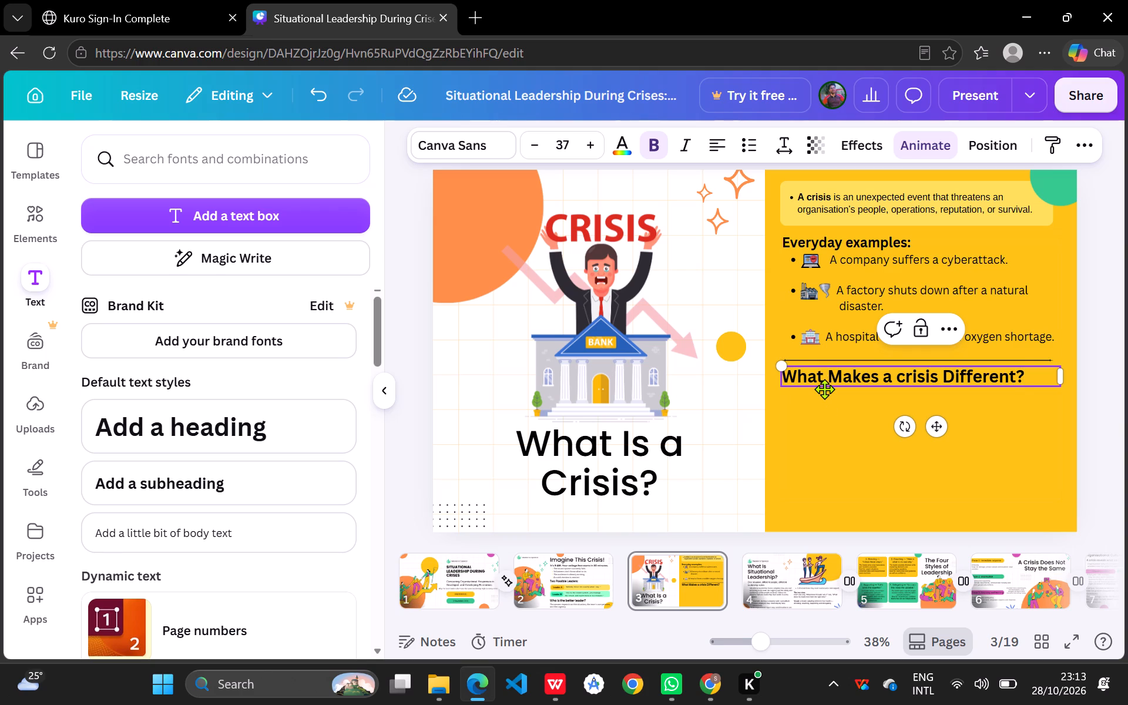
Fine-tune the subheading's position just beneath the divider line, aligning its left edge with the "Everyday examples" text box.
{"action": "left_click_drag", "start_coordinate": [824, 388], "coordinate": [828, 382]}
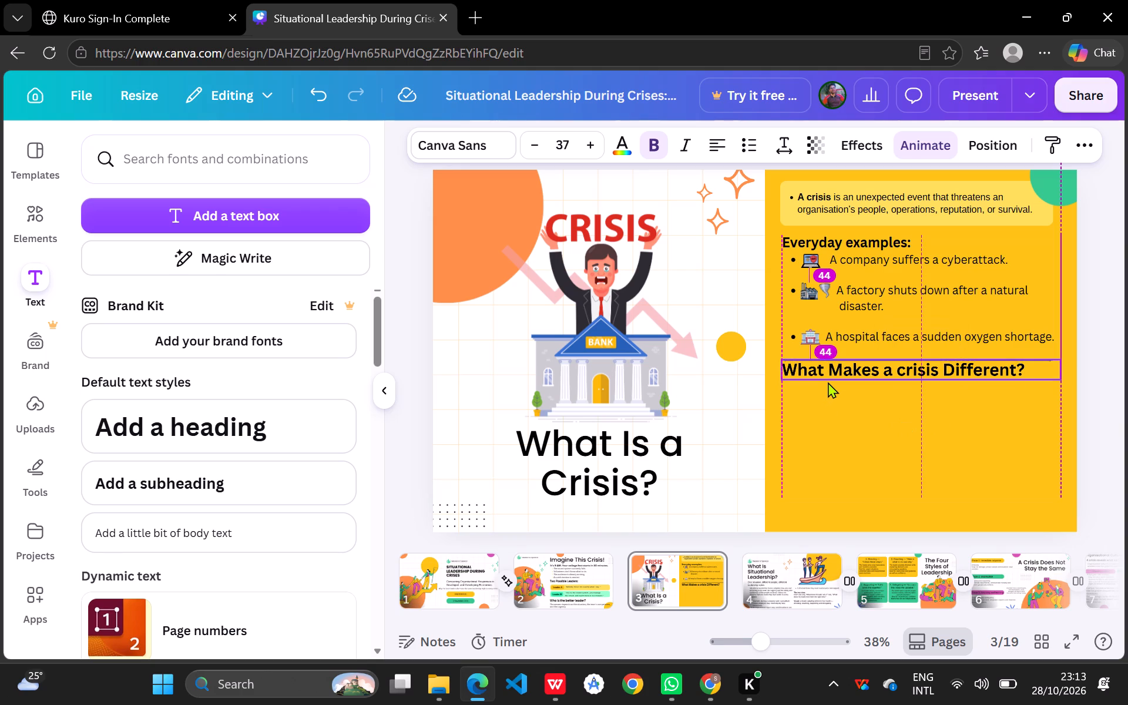
{"action": "left_click_drag", "start_coordinate": [828, 382], "coordinate": [830, 382]}
{"action": "left_click", "coordinate": [821, 427]}
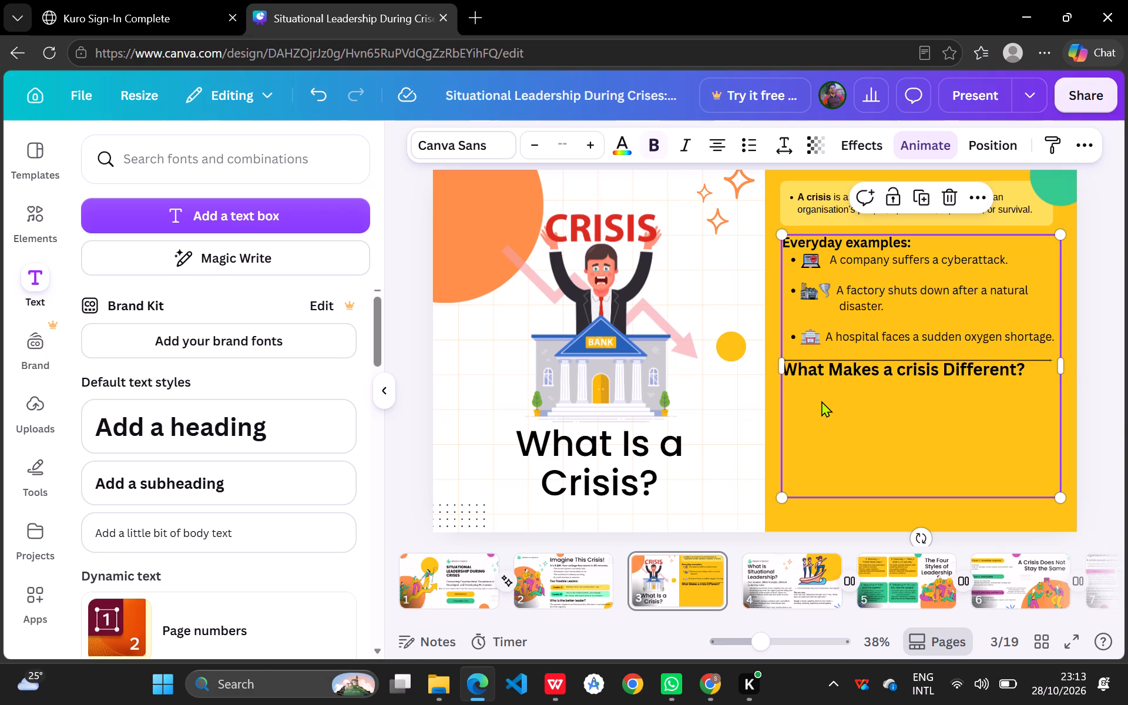
{"action": "left_click_drag", "start_coordinate": [803, 366], "coordinate": [803, 369]}
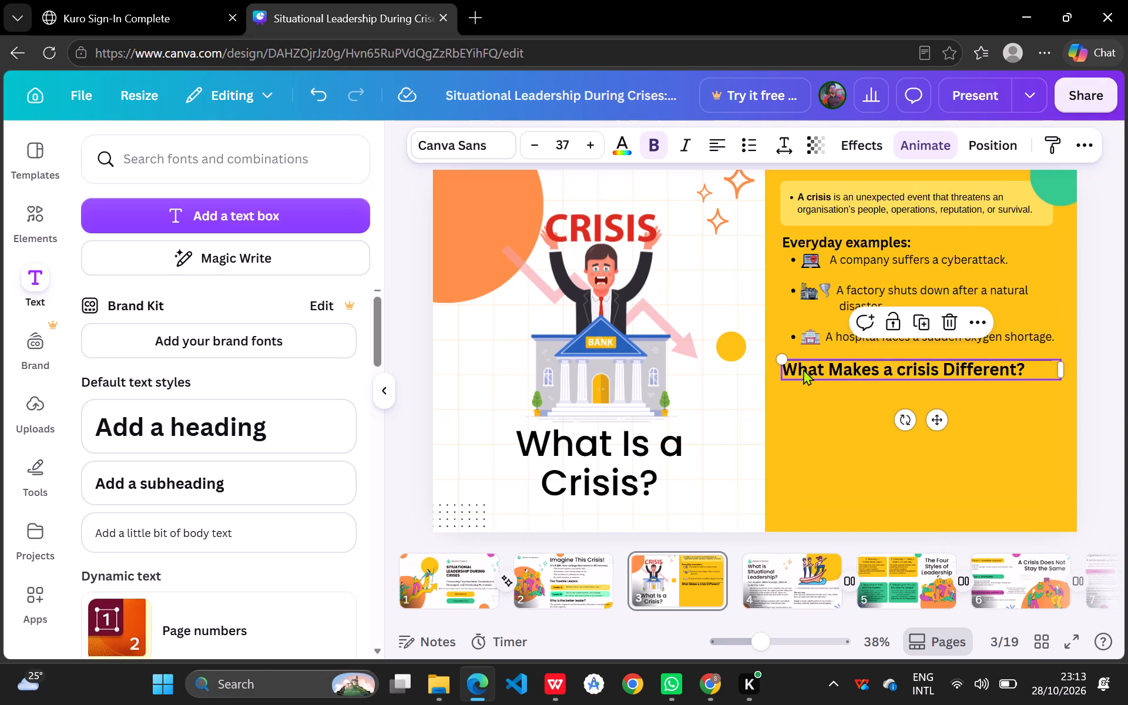
{"action": "left_click_drag", "start_coordinate": [803, 369], "coordinate": [807, 371]}
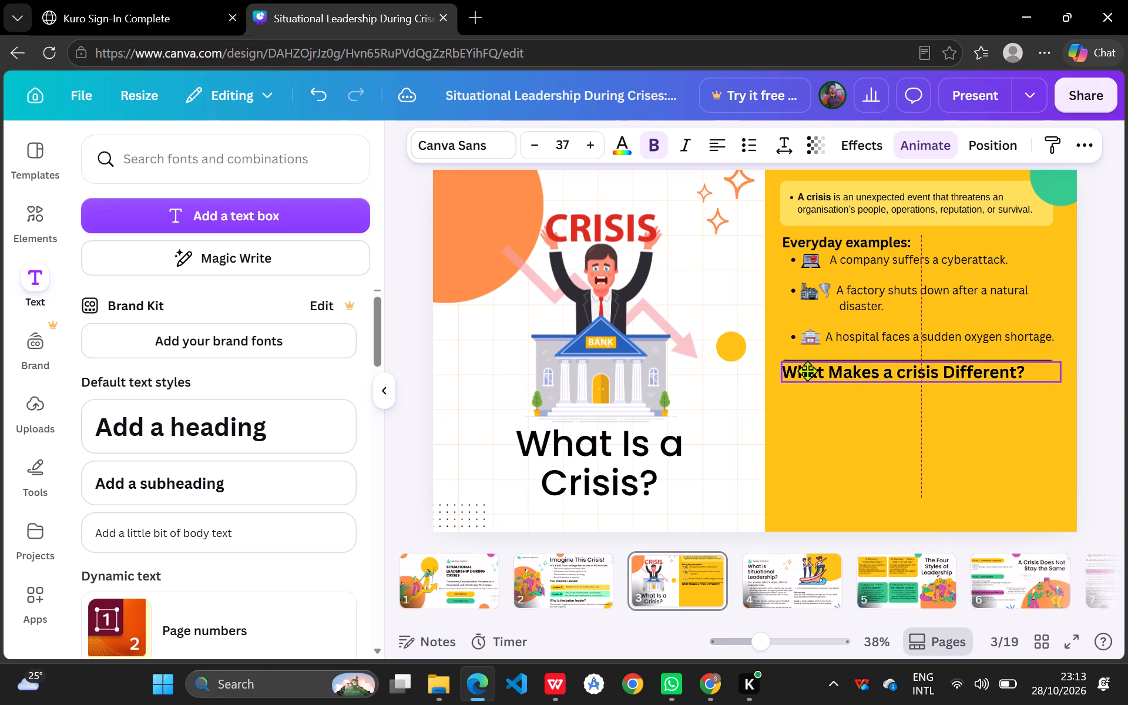
{"action": "left_click_drag", "start_coordinate": [807, 371], "coordinate": [809, 371]}
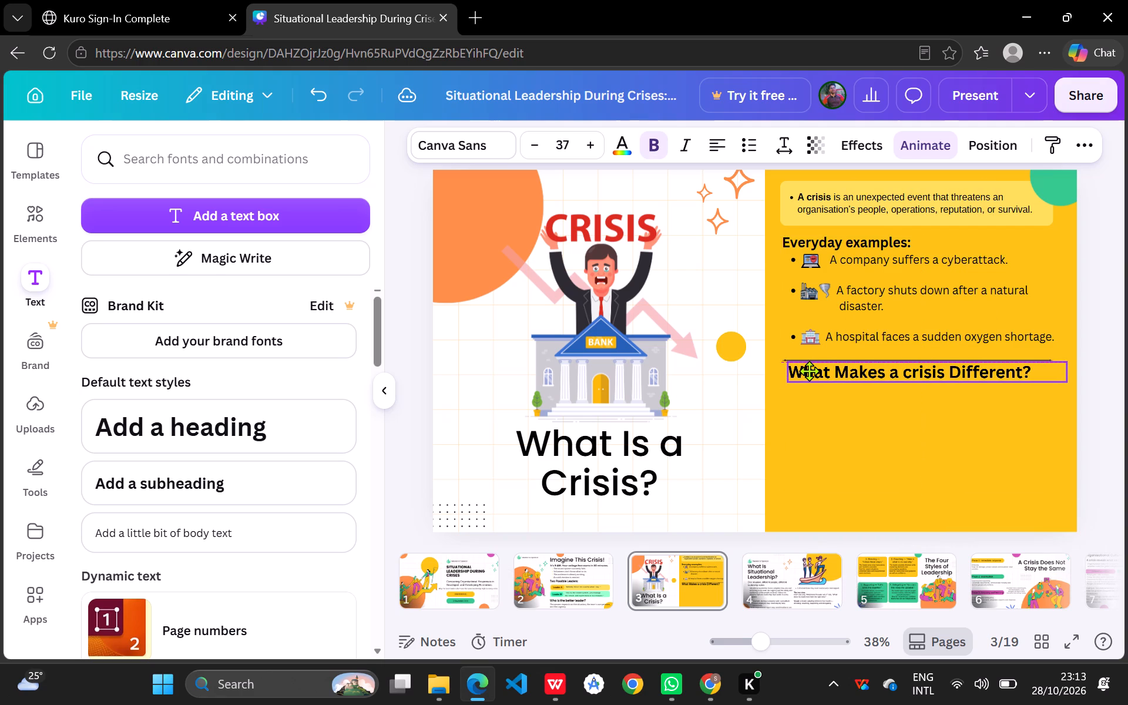
{"action": "left_click_drag", "start_coordinate": [809, 371], "coordinate": [808, 371]}
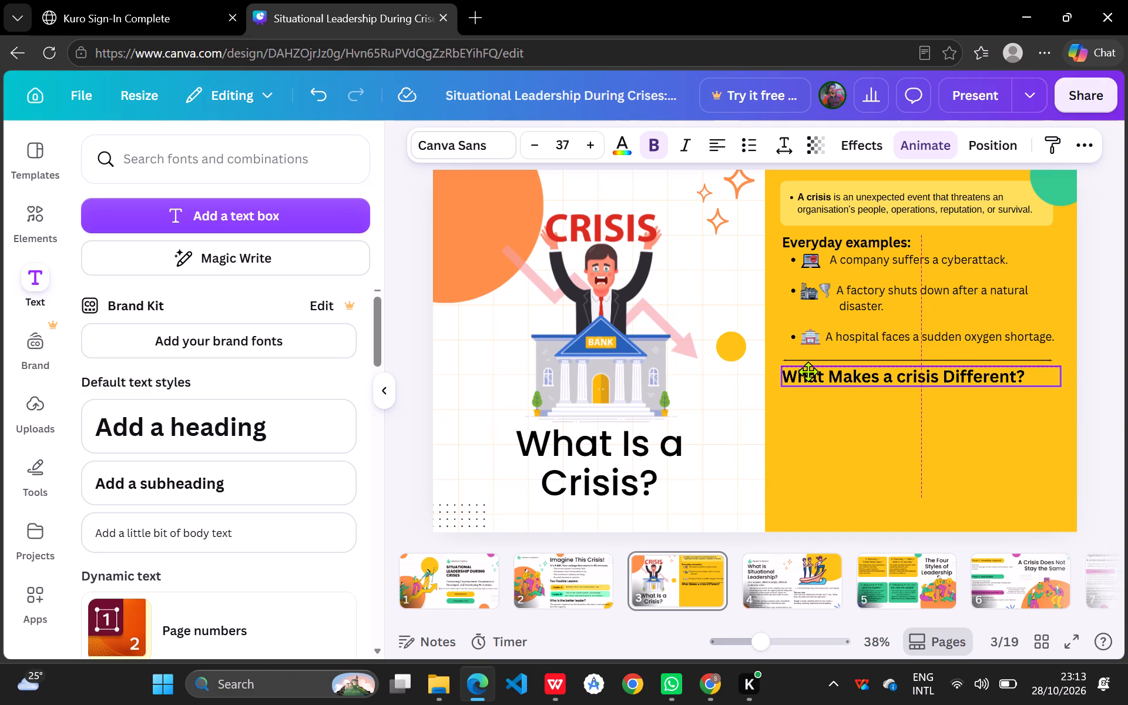
{"action": "left_click_drag", "start_coordinate": [808, 371], "coordinate": [808, 371]}
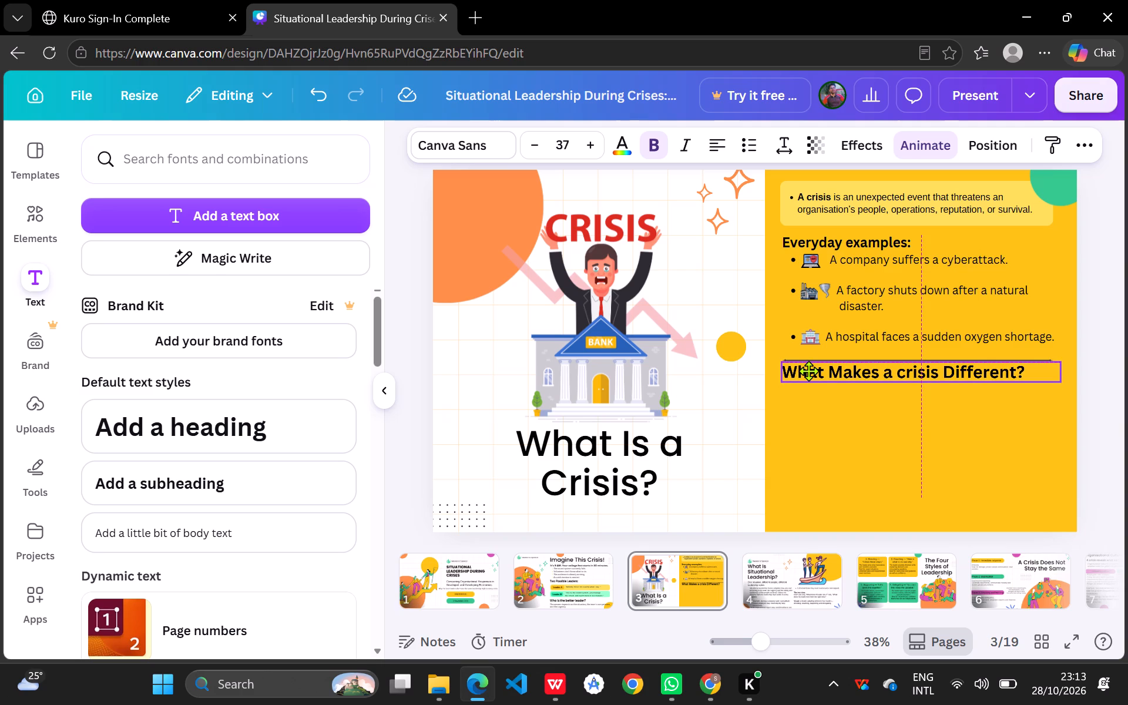
{"action": "left_click_drag", "start_coordinate": [808, 371], "coordinate": [808, 370]}
{"action": "left_click_drag", "start_coordinate": [808, 370], "coordinate": [809, 371]}
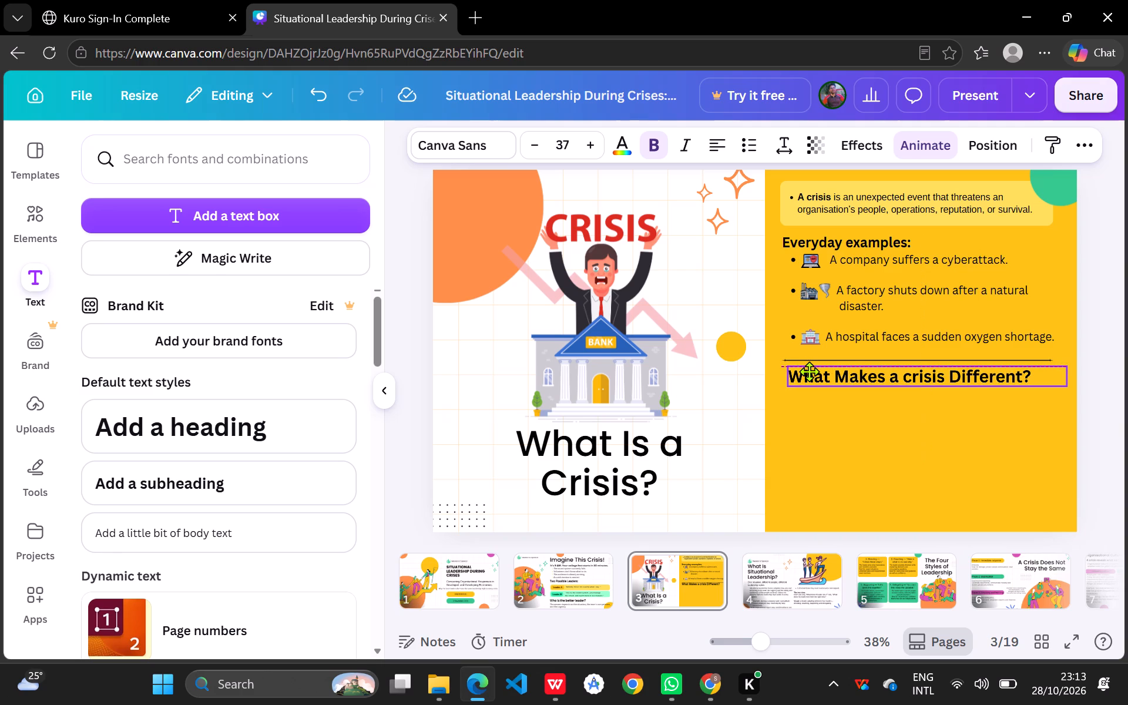
{"action": "left_click_drag", "start_coordinate": [809, 371], "coordinate": [808, 371]}
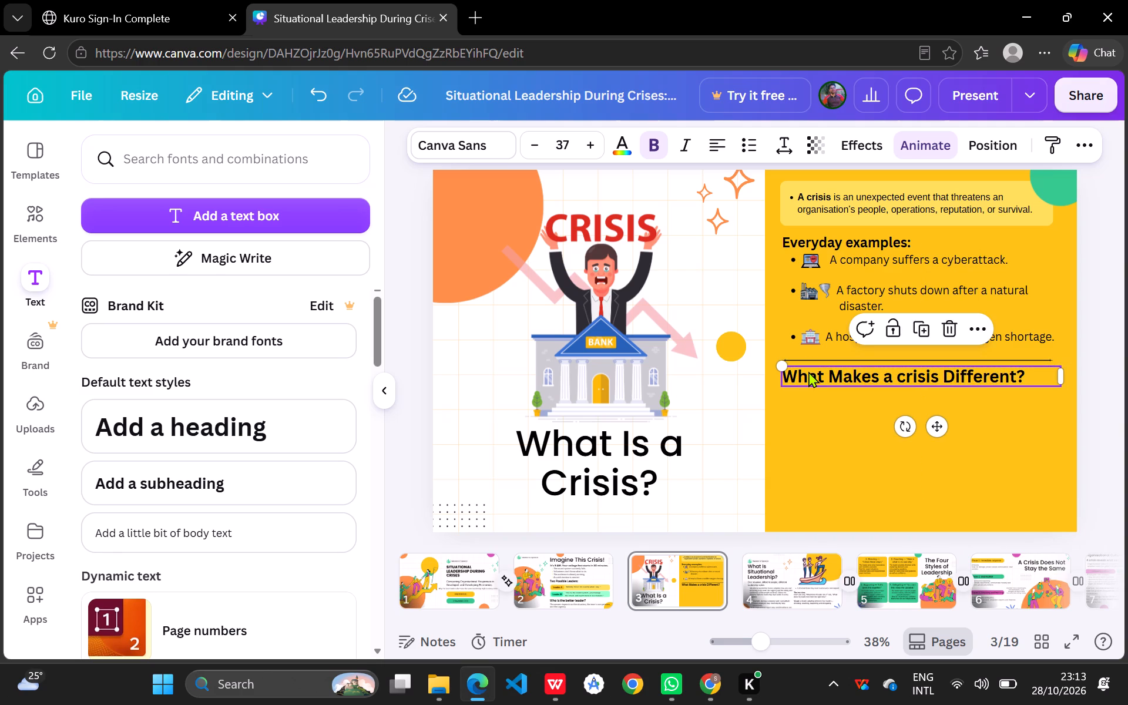
{"action": "left_click", "coordinate": [824, 440]}
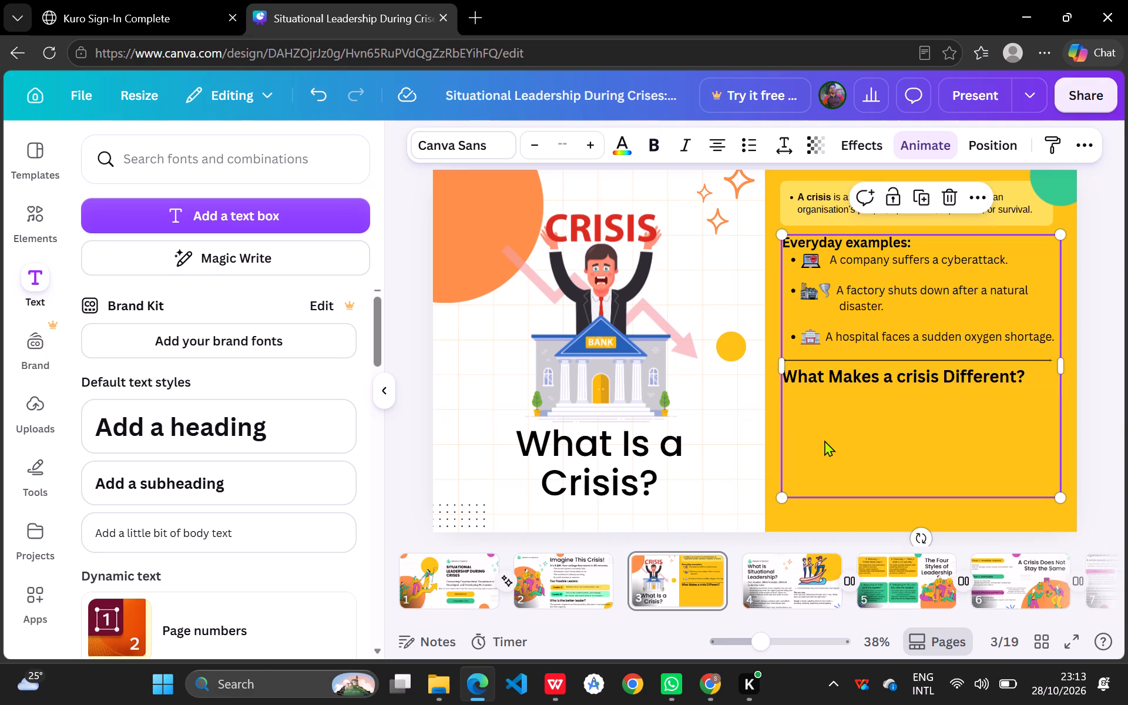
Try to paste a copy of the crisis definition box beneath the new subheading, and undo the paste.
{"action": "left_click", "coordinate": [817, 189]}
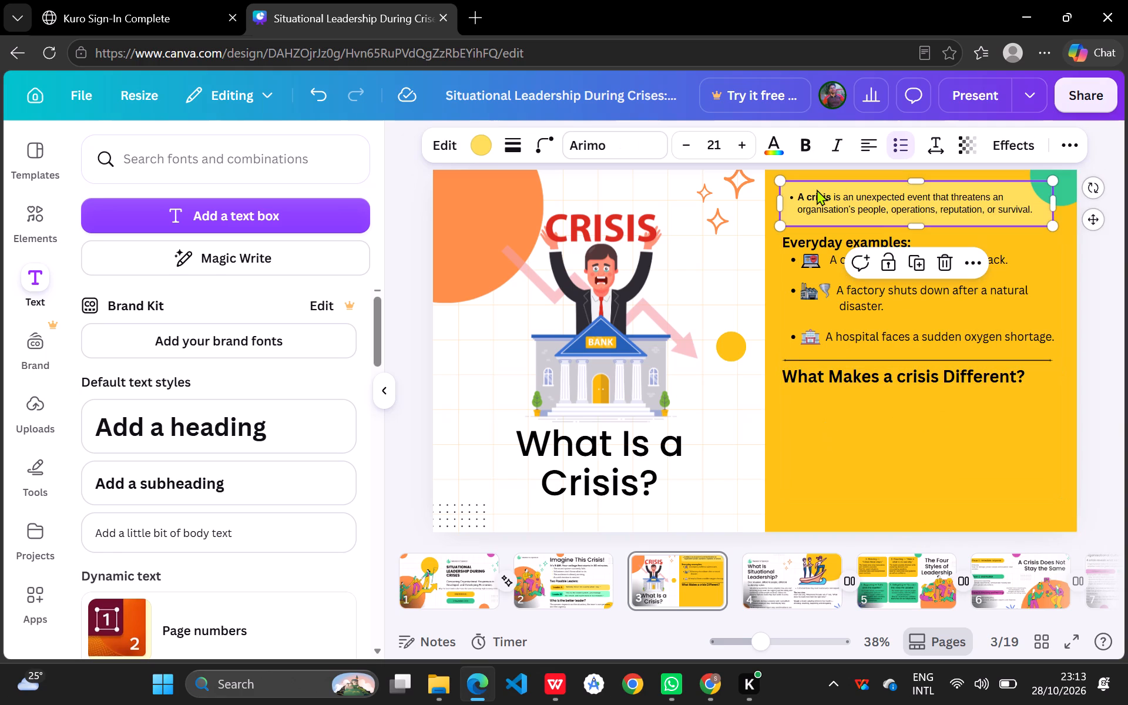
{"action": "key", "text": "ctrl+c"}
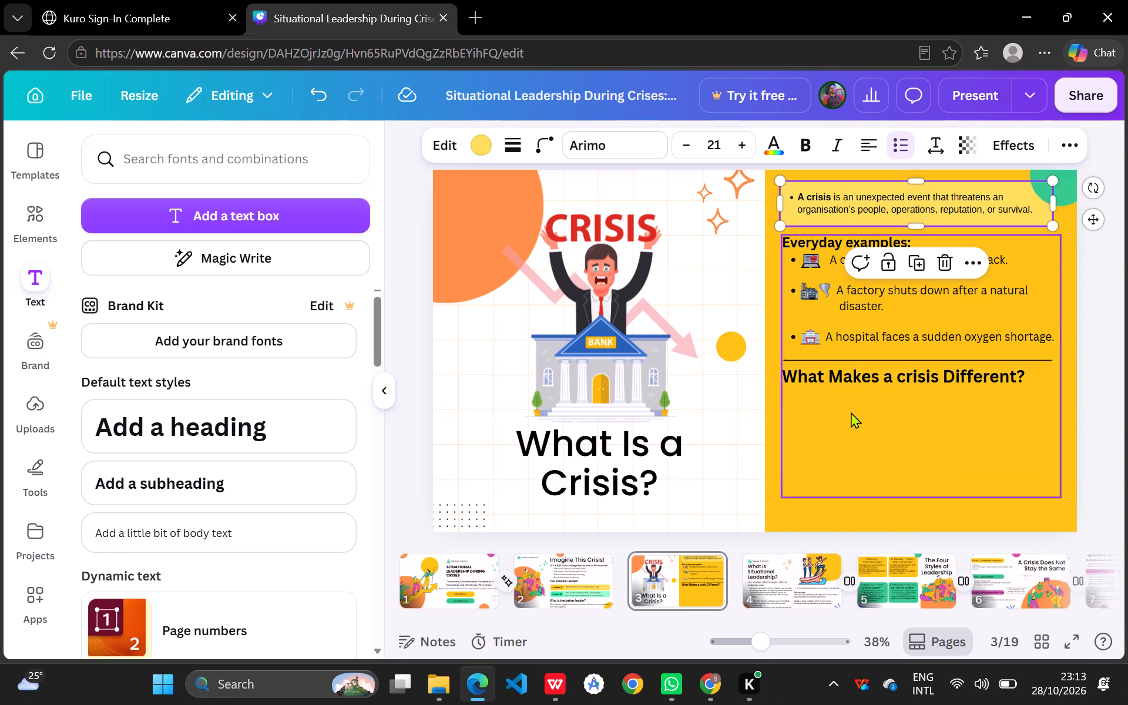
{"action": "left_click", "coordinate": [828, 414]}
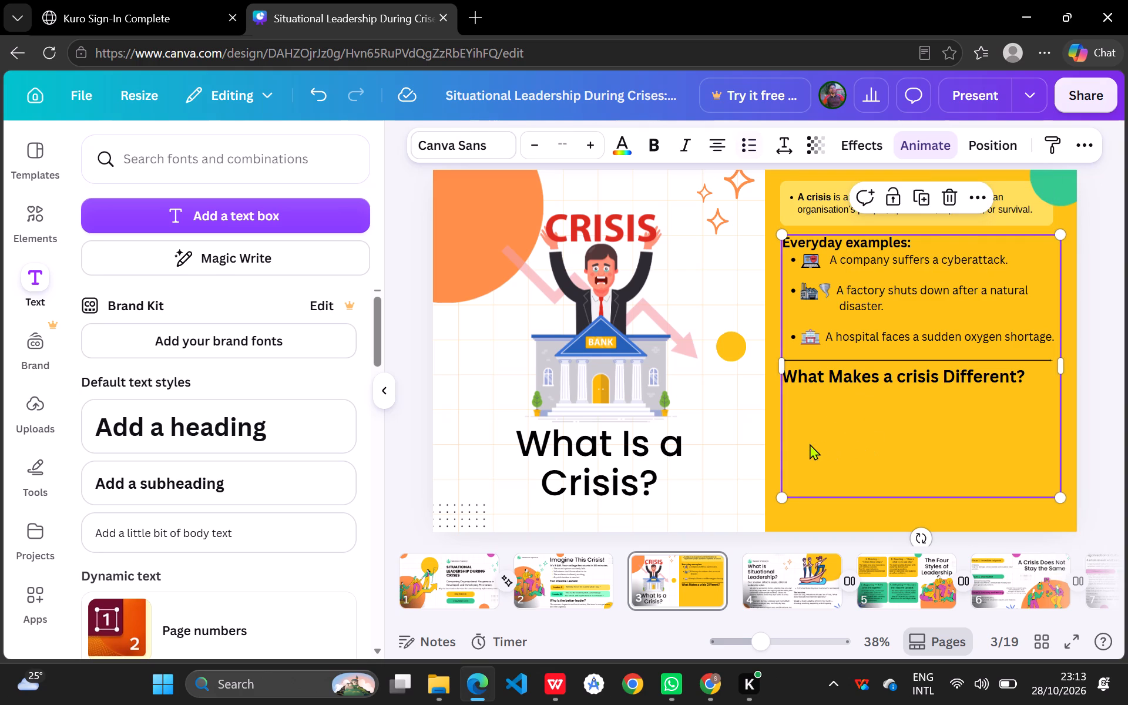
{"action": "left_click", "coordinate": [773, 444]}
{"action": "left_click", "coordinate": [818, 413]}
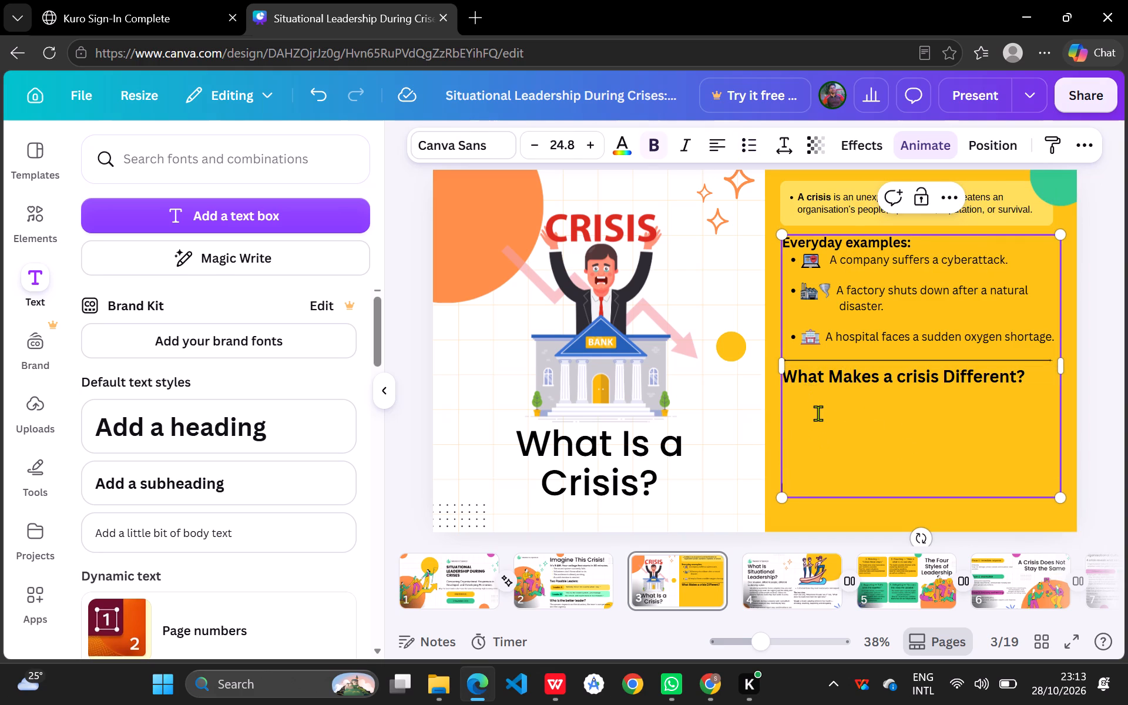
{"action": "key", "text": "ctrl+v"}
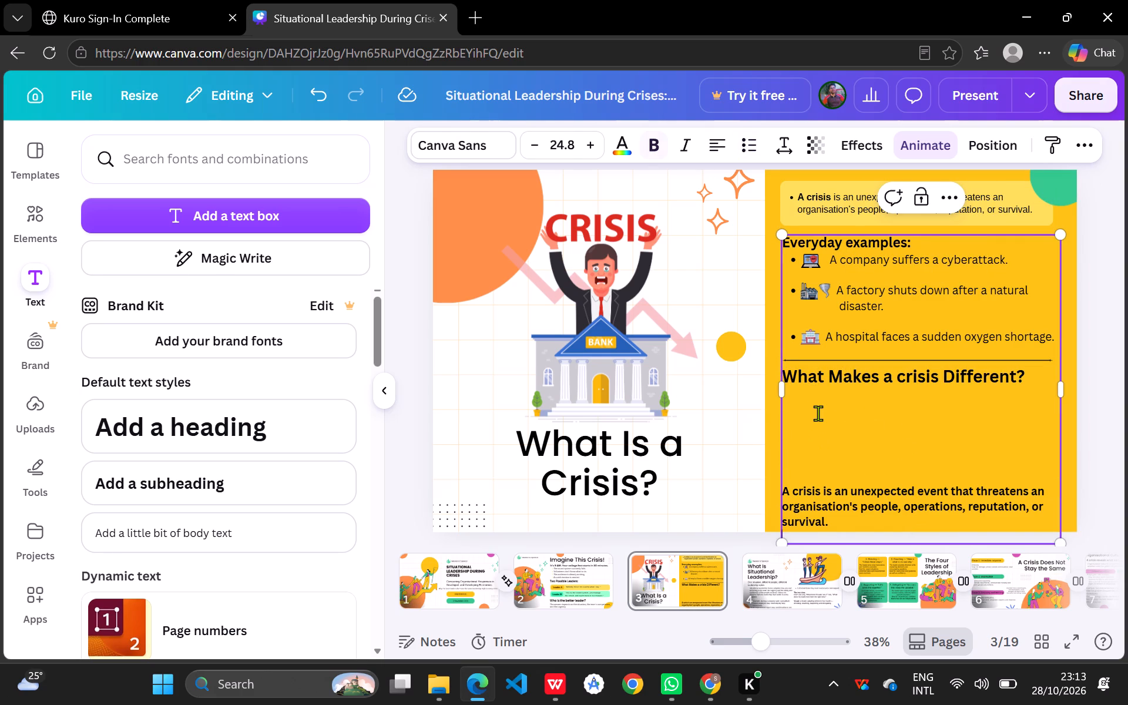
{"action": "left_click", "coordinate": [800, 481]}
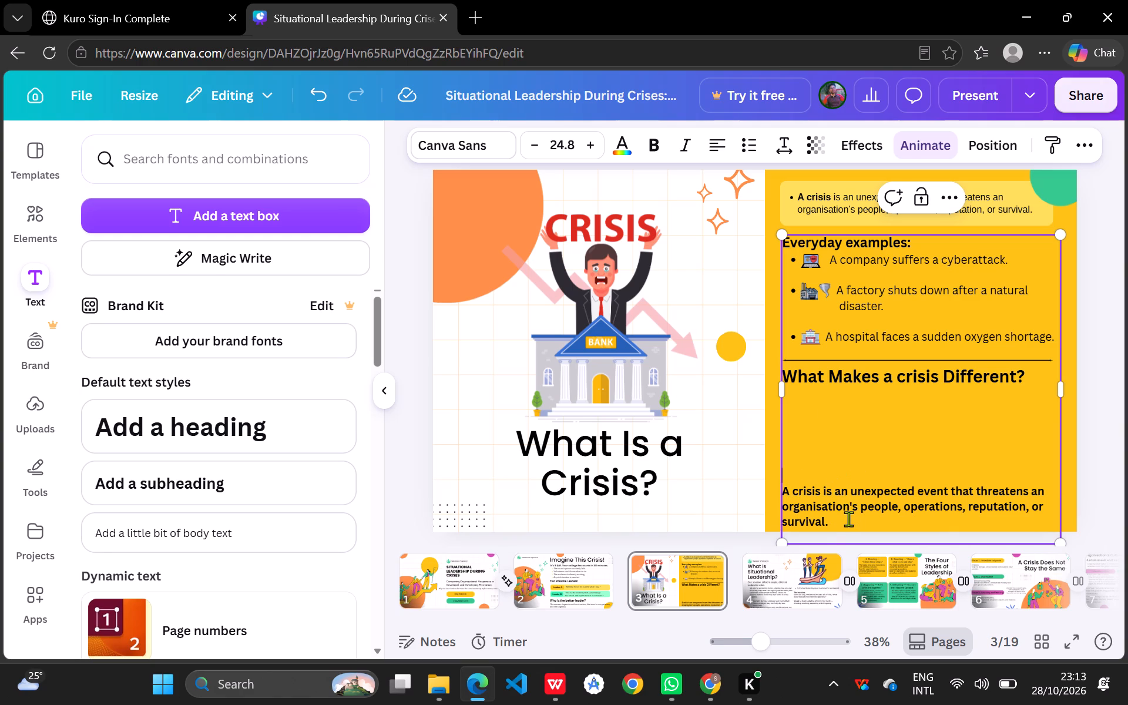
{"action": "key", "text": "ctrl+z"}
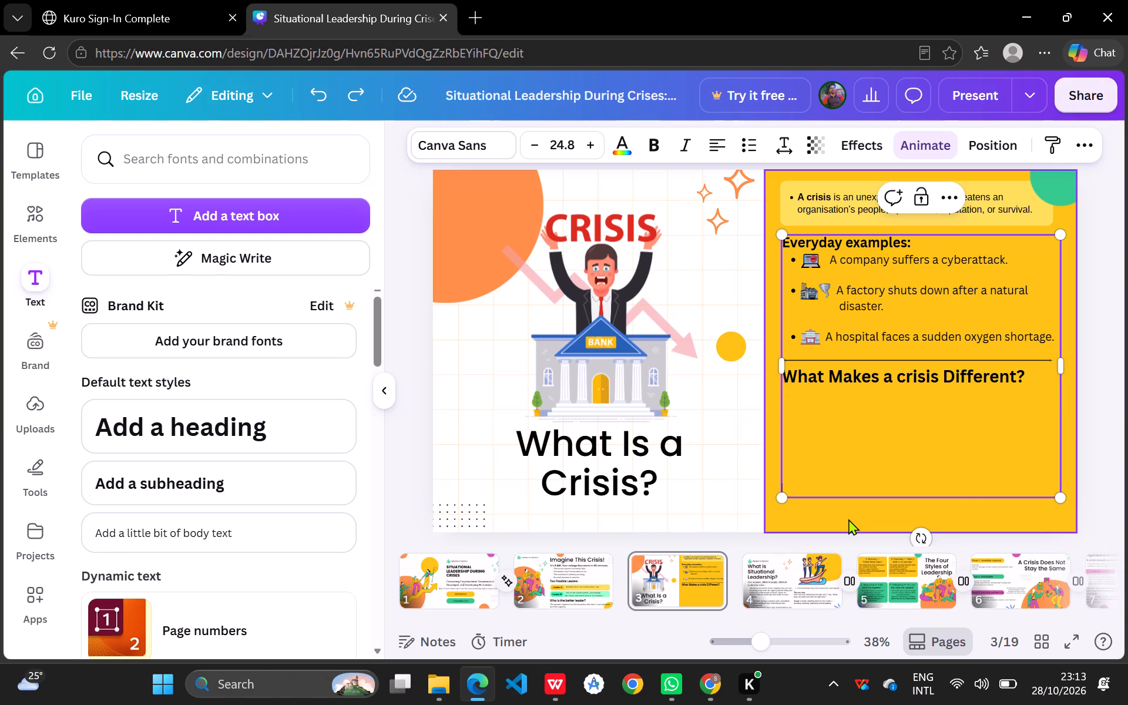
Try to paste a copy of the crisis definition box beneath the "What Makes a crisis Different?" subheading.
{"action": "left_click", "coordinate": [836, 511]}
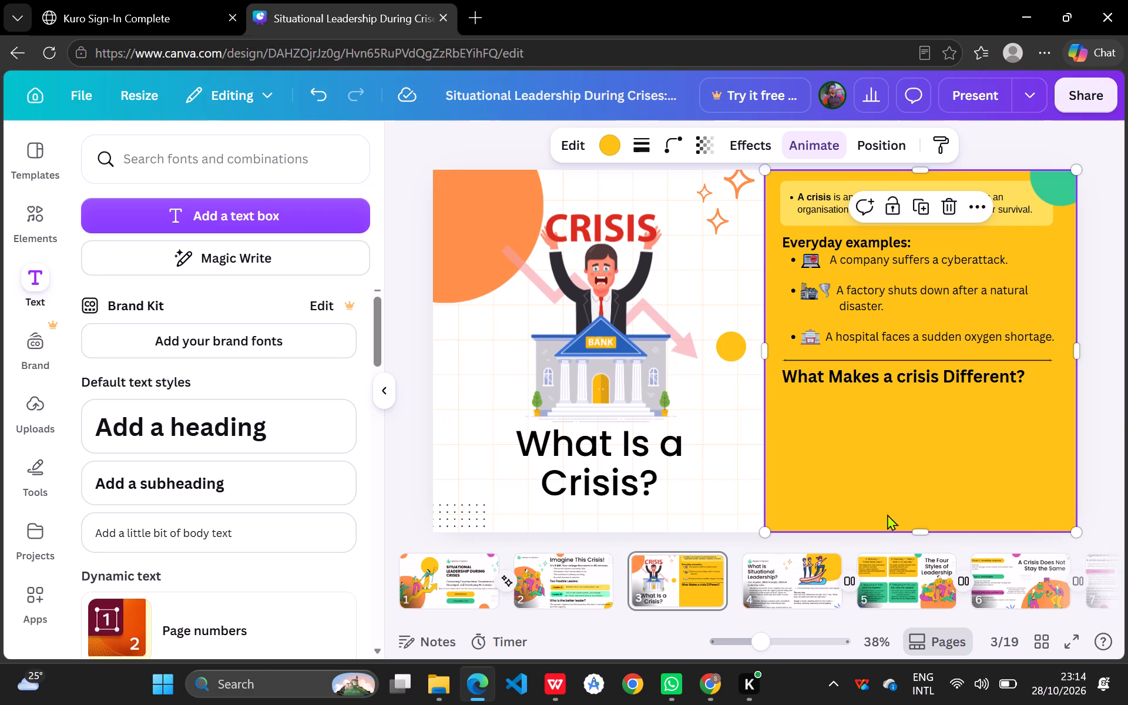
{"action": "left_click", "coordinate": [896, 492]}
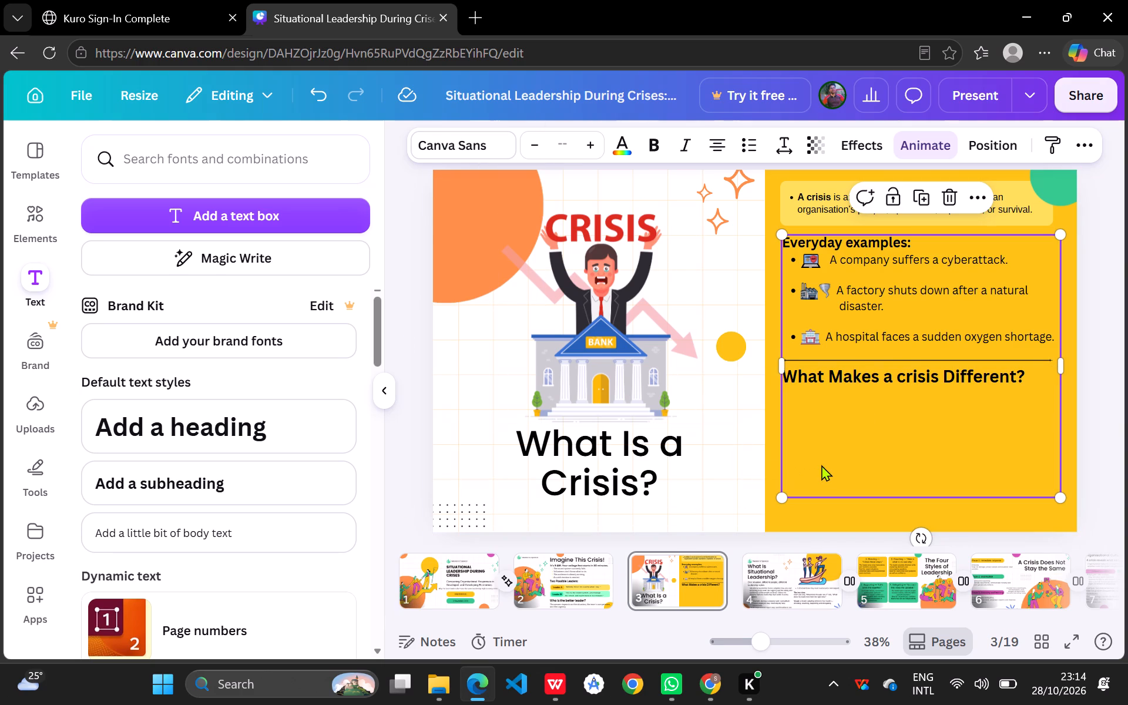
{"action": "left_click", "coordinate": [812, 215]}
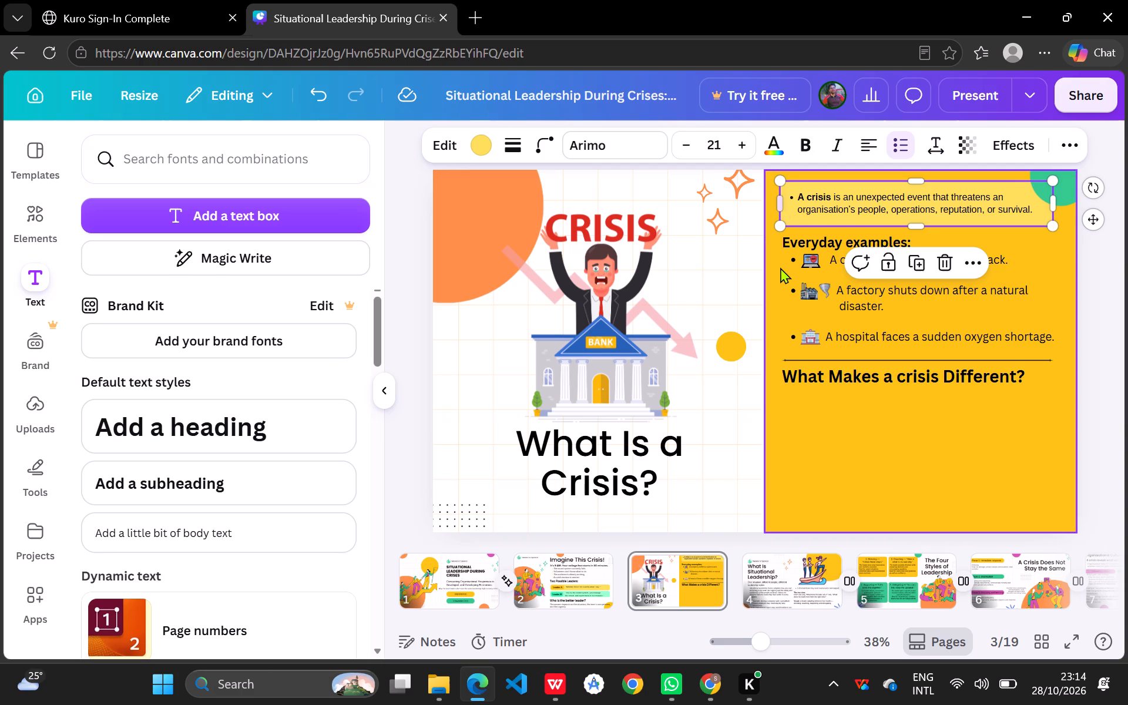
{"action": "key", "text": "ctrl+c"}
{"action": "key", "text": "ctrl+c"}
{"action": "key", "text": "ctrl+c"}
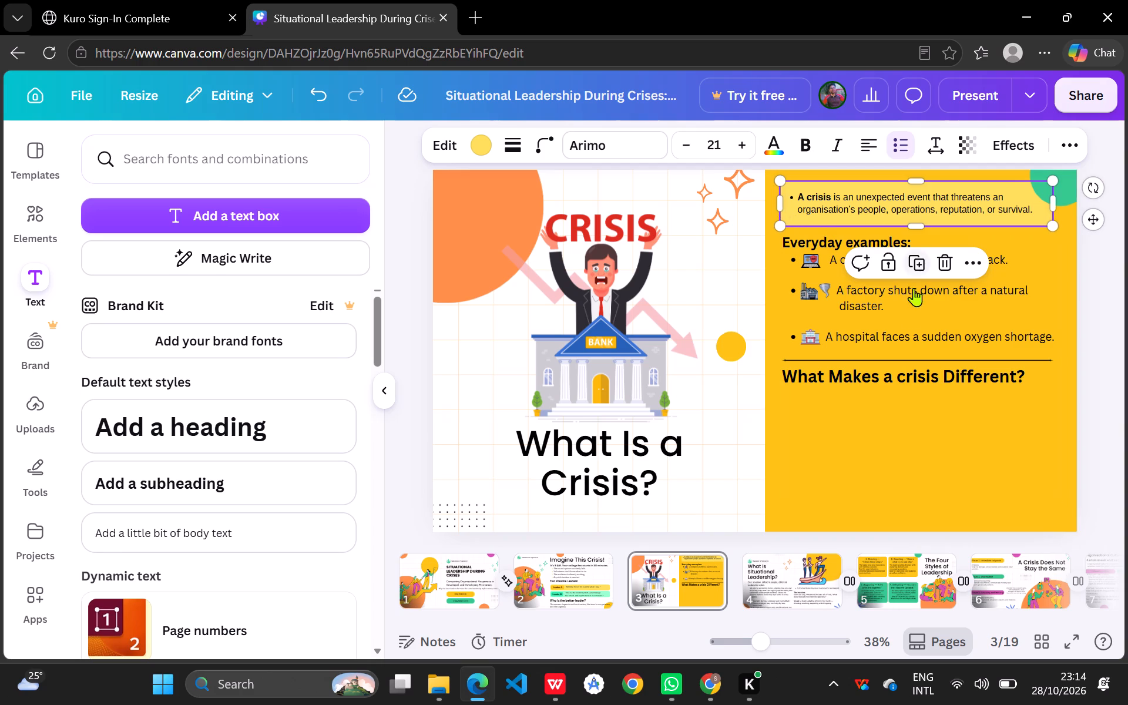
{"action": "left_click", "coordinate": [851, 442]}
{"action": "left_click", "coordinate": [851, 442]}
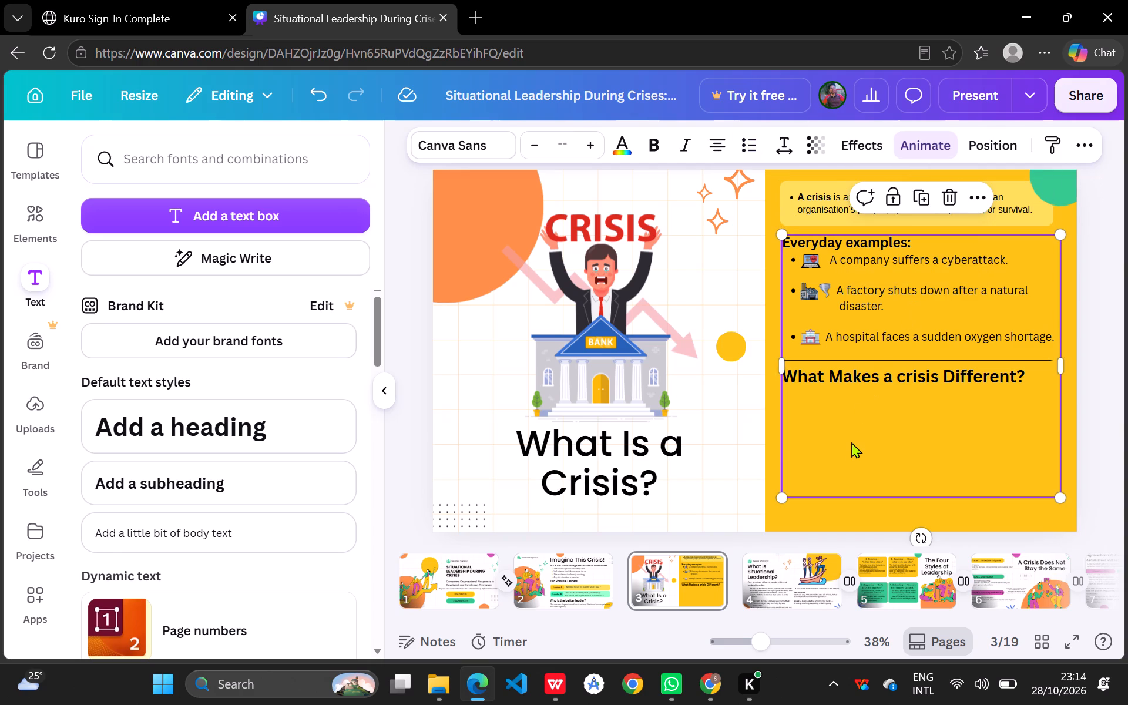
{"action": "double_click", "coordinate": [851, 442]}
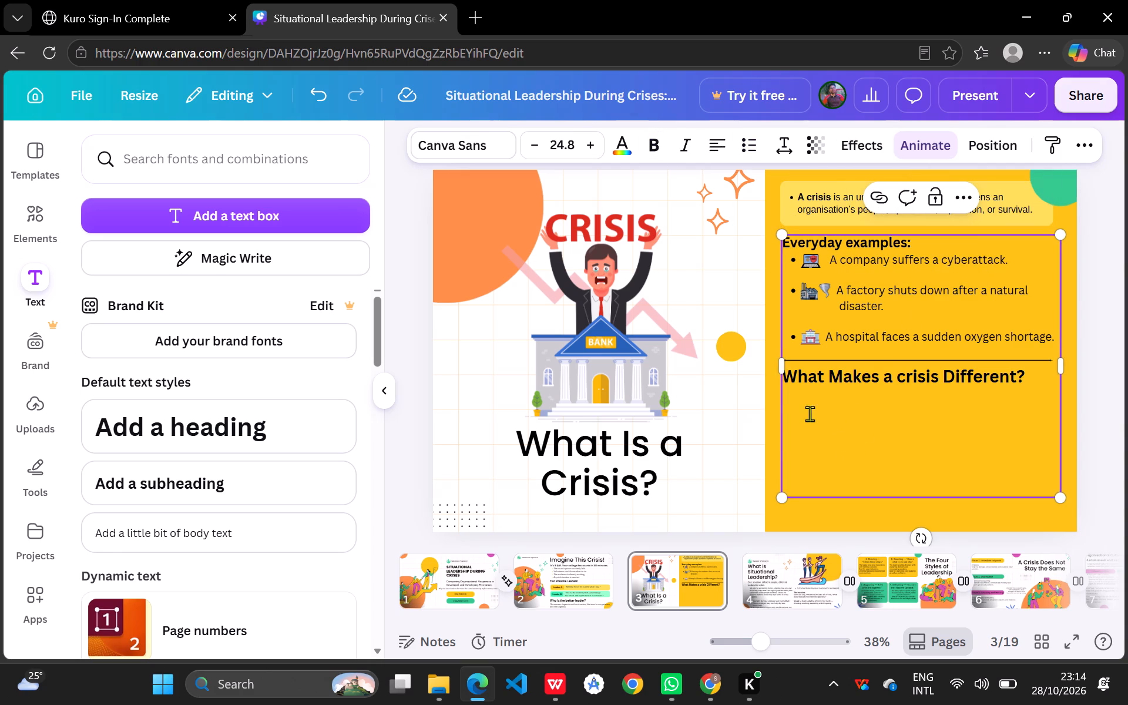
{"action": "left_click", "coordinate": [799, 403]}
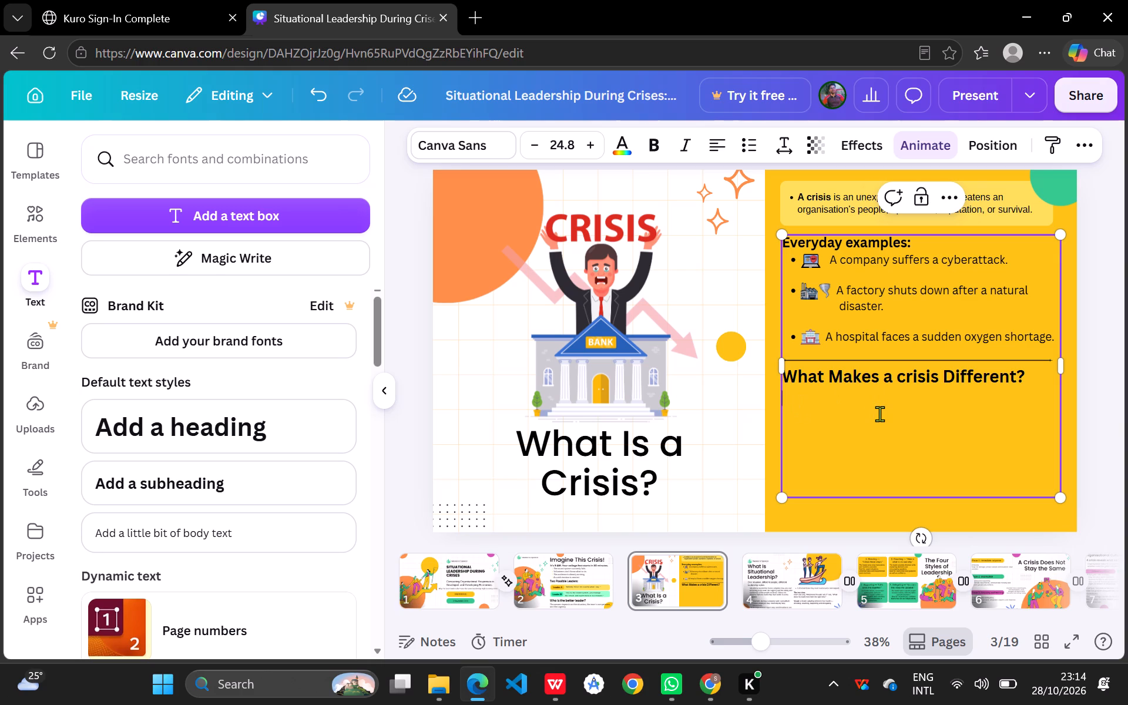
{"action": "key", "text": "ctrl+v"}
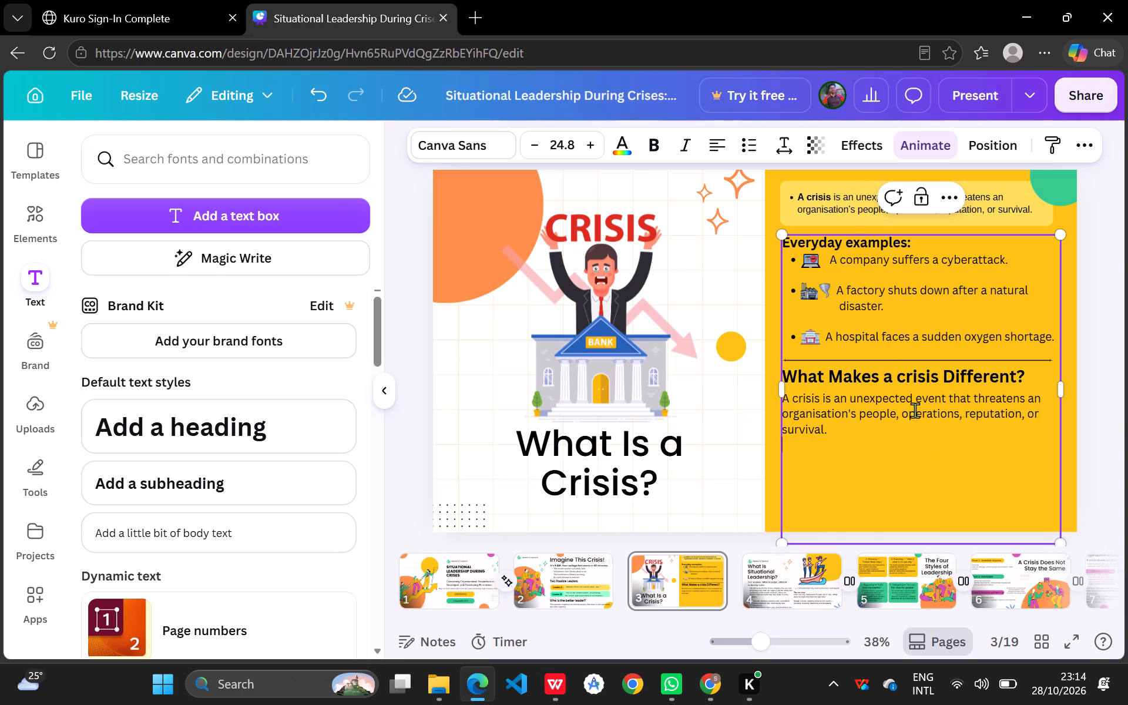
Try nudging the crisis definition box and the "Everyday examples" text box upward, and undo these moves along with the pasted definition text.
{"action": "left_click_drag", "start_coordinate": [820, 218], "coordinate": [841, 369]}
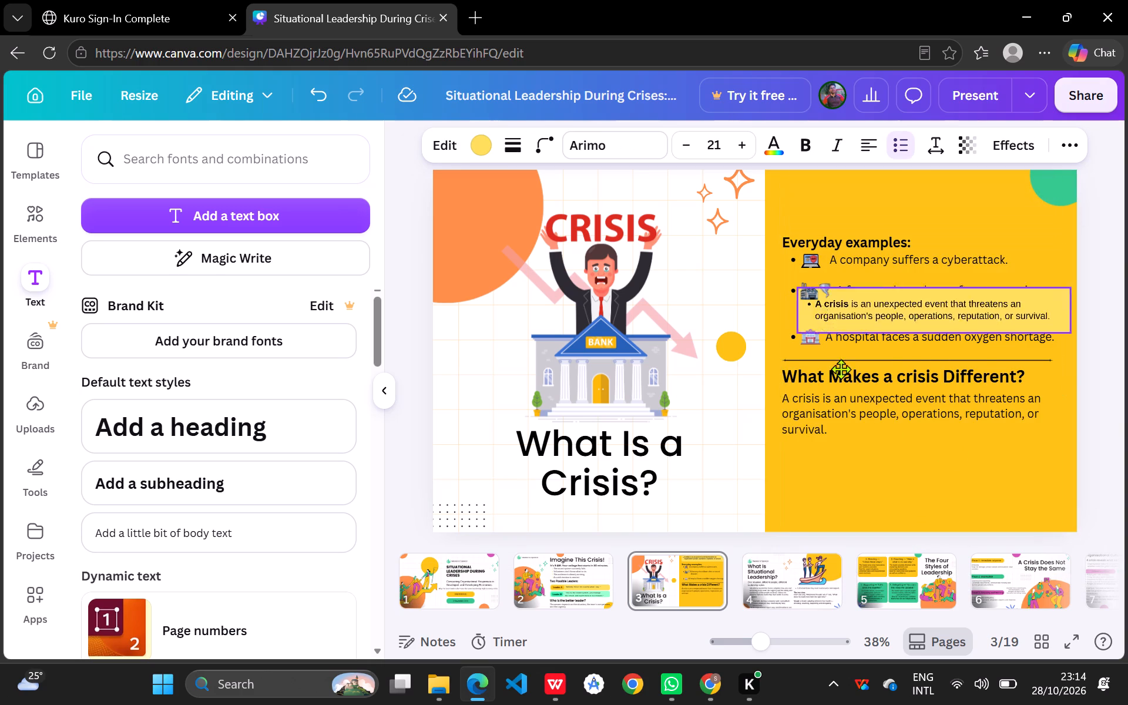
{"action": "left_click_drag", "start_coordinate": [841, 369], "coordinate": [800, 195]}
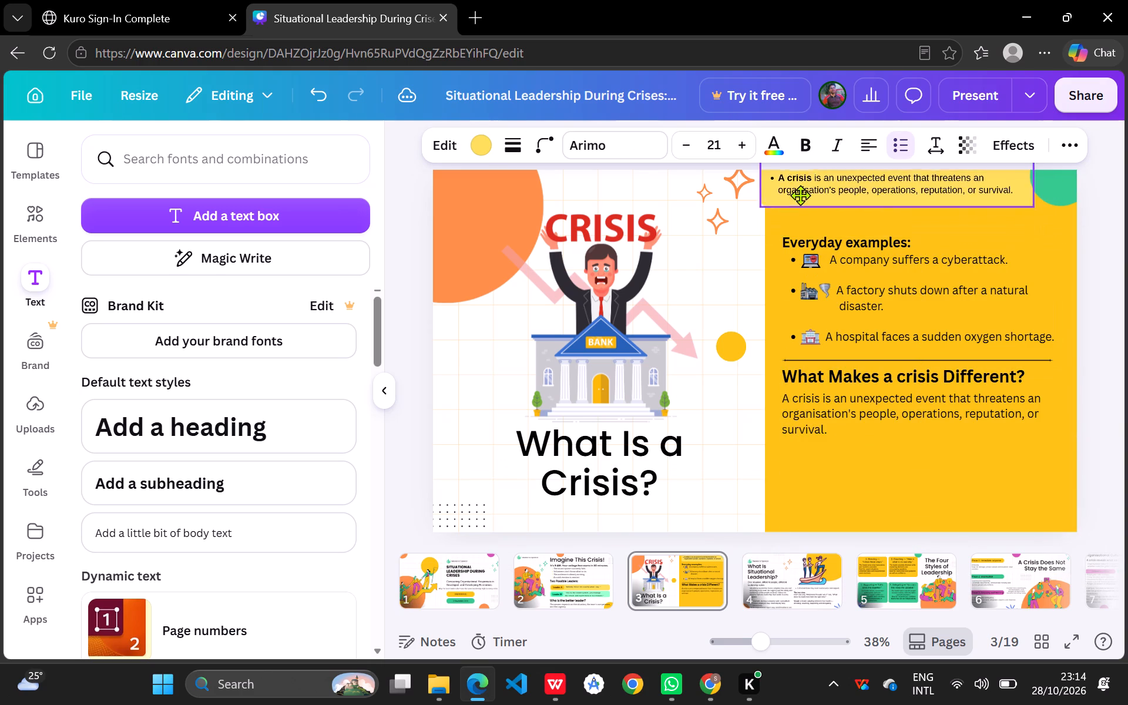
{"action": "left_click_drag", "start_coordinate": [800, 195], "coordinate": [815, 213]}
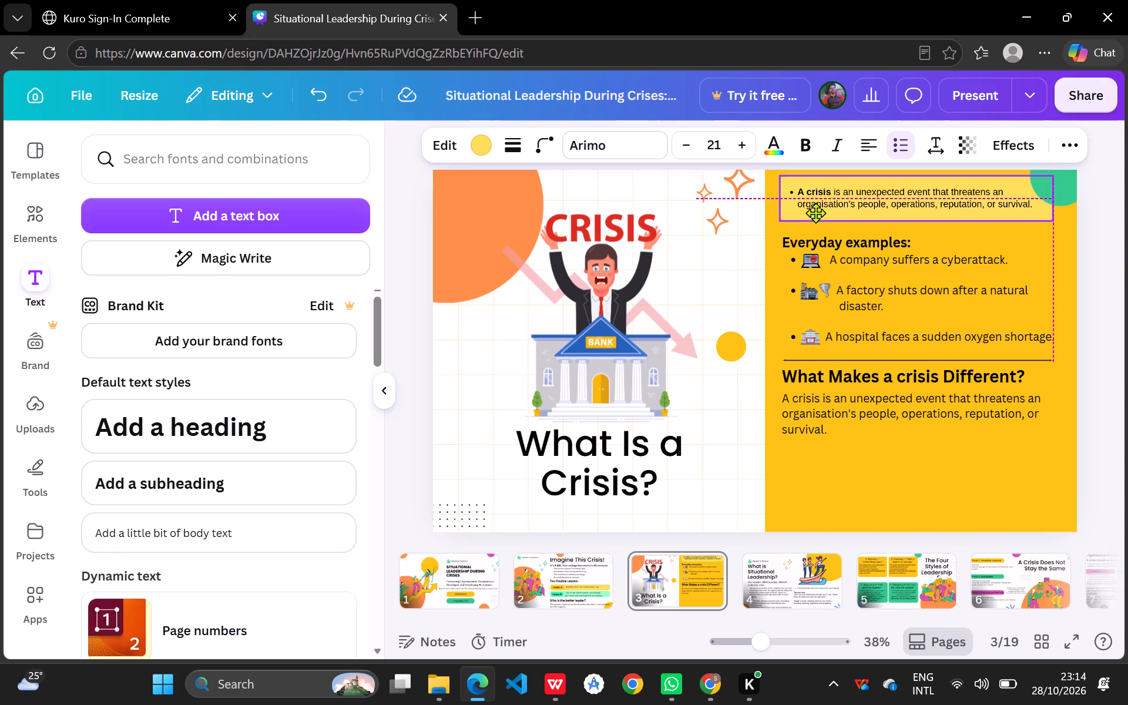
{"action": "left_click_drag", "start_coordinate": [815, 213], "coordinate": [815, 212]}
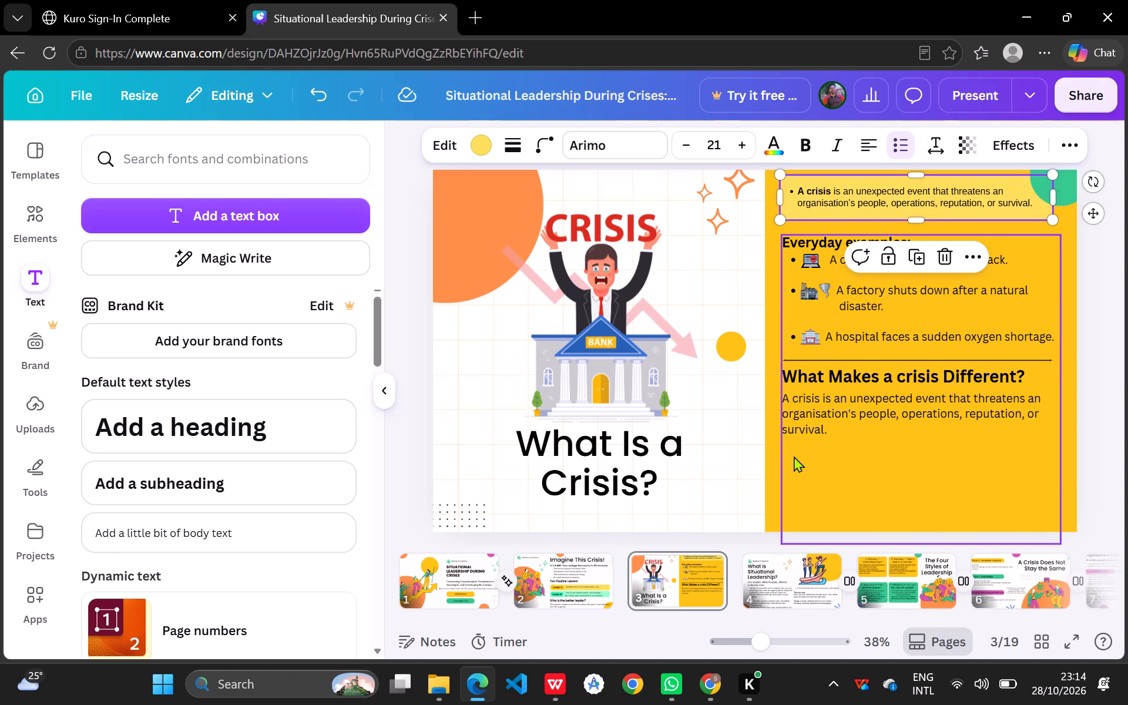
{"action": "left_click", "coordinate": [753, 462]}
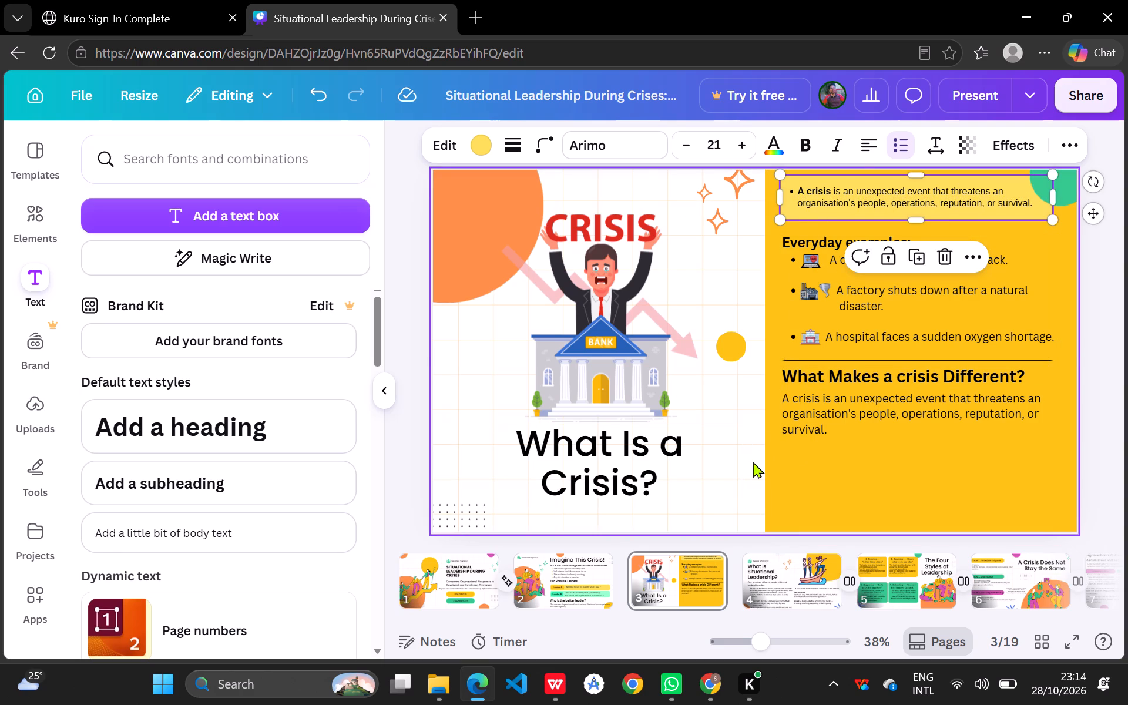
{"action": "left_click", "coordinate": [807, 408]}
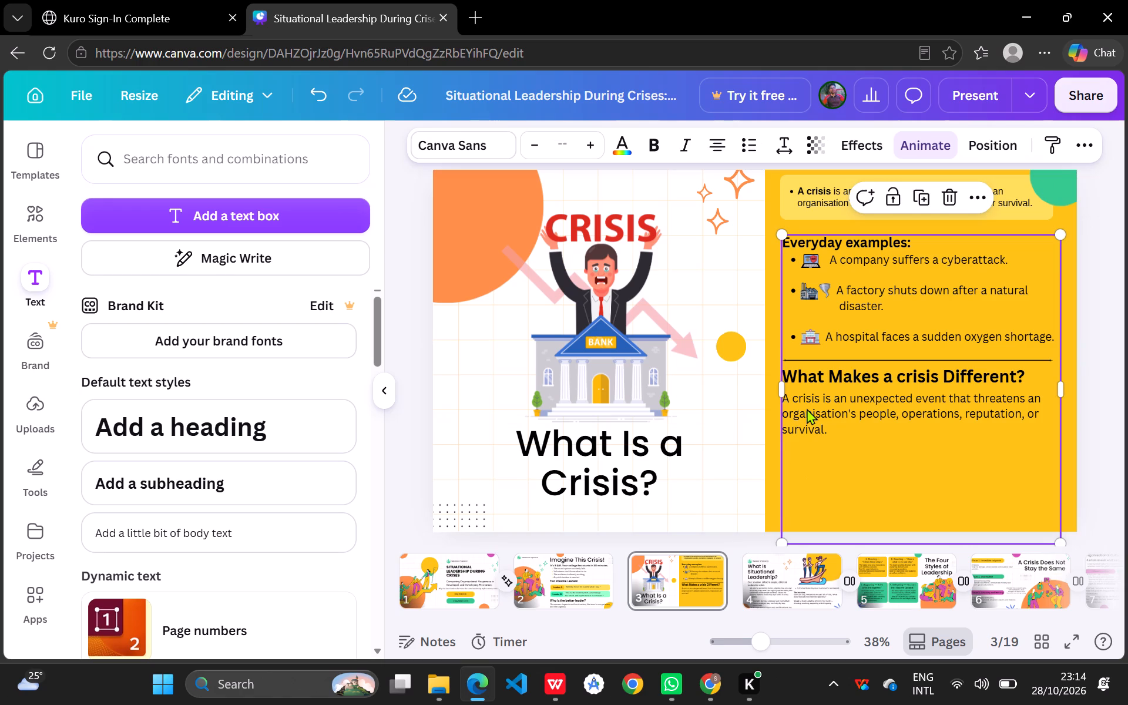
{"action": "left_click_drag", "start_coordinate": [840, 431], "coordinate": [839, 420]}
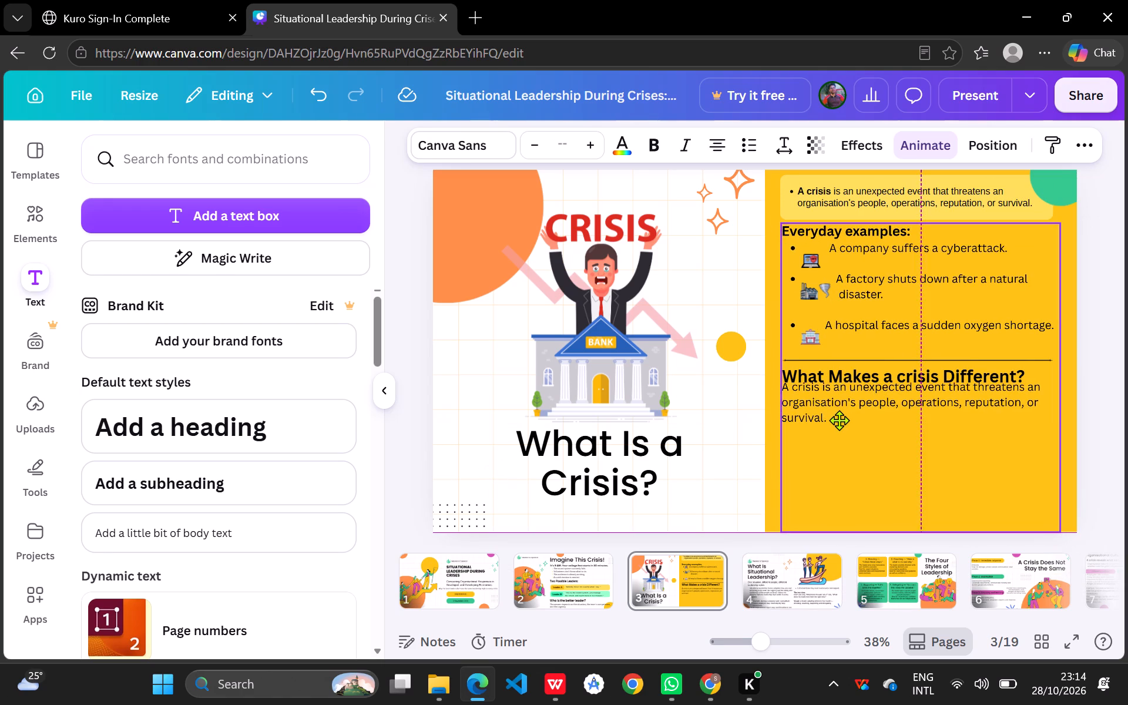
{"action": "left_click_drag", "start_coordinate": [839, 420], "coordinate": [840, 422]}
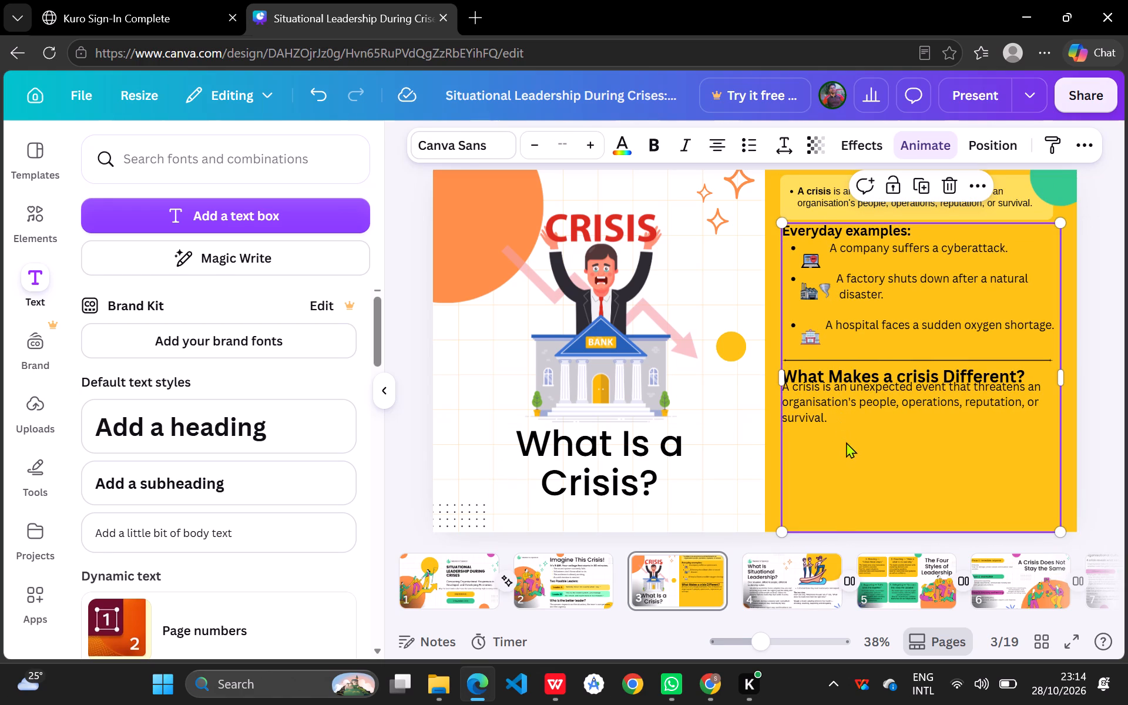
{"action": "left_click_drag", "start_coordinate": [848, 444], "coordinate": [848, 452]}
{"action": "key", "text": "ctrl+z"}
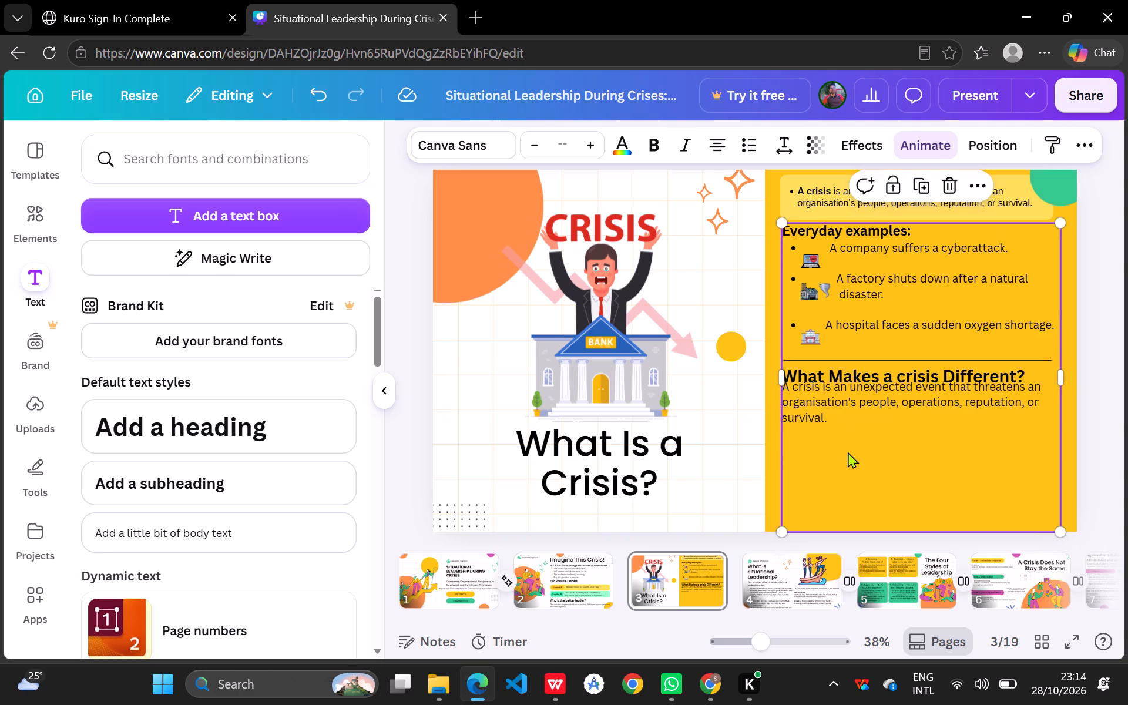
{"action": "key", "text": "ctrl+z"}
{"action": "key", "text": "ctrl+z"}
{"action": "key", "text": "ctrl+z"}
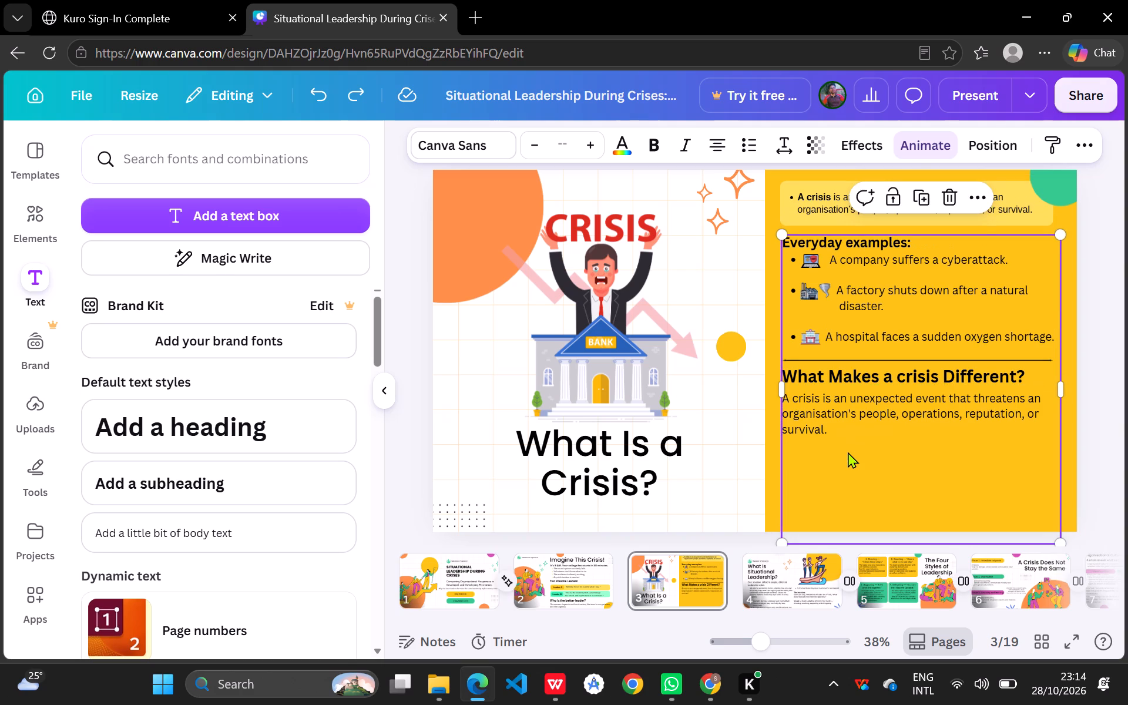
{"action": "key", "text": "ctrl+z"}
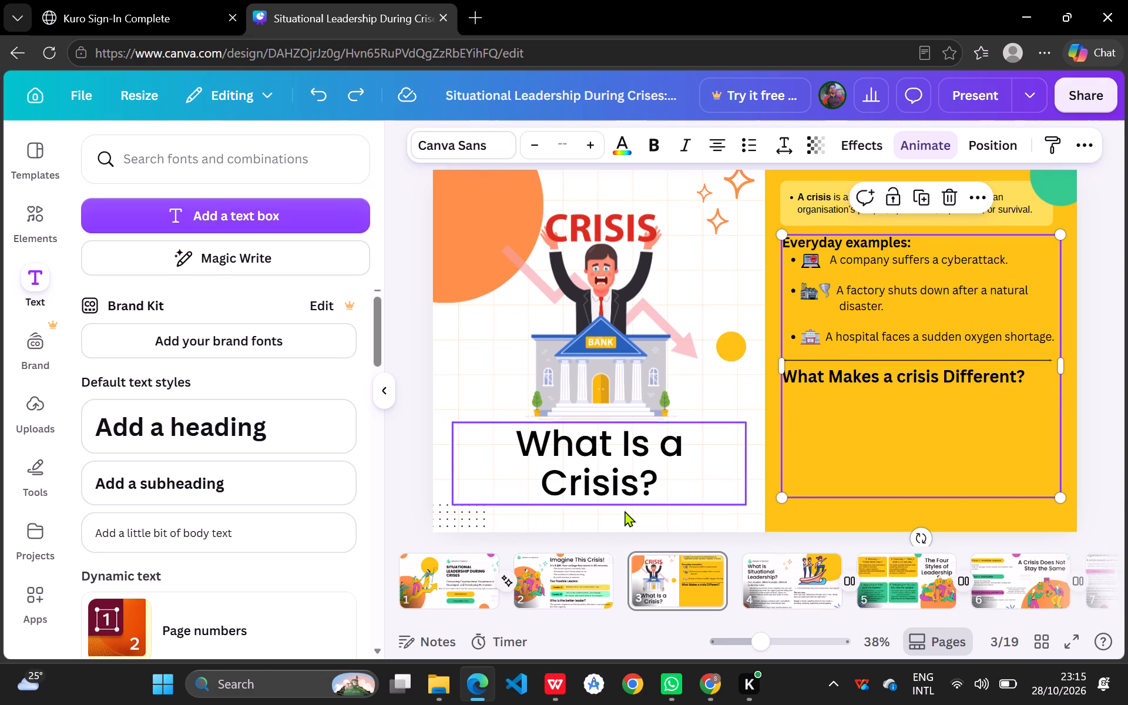
Copy the green rounded shape behind the date on slide 1, keeping the date text at its original size.
{"action": "left_click", "coordinate": [471, 585]}
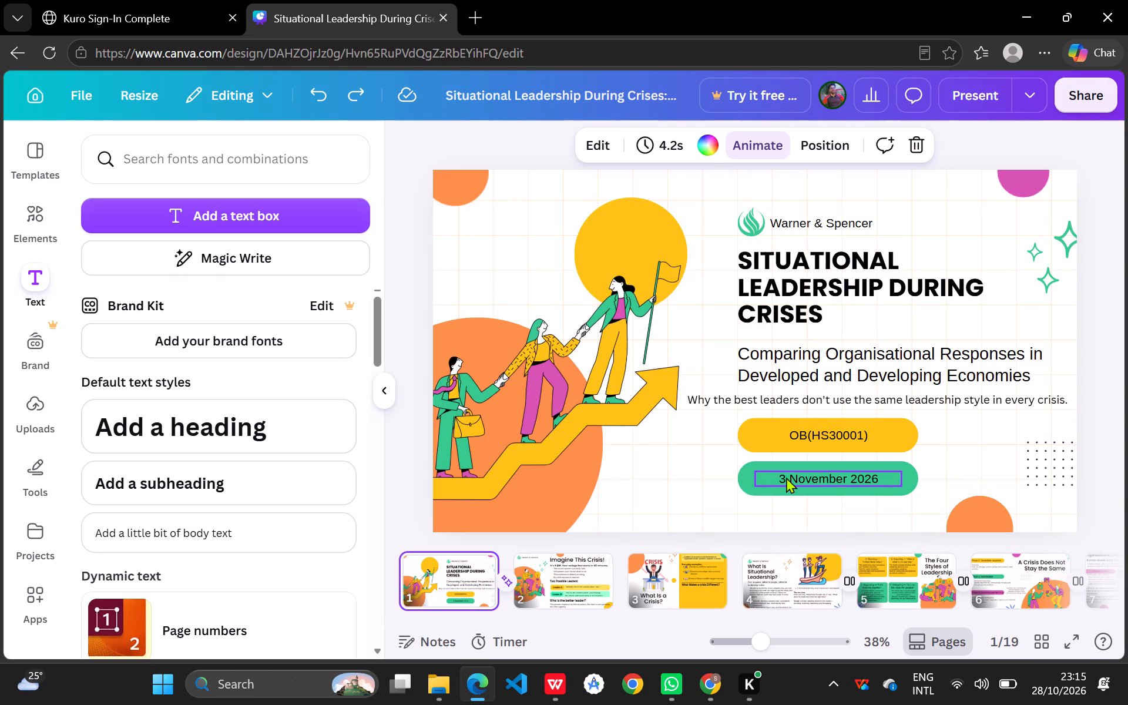
{"action": "left_click", "coordinate": [786, 477]}
{"action": "left_click_drag", "start_coordinate": [745, 492], "coordinate": [780, 498]}
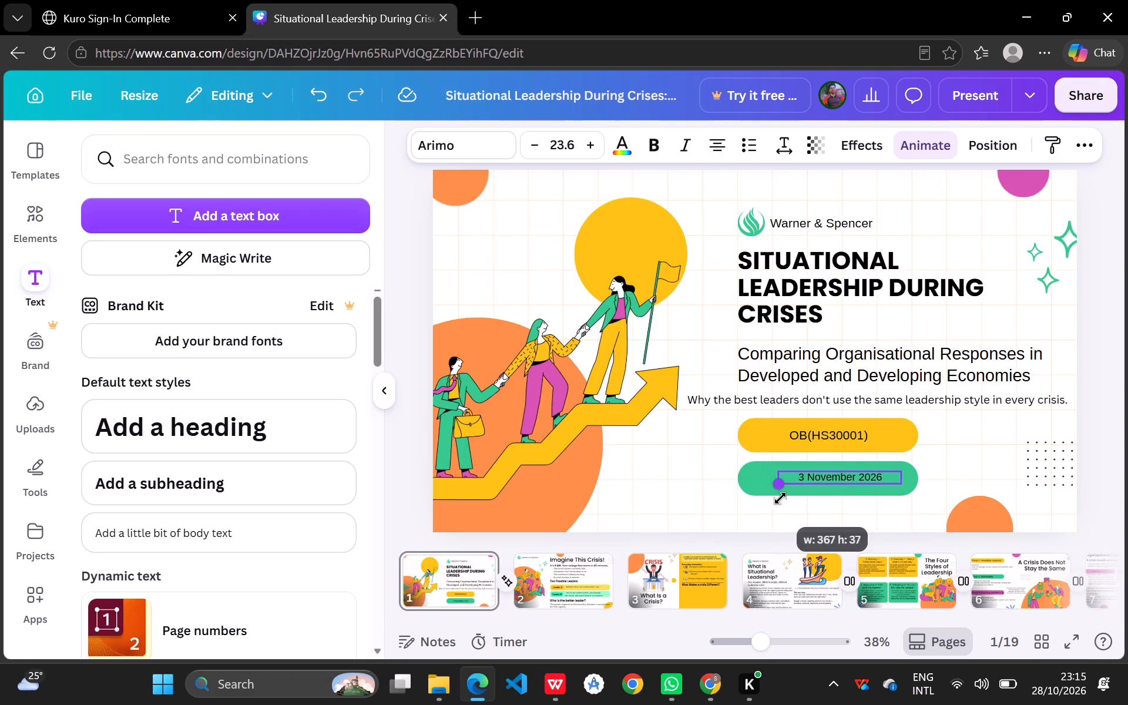
{"action": "left_click_drag", "start_coordinate": [780, 498], "coordinate": [754, 512]}
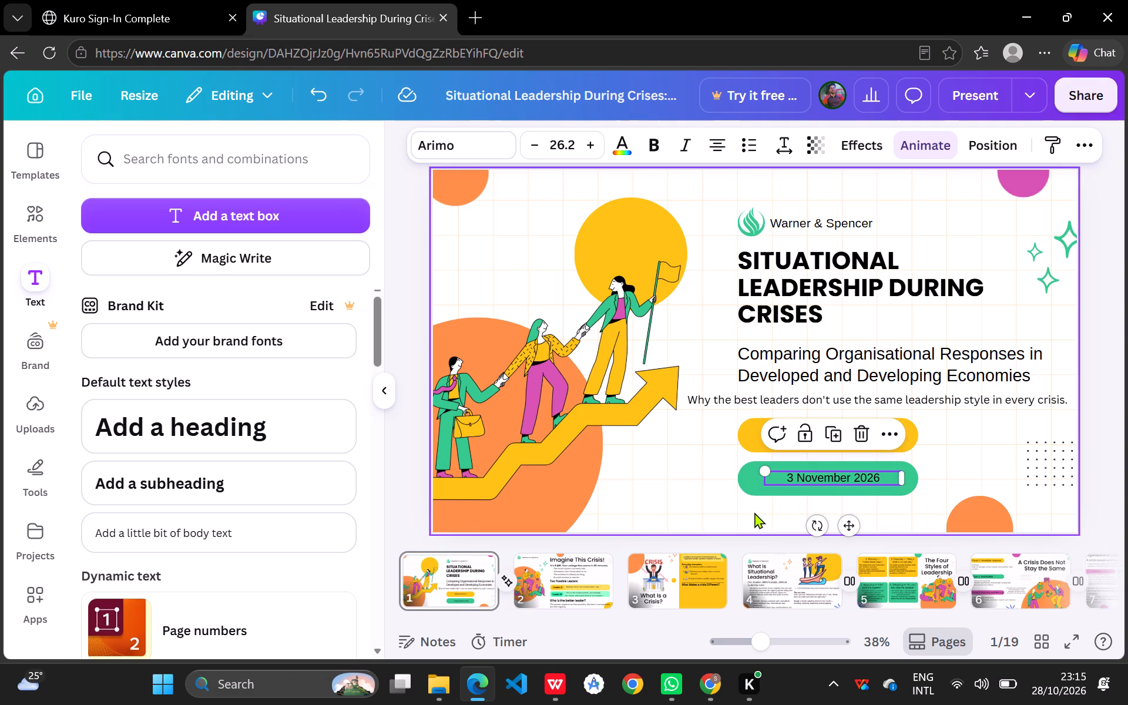
{"action": "key", "text": "ctrl+z"}
{"action": "key", "text": "ctrl+z"}
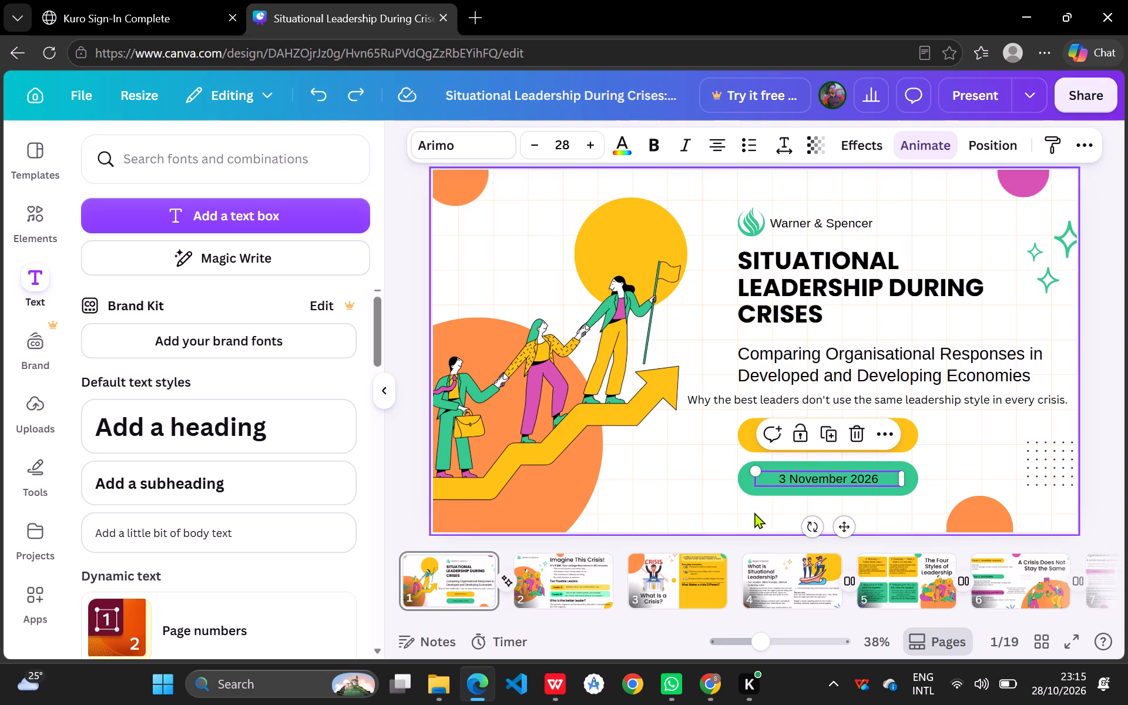
{"action": "left_click", "coordinate": [787, 495]}
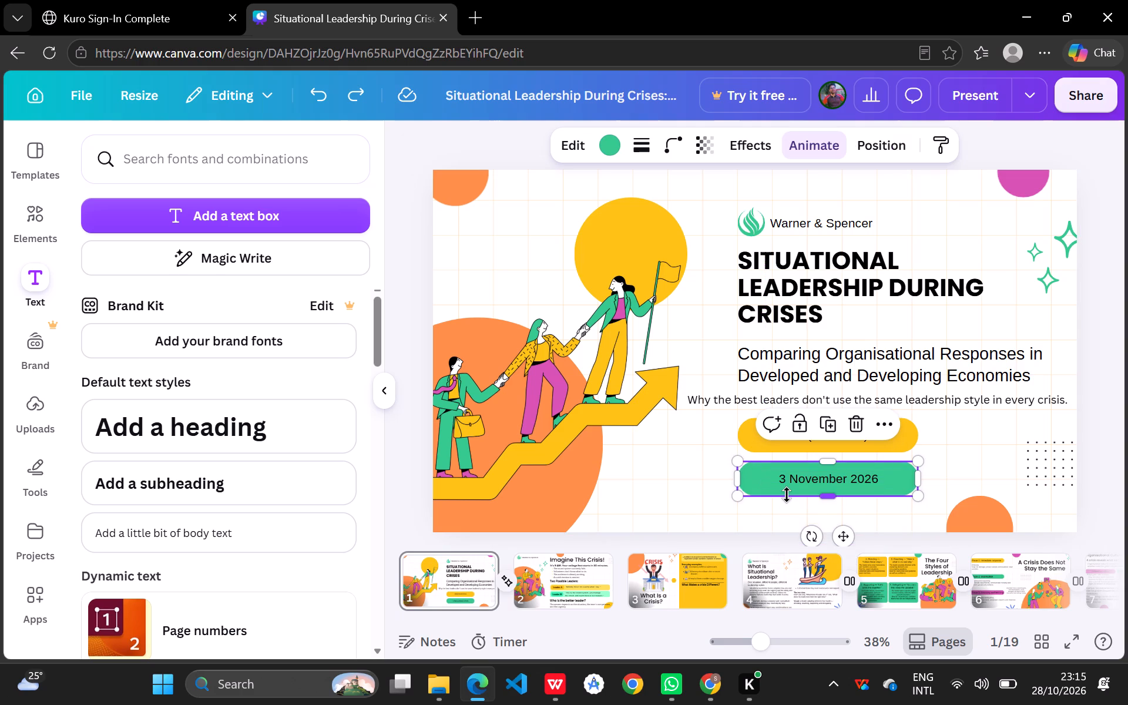
{"action": "key", "text": "ctrl+c"}
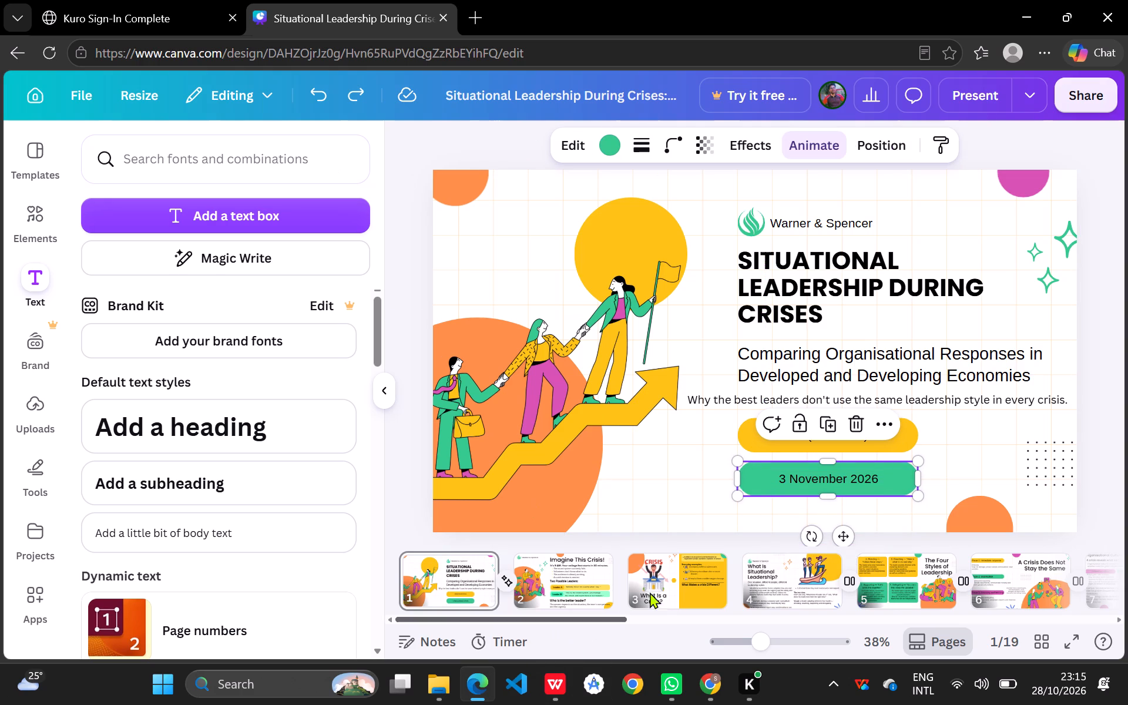
Paste the green rounded shape onto slide 3 and place it just beneath "What Makes a crisis Different?", left-aligned with that subheading.
{"action": "left_click", "coordinate": [677, 586]}
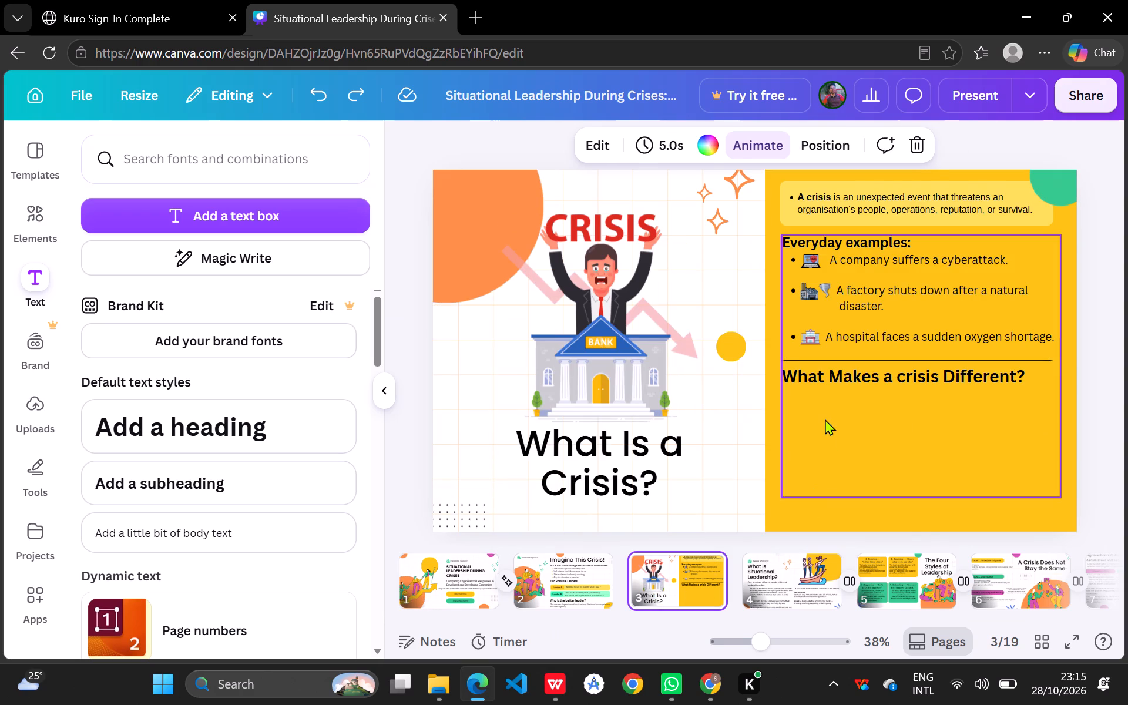
{"action": "left_click", "coordinate": [825, 419]}
{"action": "left_click", "coordinate": [852, 412]}
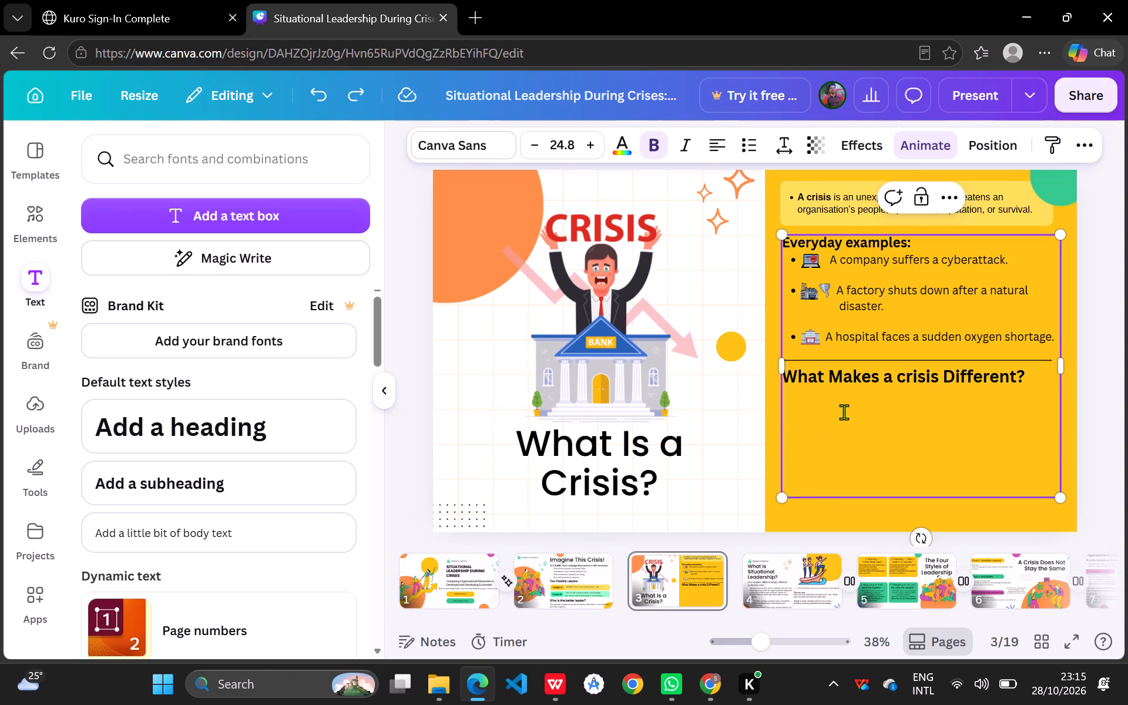
{"action": "left_click", "coordinate": [844, 412]}
{"action": "key", "text": "ctrl+v"}
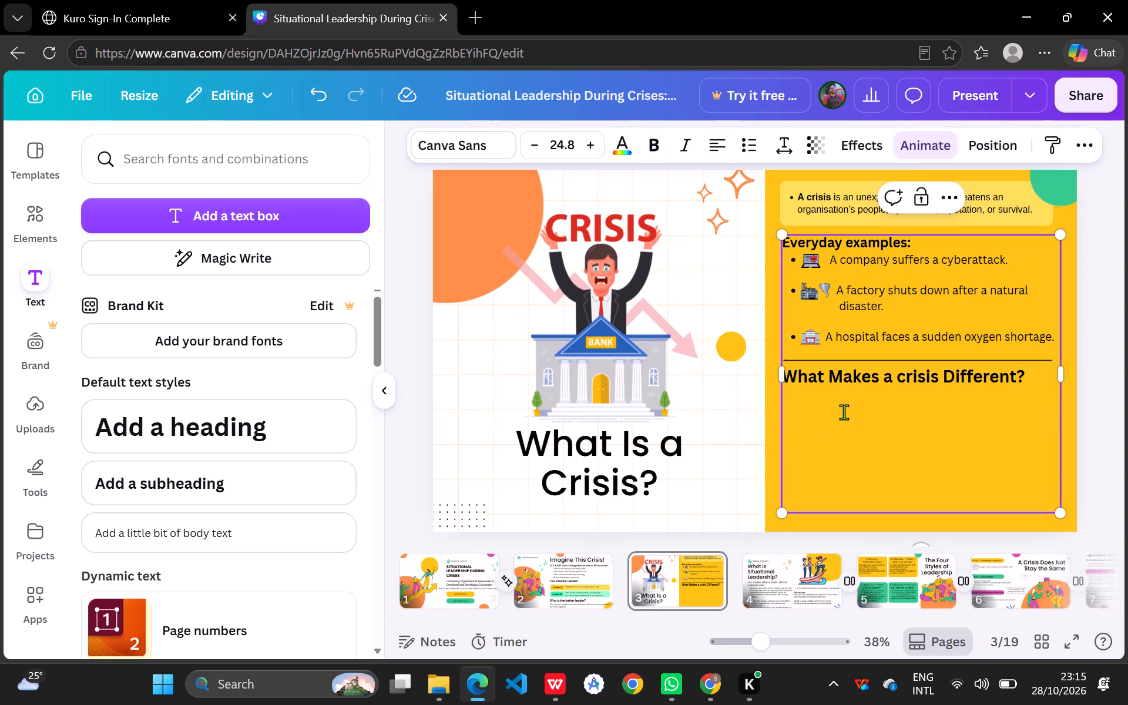
{"action": "left_click", "coordinate": [710, 481]}
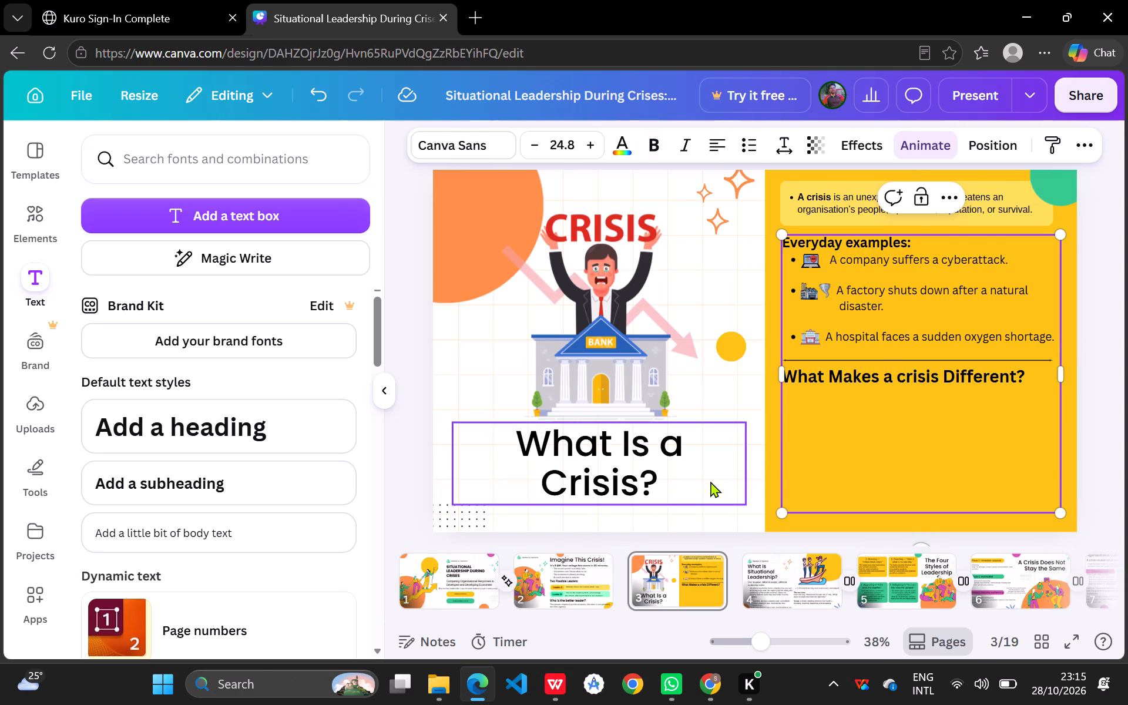
{"action": "left_click", "coordinate": [717, 284]}
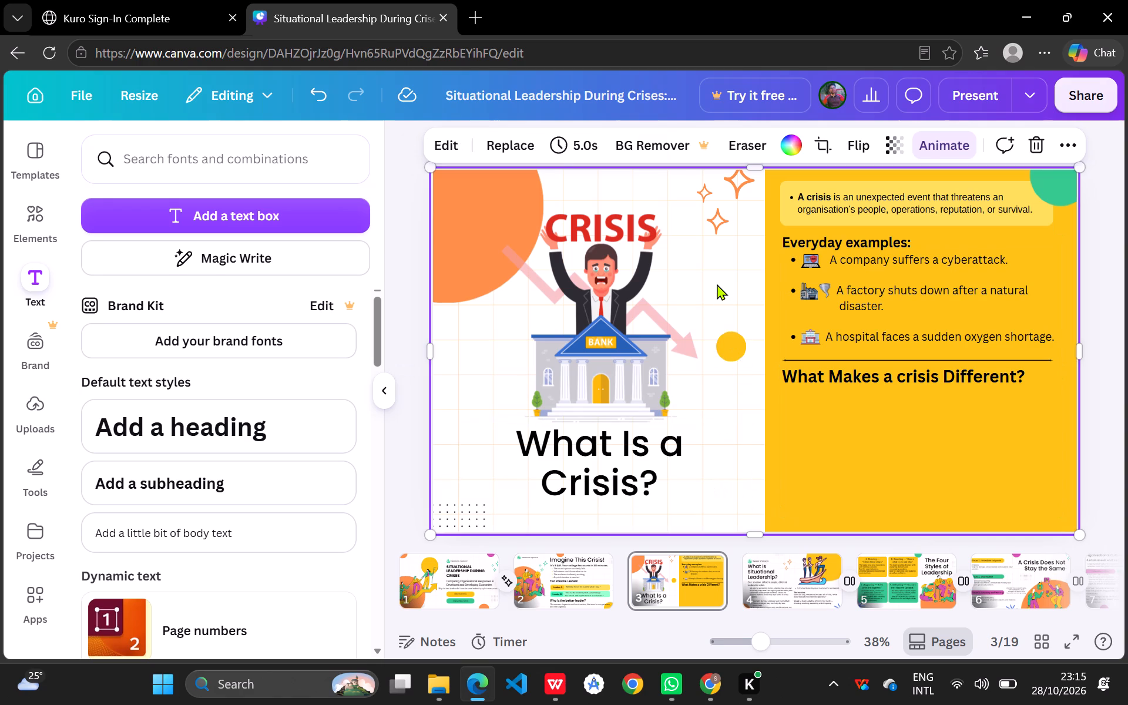
{"action": "key", "text": "ctrl+v"}
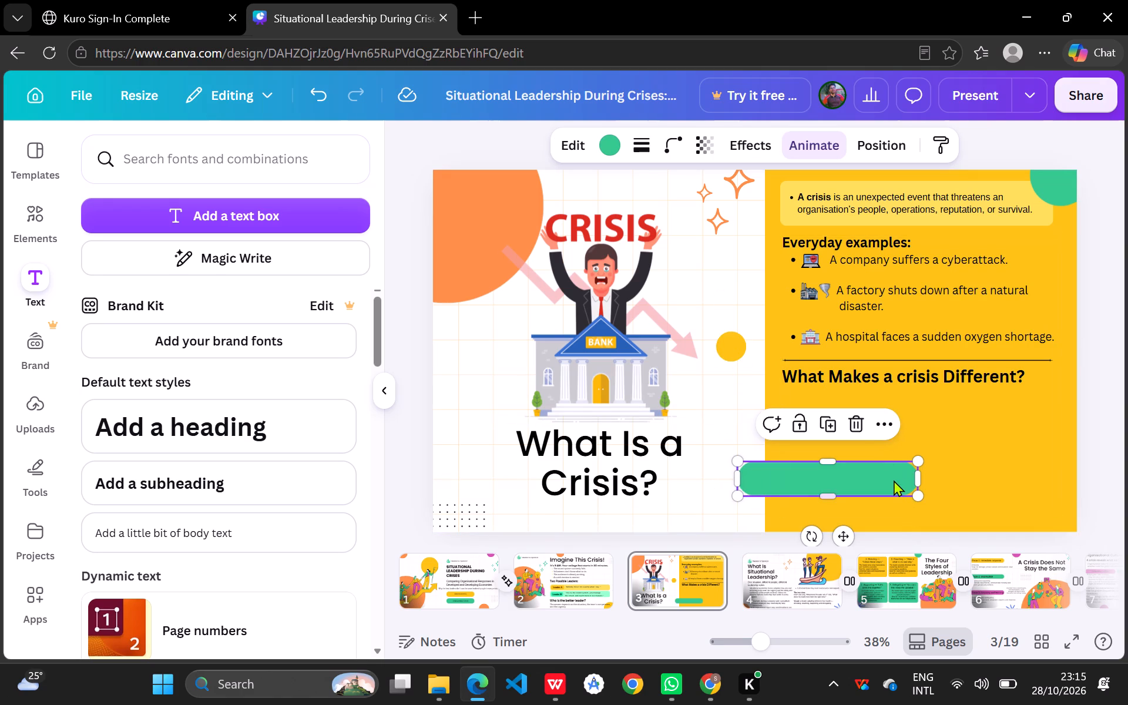
{"action": "left_click_drag", "start_coordinate": [894, 480], "coordinate": [944, 417]}
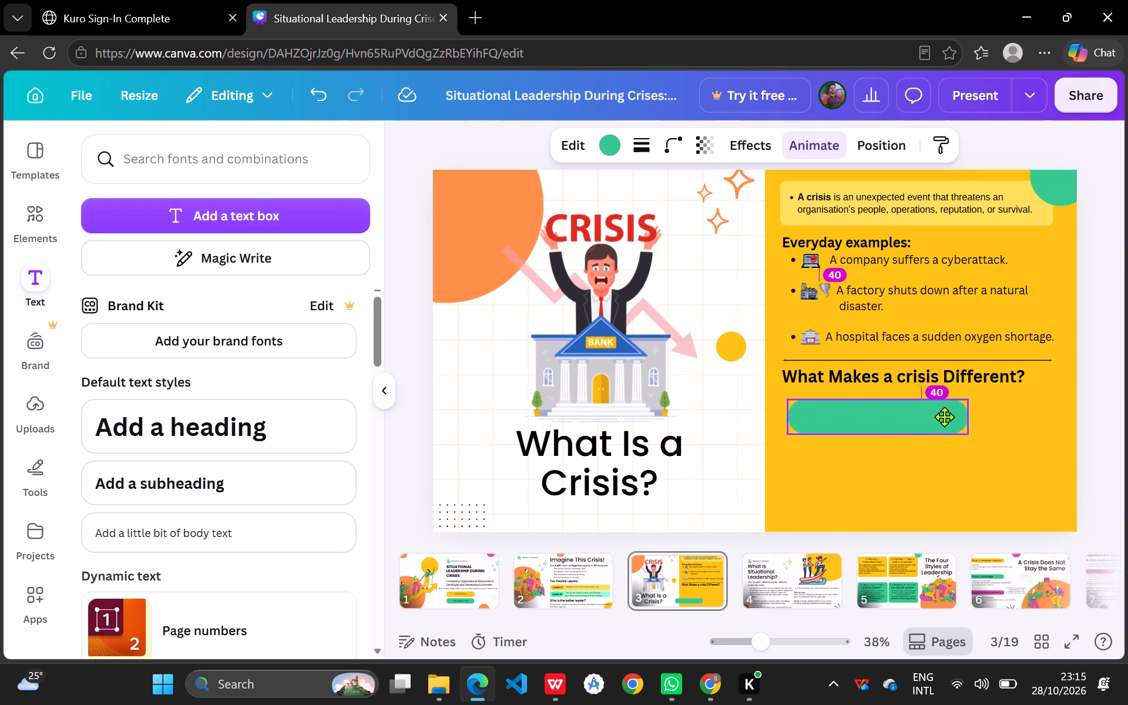
{"action": "left_click_drag", "start_coordinate": [944, 417], "coordinate": [944, 414]}
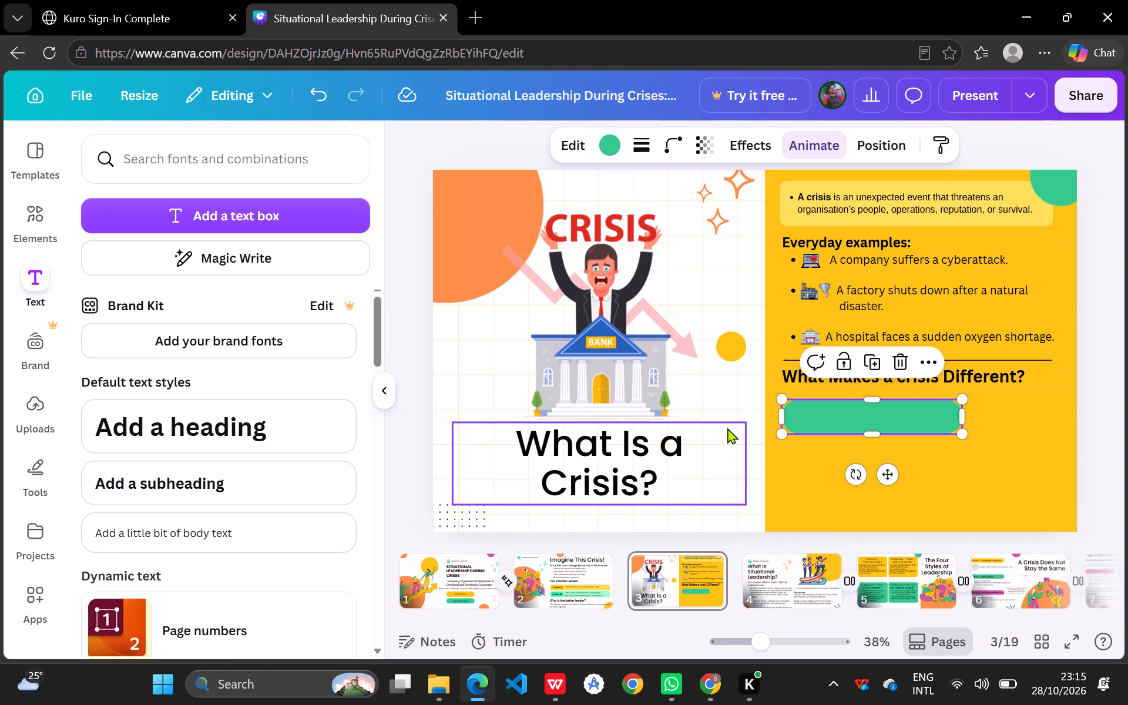
Paste a second green rounded shape on slide 3 and align it directly below the first one.
{"action": "key", "text": "ctrl+v"}
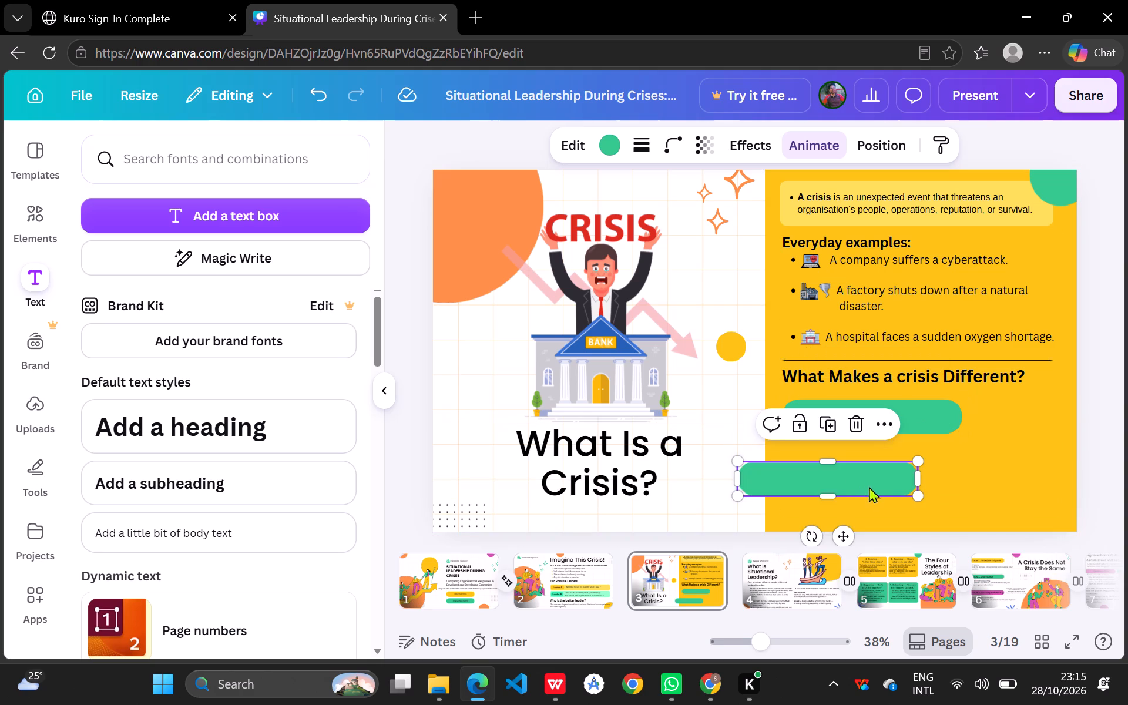
{"action": "left_click_drag", "start_coordinate": [869, 483], "coordinate": [917, 464]}
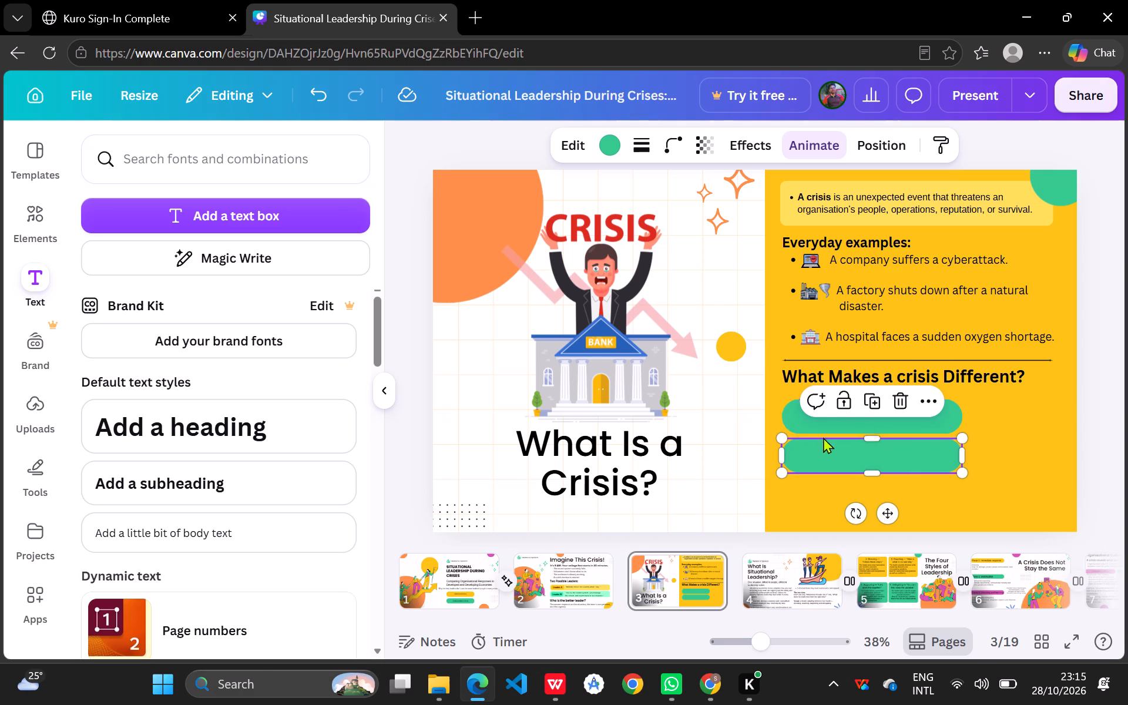
Paste a third green rounded shape on slide 3 and align it directly below the second one.
{"action": "left_click", "coordinate": [719, 408]}
{"action": "key", "text": "ctrl+v"}
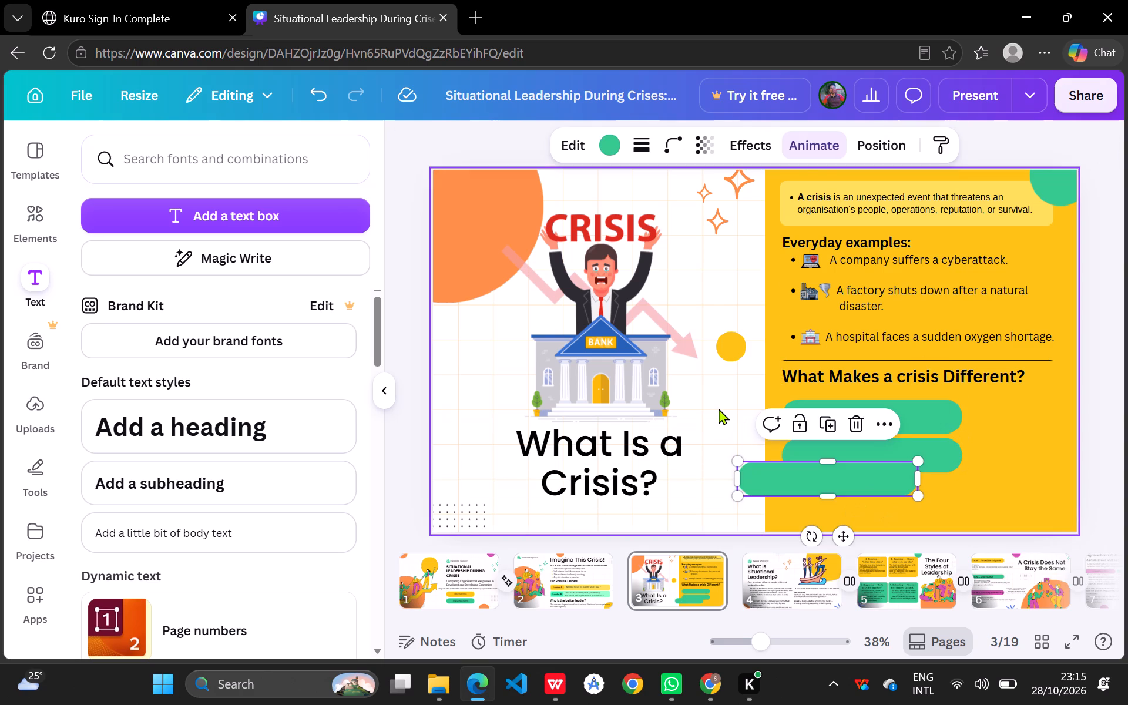
{"action": "left_click_drag", "start_coordinate": [887, 474], "coordinate": [934, 491]}
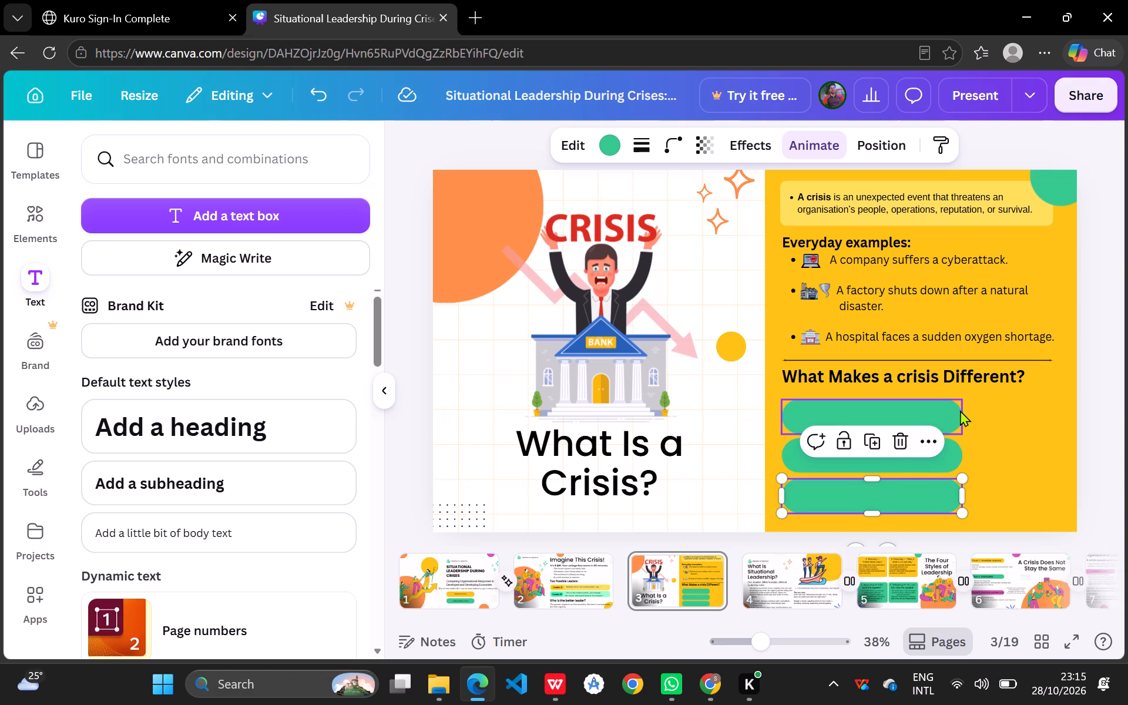
Widen all three green rounded shapes rightward until they match the right edge of the crisis definition box.
{"action": "left_click", "coordinate": [959, 416]}
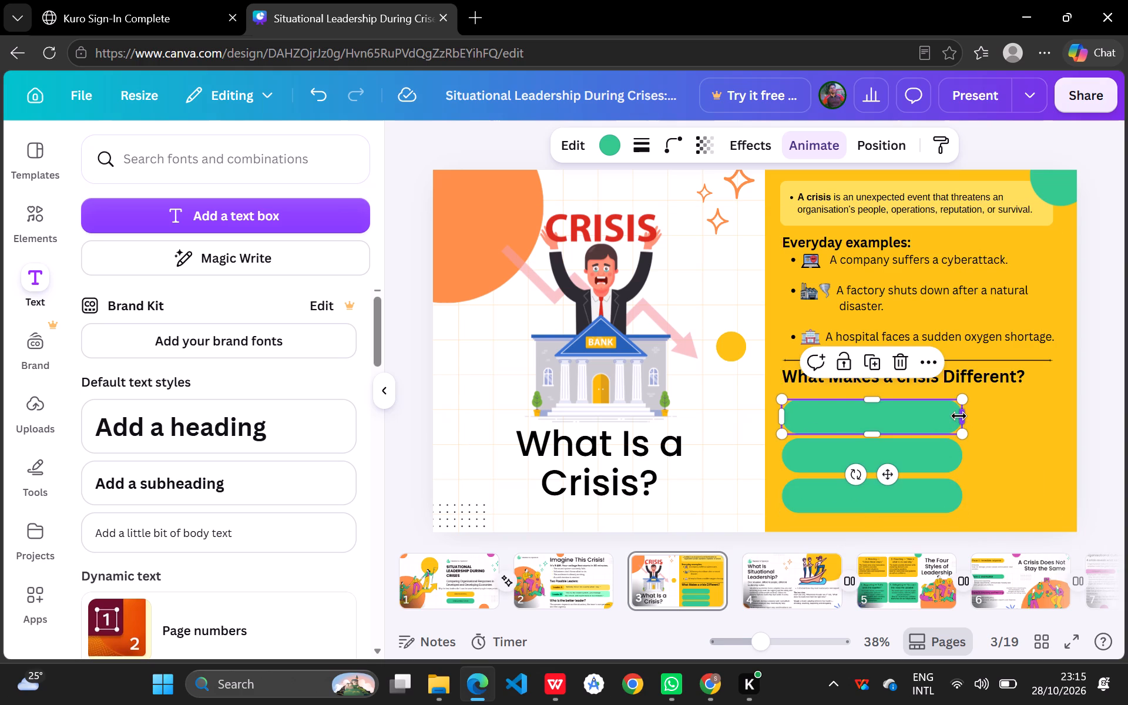
{"action": "left_click_drag", "start_coordinate": [963, 417], "coordinate": [1054, 418]}
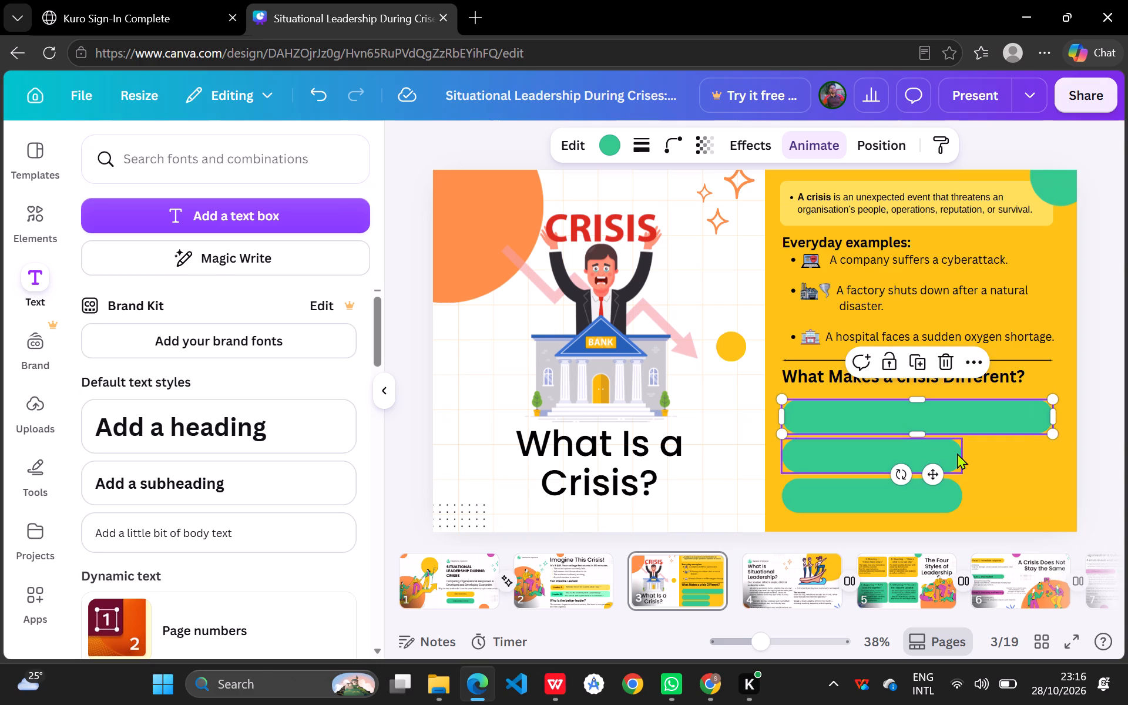
{"action": "left_click", "coordinate": [961, 455]}
{"action": "left_click_drag", "start_coordinate": [961, 455], "coordinate": [962, 455]}
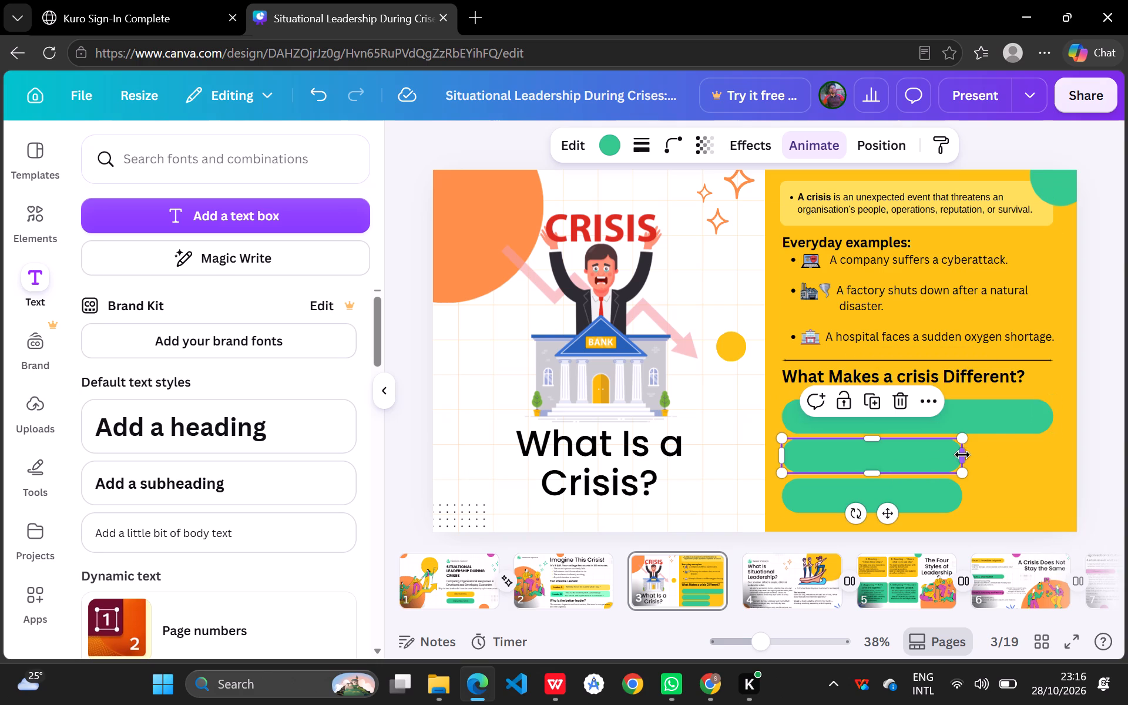
{"action": "left_click_drag", "start_coordinate": [962, 455], "coordinate": [1052, 456]}
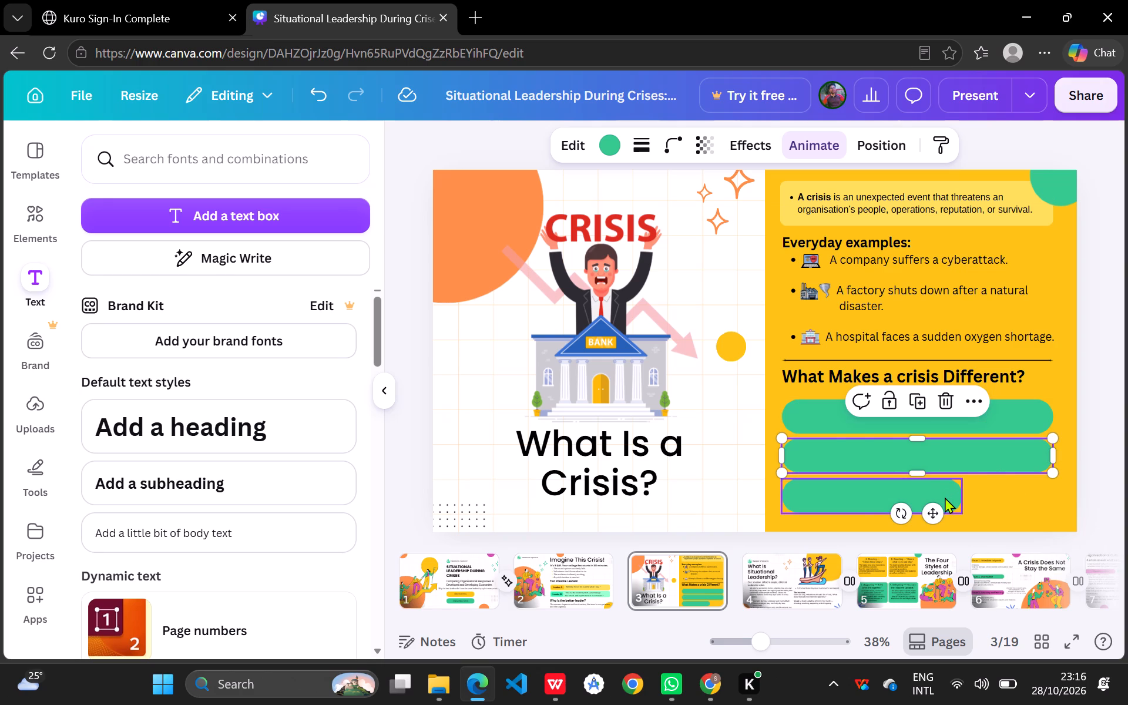
{"action": "left_click", "coordinate": [945, 497]}
{"action": "left_click_drag", "start_coordinate": [964, 494], "coordinate": [1044, 495]}
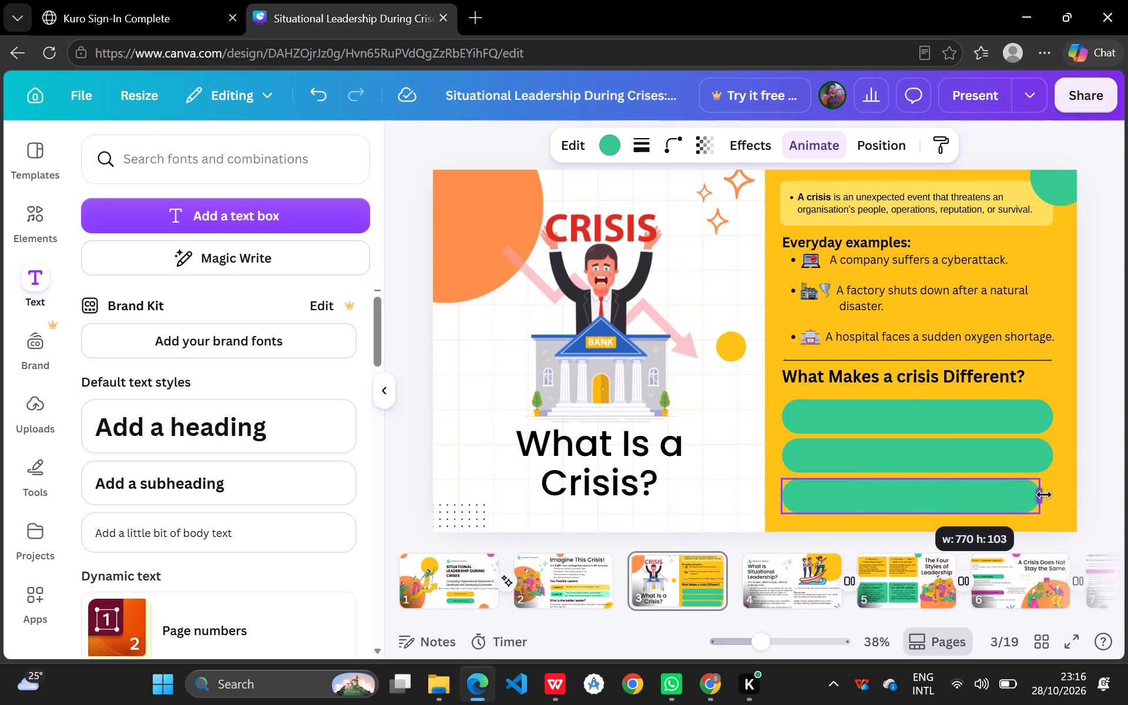
{"action": "left_click_drag", "start_coordinate": [1044, 495], "coordinate": [1053, 495]}
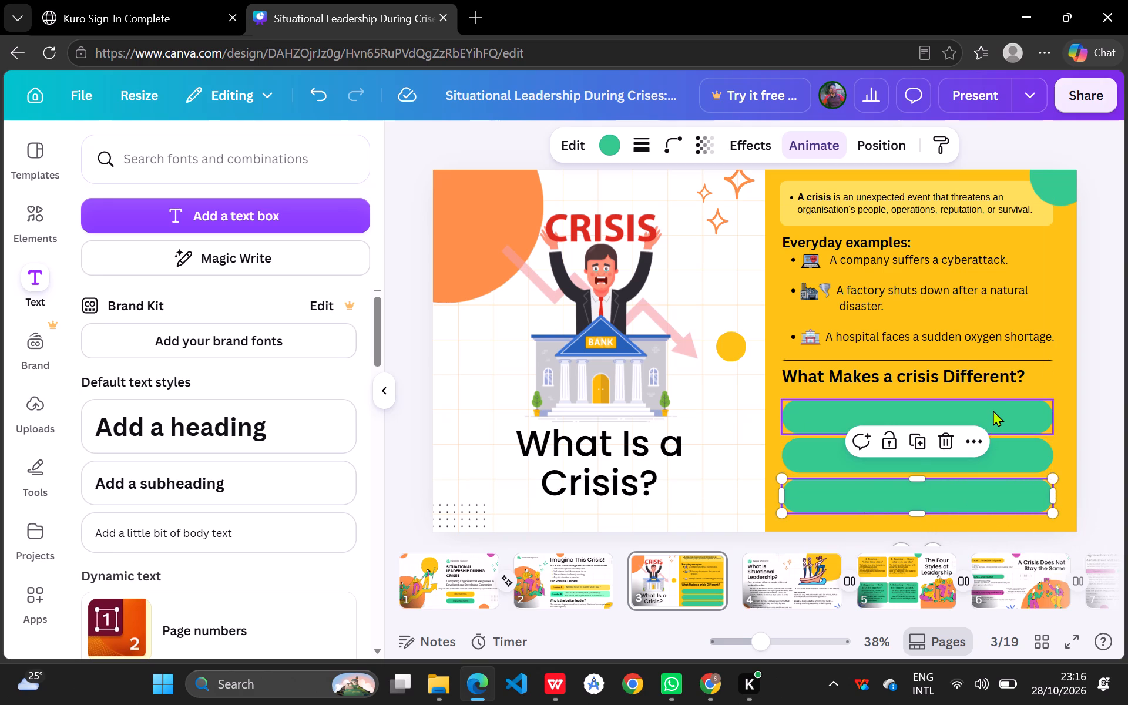
Recolour the three green rounded shapes on slide 3 to light yellow #ffde59.
{"action": "left_click", "coordinate": [995, 410]}
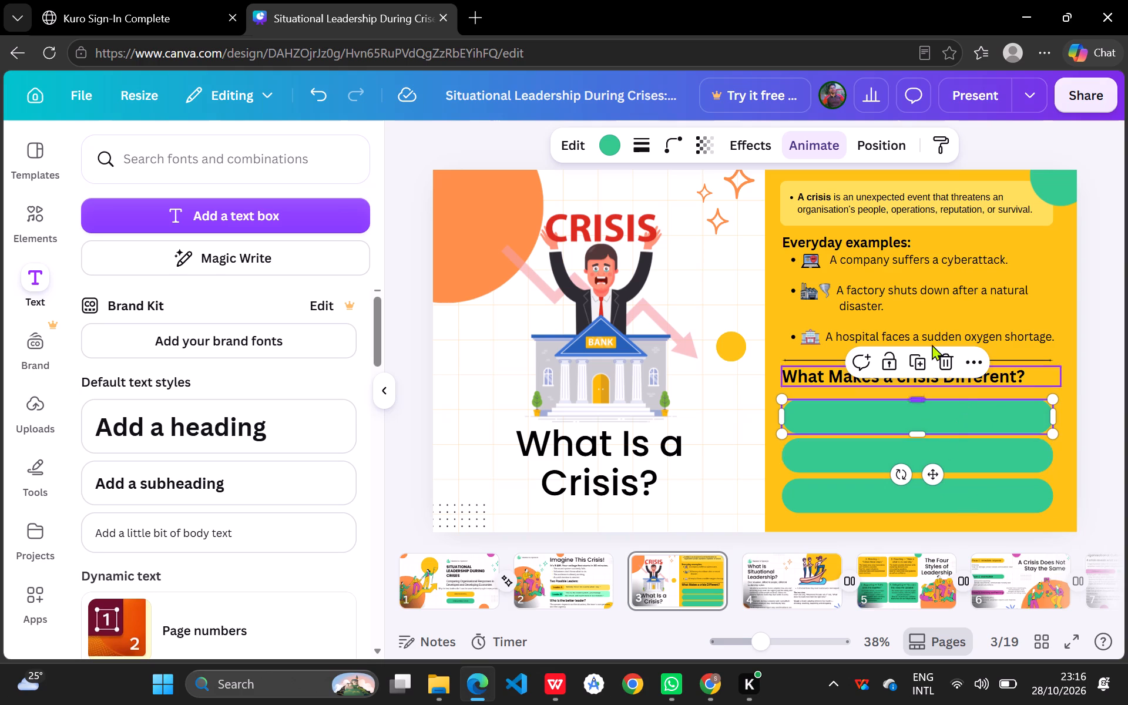
{"action": "left_click", "coordinate": [961, 414]}
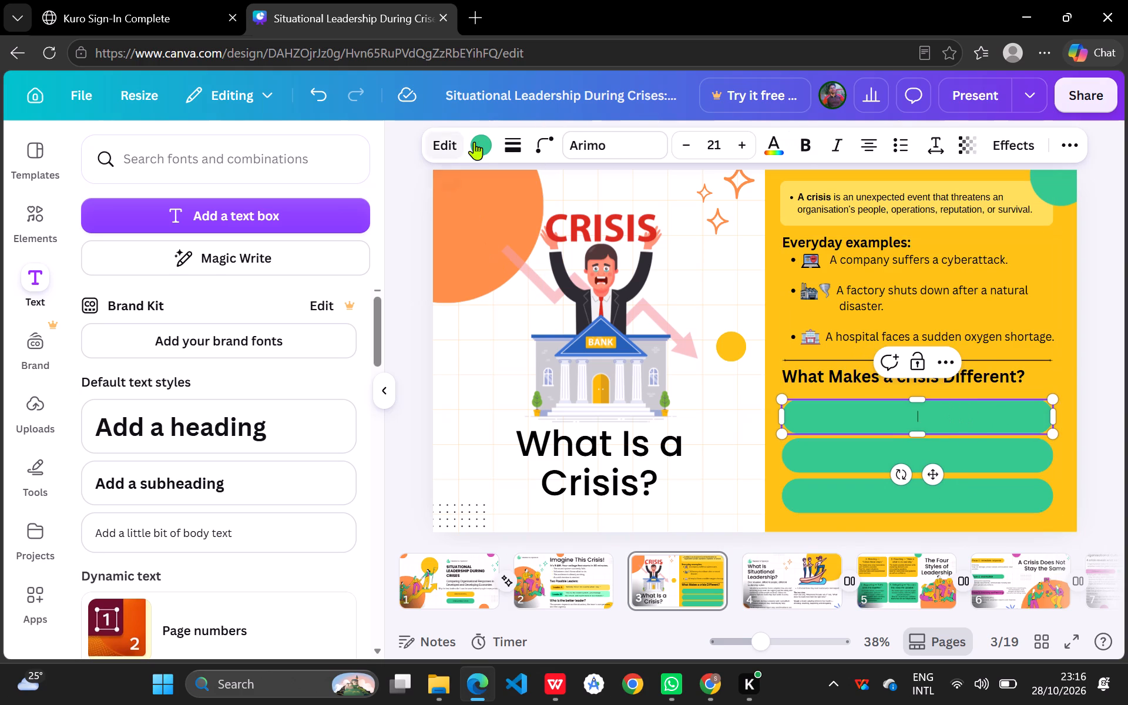
{"action": "left_click", "coordinate": [481, 146]}
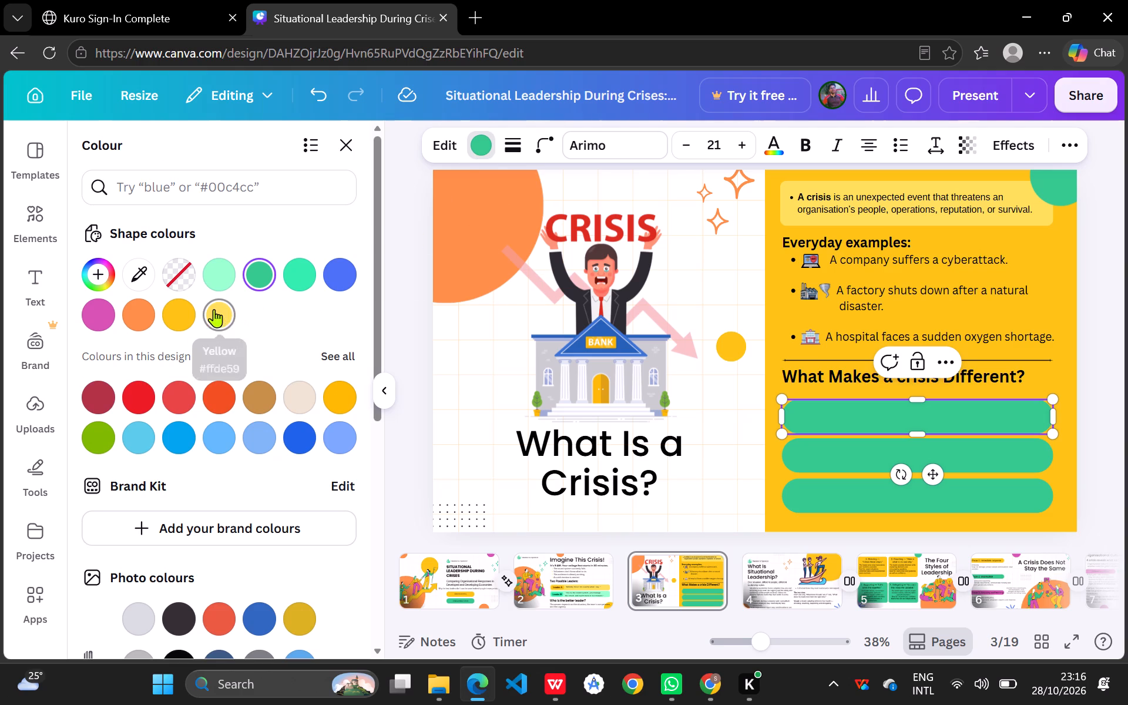
{"action": "left_click", "coordinate": [230, 313]}
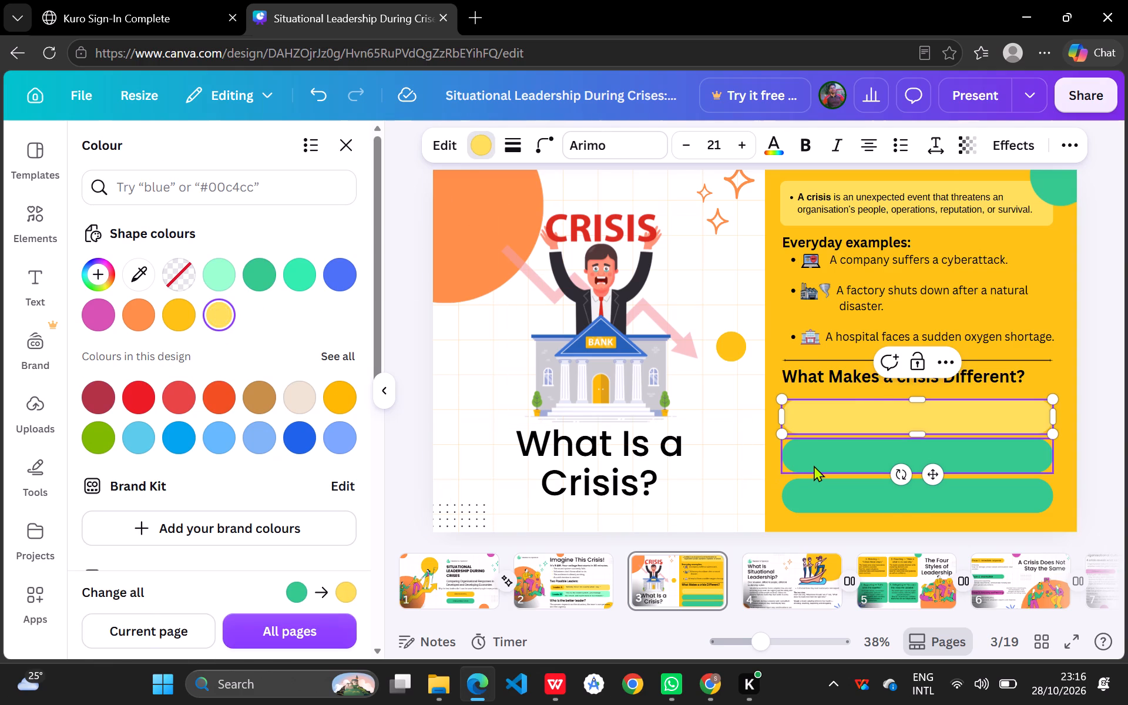
{"action": "left_click", "coordinate": [814, 465]}
{"action": "left_click", "coordinate": [229, 323]}
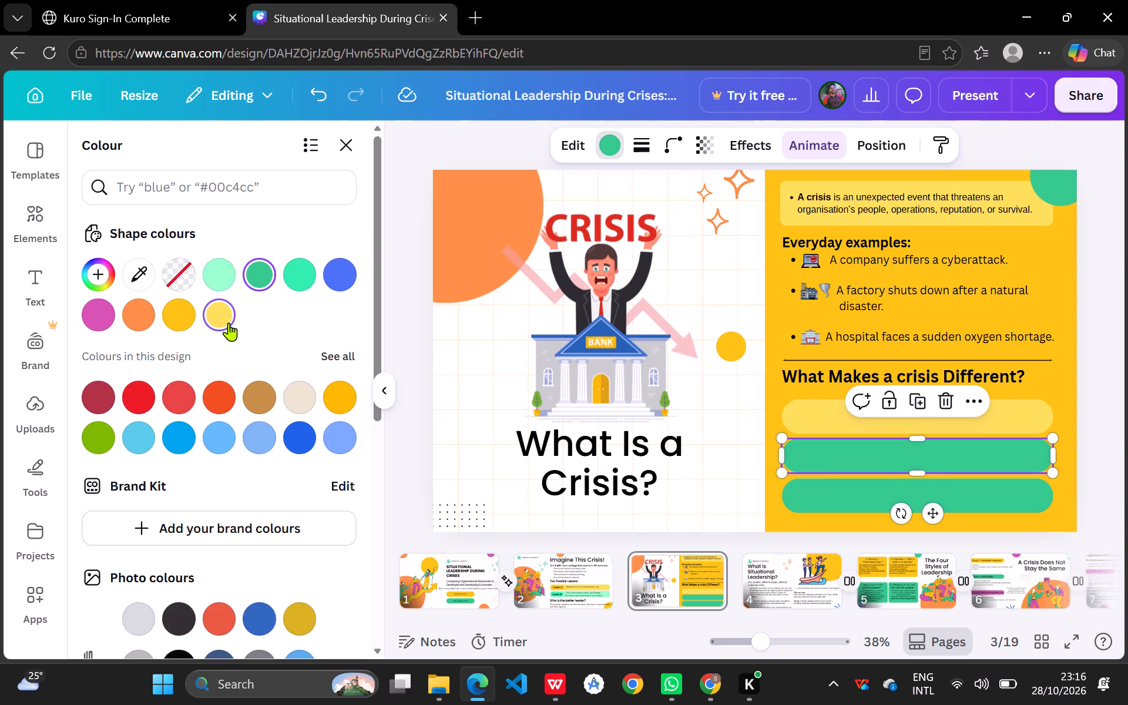
{"action": "left_click", "coordinate": [807, 508]}
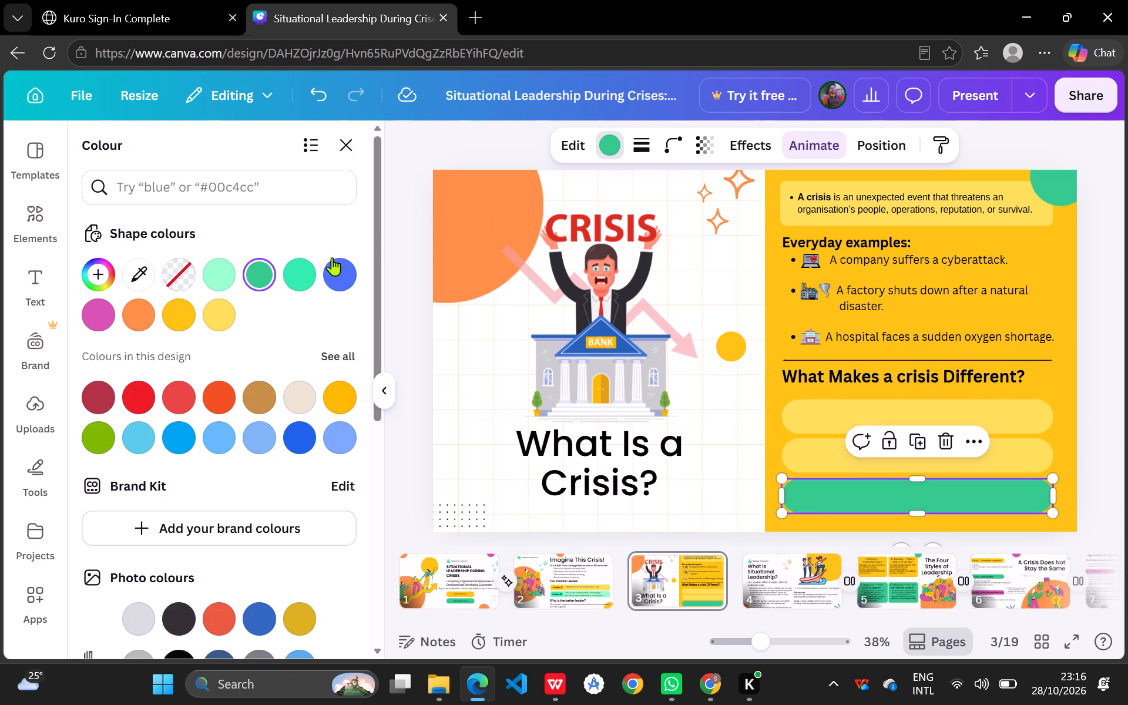
{"action": "left_click", "coordinate": [226, 315]}
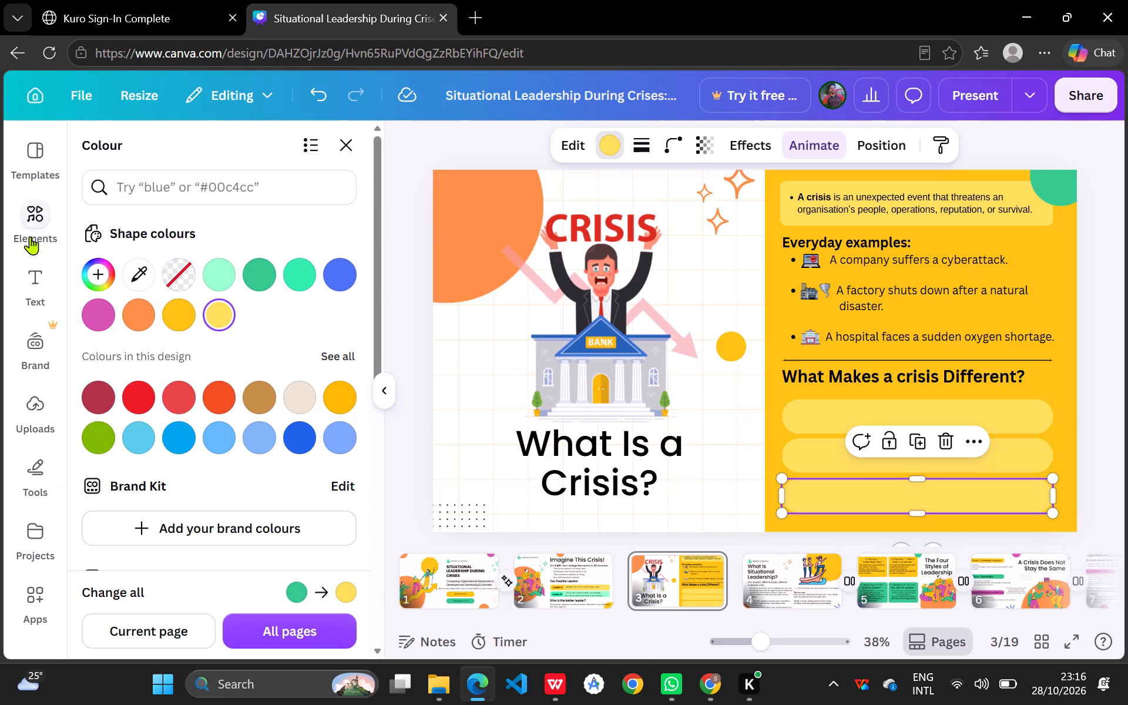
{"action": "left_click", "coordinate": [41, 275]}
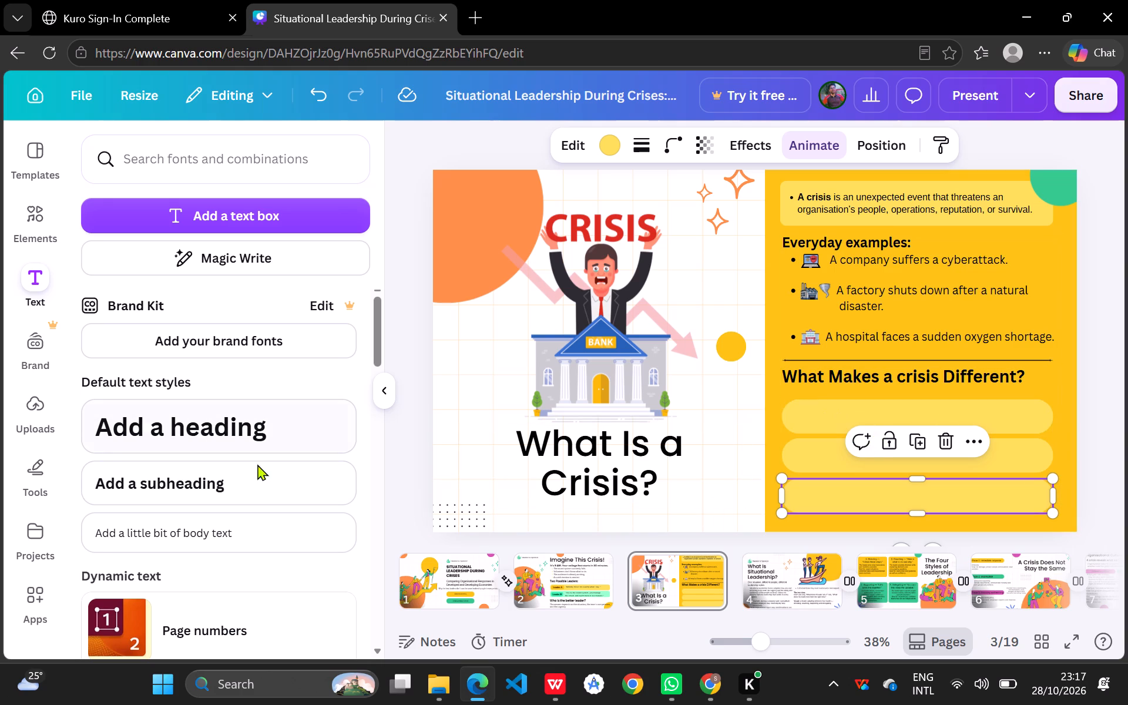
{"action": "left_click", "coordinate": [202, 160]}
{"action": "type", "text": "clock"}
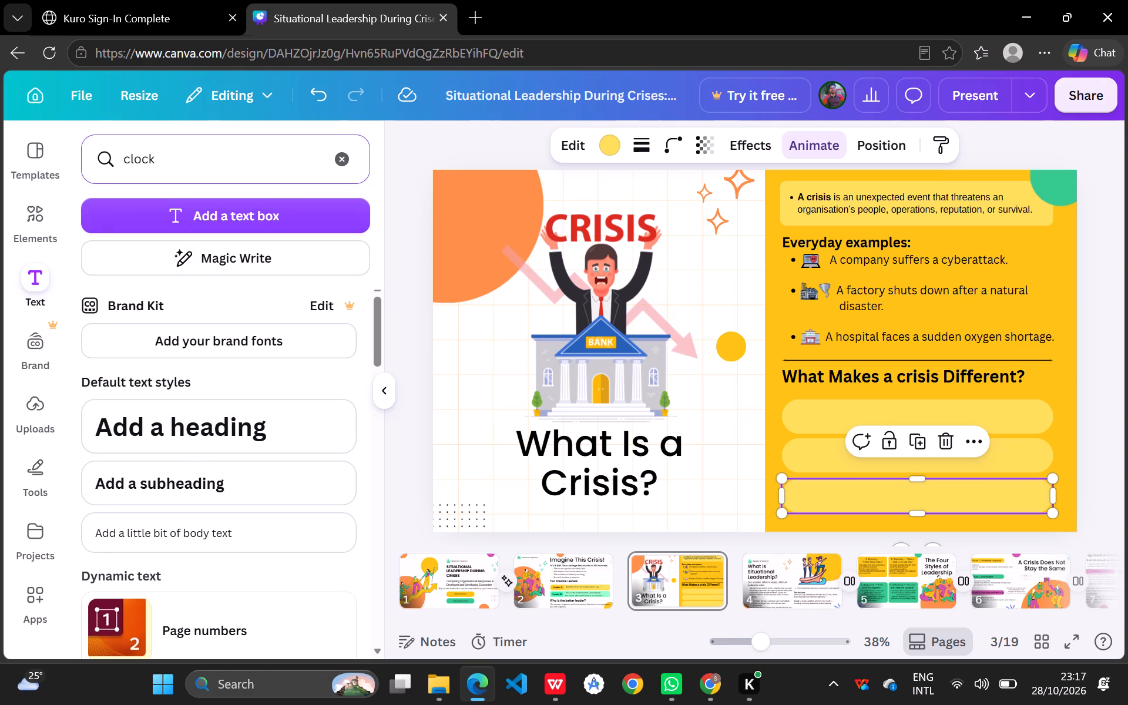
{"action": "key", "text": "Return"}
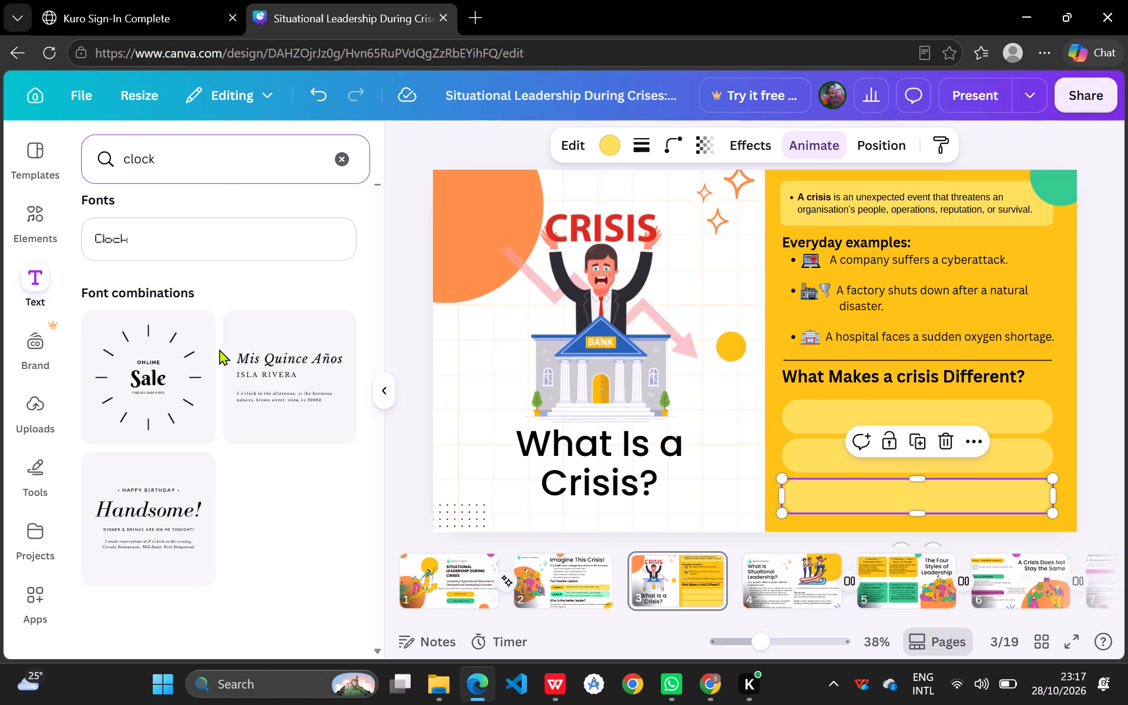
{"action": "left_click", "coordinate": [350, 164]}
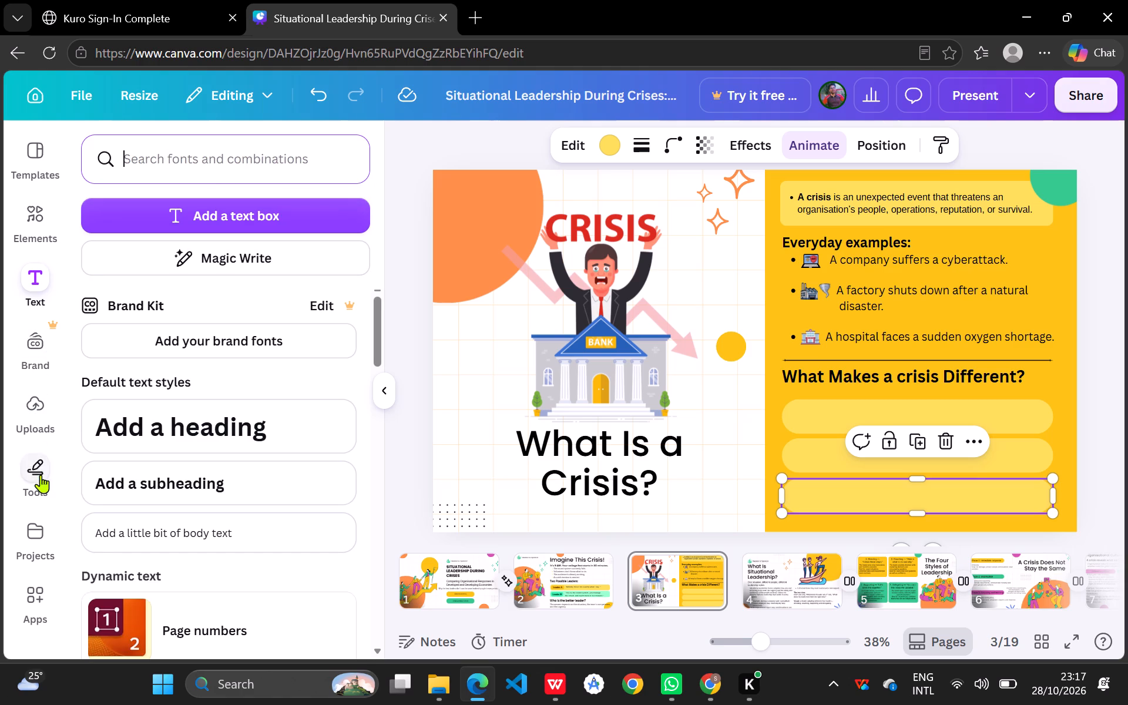
Search the graphics elements for "clock" and add the yellow alarm clock with blue bells to slide 3.
{"action": "left_click", "coordinate": [45, 246]}
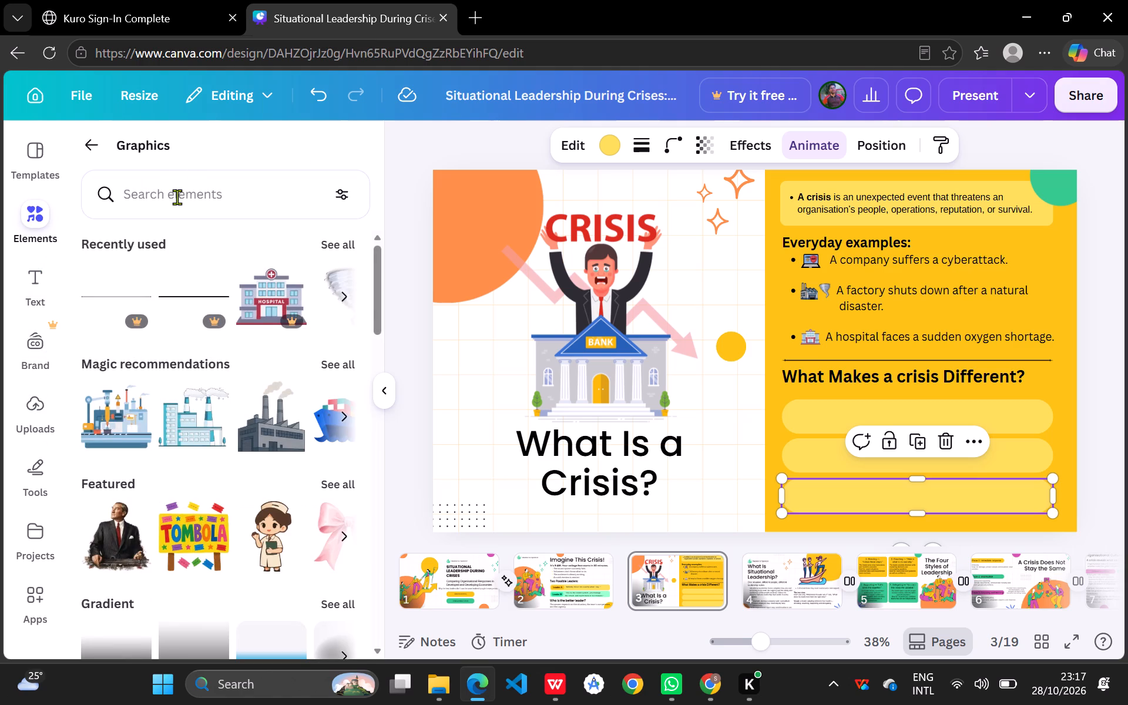
{"action": "left_click", "coordinate": [177, 197]}
{"action": "type", "text": "clock"}
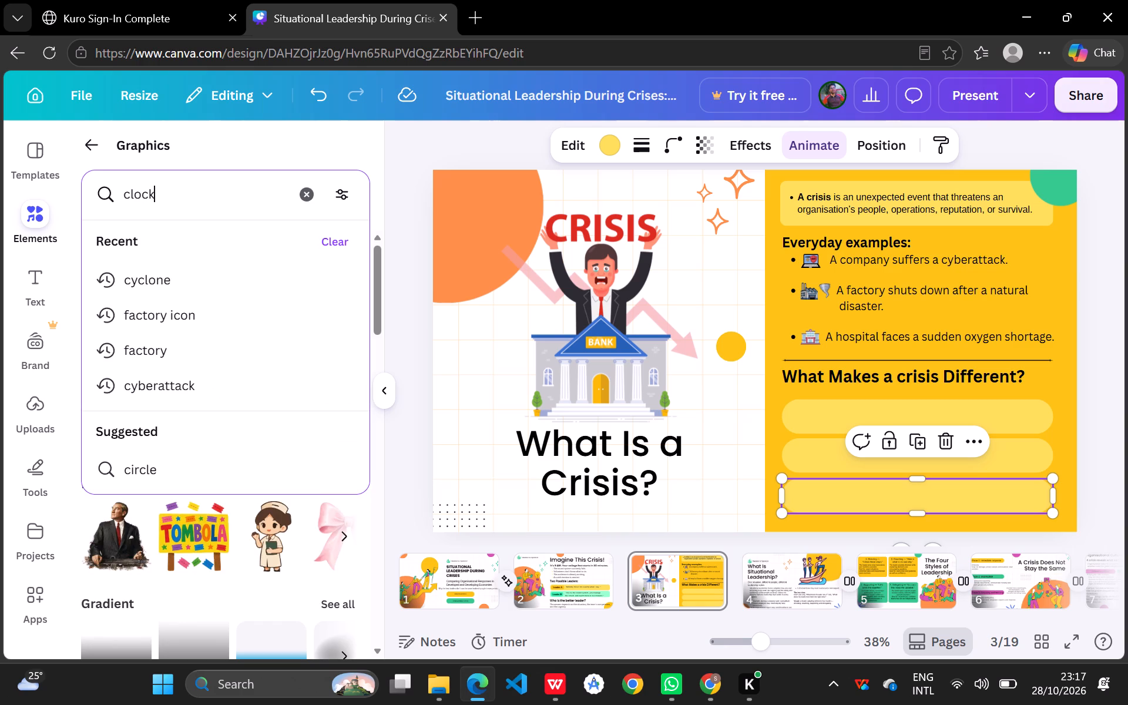
{"action": "key", "text": "Return"}
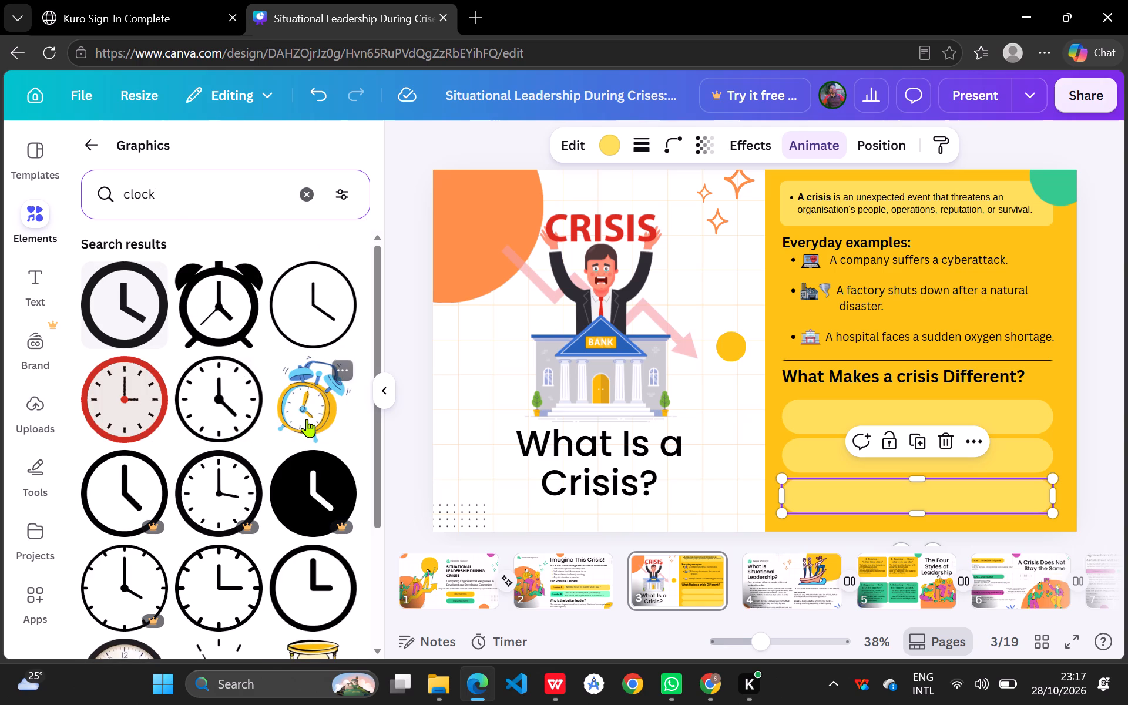
{"action": "scroll", "coordinate": [277, 459], "scroll_direction": "down", "scroll_amount": 4}
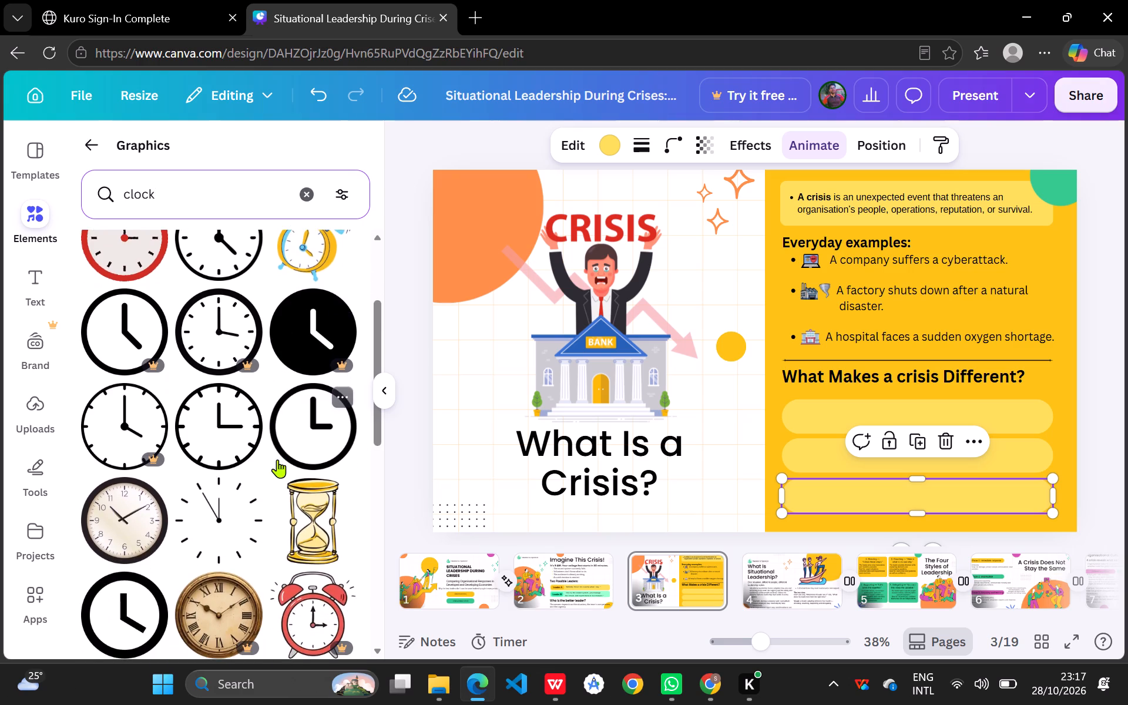
{"action": "scroll", "coordinate": [277, 459], "scroll_direction": "down", "scroll_amount": 3}
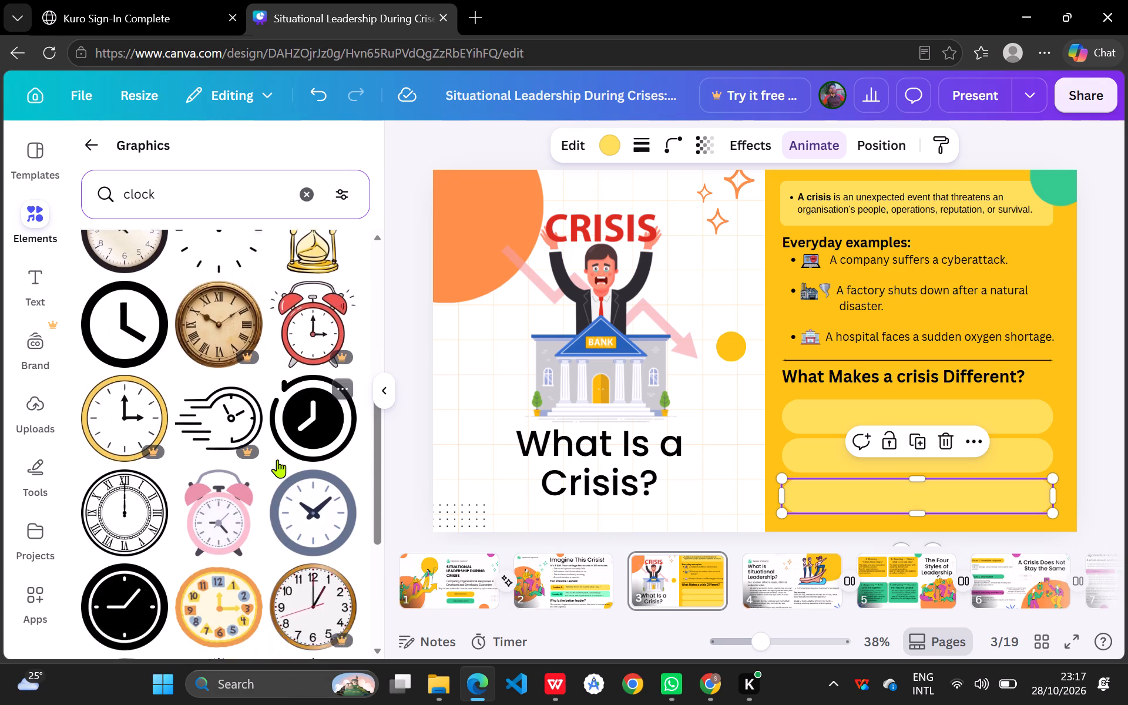
{"action": "scroll", "coordinate": [277, 459], "scroll_direction": "down", "scroll_amount": 7}
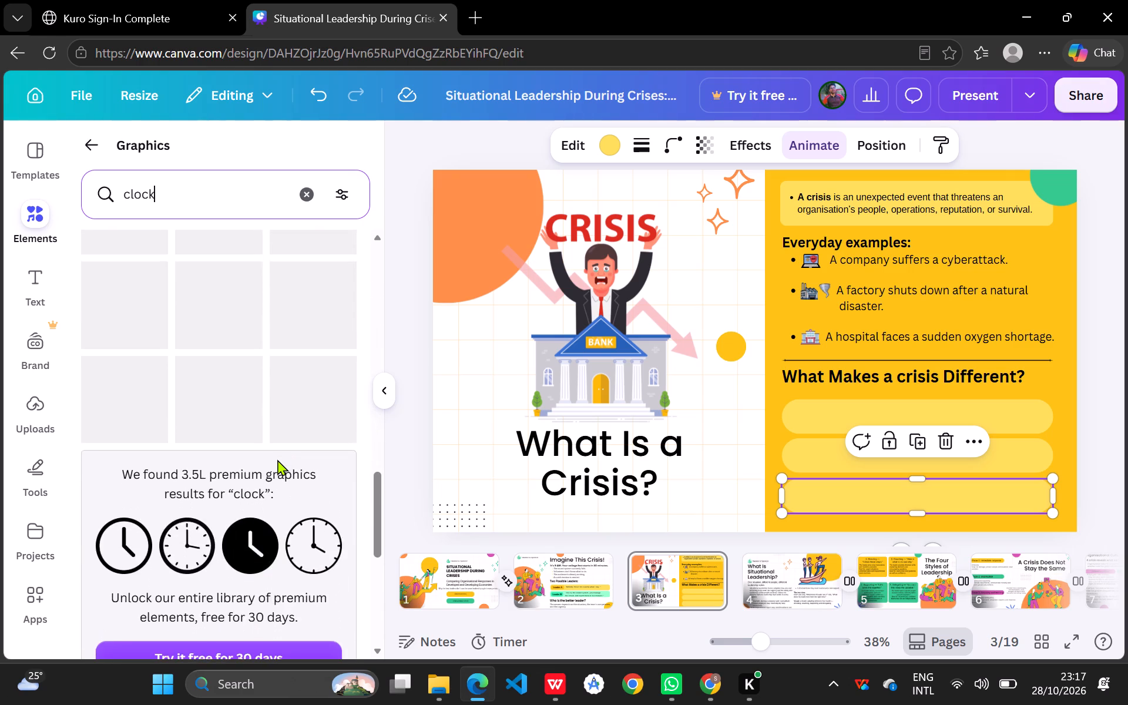
{"action": "scroll", "coordinate": [277, 459], "scroll_direction": "down", "scroll_amount": 1}
{"action": "scroll", "coordinate": [277, 459], "scroll_direction": "up", "scroll_amount": 6}
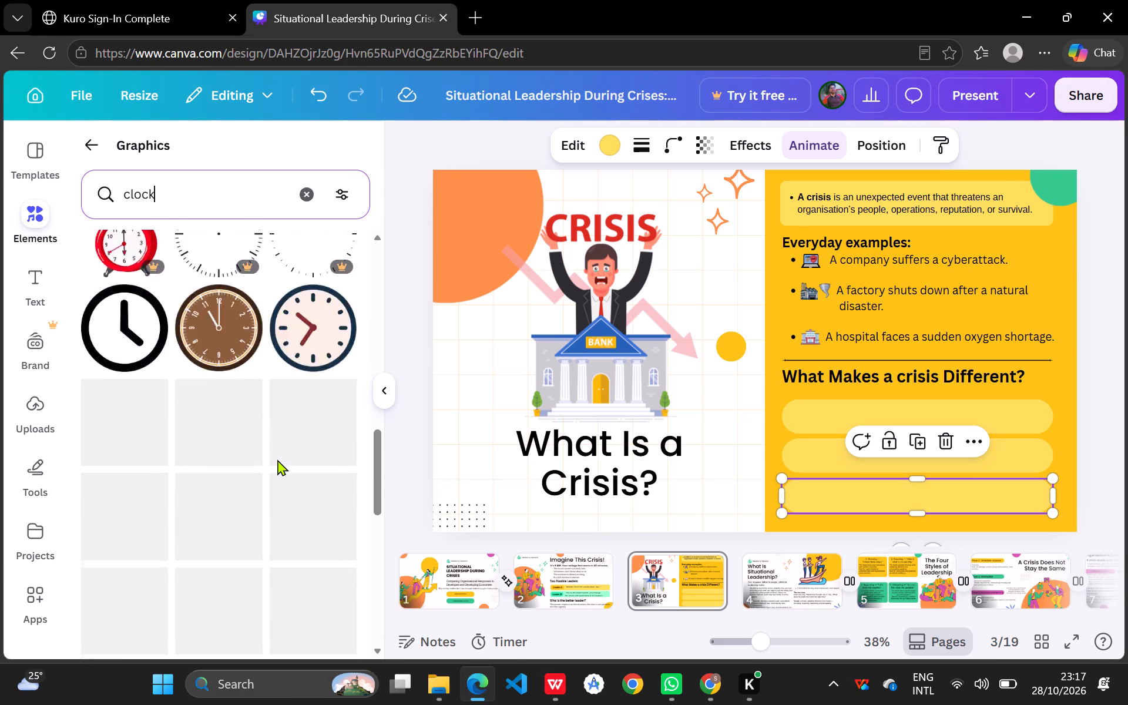
{"action": "scroll", "coordinate": [277, 459], "scroll_direction": "up", "scroll_amount": 4}
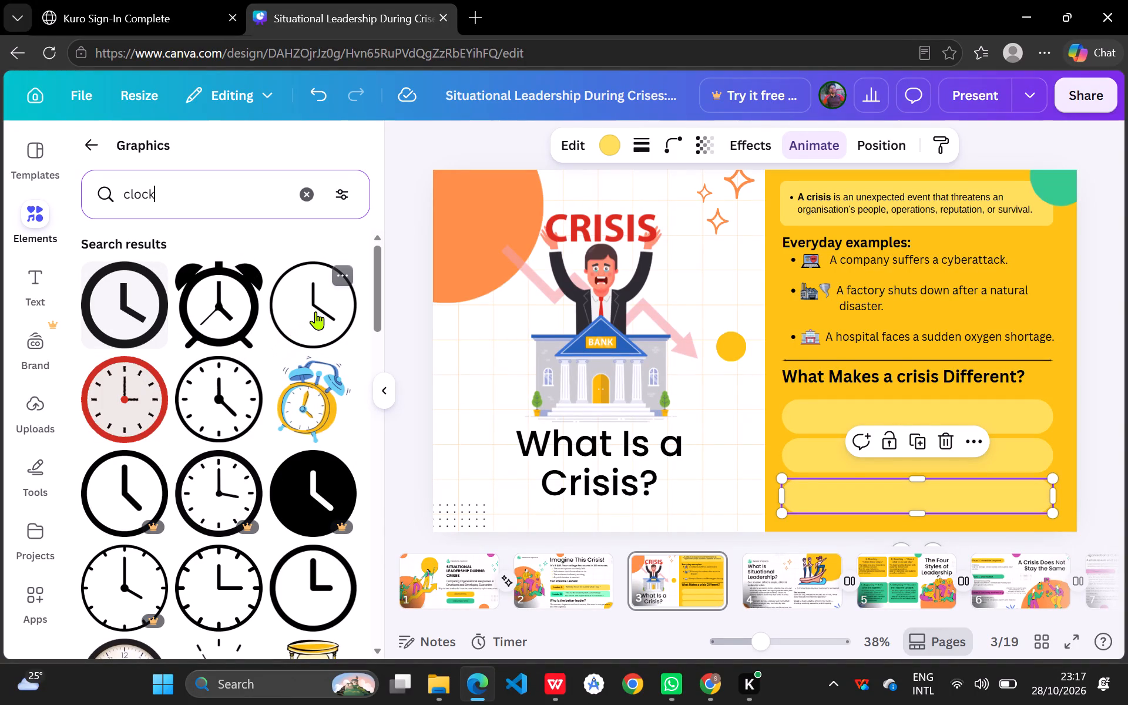
{"action": "left_click", "coordinate": [299, 411]}
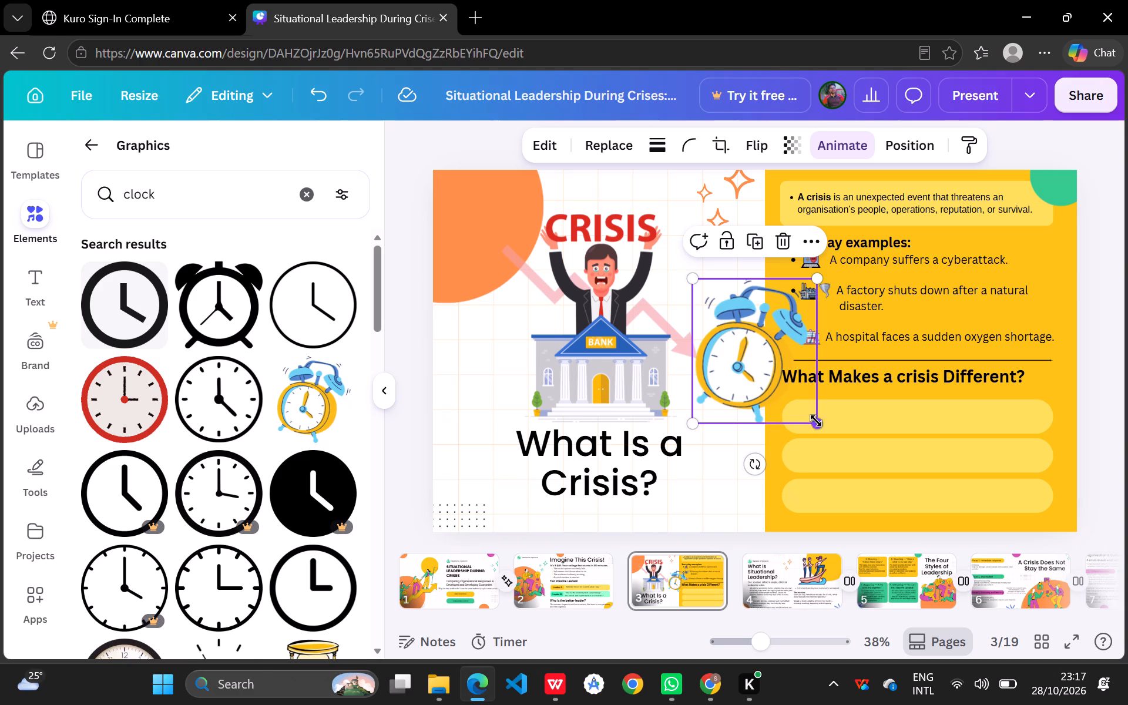
Shrink the alarm clock graphic to a small icon about 82 wide by 95 high.
{"action": "left_click_drag", "start_coordinate": [819, 429], "coordinate": [735, 249]}
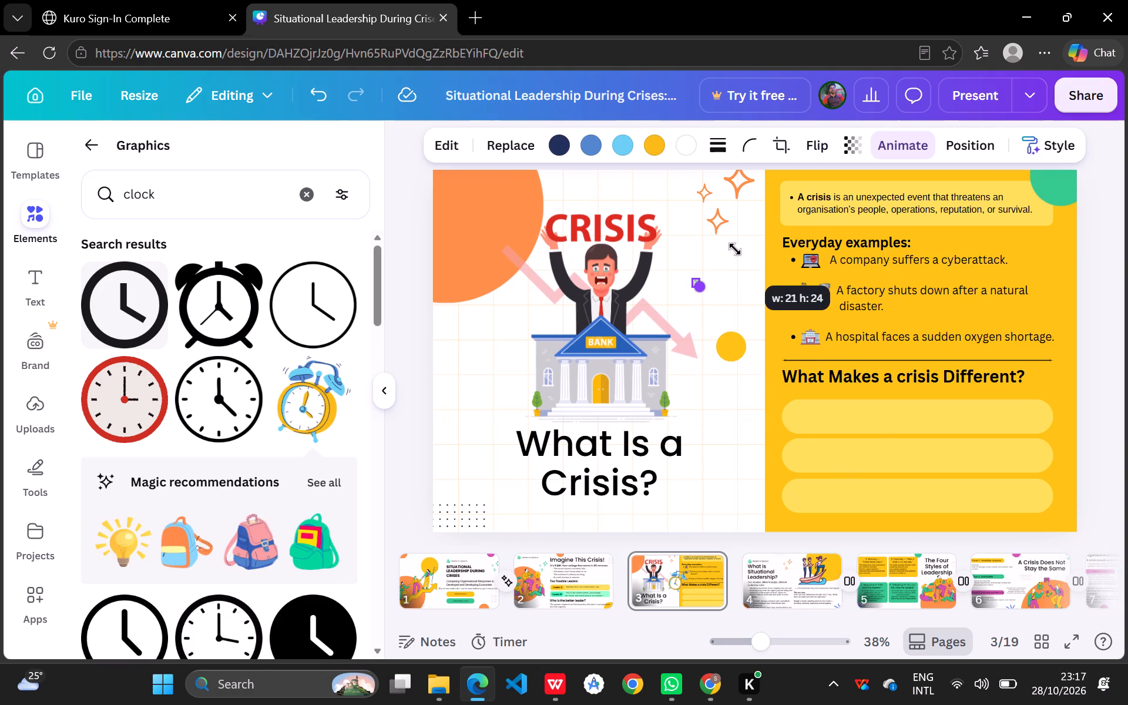
{"action": "left_click_drag", "start_coordinate": [735, 249], "coordinate": [736, 290]}
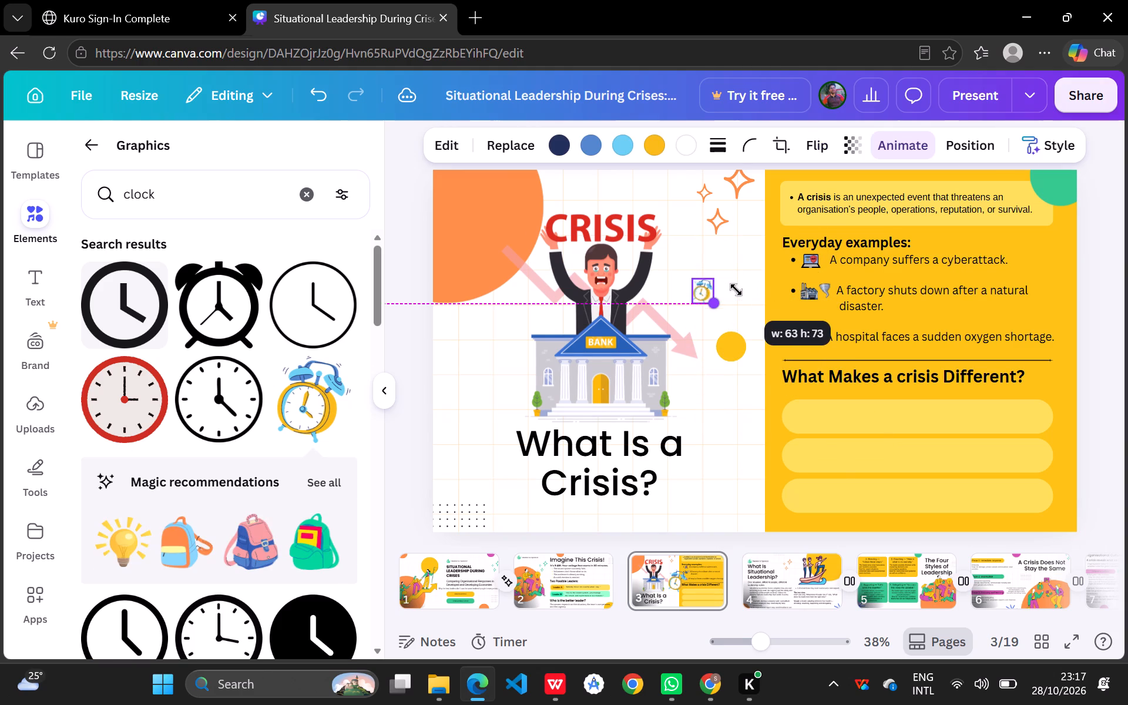
{"action": "left_click_drag", "start_coordinate": [736, 290], "coordinate": [742, 294]}
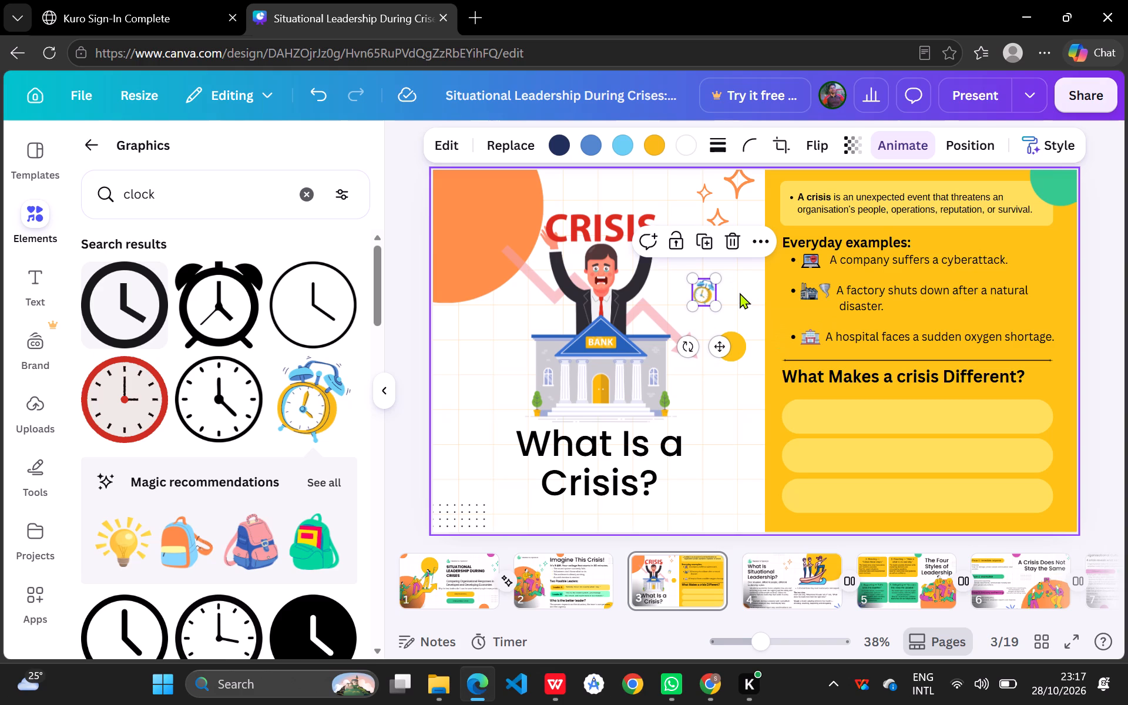
{"action": "left_click", "coordinate": [716, 305]}
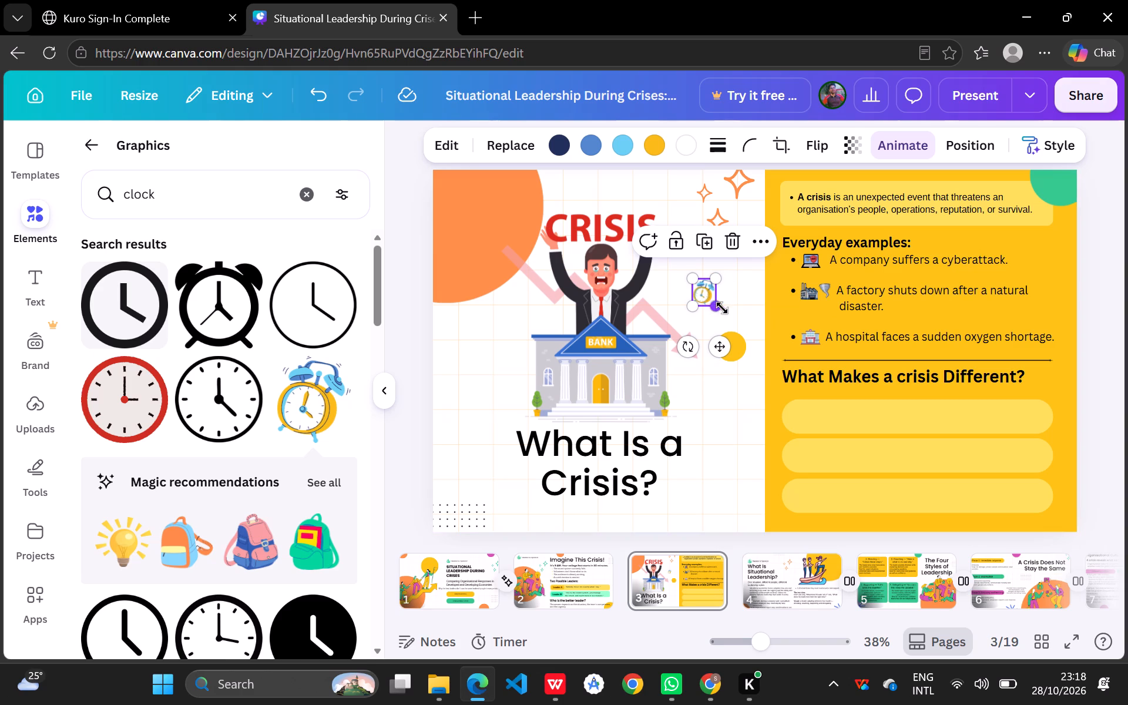
{"action": "left_click", "coordinate": [720, 306]}
{"action": "left_click_drag", "start_coordinate": [720, 306], "coordinate": [726, 308]}
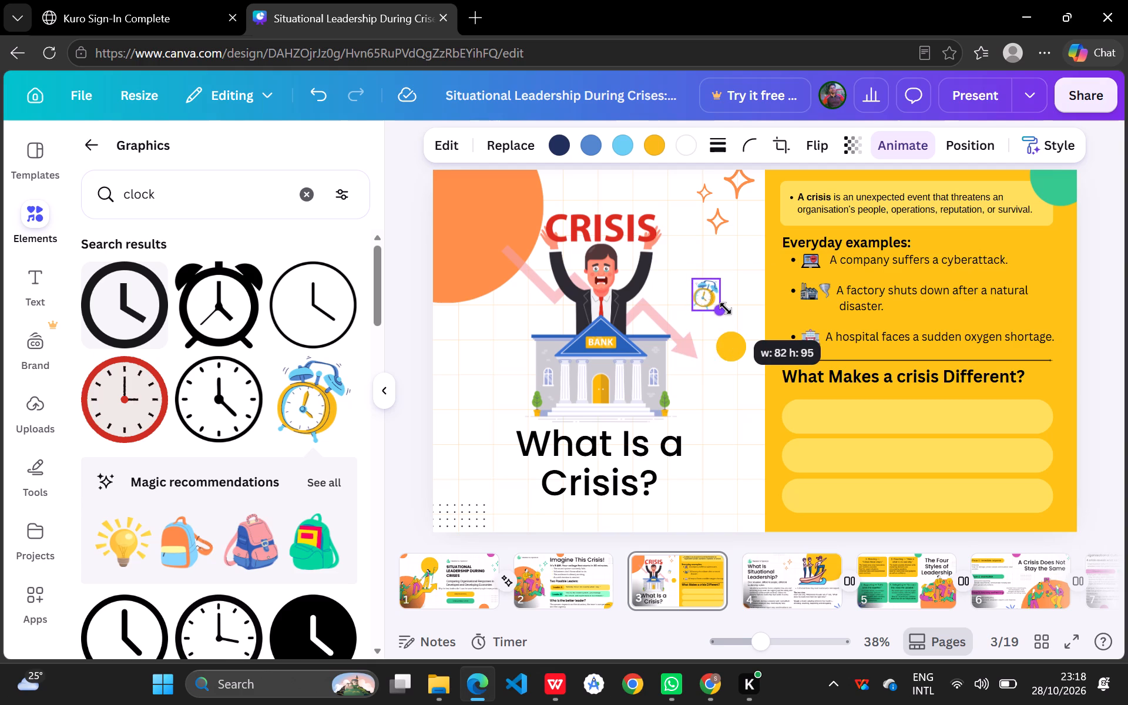
{"action": "left_click_drag", "start_coordinate": [726, 308], "coordinate": [724, 308]}
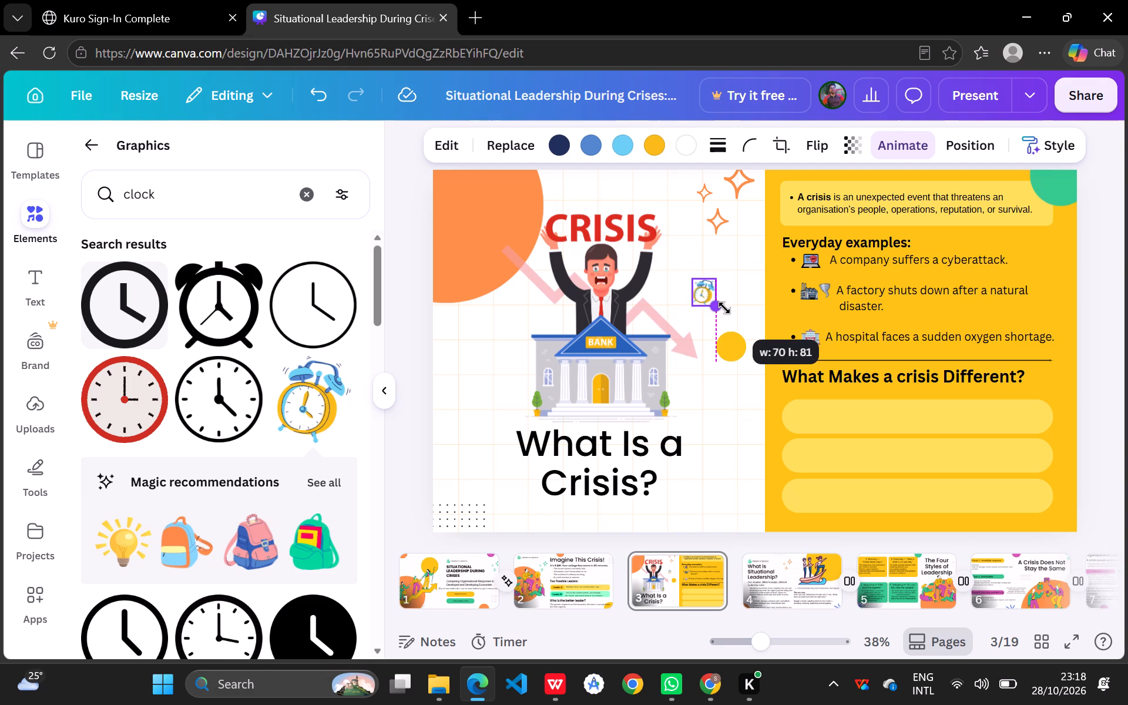
{"action": "left_click_drag", "start_coordinate": [724, 308], "coordinate": [726, 308]}
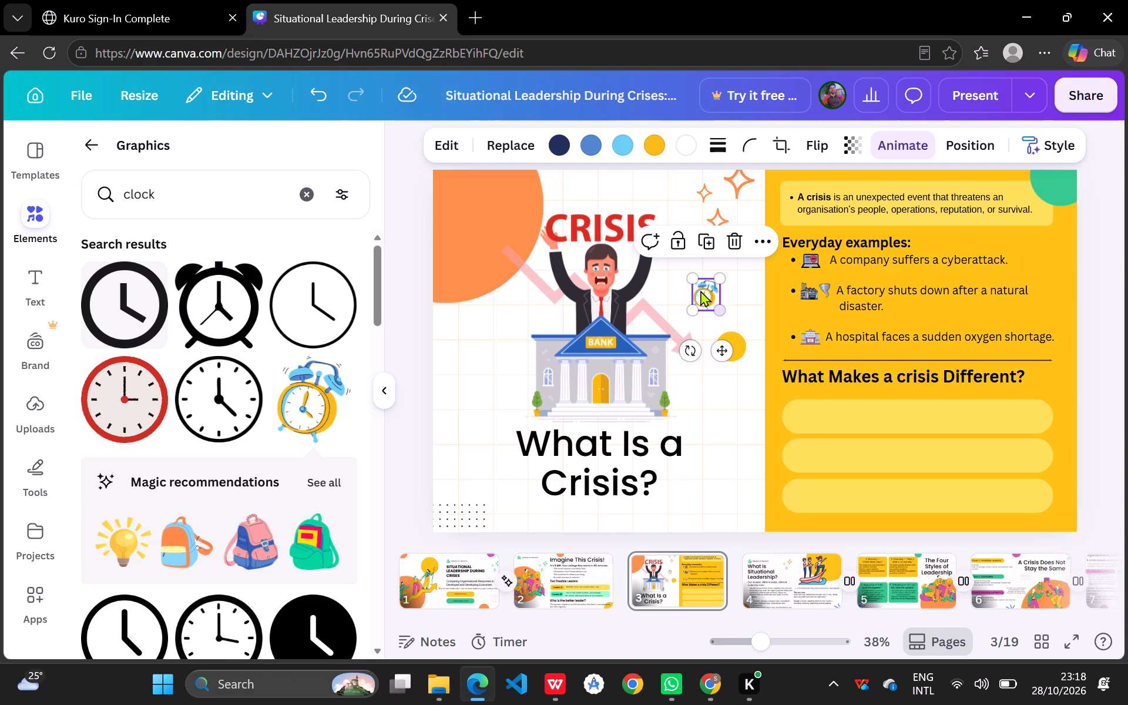
Place the alarm clock icon at the left end of the first light yellow box on slide 3.
{"action": "left_click_drag", "start_coordinate": [700, 290], "coordinate": [802, 413]}
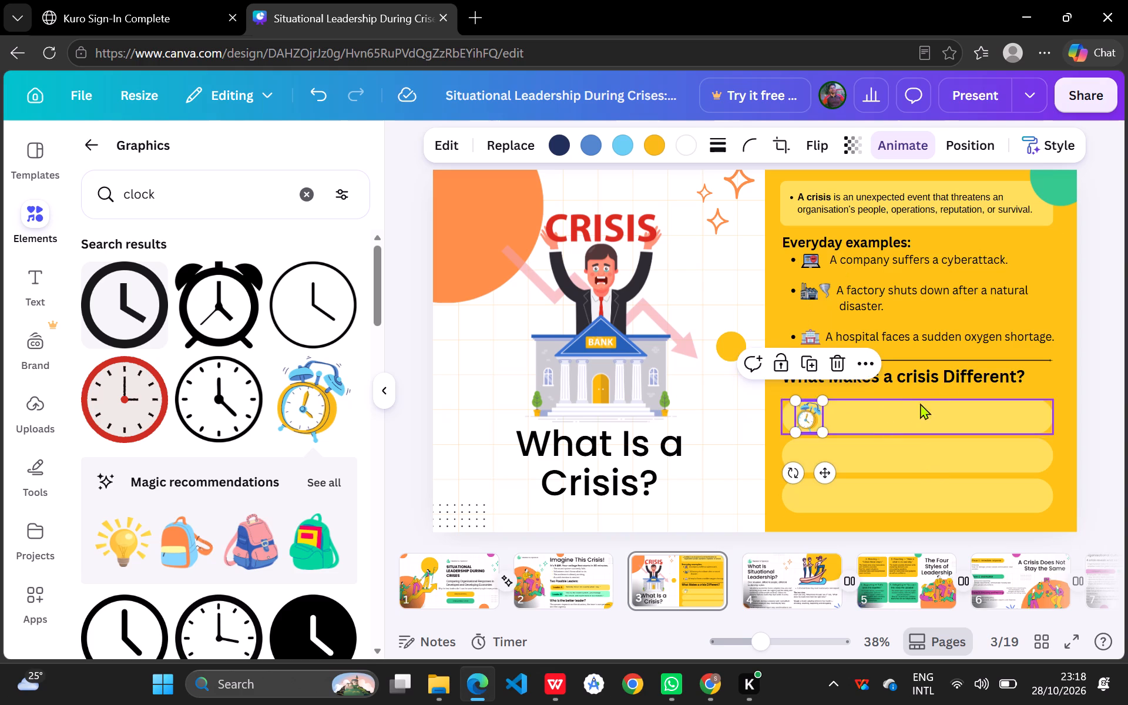
{"action": "left_click", "coordinate": [729, 273]}
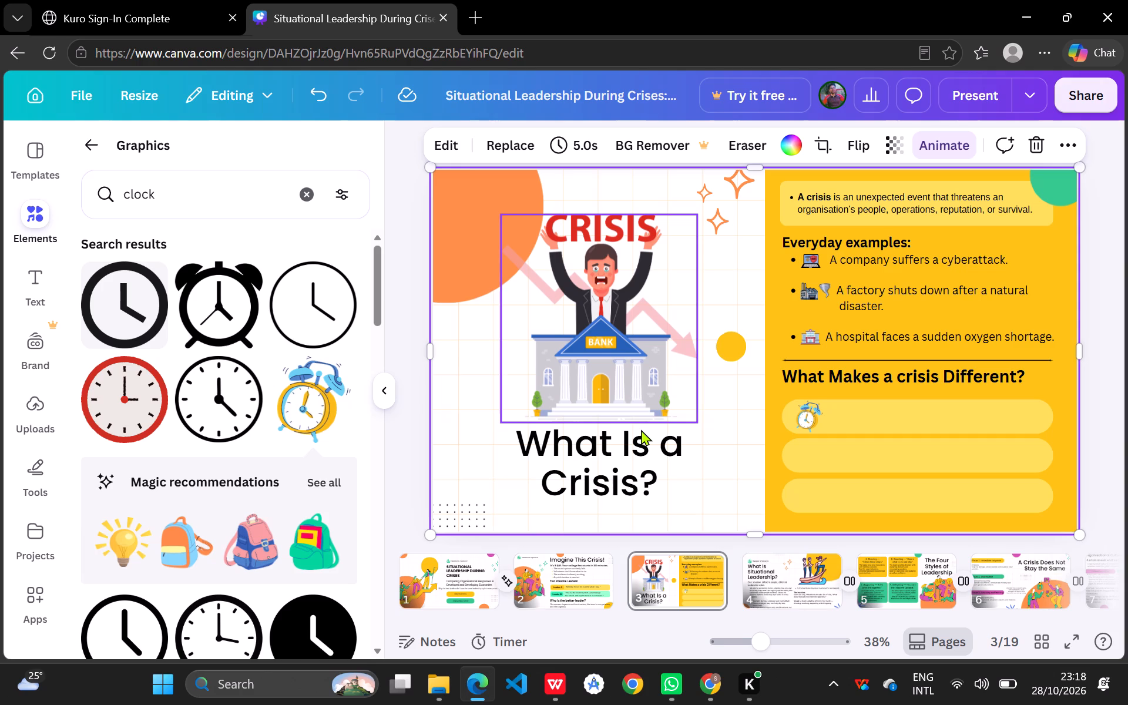
Search the graphics elements for "question mark" and add the solid black question mark with a round dot to slide 3.
{"action": "left_click", "coordinate": [315, 195]}
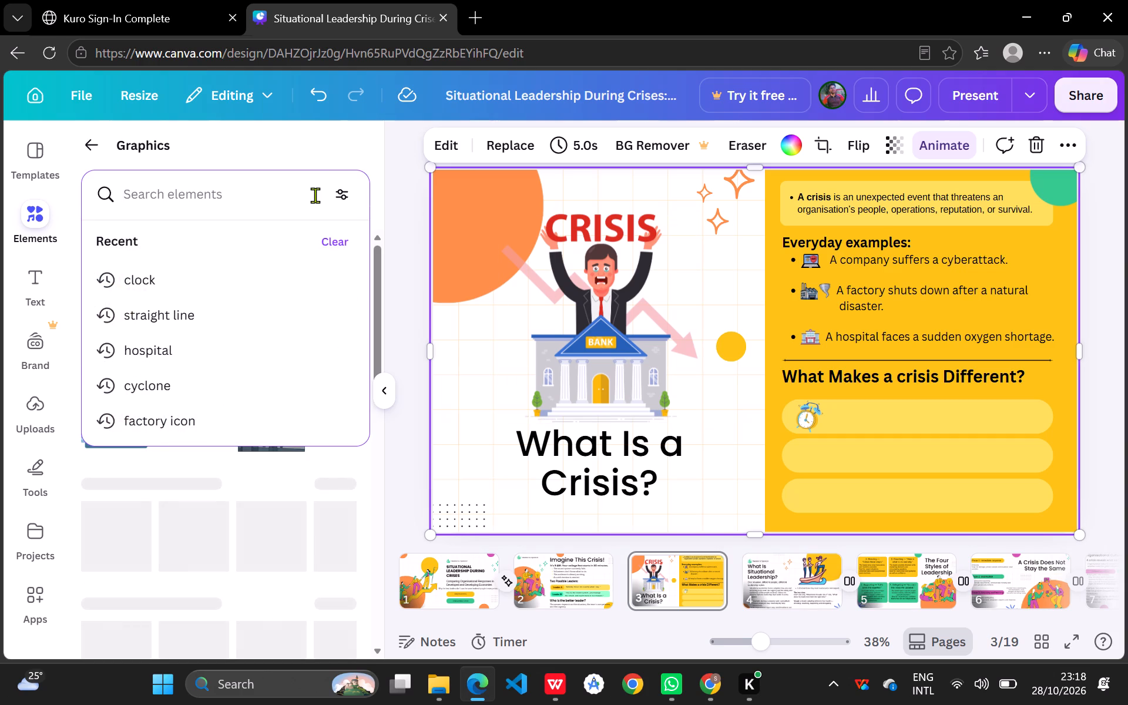
{"action": "type", "text": "question"}
{"action": "key", "text": "space"}
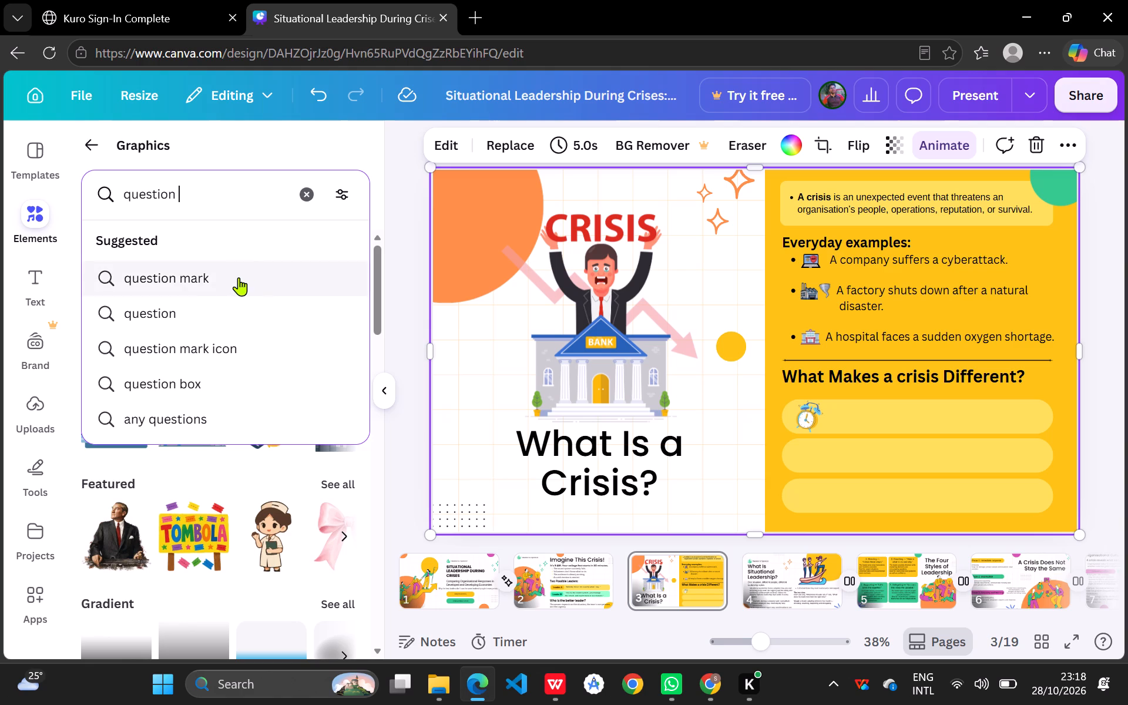
{"action": "left_click", "coordinate": [239, 277]}
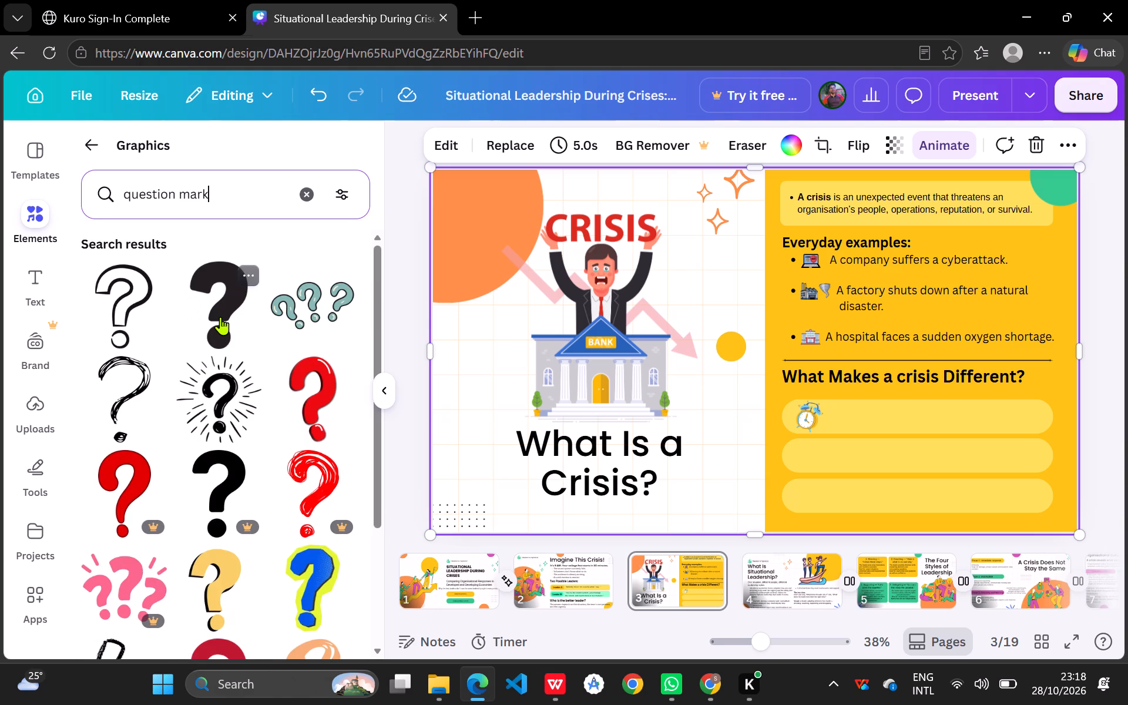
{"action": "scroll", "coordinate": [240, 421], "scroll_direction": "down", "scroll_amount": 4}
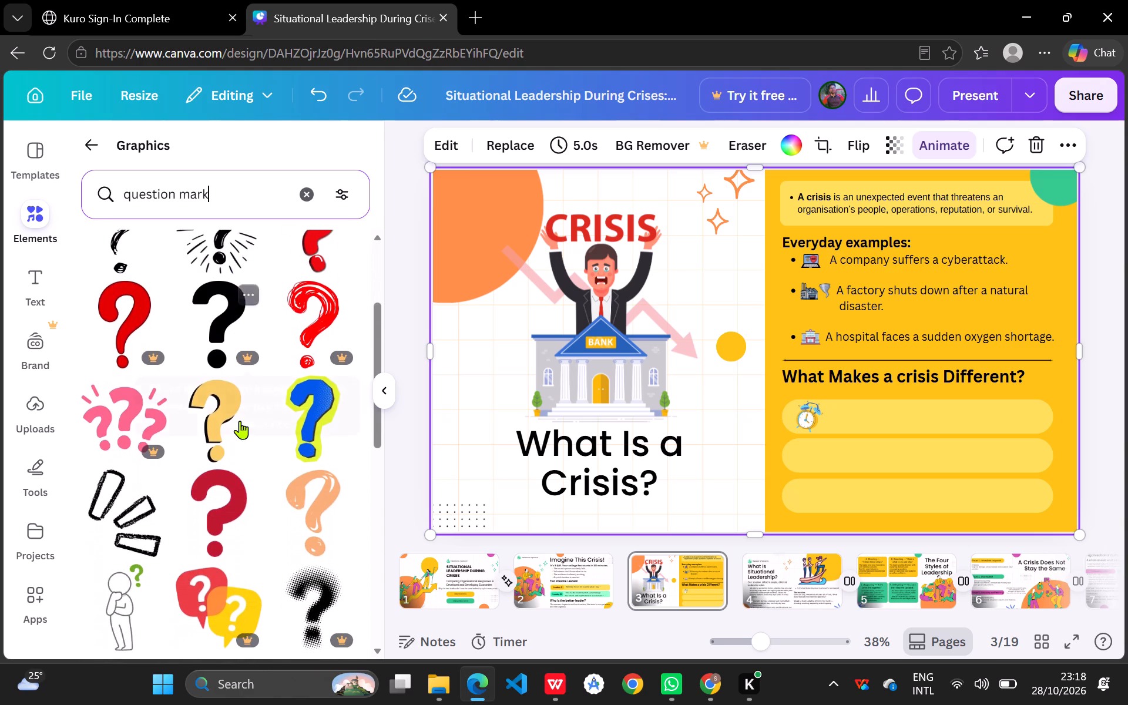
{"action": "scroll", "coordinate": [240, 421], "scroll_direction": "down", "scroll_amount": 4}
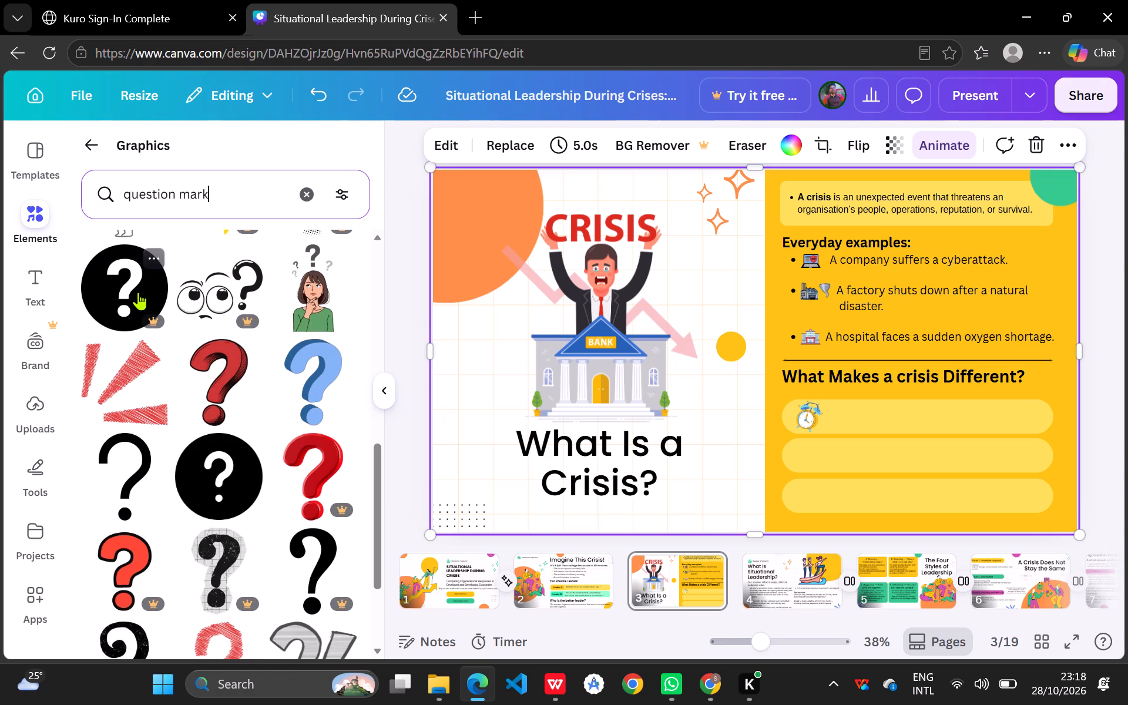
{"action": "scroll", "coordinate": [287, 503], "scroll_direction": "down", "scroll_amount": 2}
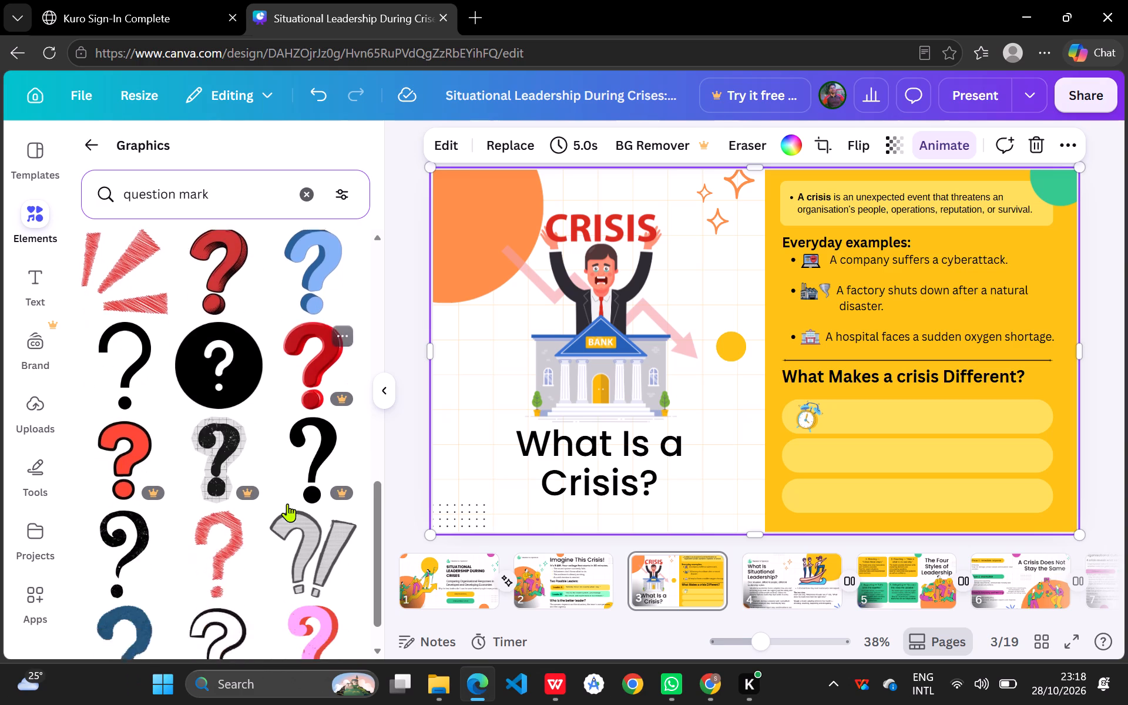
{"action": "scroll", "coordinate": [287, 503], "scroll_direction": "down", "scroll_amount": 4}
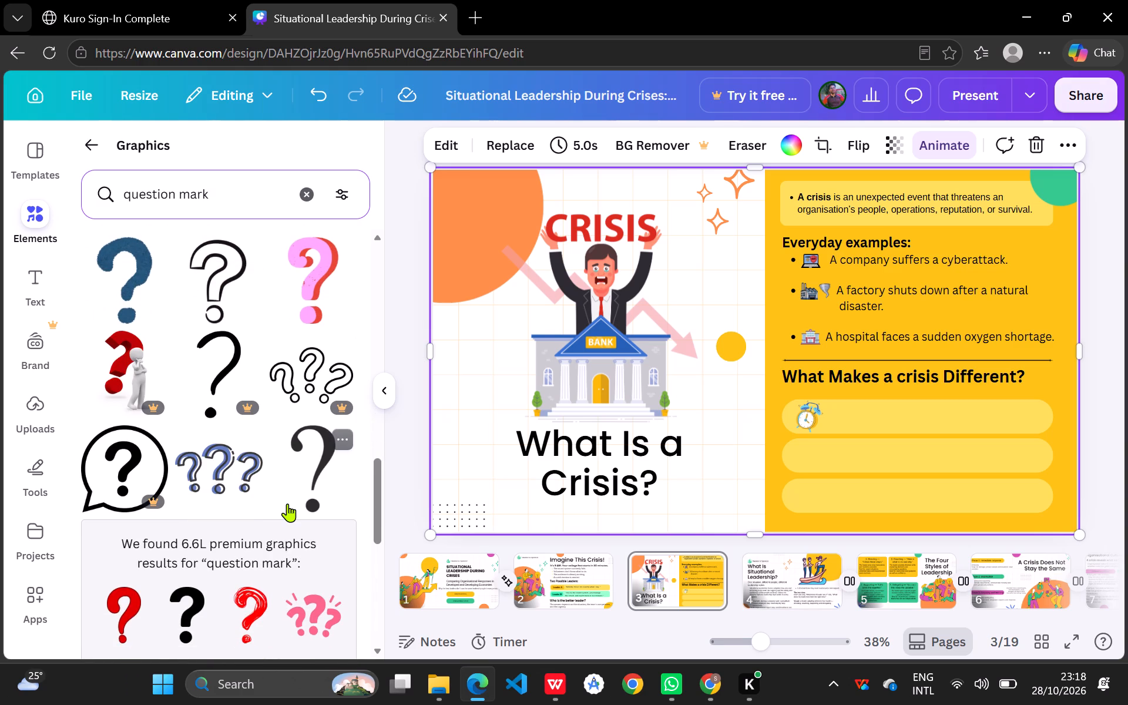
{"action": "scroll", "coordinate": [287, 503], "scroll_direction": "down", "scroll_amount": 1}
{"action": "scroll", "coordinate": [287, 503], "scroll_direction": "up", "scroll_amount": 1}
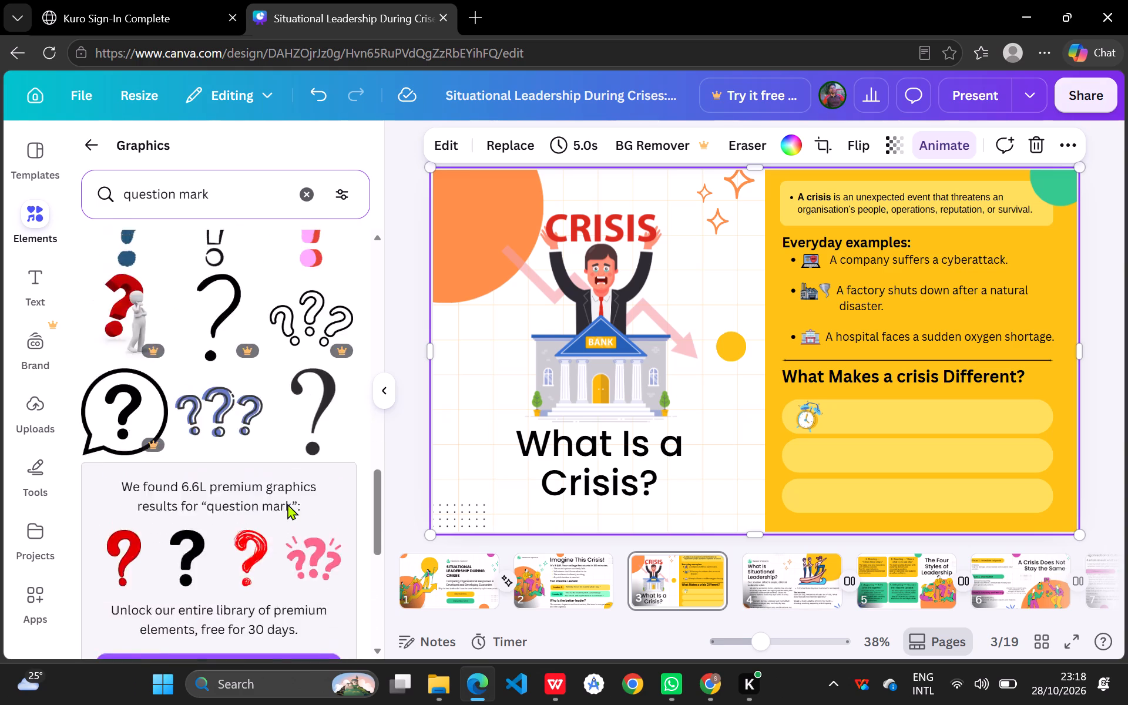
{"action": "scroll", "coordinate": [287, 503], "scroll_direction": "up", "scroll_amount": 2}
{"action": "scroll", "coordinate": [287, 503], "scroll_direction": "down", "scroll_amount": 1}
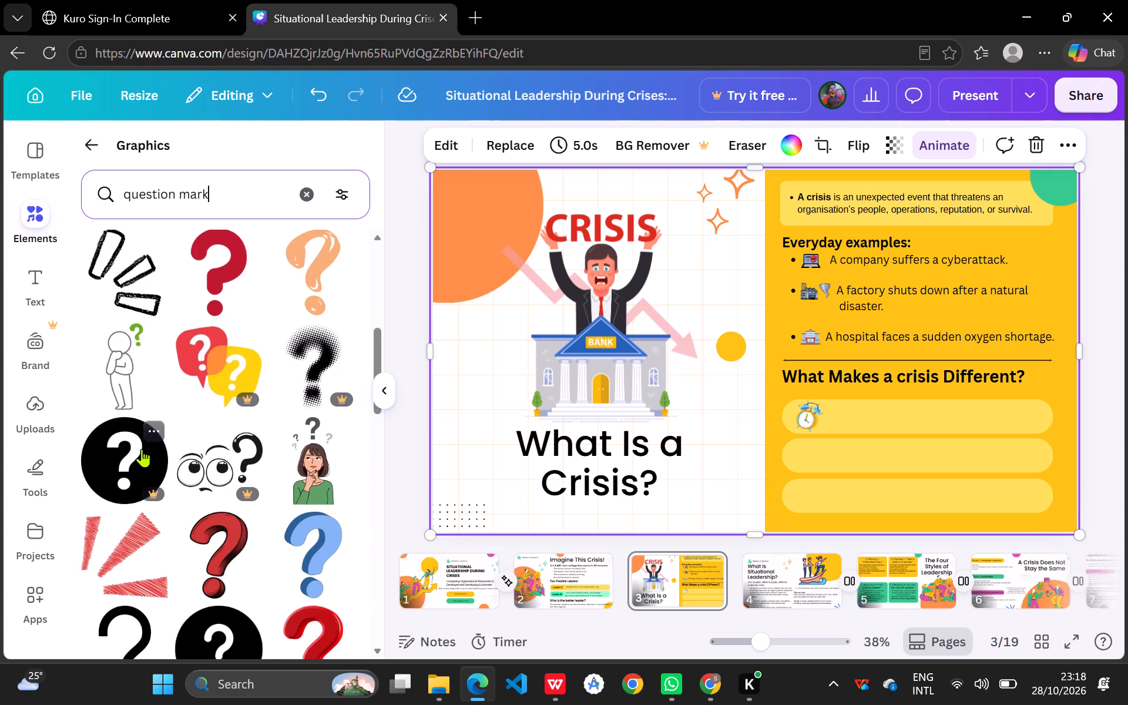
{"action": "scroll", "coordinate": [239, 287], "scroll_direction": "up", "scroll_amount": 5}
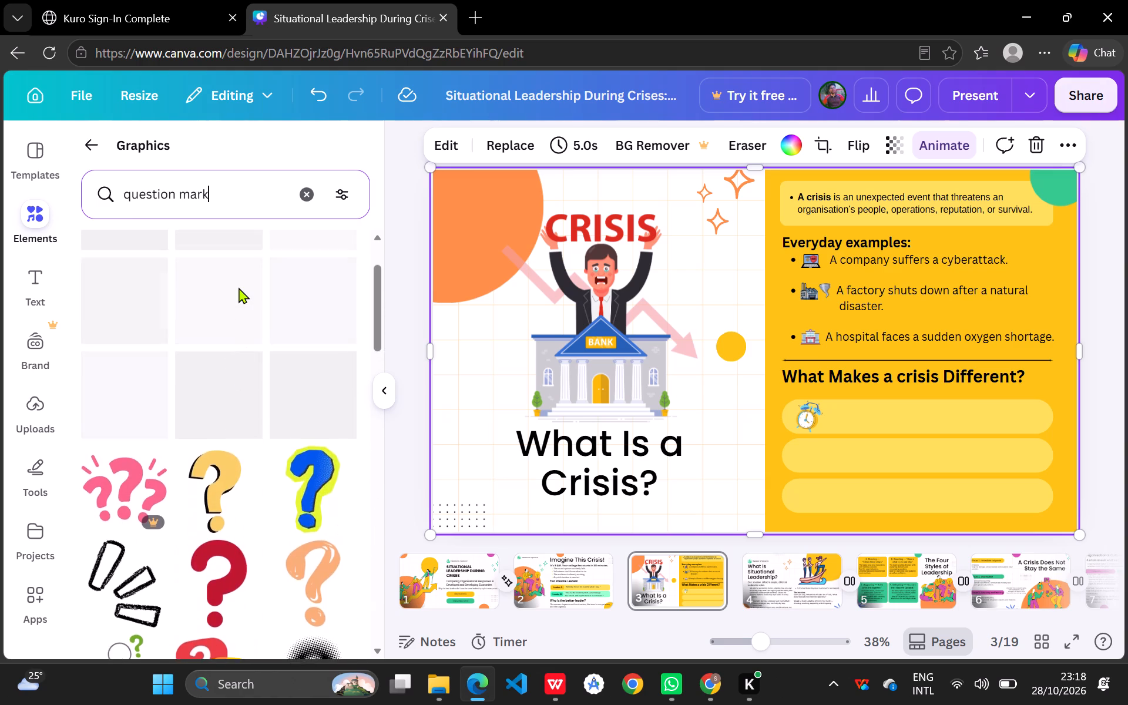
{"action": "scroll", "coordinate": [239, 287], "scroll_direction": "up", "scroll_amount": 1}
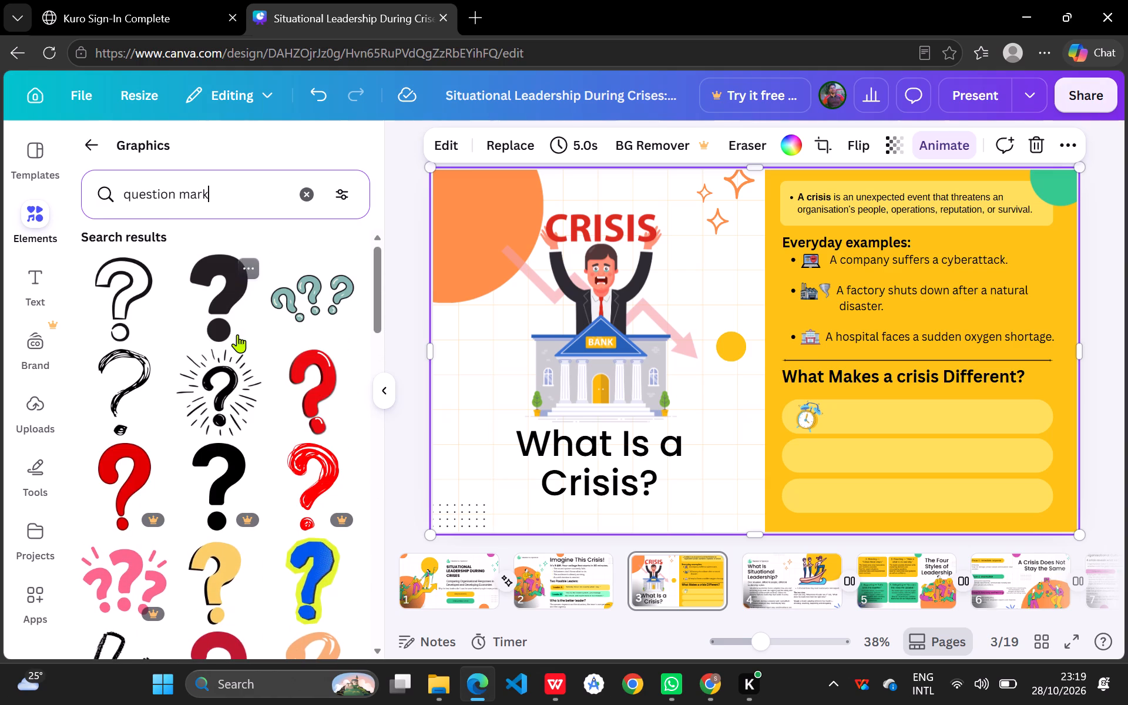
{"action": "left_click", "coordinate": [241, 297]}
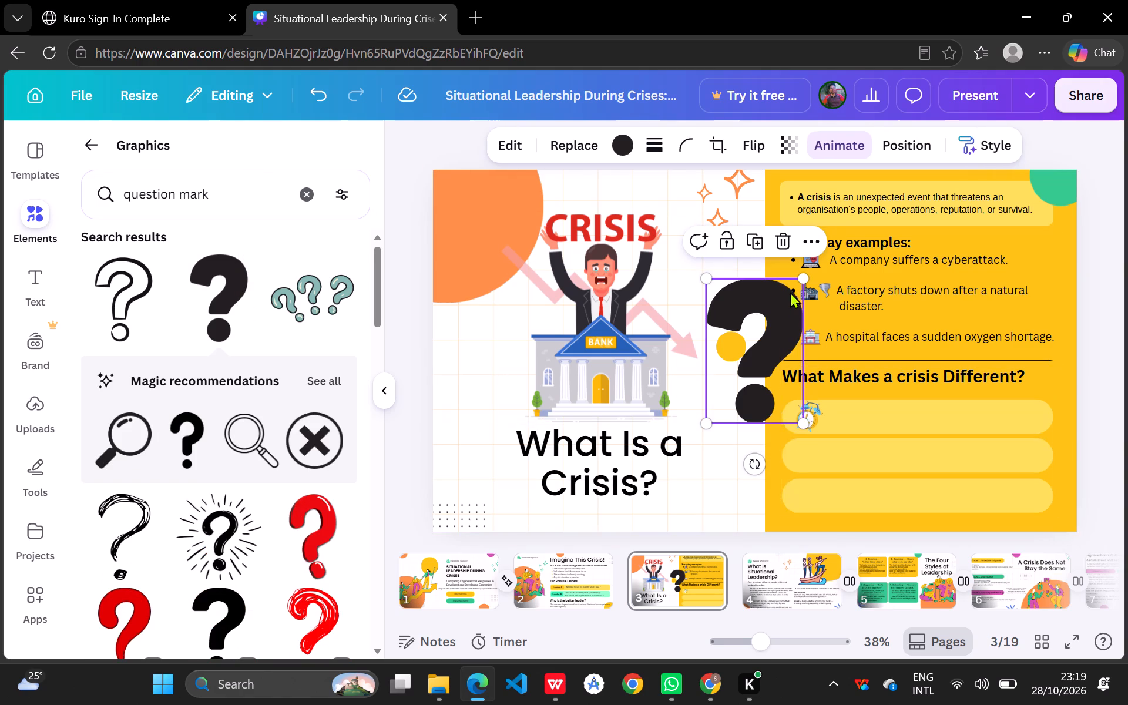
Shrink the black question mark to an icon about 55 wide by 83 high, checking its fit in the second light yellow box.
{"action": "left_click_drag", "start_coordinate": [805, 422], "coordinate": [770, 381]}
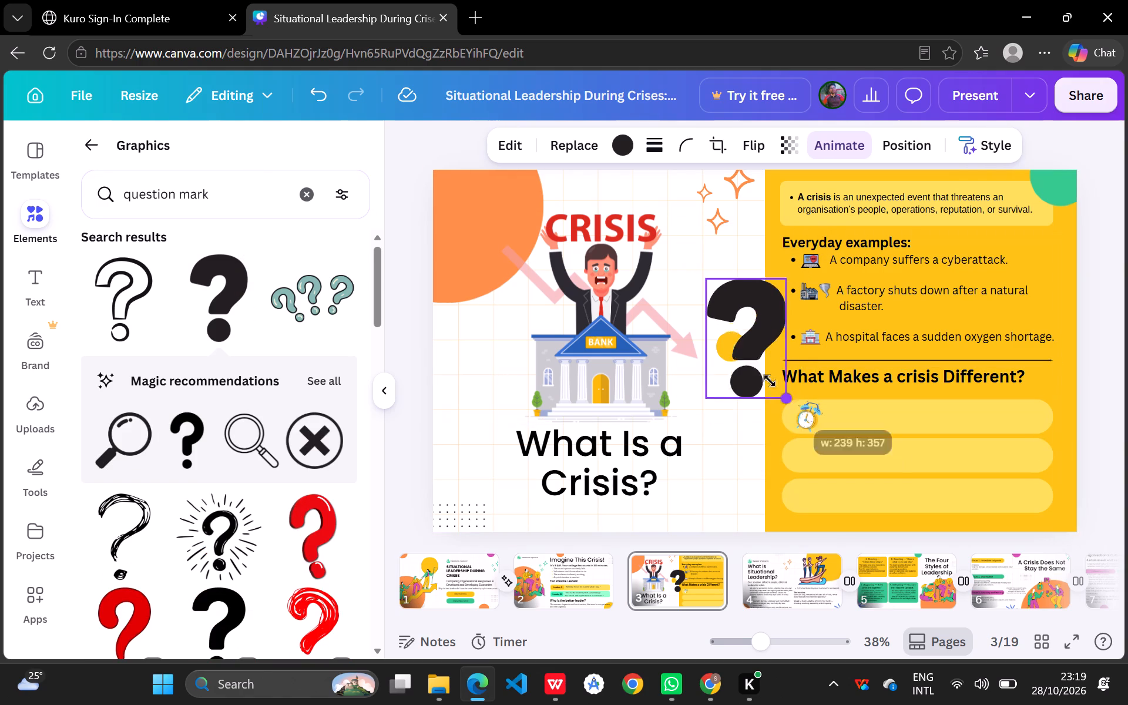
{"action": "left_click_drag", "start_coordinate": [770, 381], "coordinate": [736, 314]}
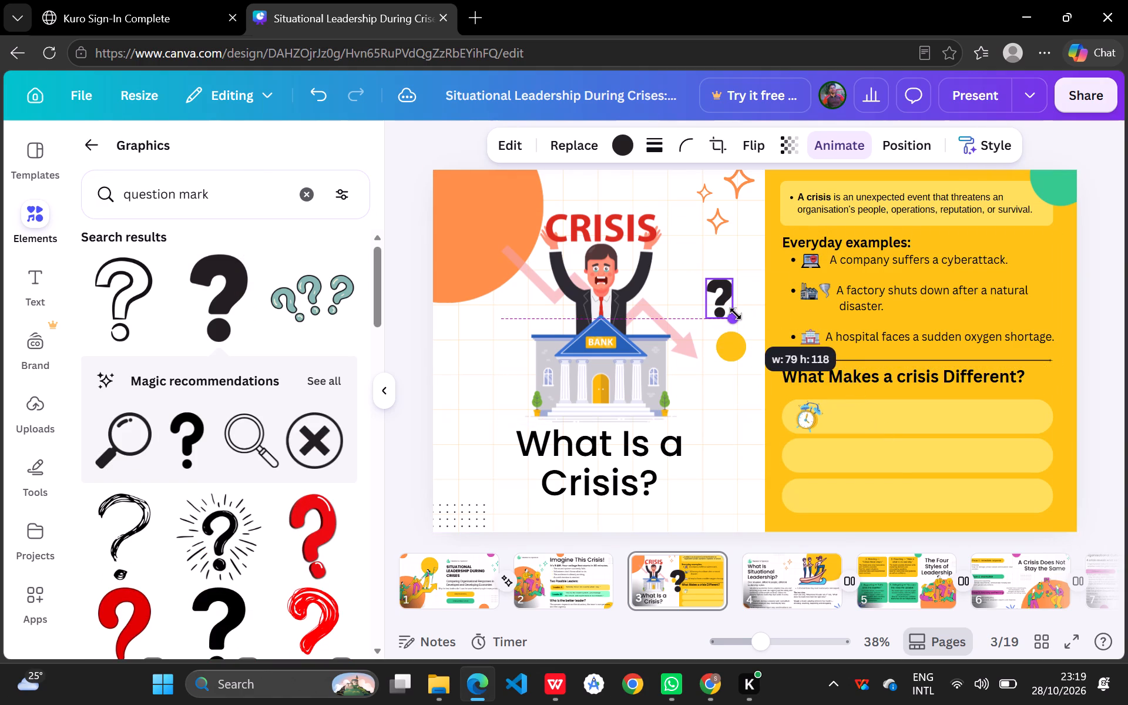
{"action": "left_click_drag", "start_coordinate": [736, 314], "coordinate": [730, 308]}
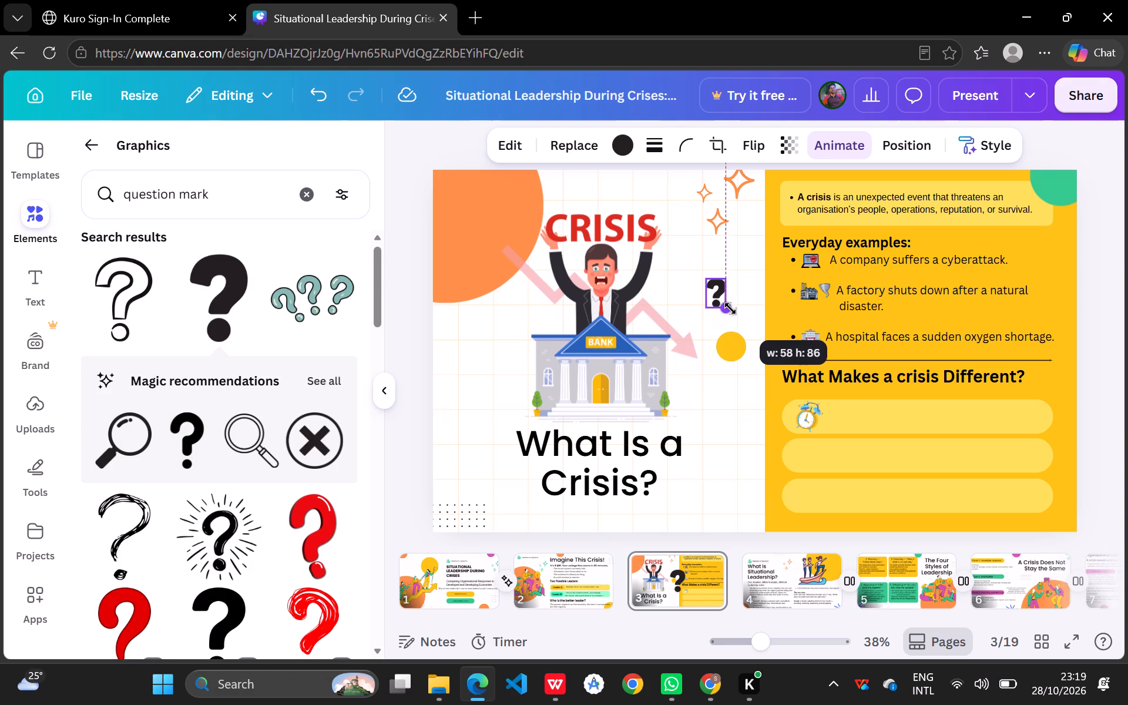
{"action": "left_click_drag", "start_coordinate": [730, 308], "coordinate": [734, 310]}
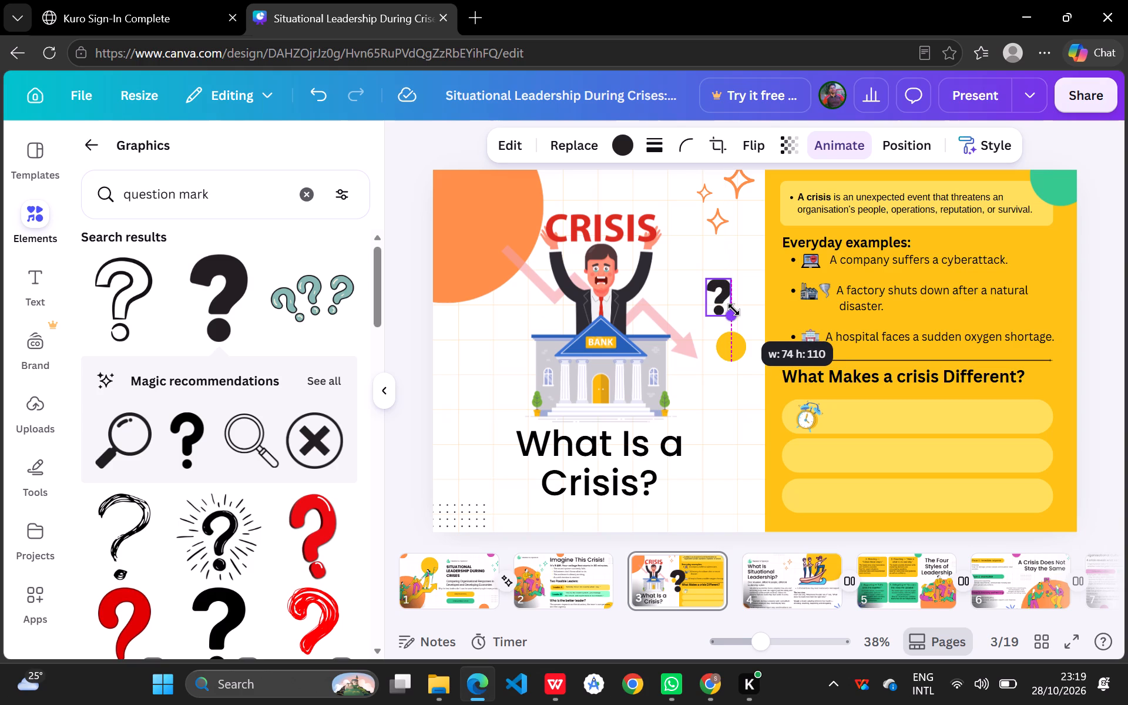
{"action": "left_click_drag", "start_coordinate": [734, 310], "coordinate": [731, 308]}
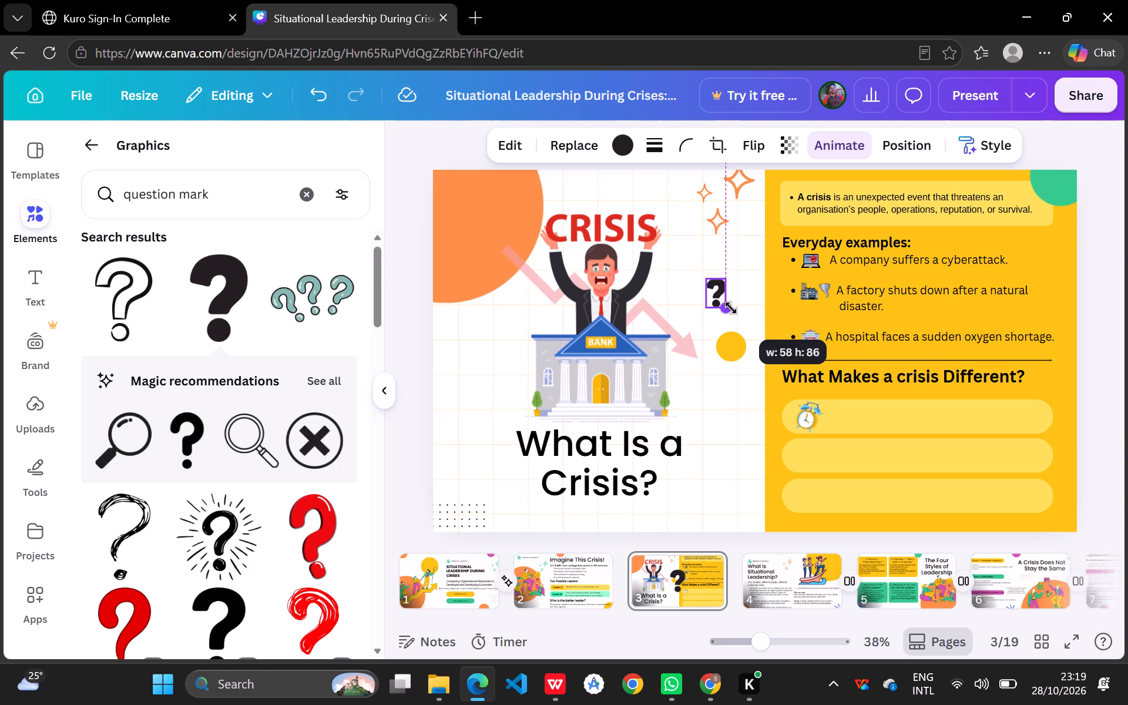
{"action": "left_click_drag", "start_coordinate": [731, 308], "coordinate": [733, 308]}
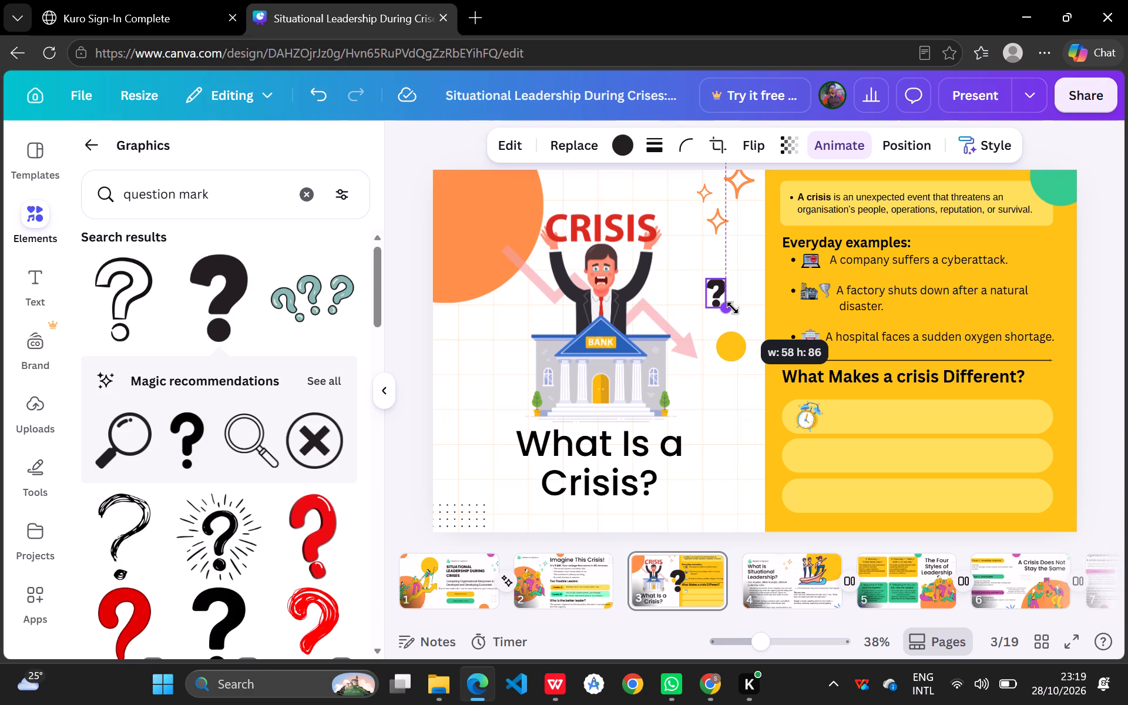
{"action": "left_click_drag", "start_coordinate": [733, 308], "coordinate": [734, 310]}
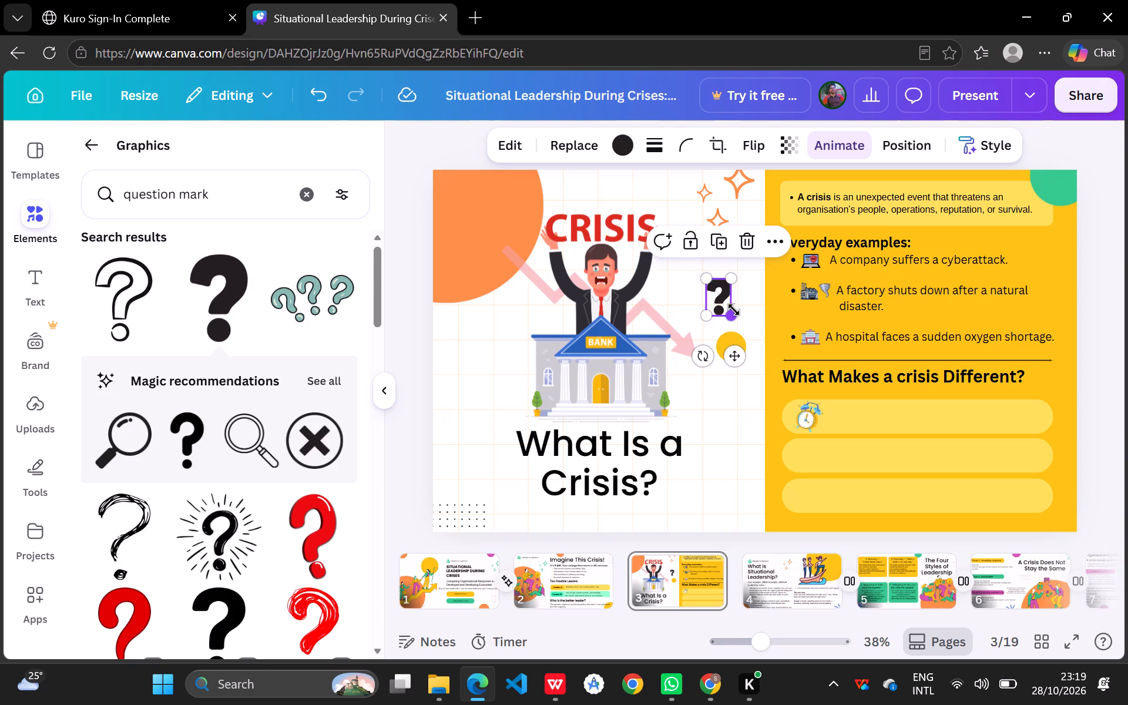
{"action": "left_click_drag", "start_coordinate": [719, 288], "coordinate": [819, 455]}
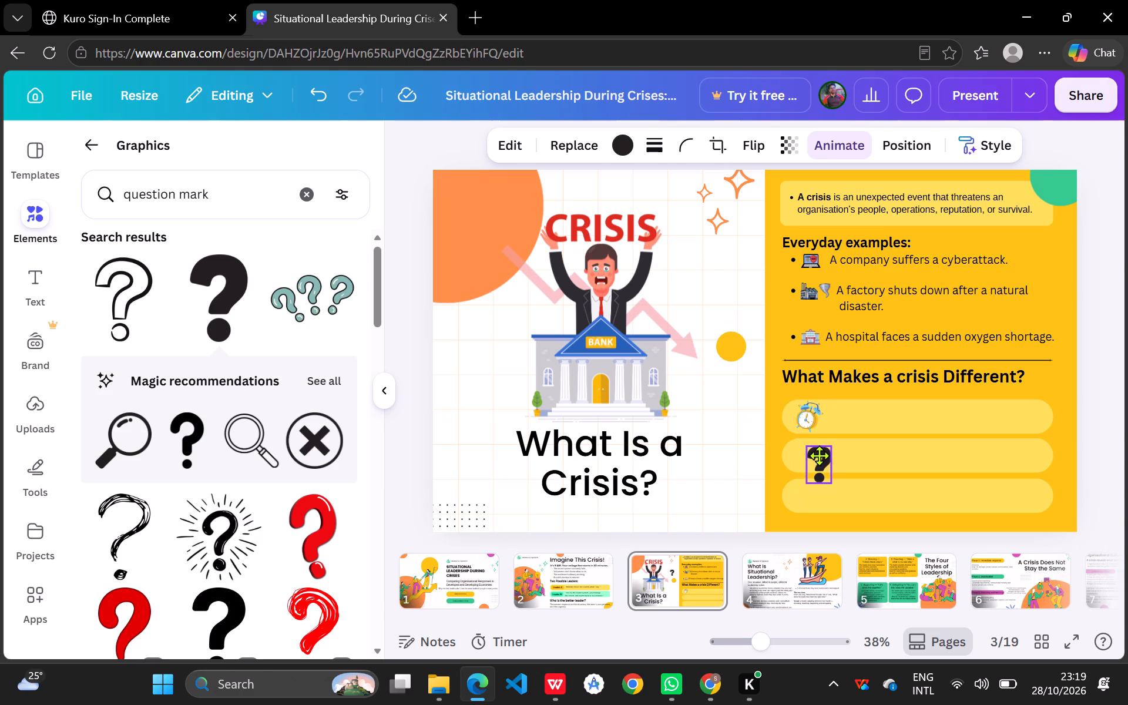
{"action": "left_click_drag", "start_coordinate": [819, 455], "coordinate": [726, 284]}
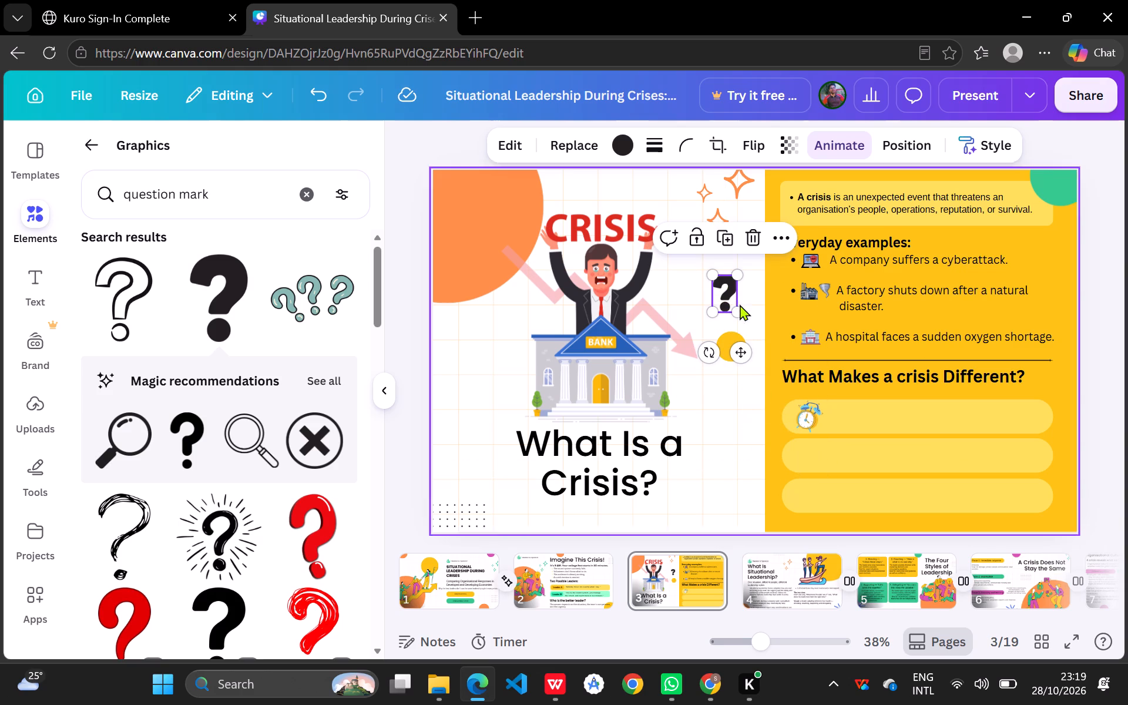
{"action": "left_click", "coordinate": [737, 308]}
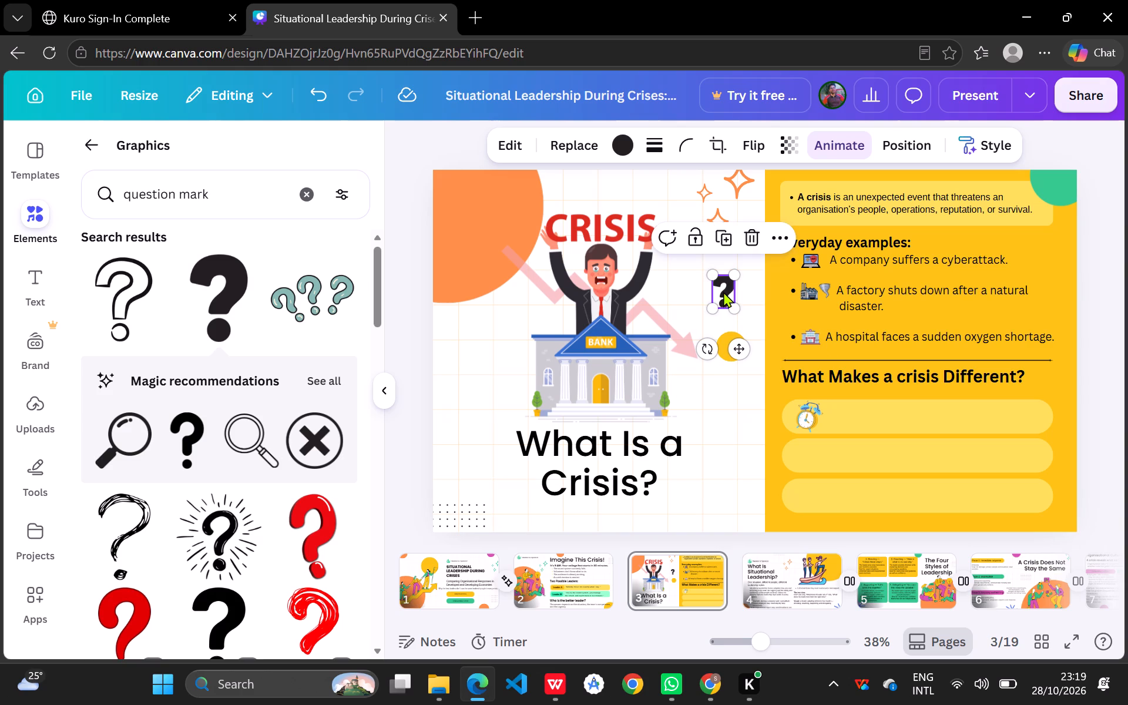
{"action": "left_click_drag", "start_coordinate": [723, 291], "coordinate": [810, 455]}
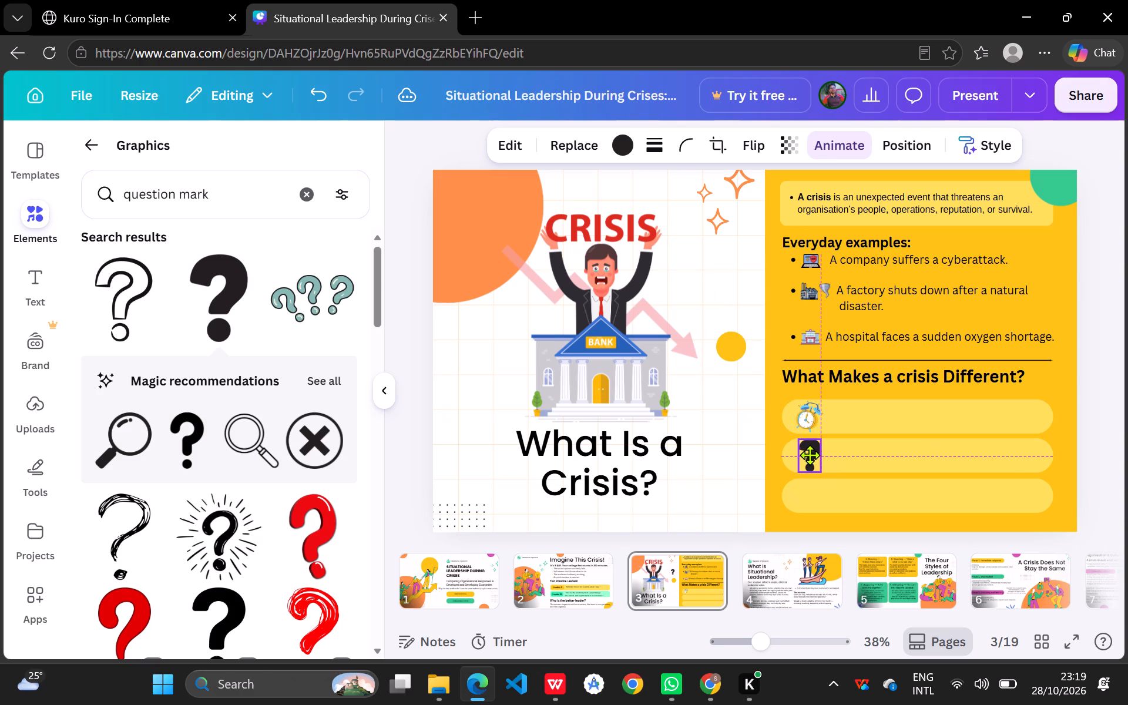
{"action": "left_click_drag", "start_coordinate": [810, 455], "coordinate": [717, 281]}
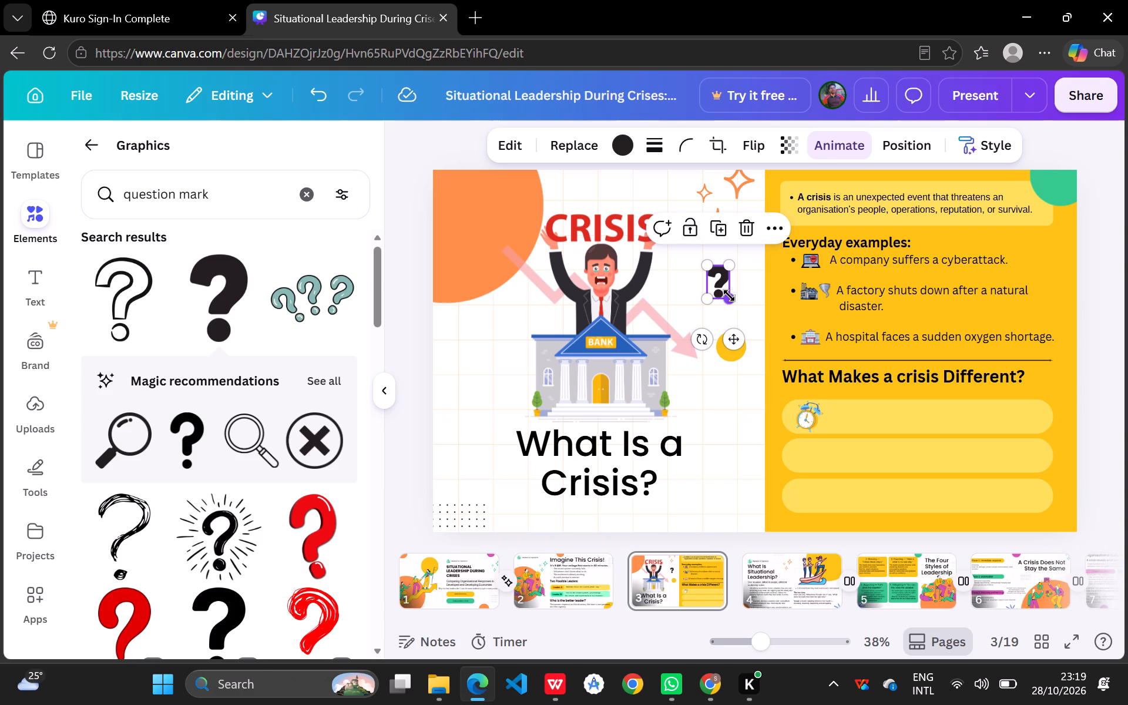
{"action": "left_click", "coordinate": [731, 296]}
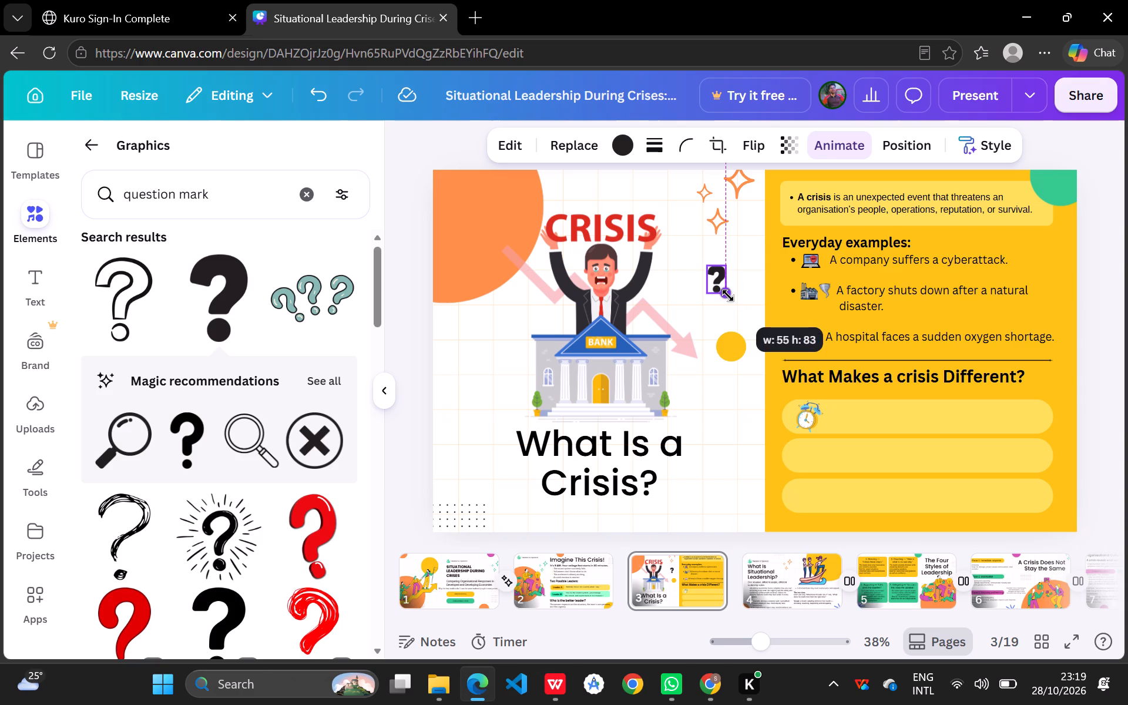
{"action": "left_click", "coordinate": [731, 296]}
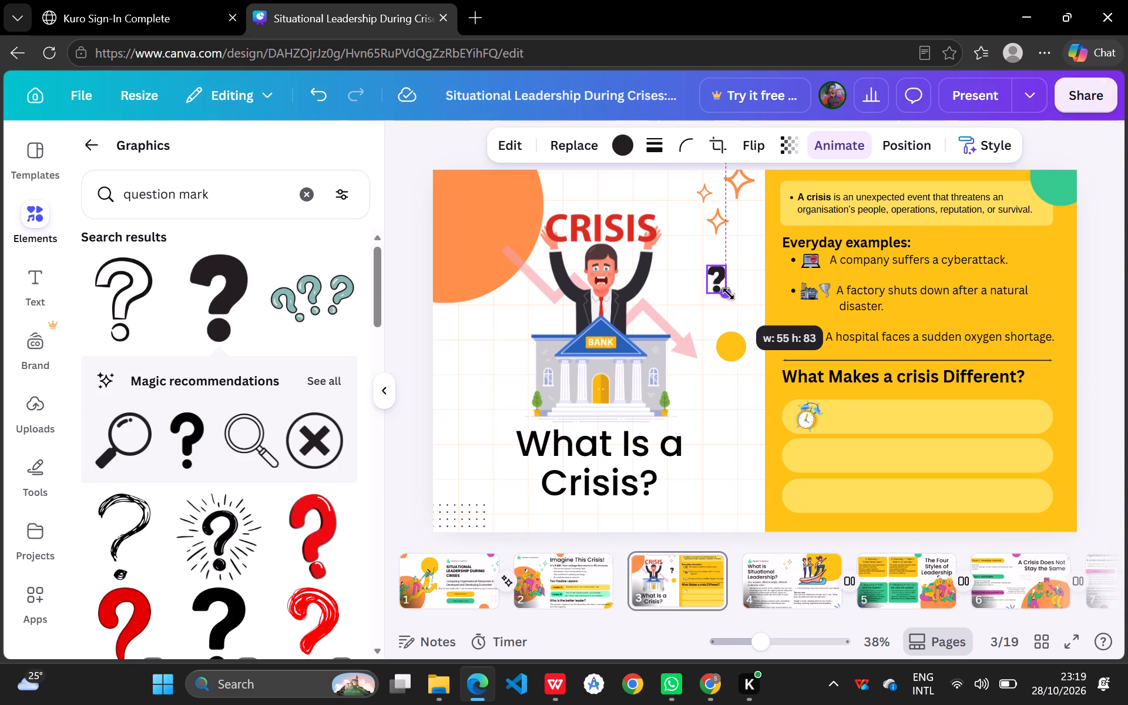
Place the question mark icon at the left end of the second light yellow box, beneath the clock icon.
{"action": "left_click_drag", "start_coordinate": [716, 281], "coordinate": [802, 387]}
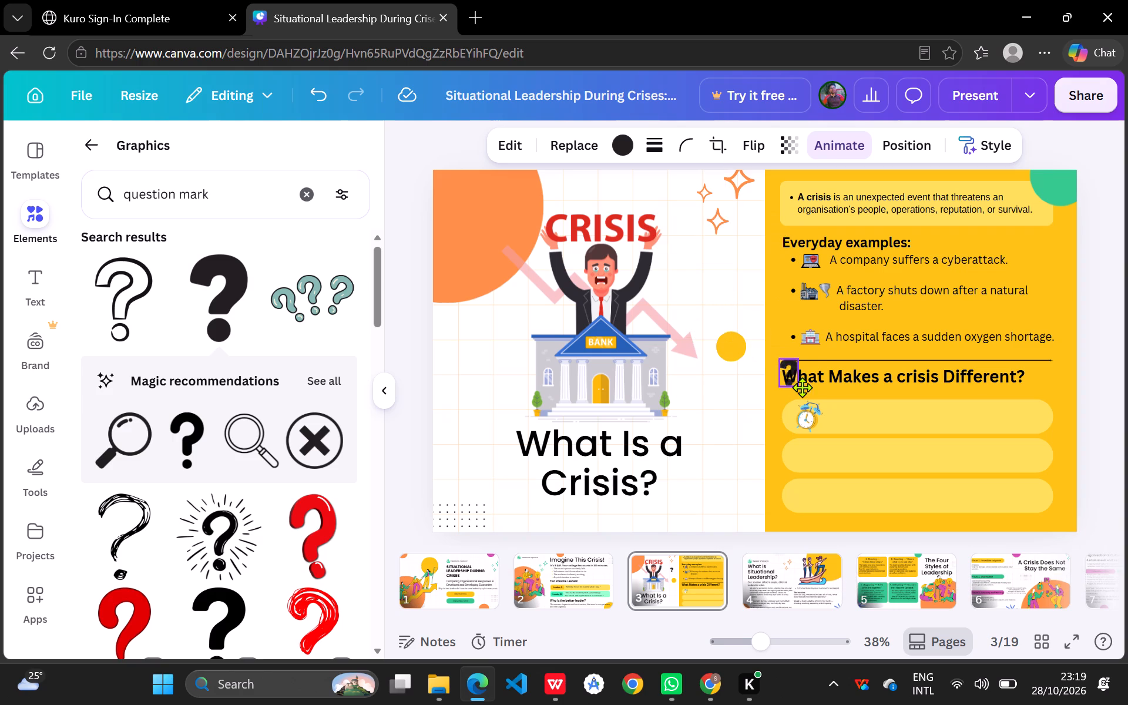
{"action": "left_click_drag", "start_coordinate": [802, 387], "coordinate": [805, 458]}
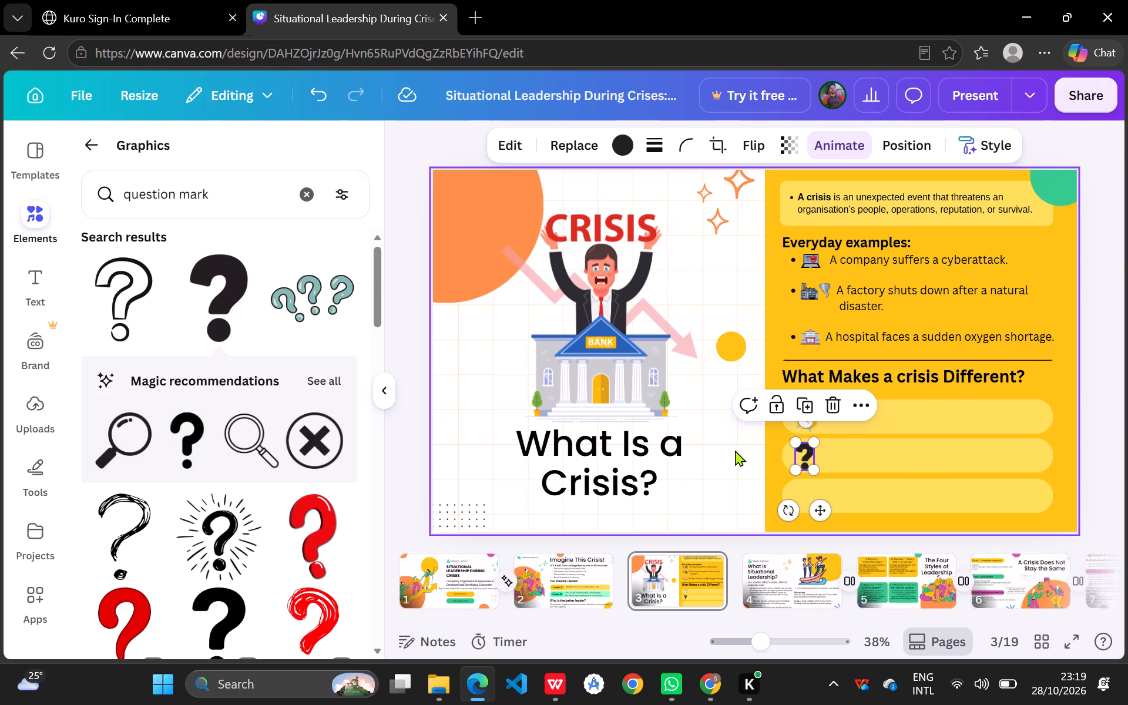
{"action": "left_click", "coordinate": [733, 453]}
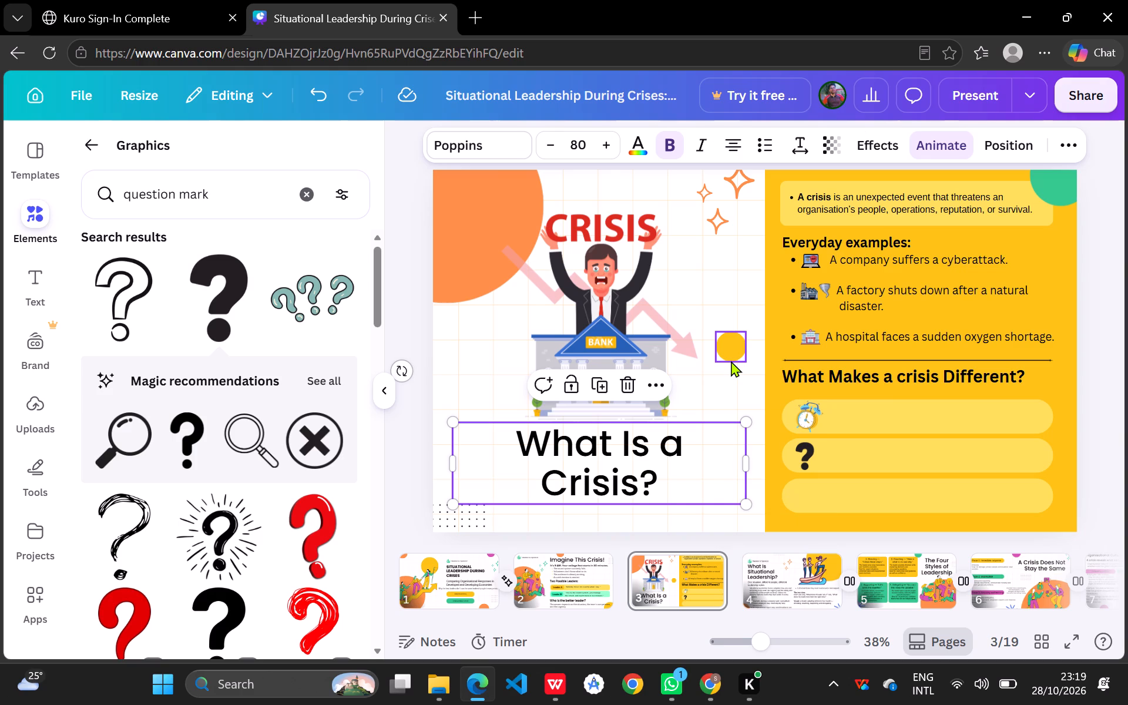
Search the graphics elements for "human impact" and look through the results for a suitable icon.
{"action": "left_click", "coordinate": [315, 196]}
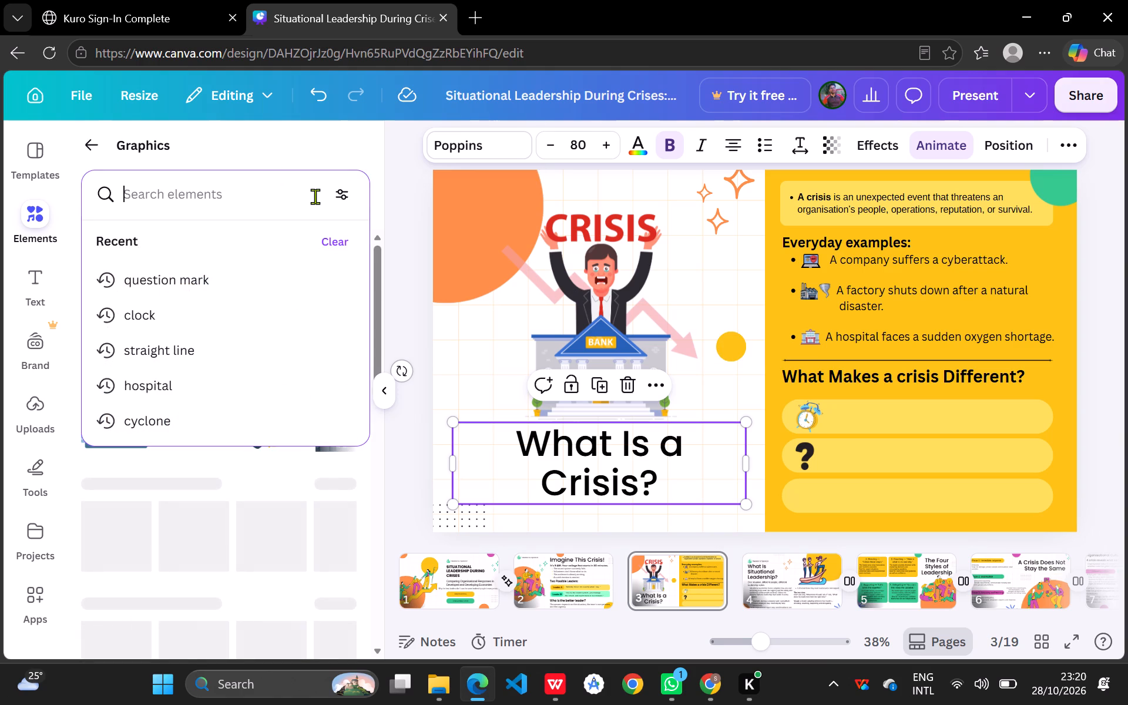
{"action": "type", "text": "human"}
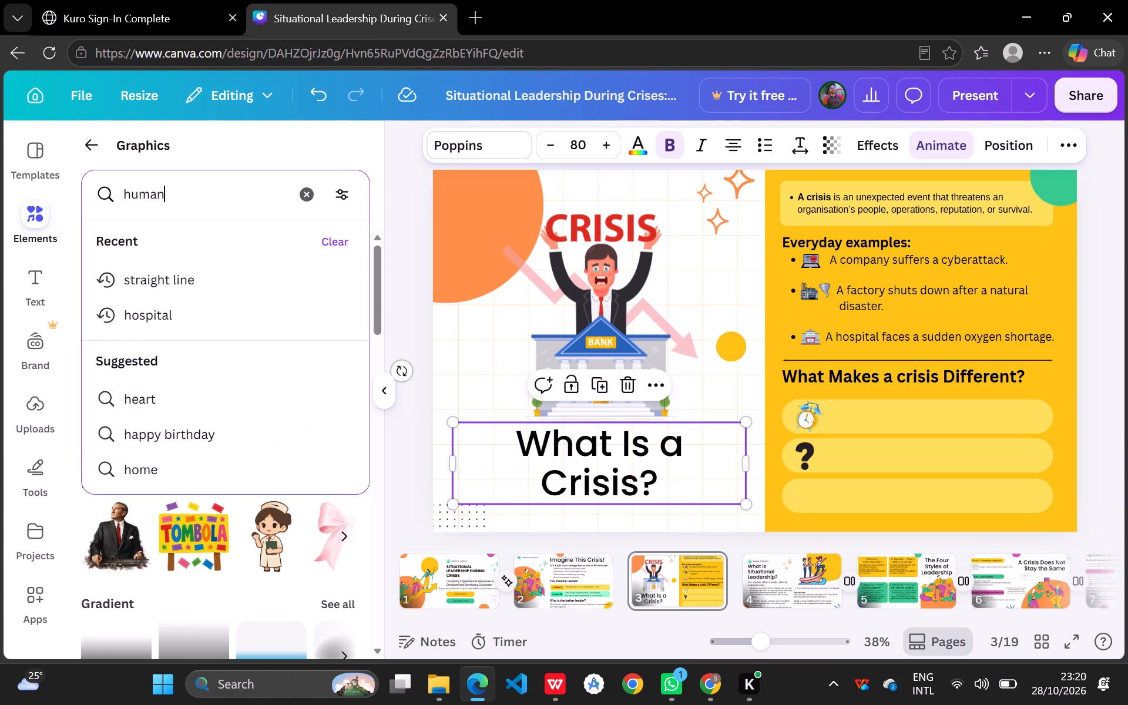
{"action": "key", "text": "space"}
{"action": "type", "text": "impact"}
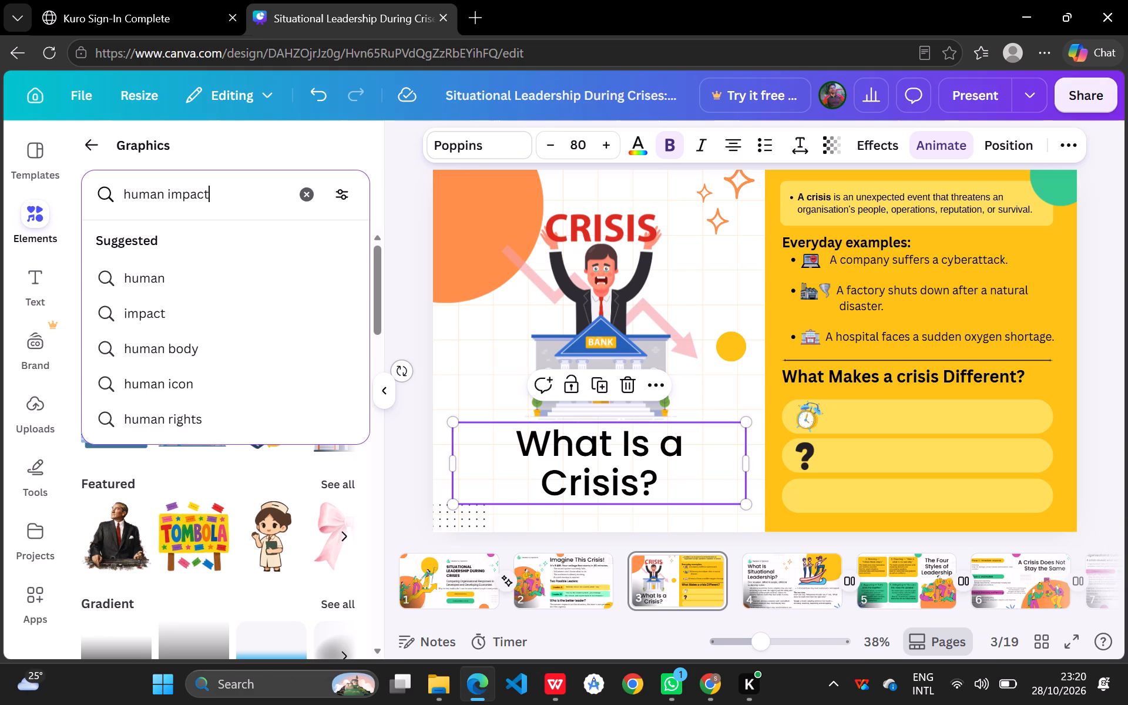
{"action": "key", "text": "Return"}
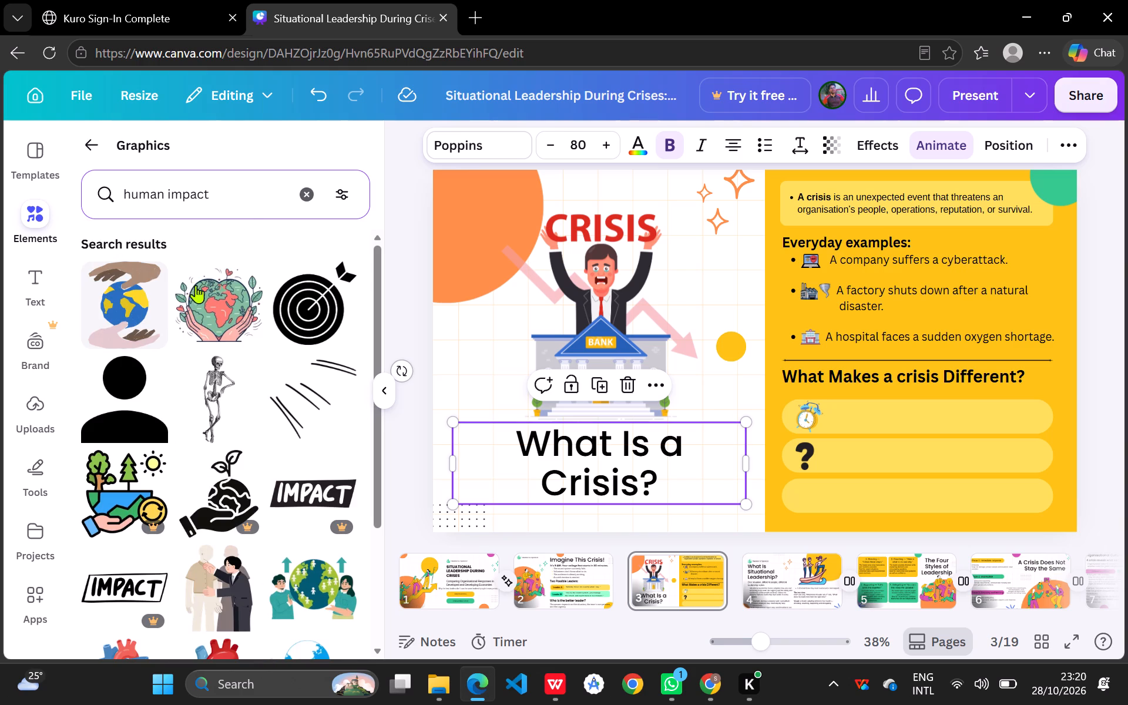
{"action": "scroll", "coordinate": [231, 452], "scroll_direction": "down", "scroll_amount": 3}
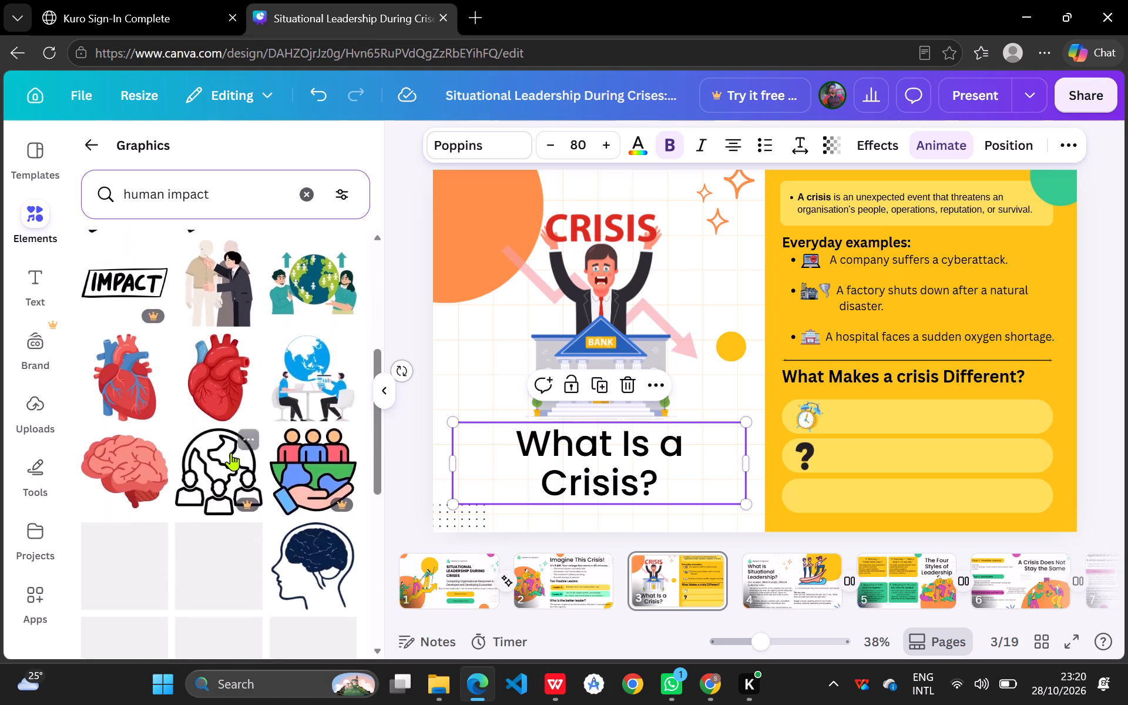
{"action": "scroll", "coordinate": [231, 452], "scroll_direction": "down", "scroll_amount": 7}
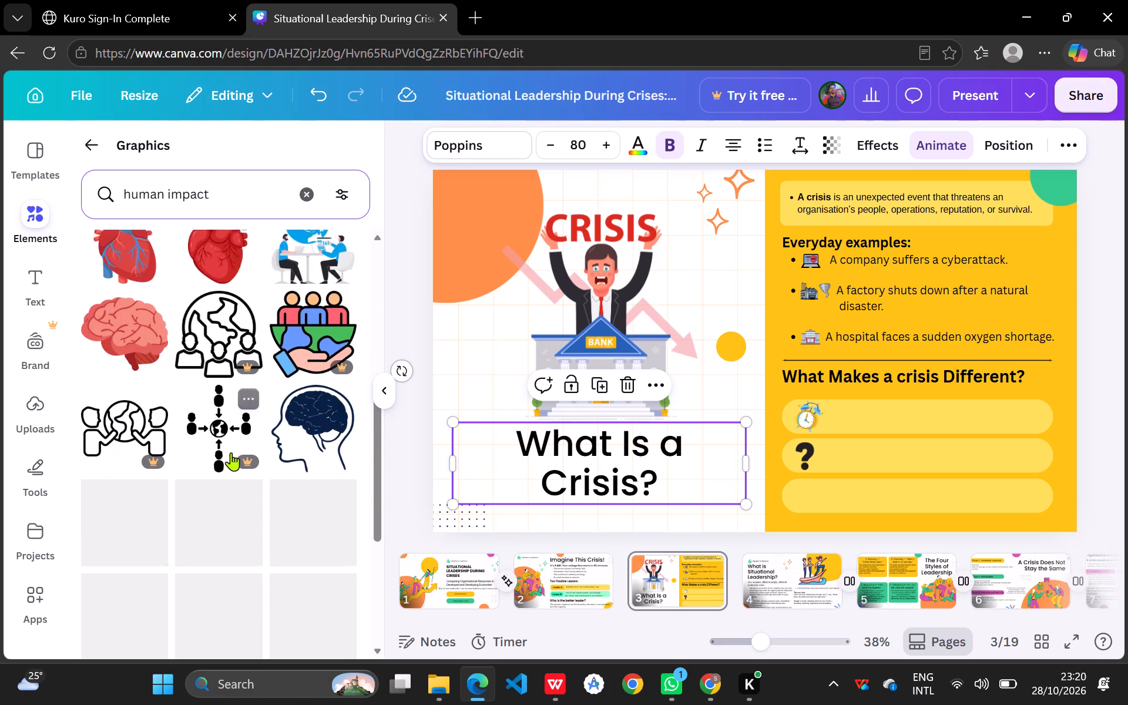
{"action": "scroll", "coordinate": [231, 452], "scroll_direction": "down", "scroll_amount": 2}
{"action": "scroll", "coordinate": [231, 452], "scroll_direction": "up", "scroll_amount": 5}
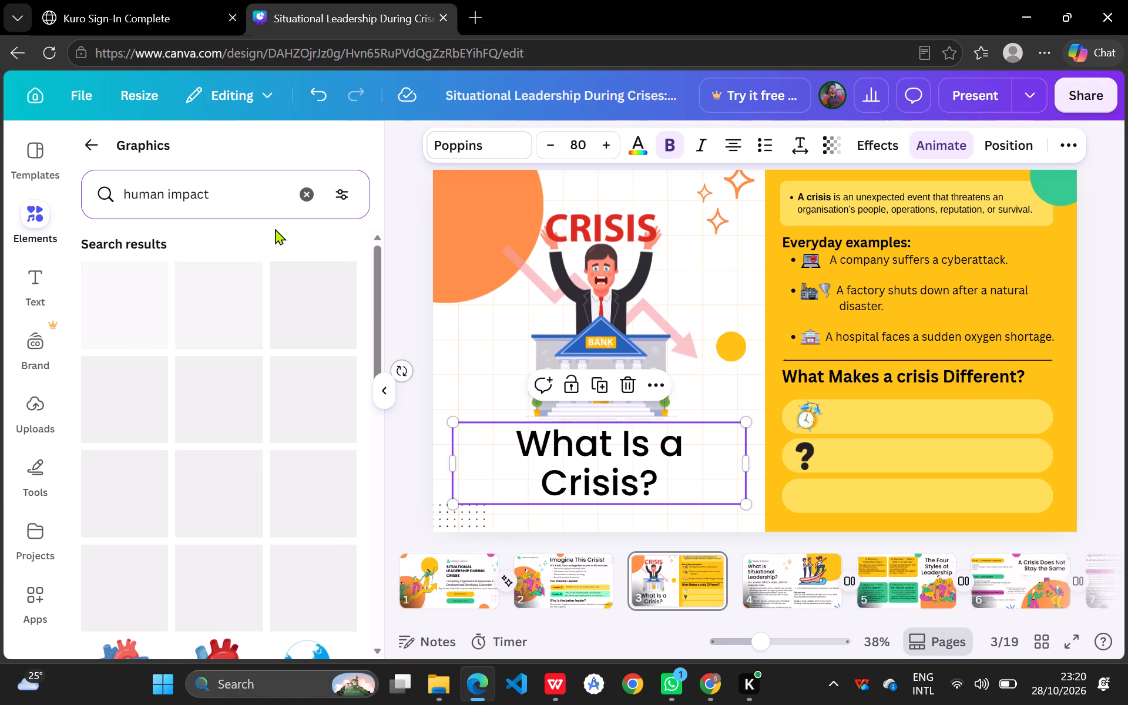
Search the graphics elements for "group of people" and add the black three-person icon inside a circle outline to slide 3.
{"action": "left_click", "coordinate": [303, 195]}
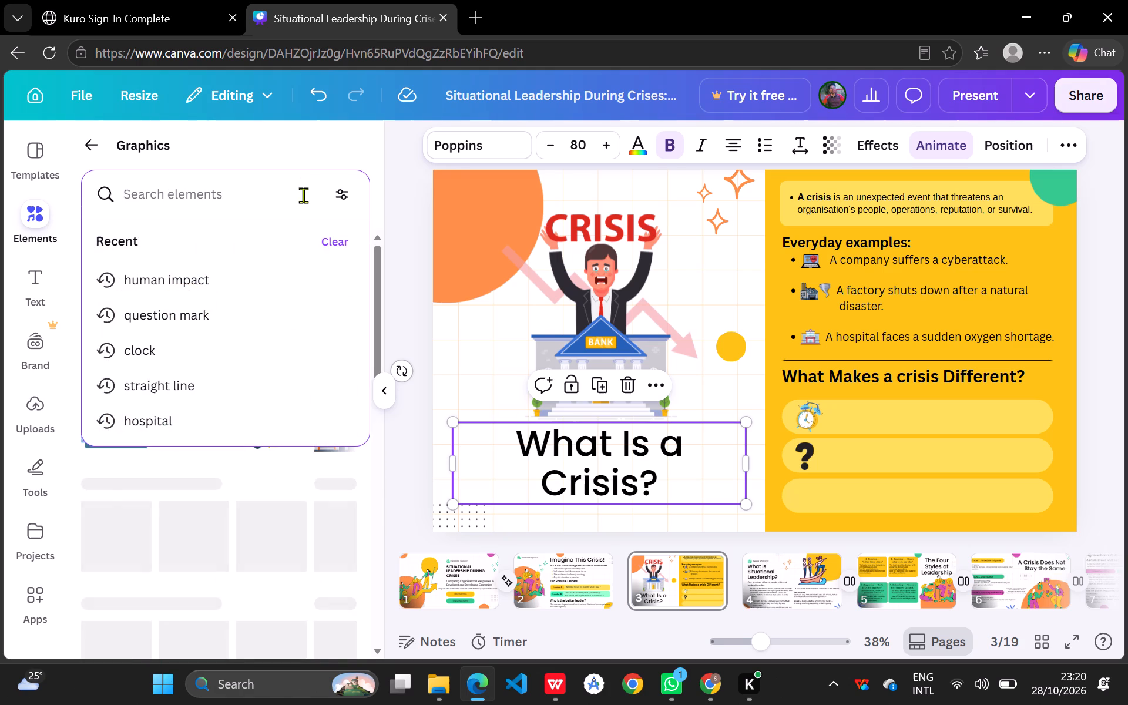
{"action": "type", "text": "group"}
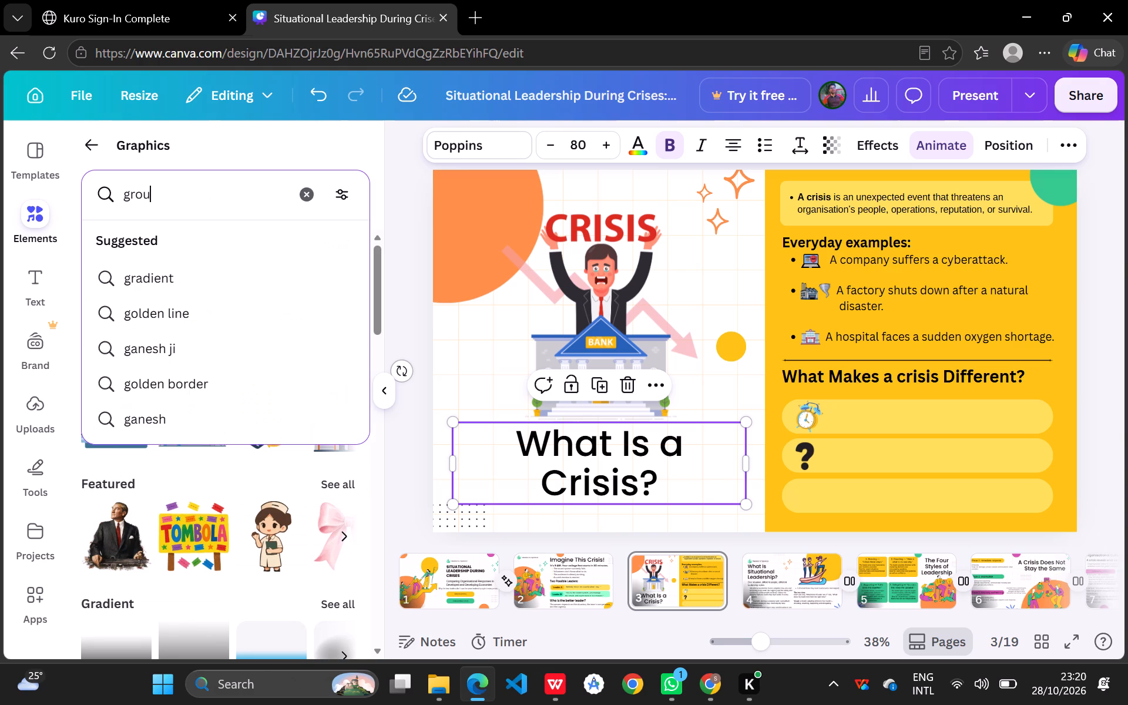
{"action": "key", "text": "space"}
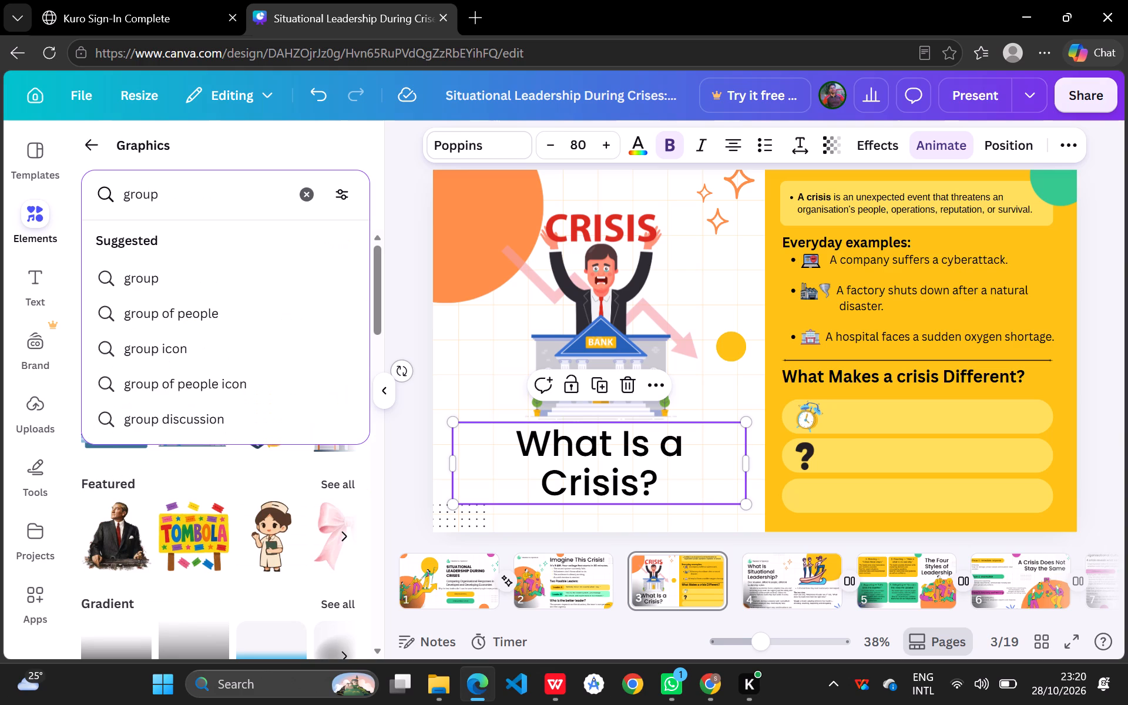
{"action": "type", "text": "of"}
{"action": "key", "text": "space"}
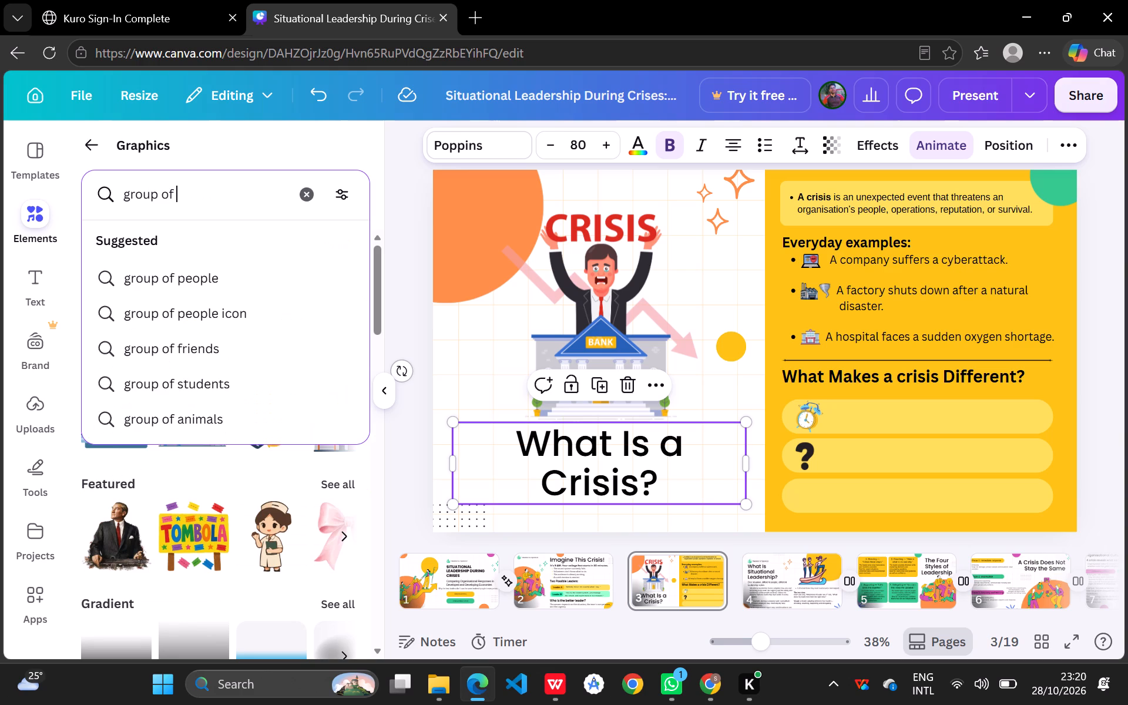
{"action": "left_click", "coordinate": [244, 281]}
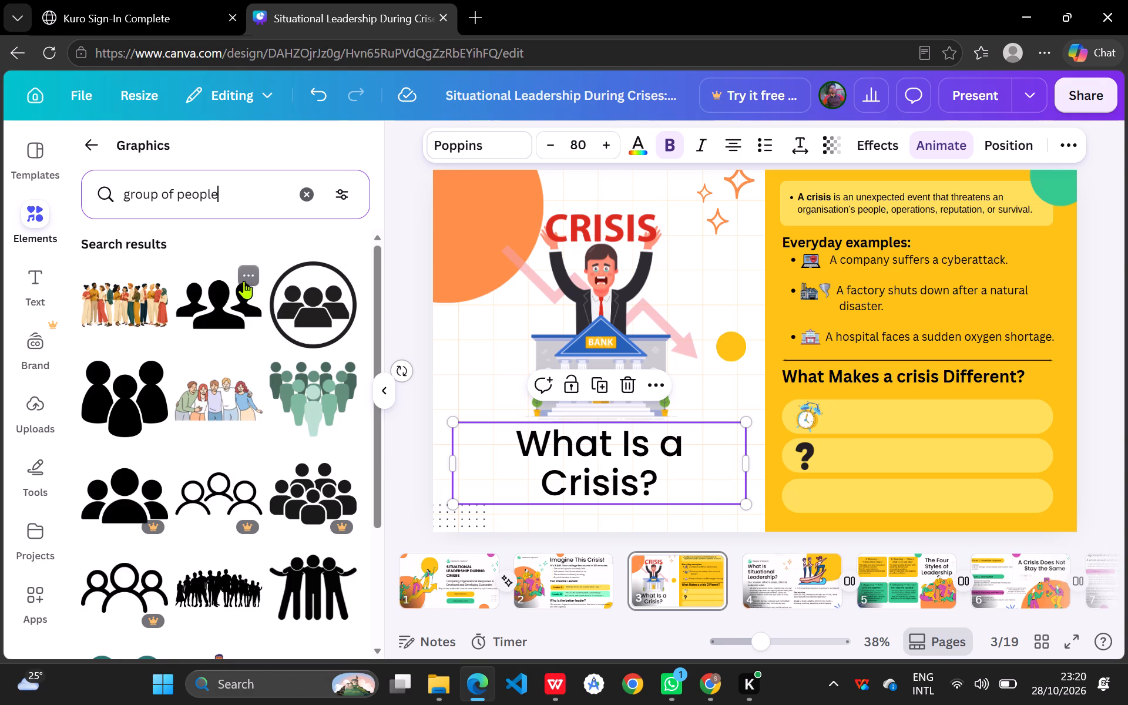
{"action": "left_click", "coordinate": [307, 324]}
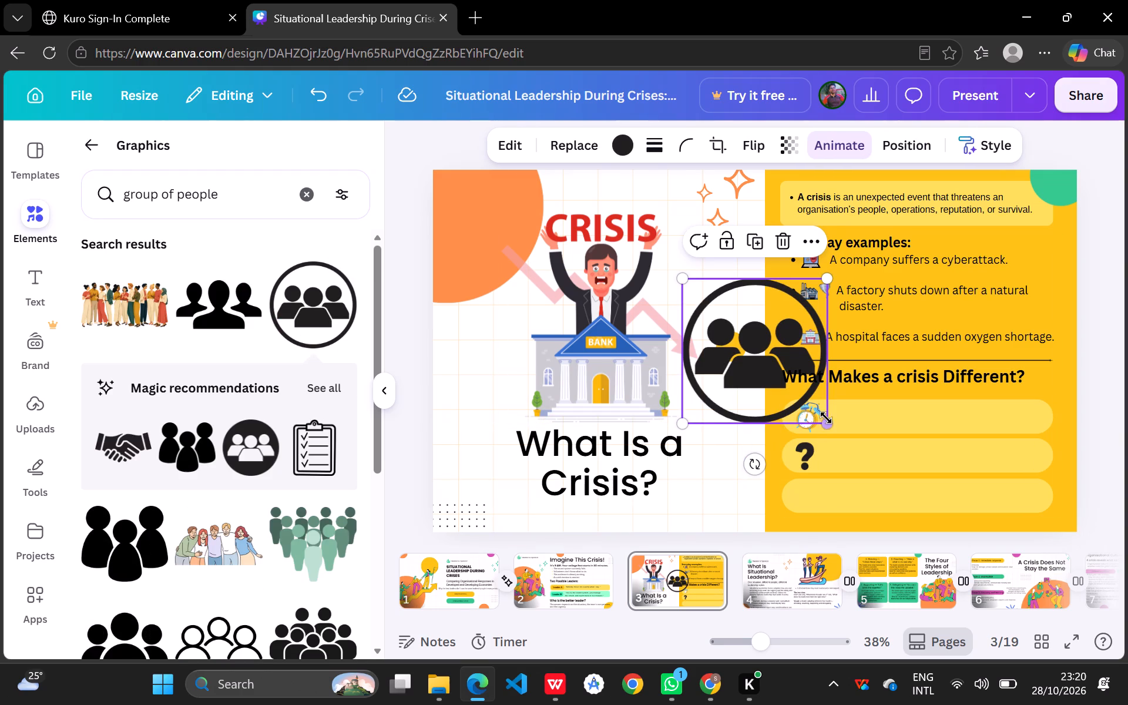
Shrink the circled group of people graphic to an icon about 73 wide by 73 high.
{"action": "left_click_drag", "start_coordinate": [830, 424], "coordinate": [723, 330]}
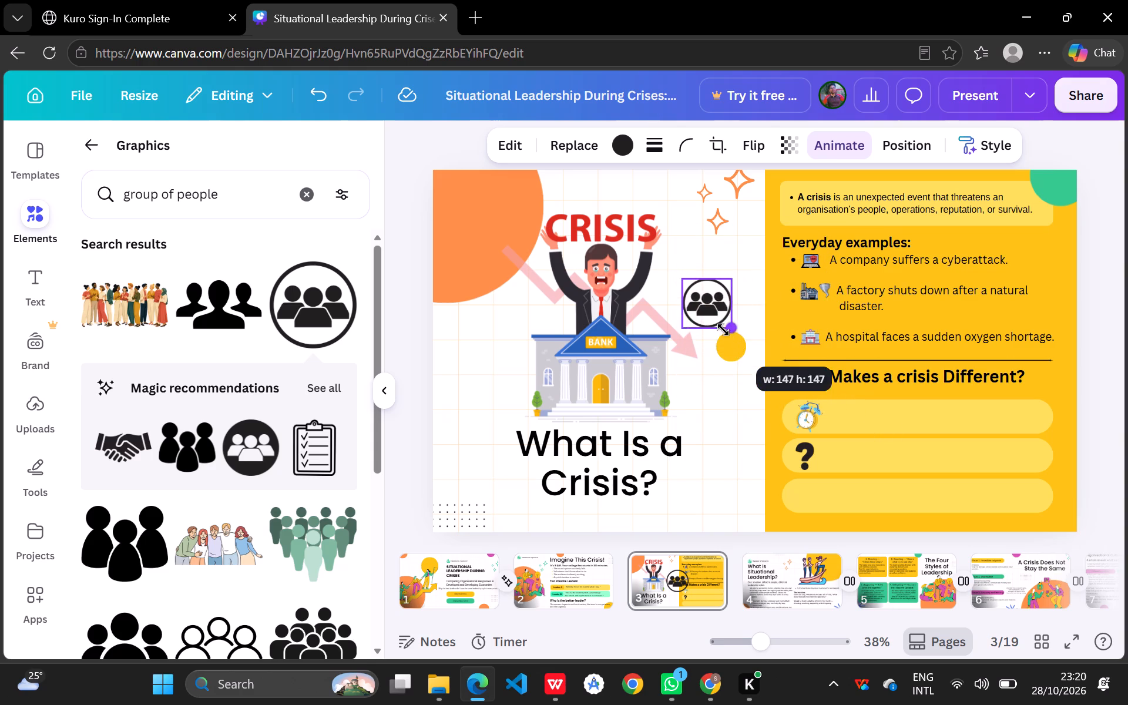
{"action": "left_click_drag", "start_coordinate": [723, 330], "coordinate": [707, 314]}
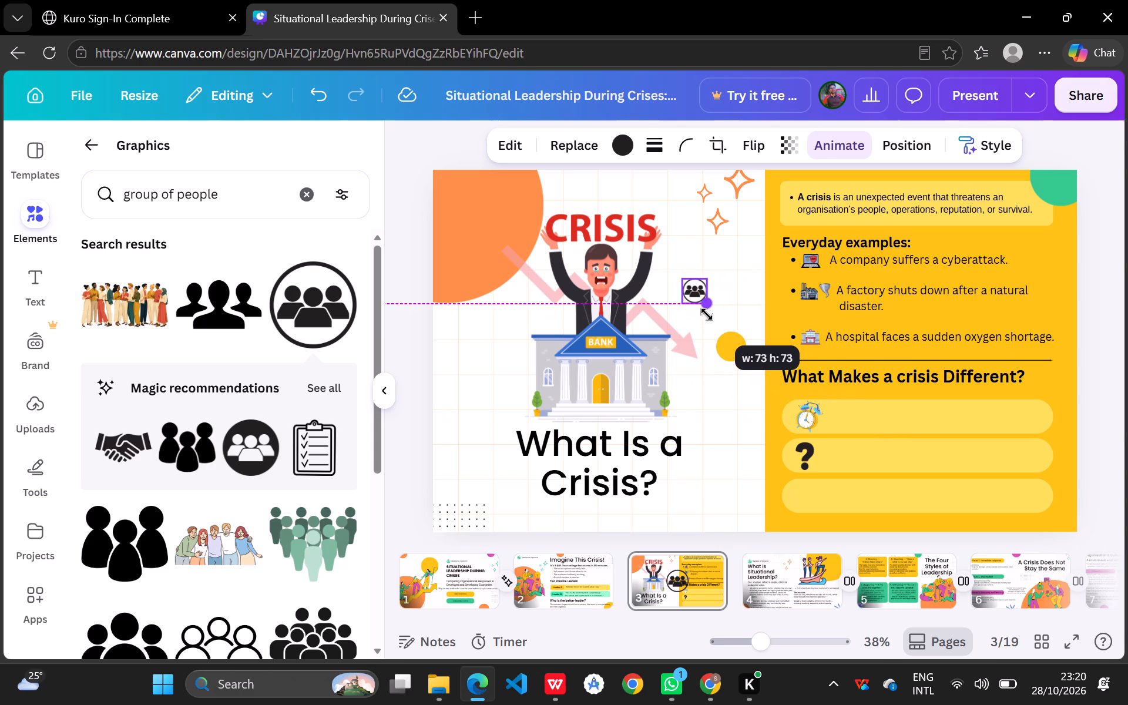
{"action": "left_click_drag", "start_coordinate": [707, 314], "coordinate": [704, 312]}
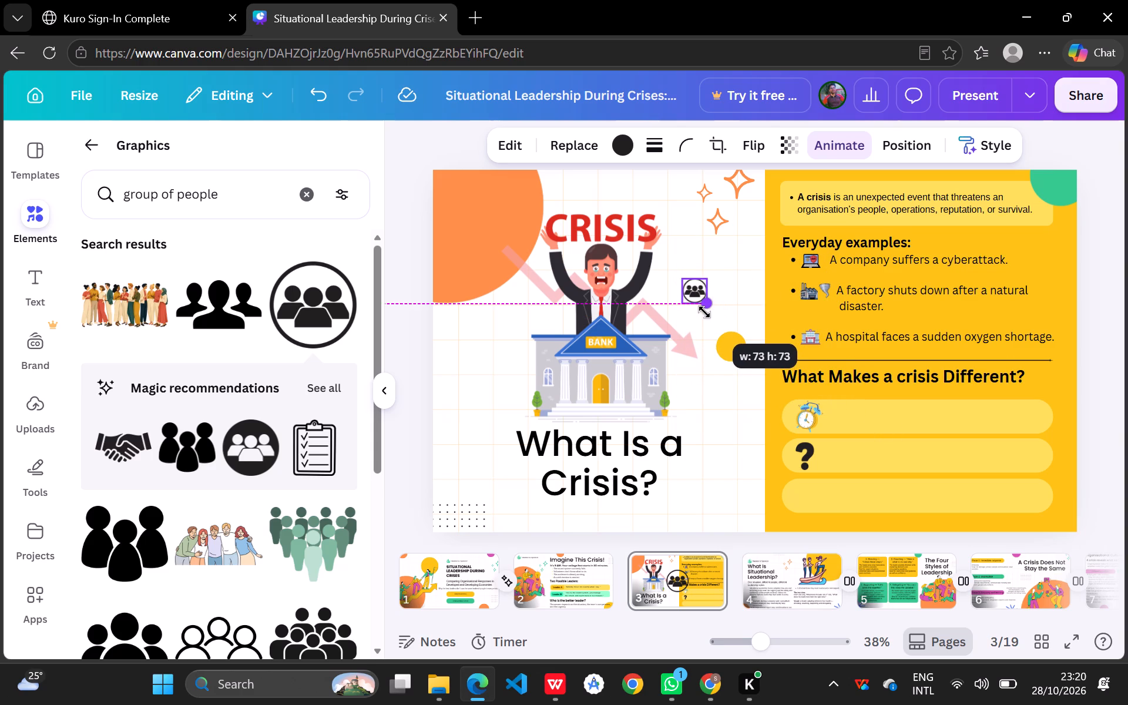
{"action": "left_click_drag", "start_coordinate": [704, 312], "coordinate": [699, 307]}
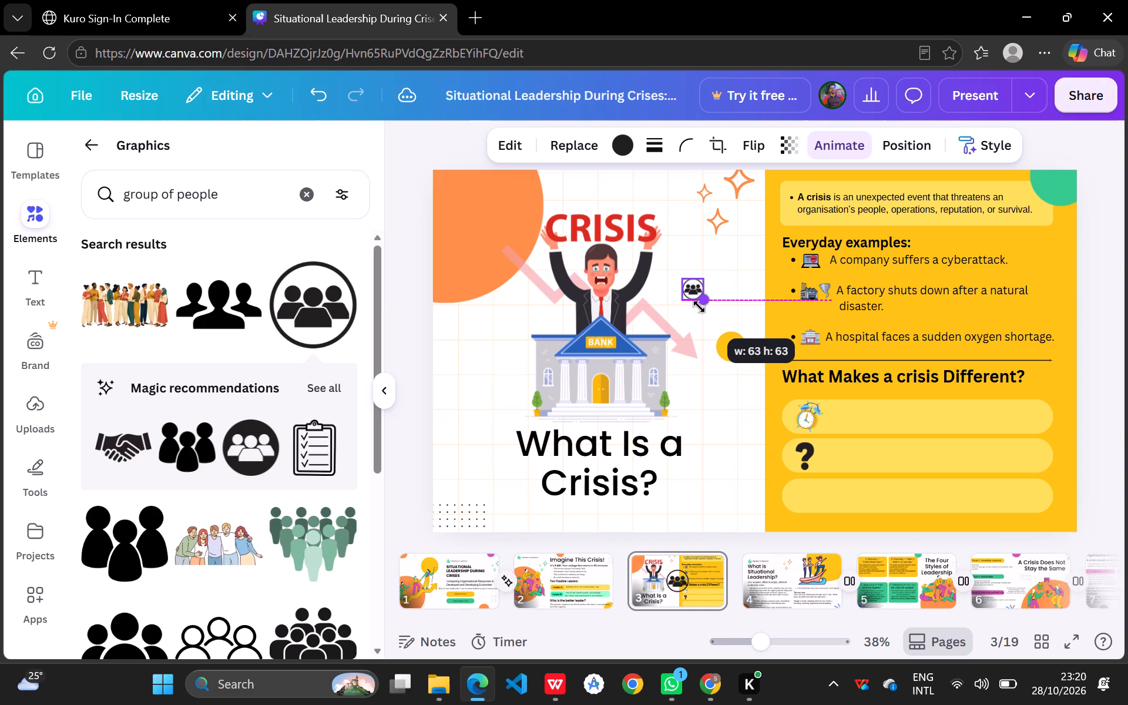
{"action": "left_click_drag", "start_coordinate": [699, 307], "coordinate": [704, 310]}
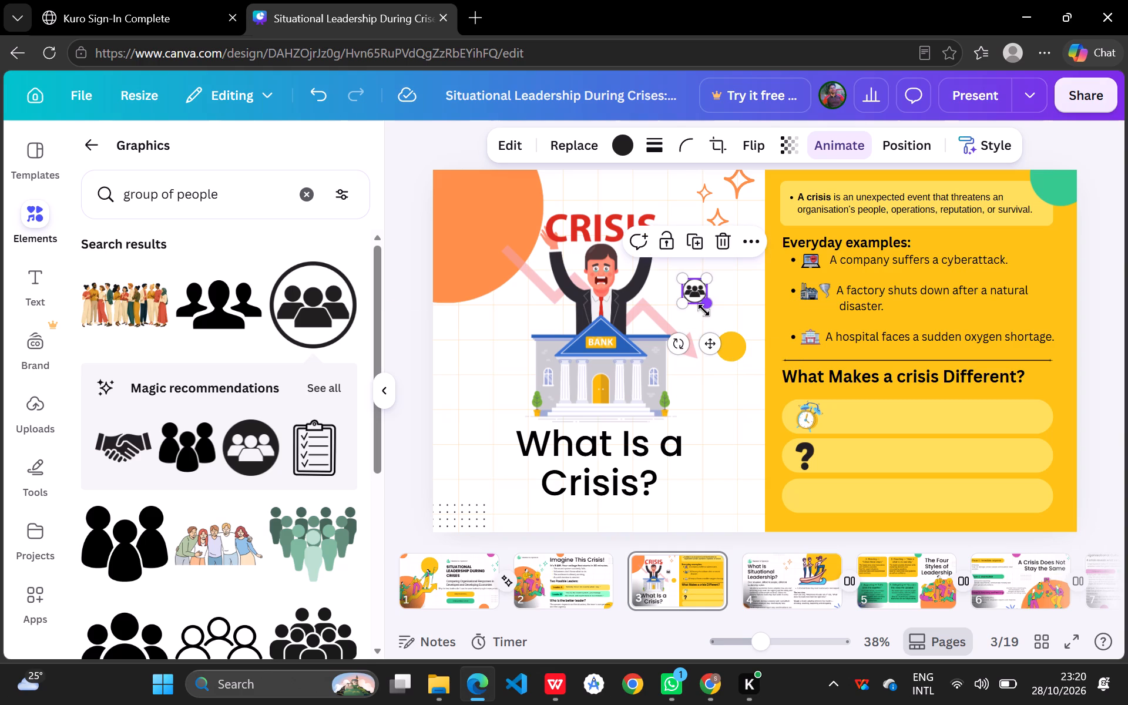
Place the circled people icon at the left end of the third light yellow box, beneath the question mark.
{"action": "left_click_drag", "start_coordinate": [690, 287], "coordinate": [814, 505]}
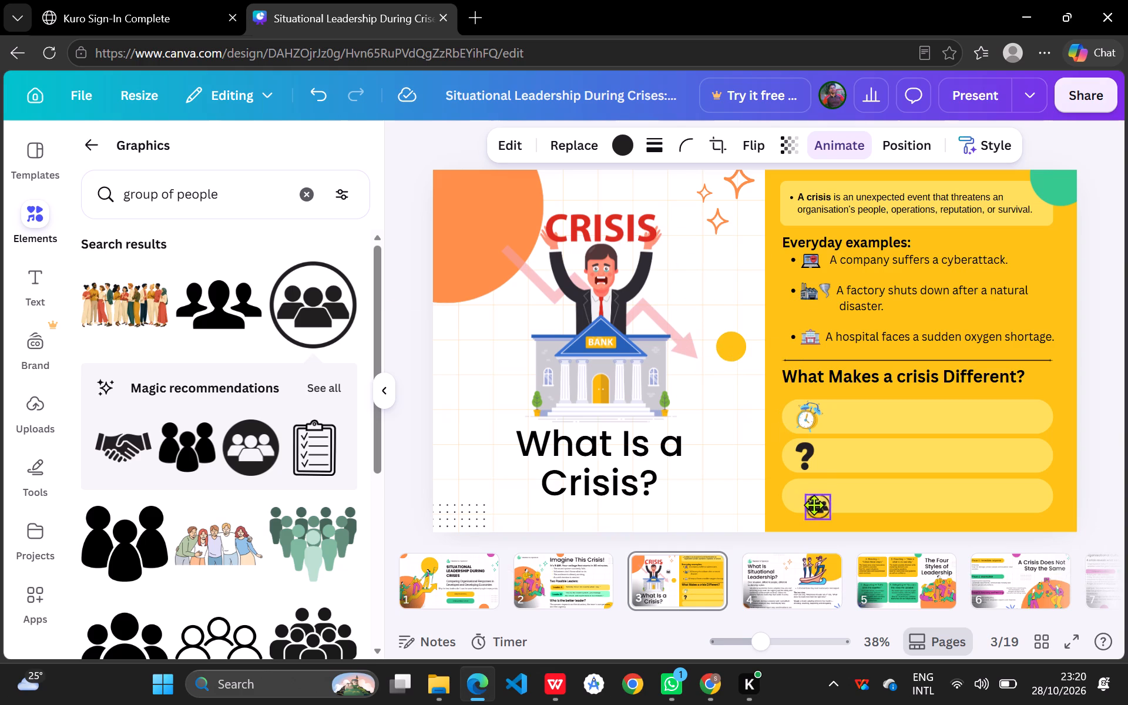
{"action": "left_click_drag", "start_coordinate": [814, 505], "coordinate": [803, 492]}
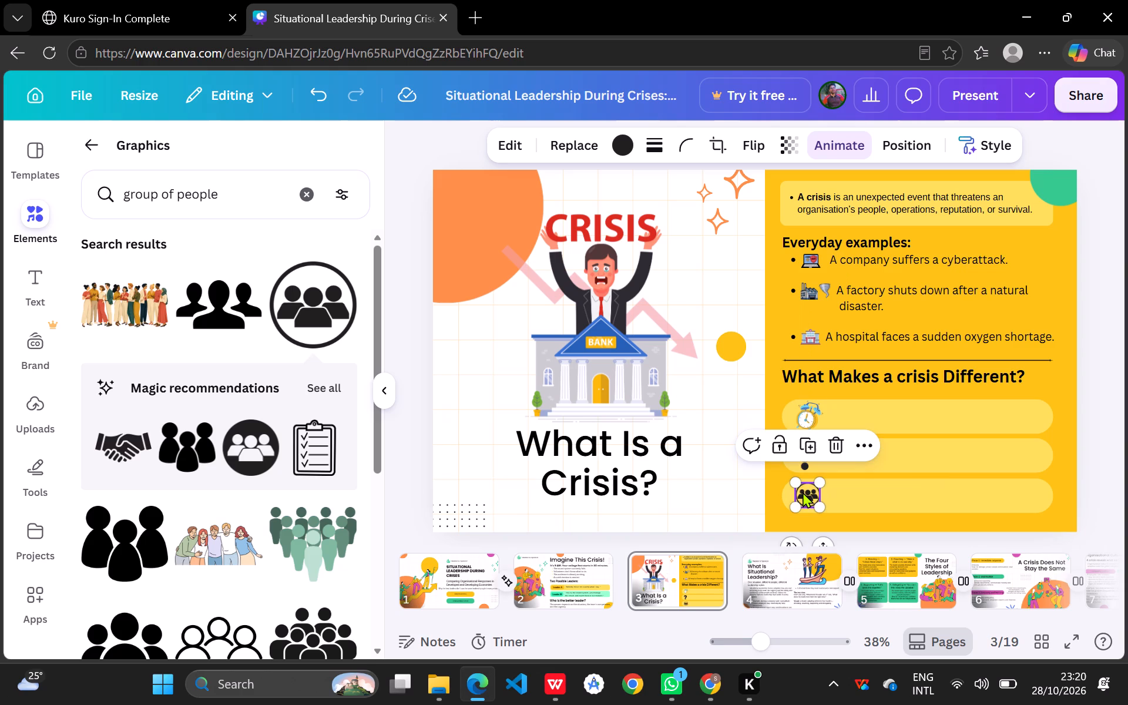
{"action": "left_click", "coordinate": [883, 503]}
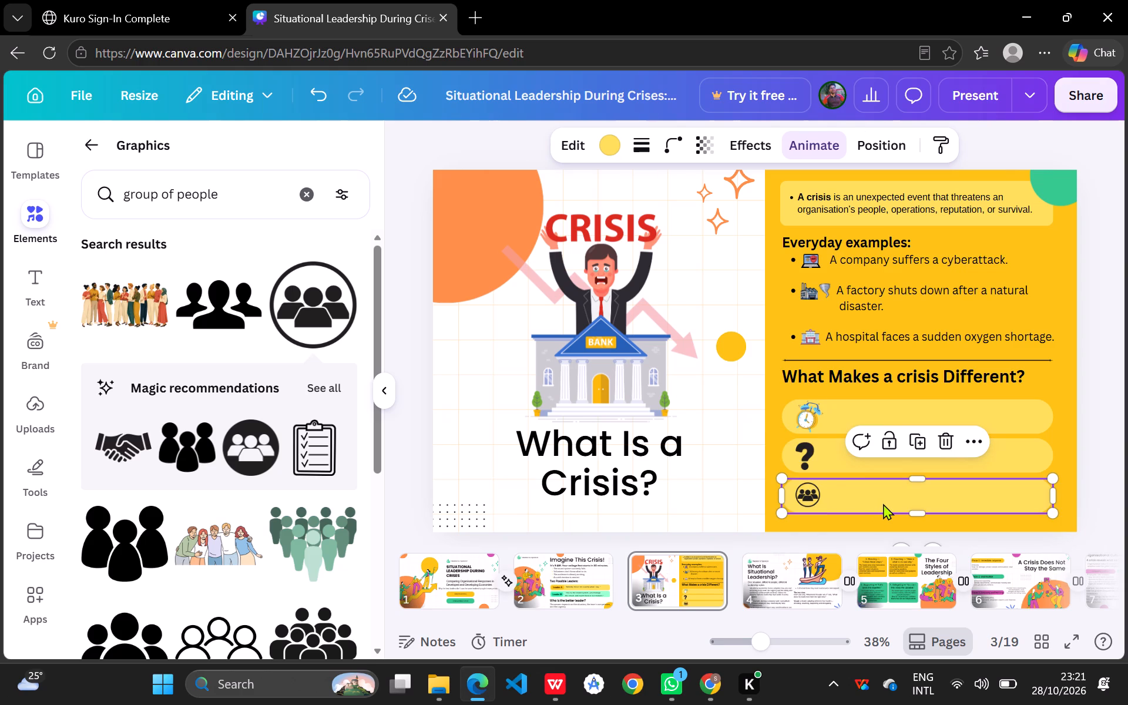
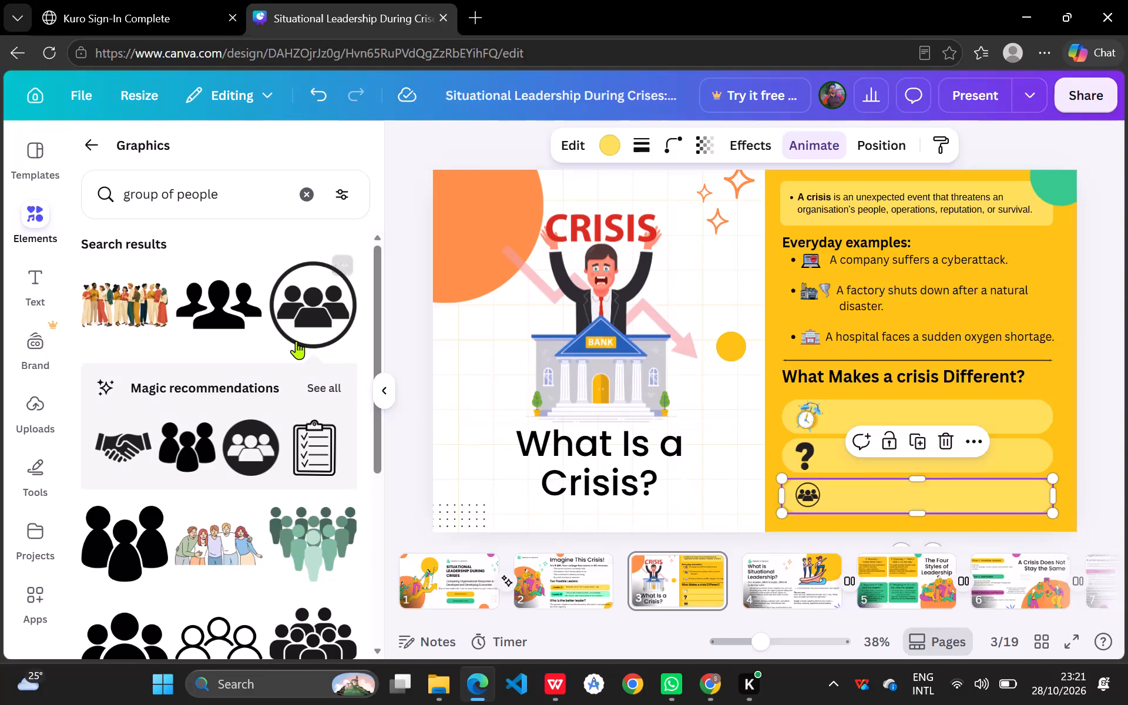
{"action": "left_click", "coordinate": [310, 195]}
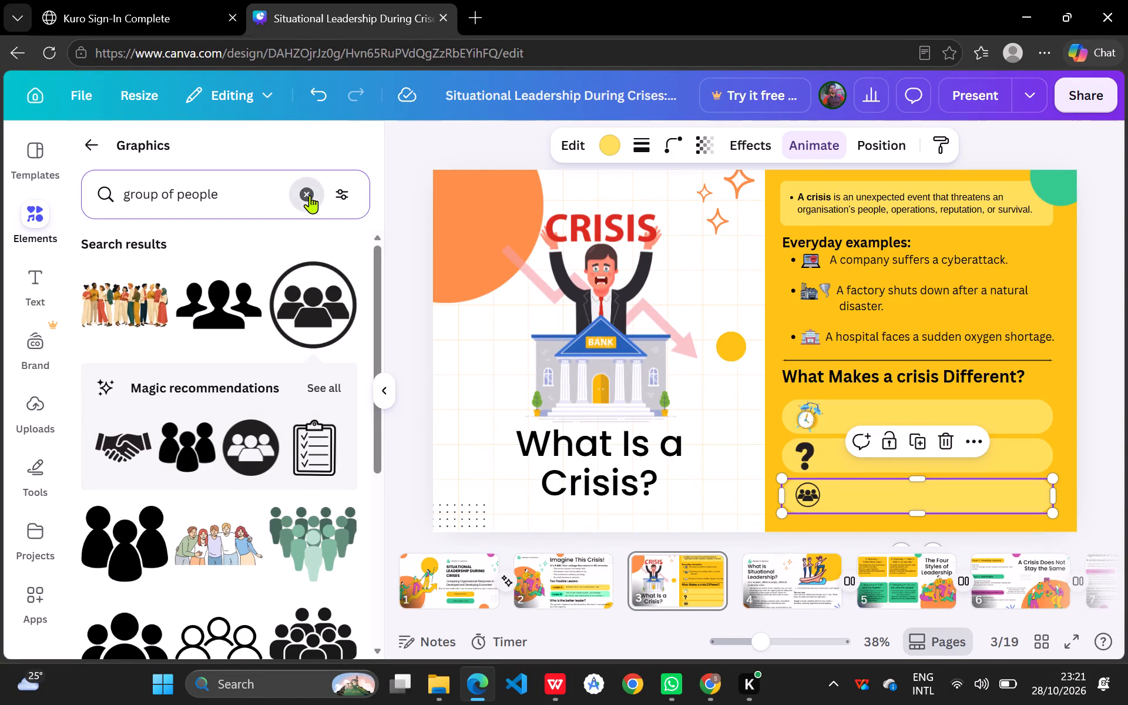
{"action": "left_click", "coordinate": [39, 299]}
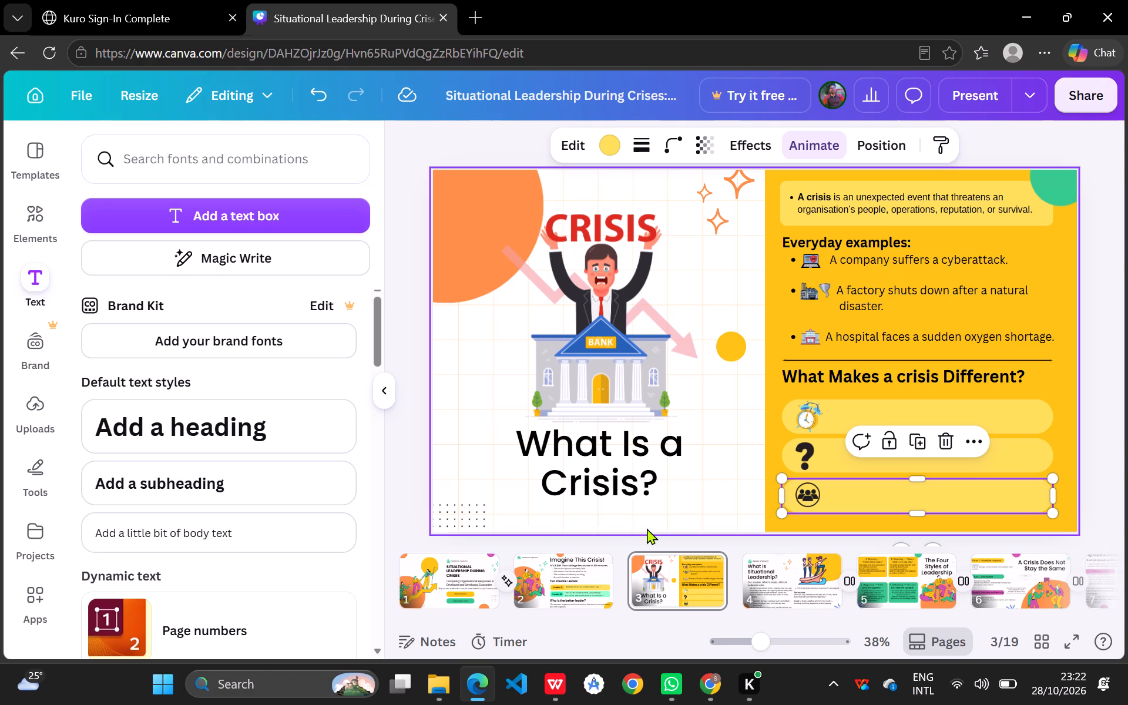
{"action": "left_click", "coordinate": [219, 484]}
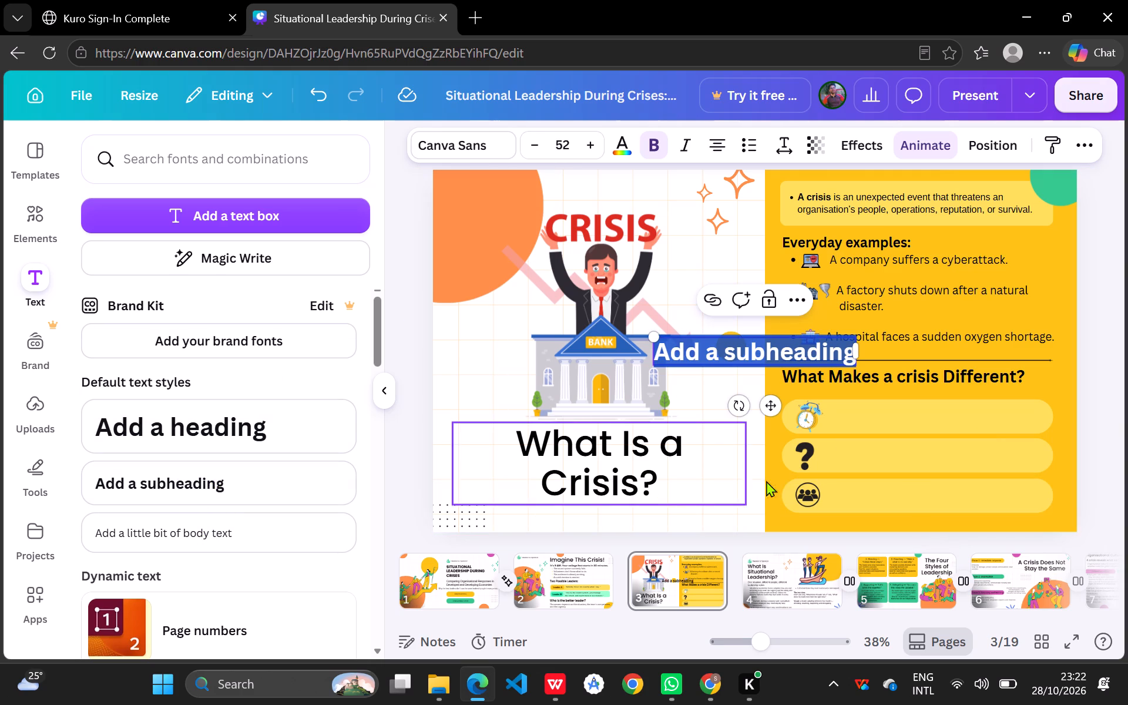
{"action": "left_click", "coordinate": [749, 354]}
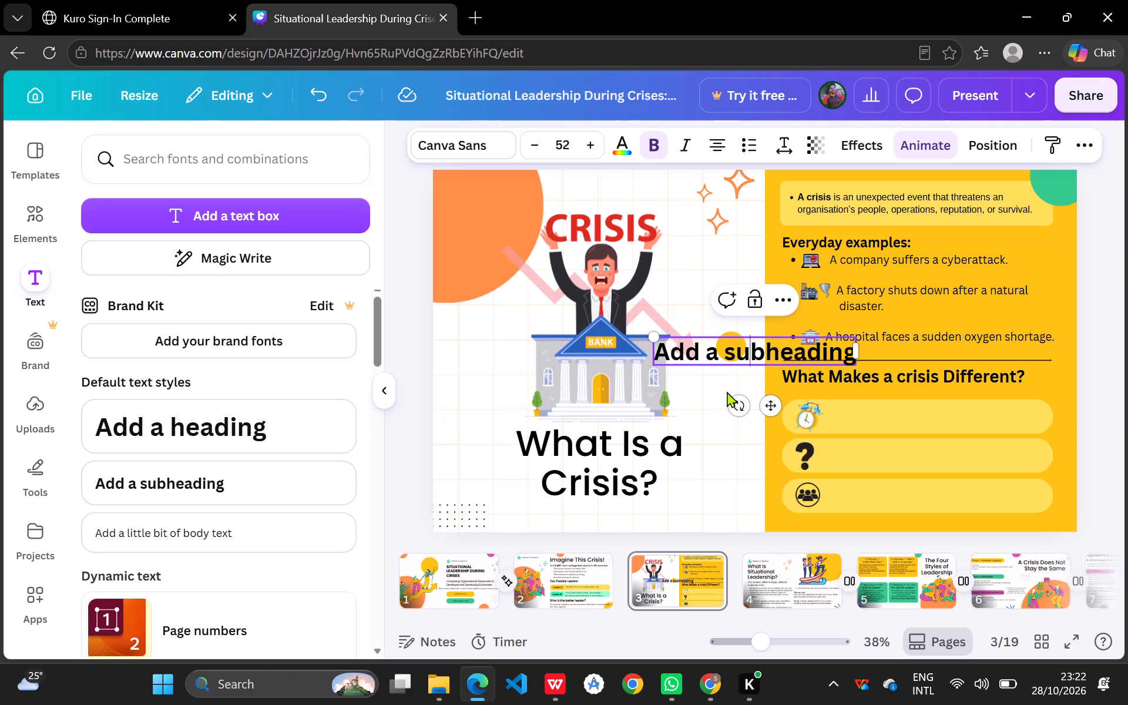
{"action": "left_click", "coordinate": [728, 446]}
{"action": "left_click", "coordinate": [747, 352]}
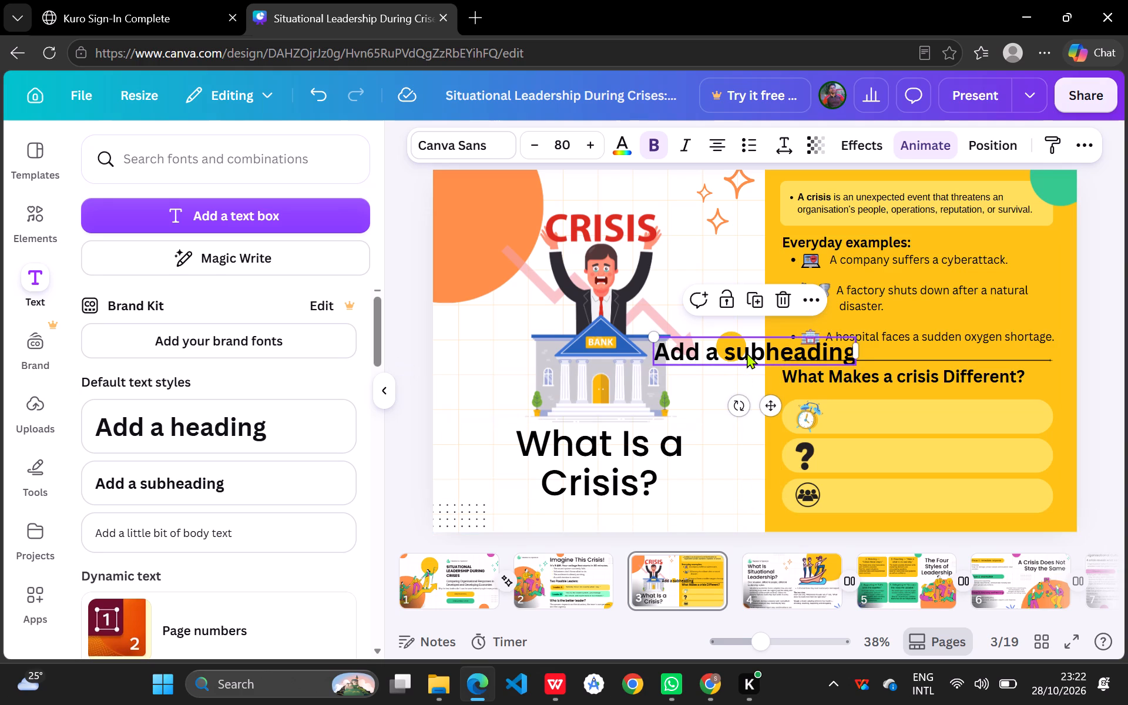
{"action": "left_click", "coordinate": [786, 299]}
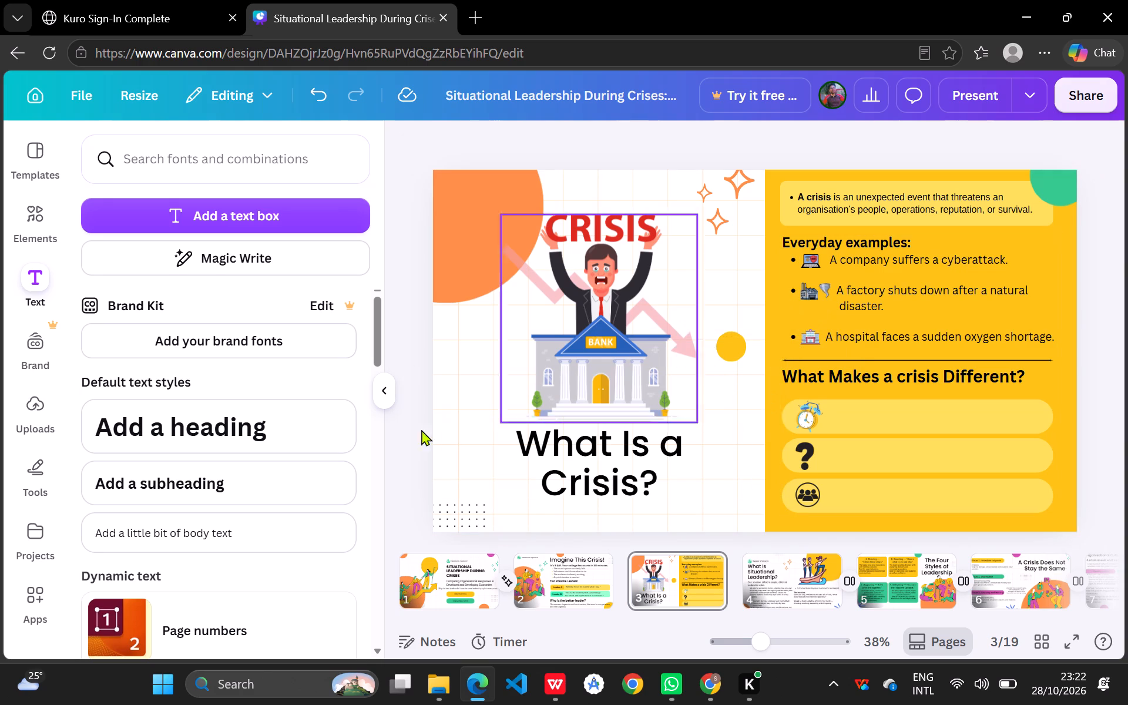
Add a body text box to slide 3 and place it in the first light yellow box, beside the clock icon.
{"action": "left_click", "coordinate": [261, 527]}
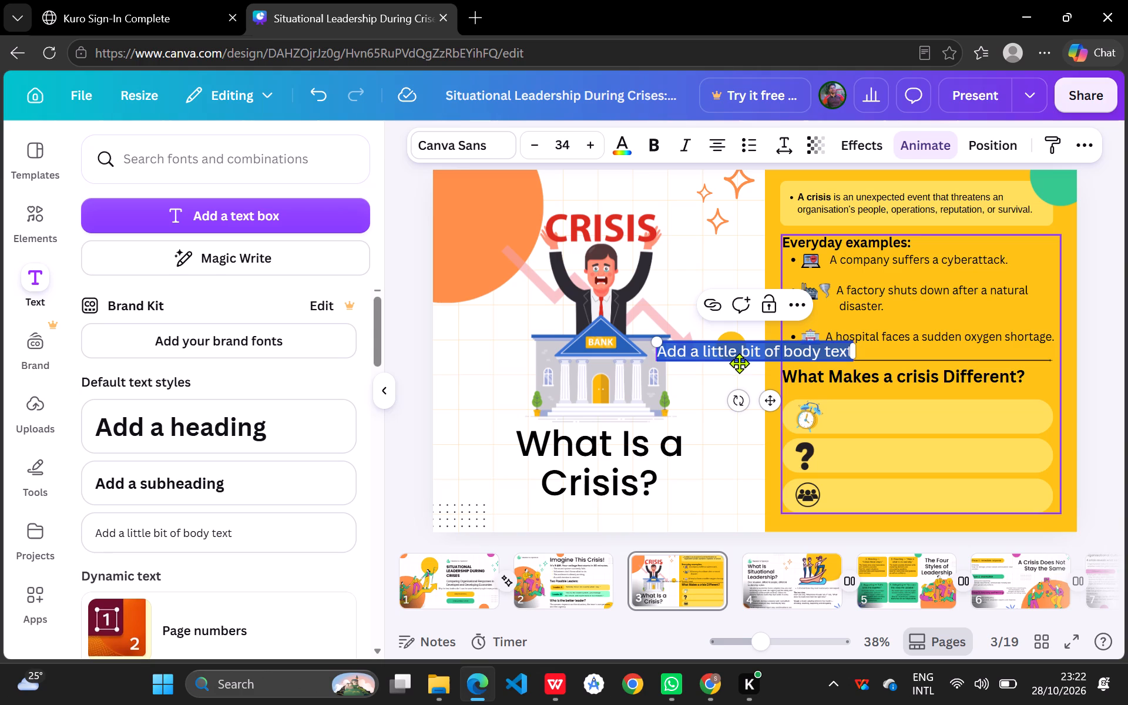
{"action": "left_click_drag", "start_coordinate": [743, 362], "coordinate": [911, 425]}
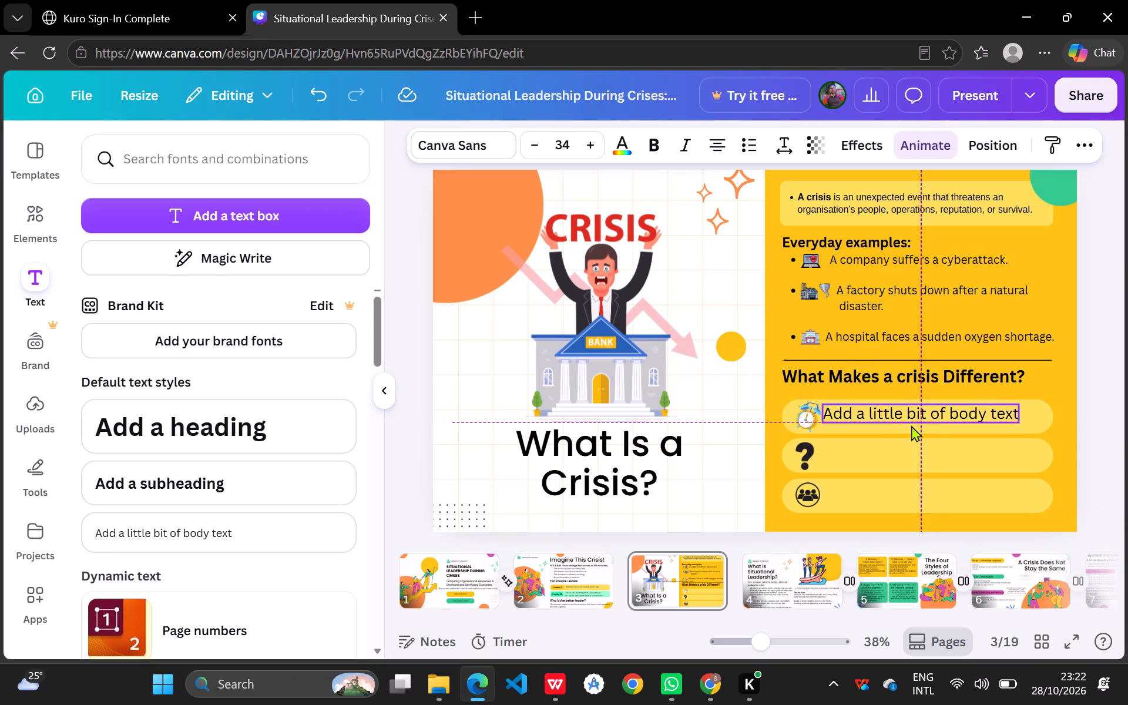
{"action": "left_click_drag", "start_coordinate": [911, 425], "coordinate": [913, 423]}
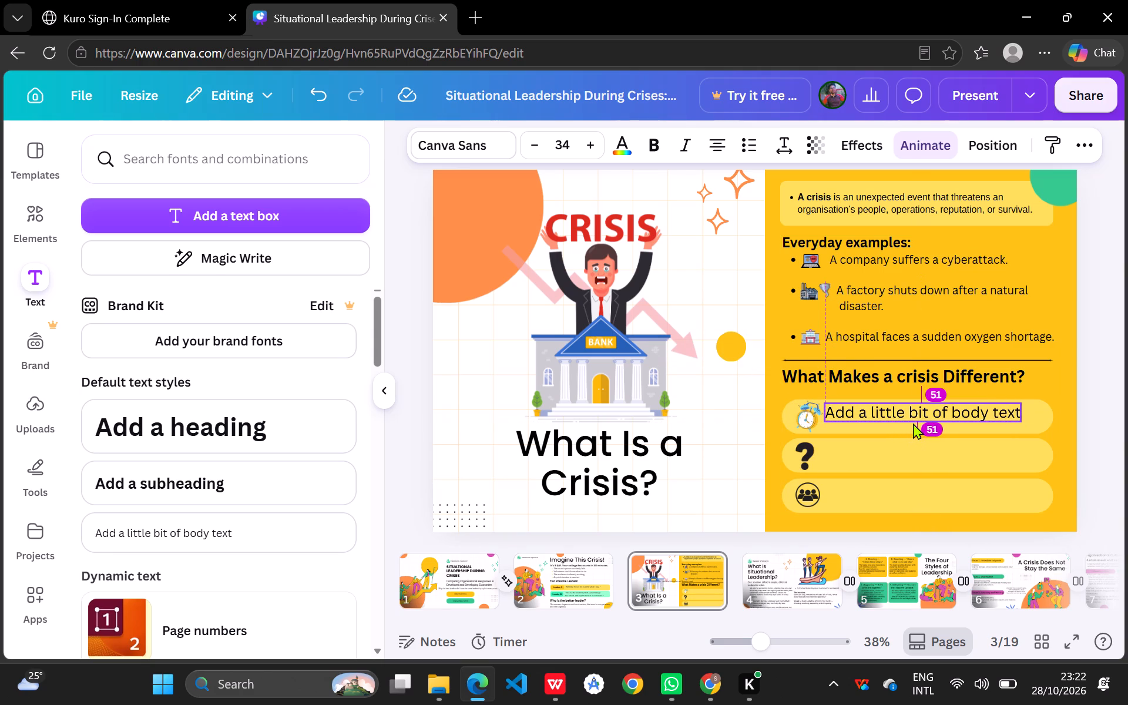
{"action": "left_click_drag", "start_coordinate": [913, 423], "coordinate": [917, 422]}
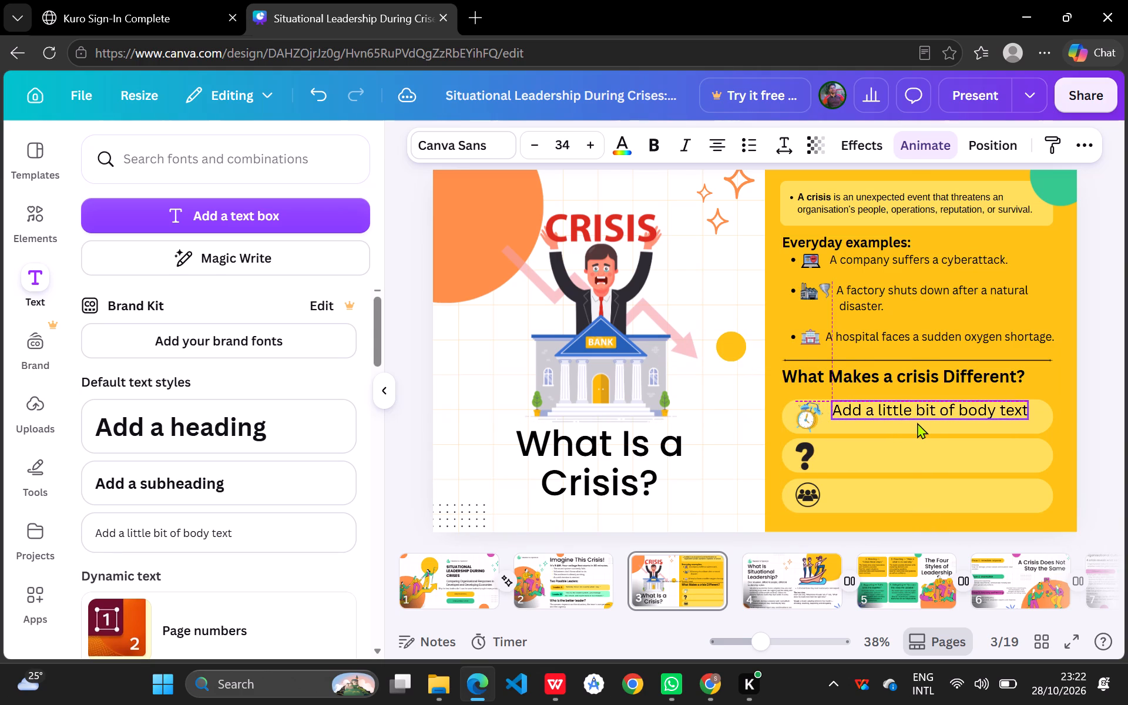
{"action": "left_click_drag", "start_coordinate": [917, 422], "coordinate": [916, 423]}
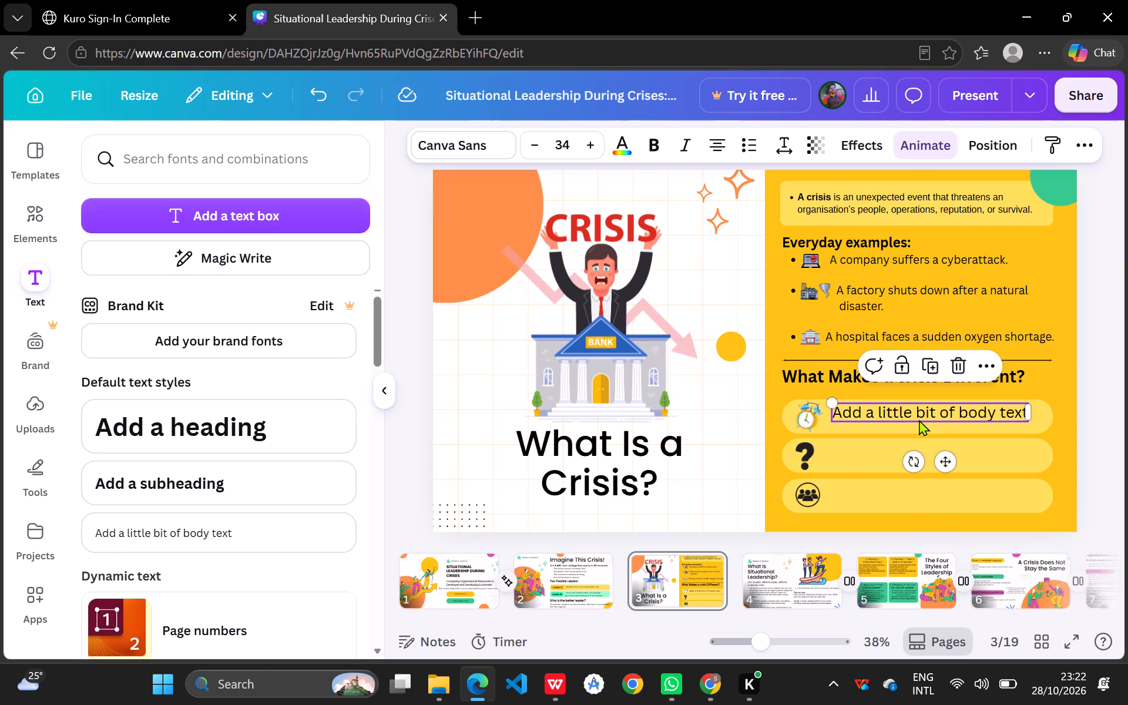
{"action": "left_click", "coordinate": [918, 419]}
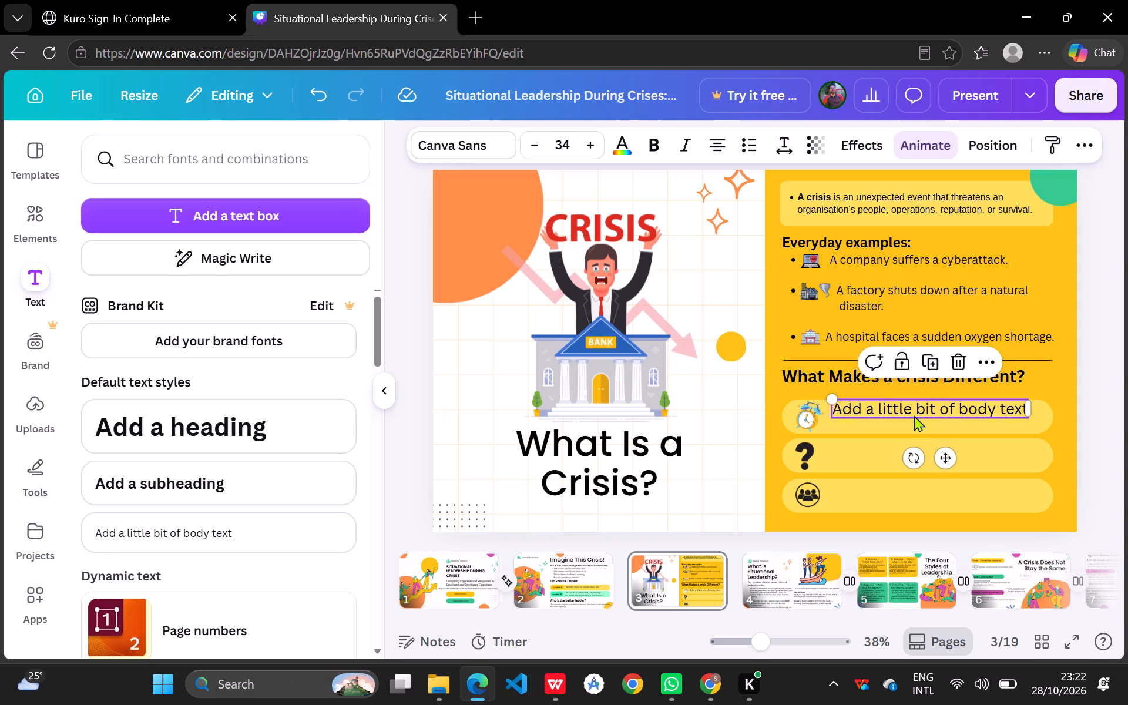
Replace the new text box's placeholder with "Time Pressure" in bold.
{"action": "left_click", "coordinate": [921, 403]}
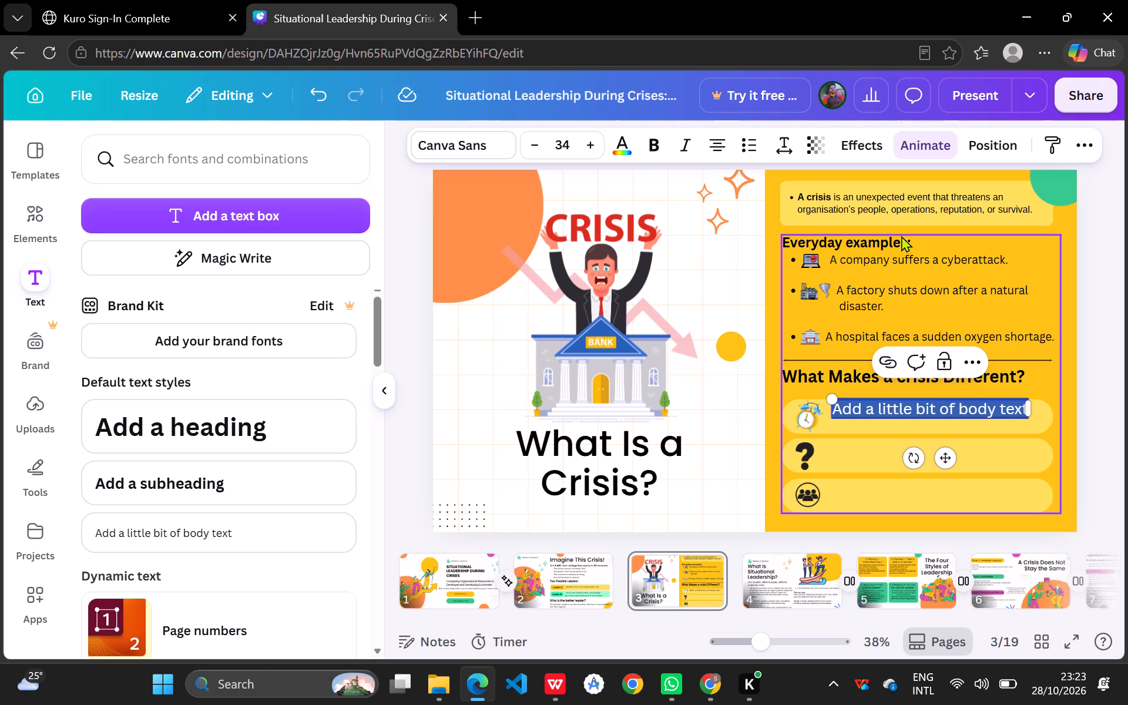
{"action": "left_click", "coordinate": [650, 143]}
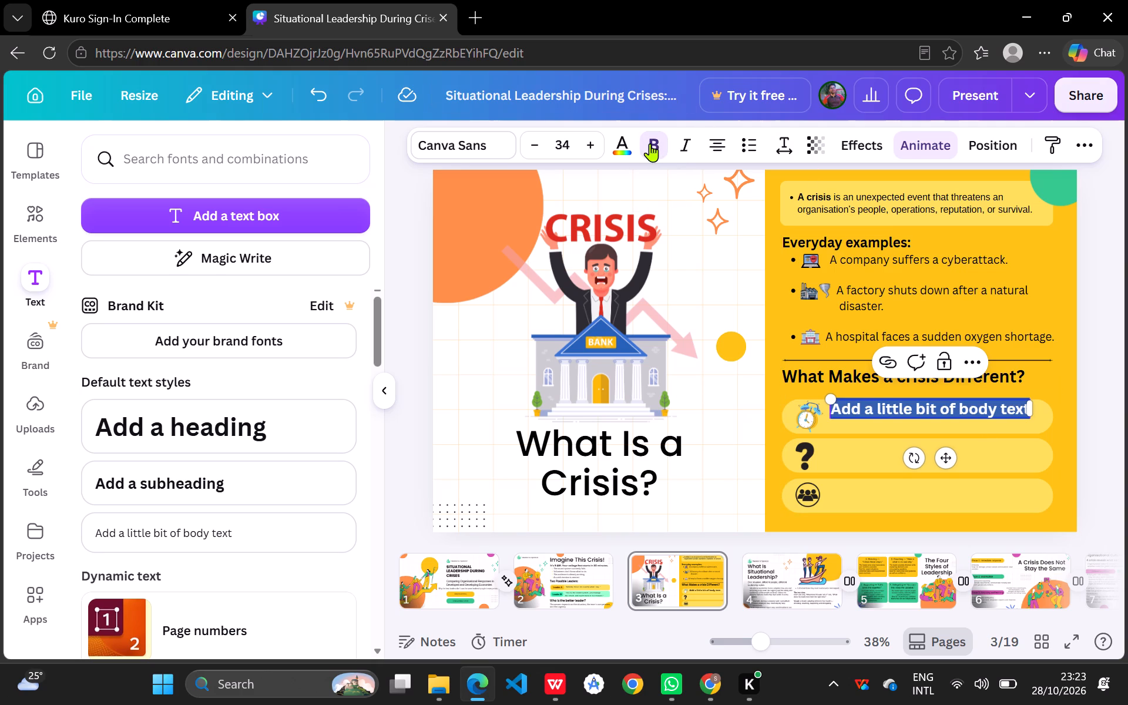
{"action": "key", "text": "shift+t"}
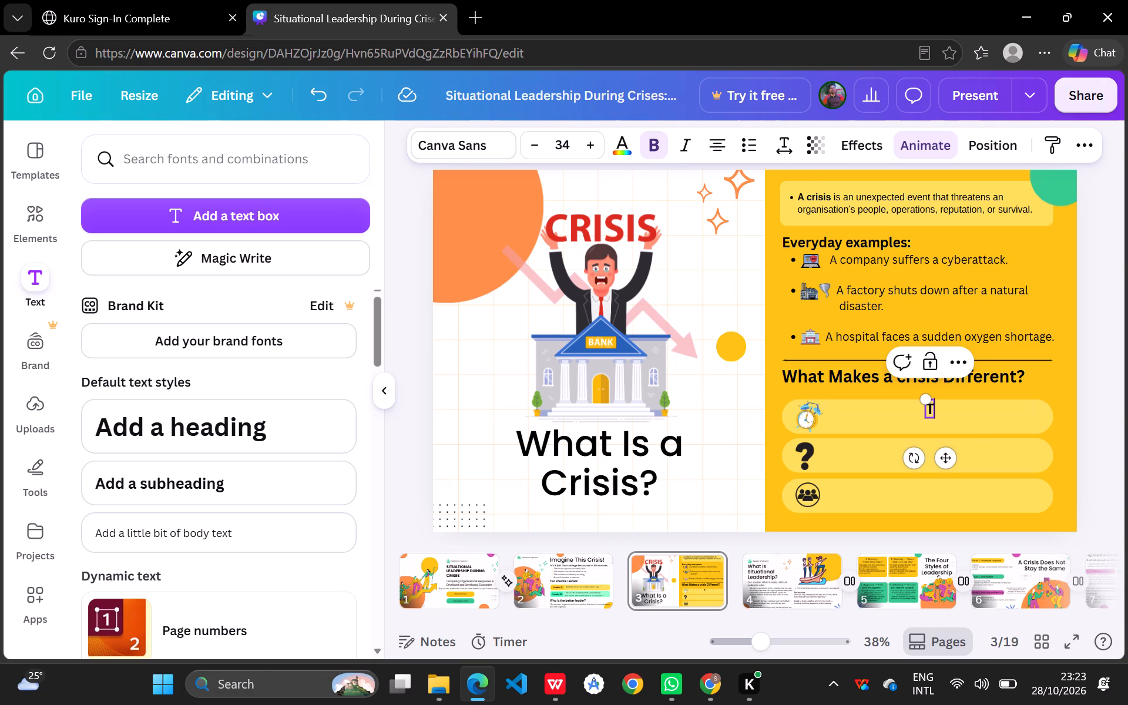
{"action": "type", "text": "ime"}
{"action": "key", "text": "space"}
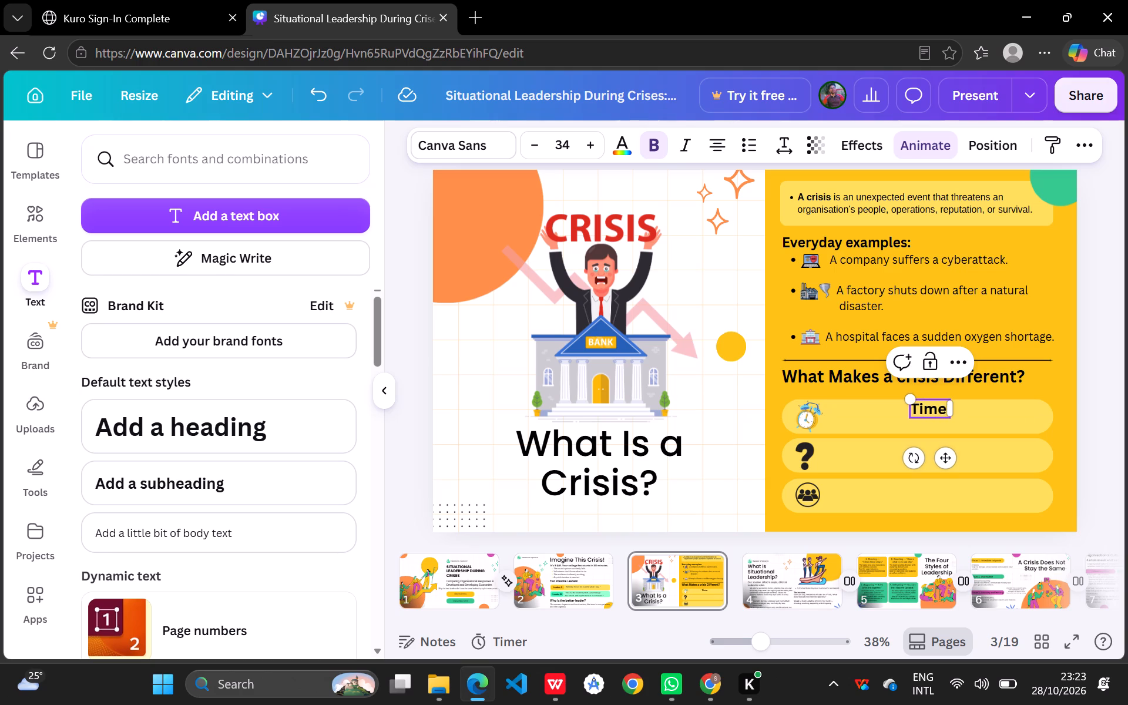
{"action": "left_click", "coordinate": [650, 143]}
{"action": "left_click", "coordinate": [948, 411]}
{"action": "key", "text": "space"}
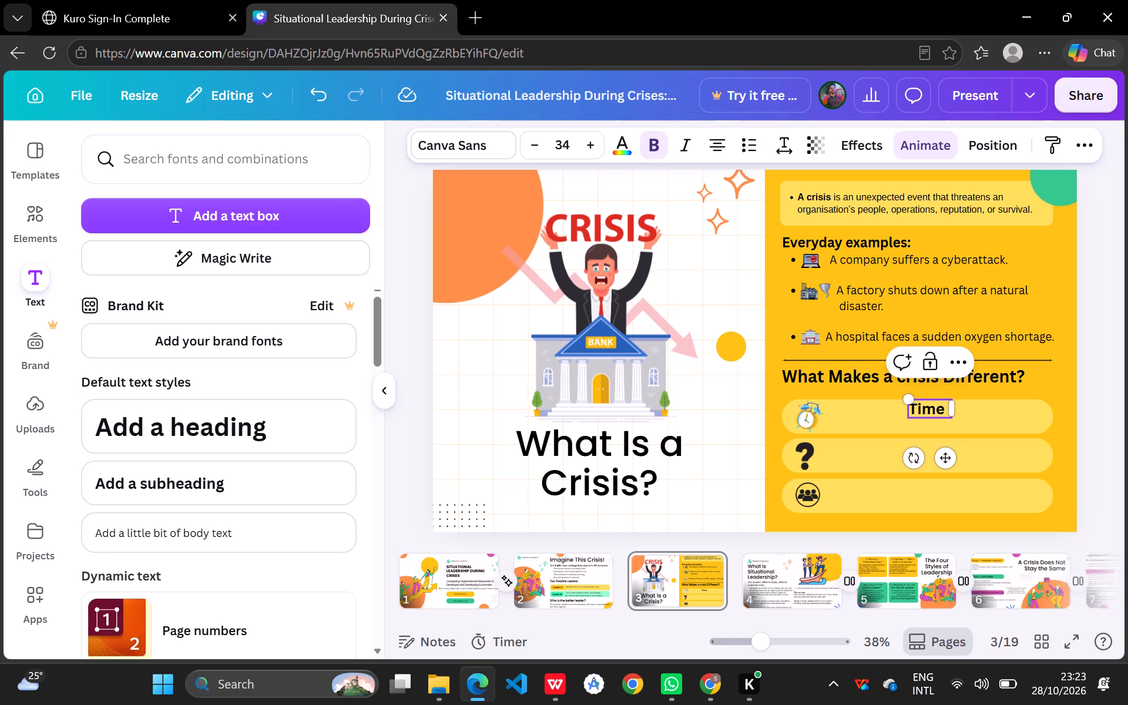
{"action": "type", "text": "Pressure"}
{"action": "key", "text": "space"}
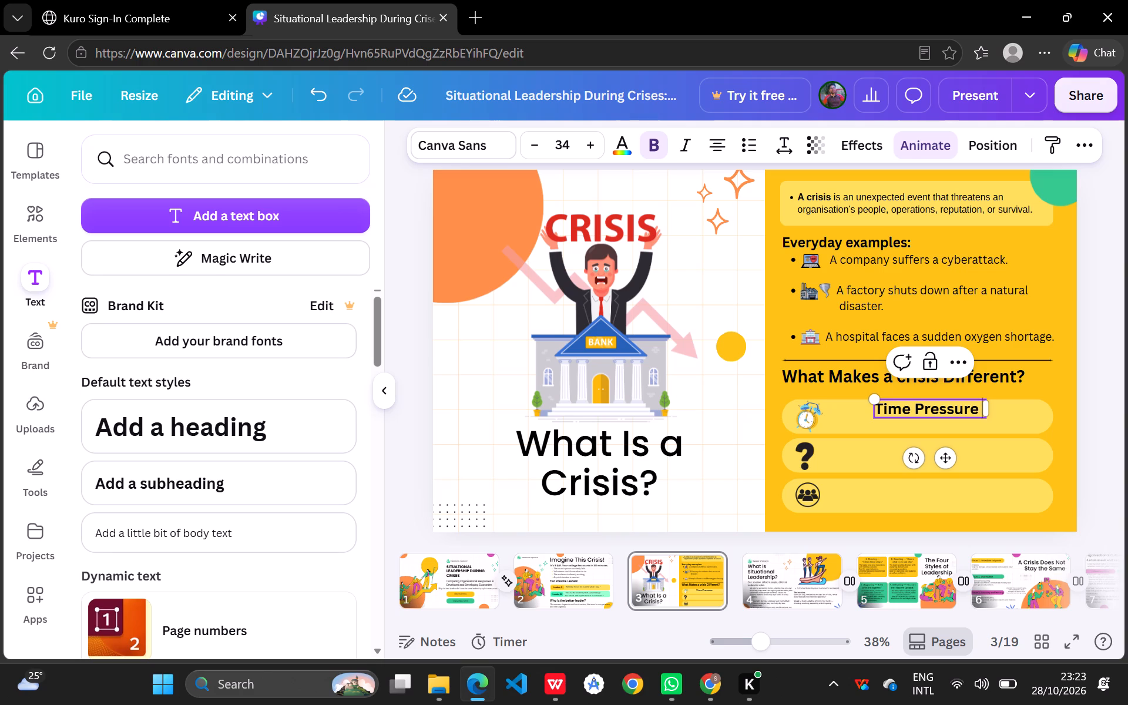
Widen the "Time Pressure" text box to about 622, spanning from the clock icon to near the yellow box's right end.
{"action": "left_click", "coordinate": [874, 410]}
{"action": "left_click_drag", "start_coordinate": [869, 410], "coordinate": [825, 408]}
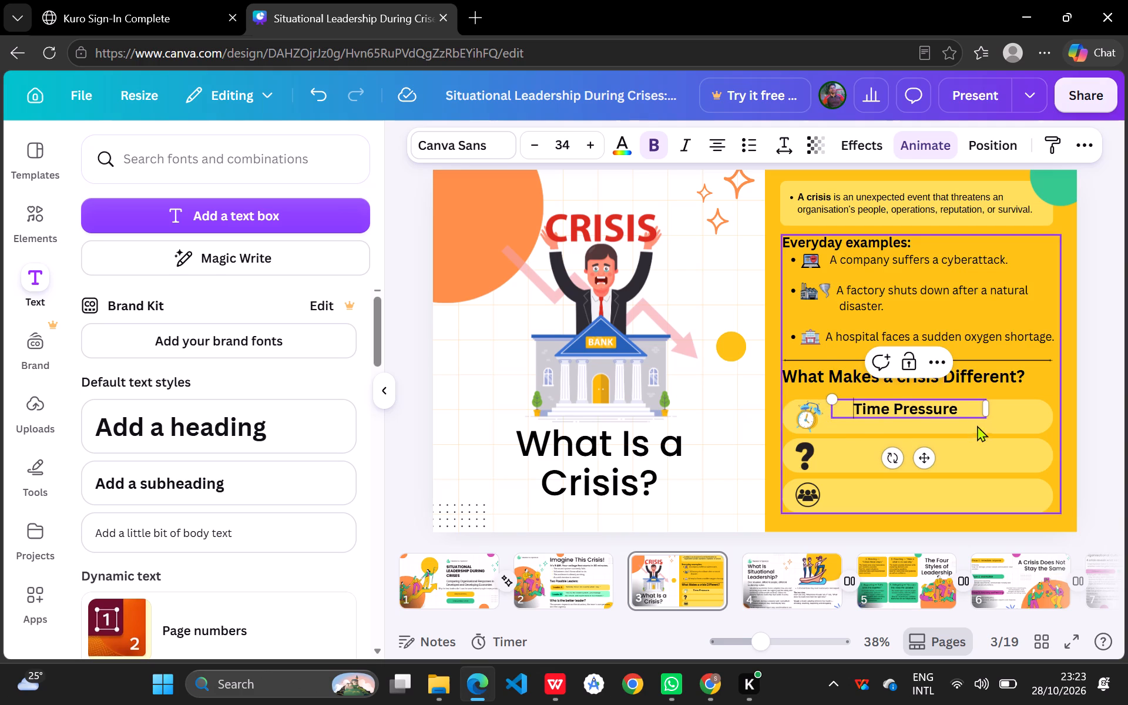
{"action": "left_click_drag", "start_coordinate": [989, 411], "coordinate": [1039, 414]}
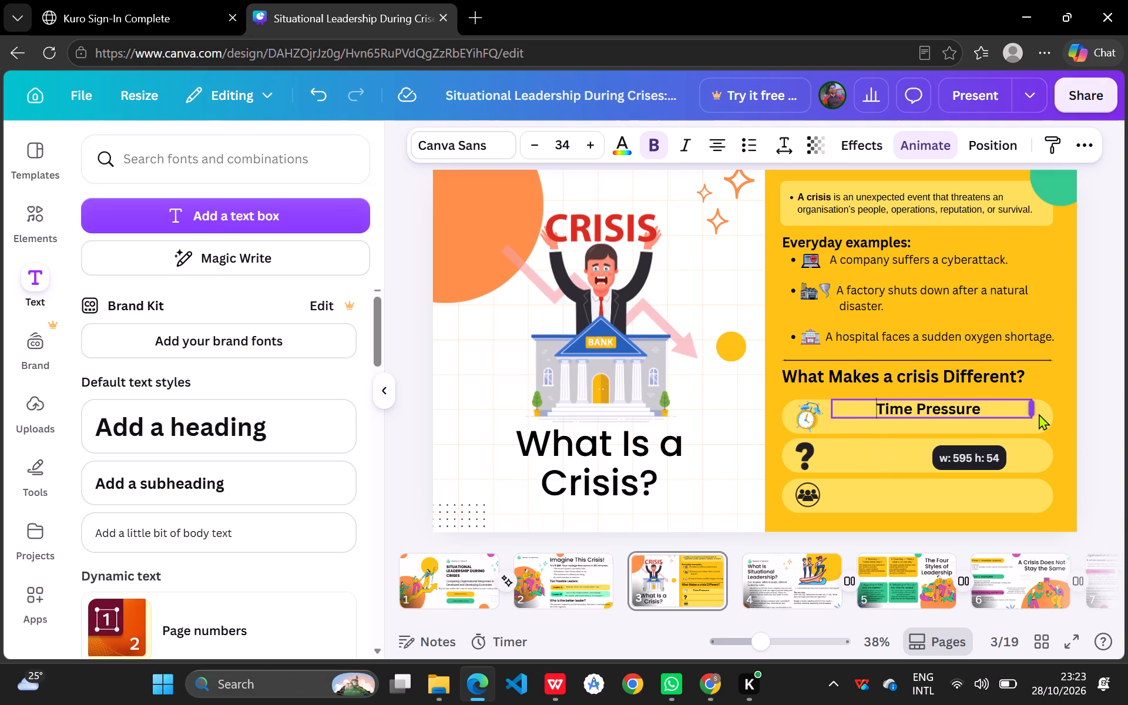
{"action": "left_click_drag", "start_coordinate": [1039, 414], "coordinate": [1041, 414]}
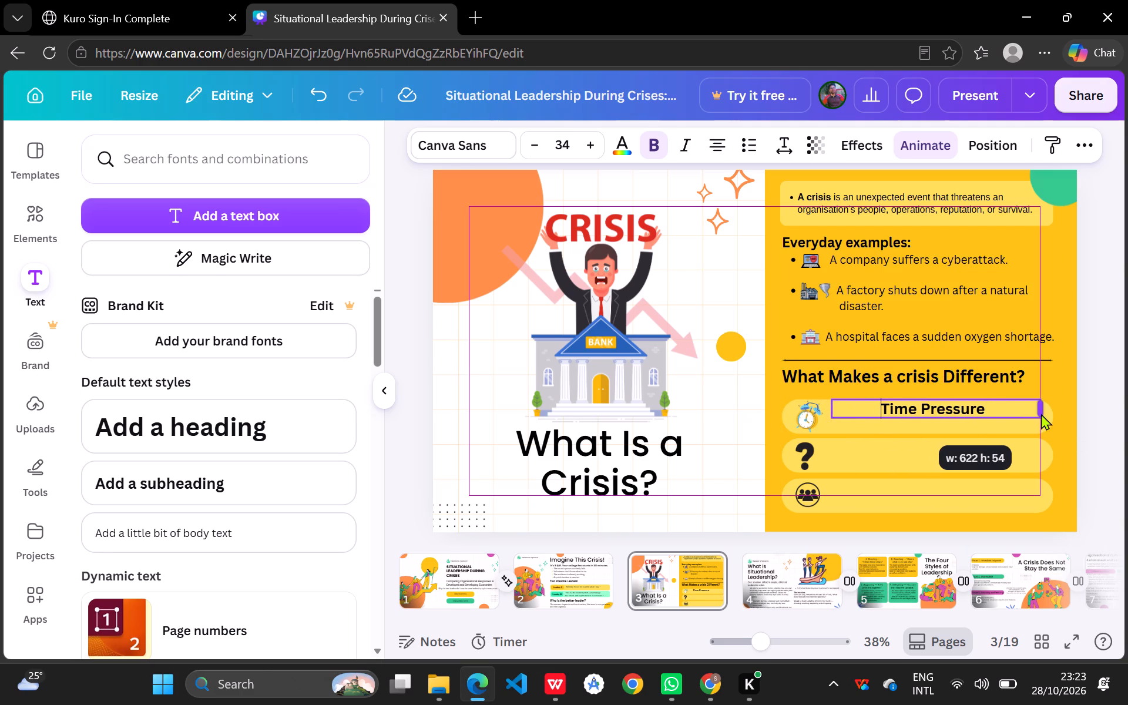
{"action": "left_click_drag", "start_coordinate": [1041, 414], "coordinate": [1042, 414]}
Left-align the "Time Pressure" text within its text box.
{"action": "left_click", "coordinate": [996, 404]}
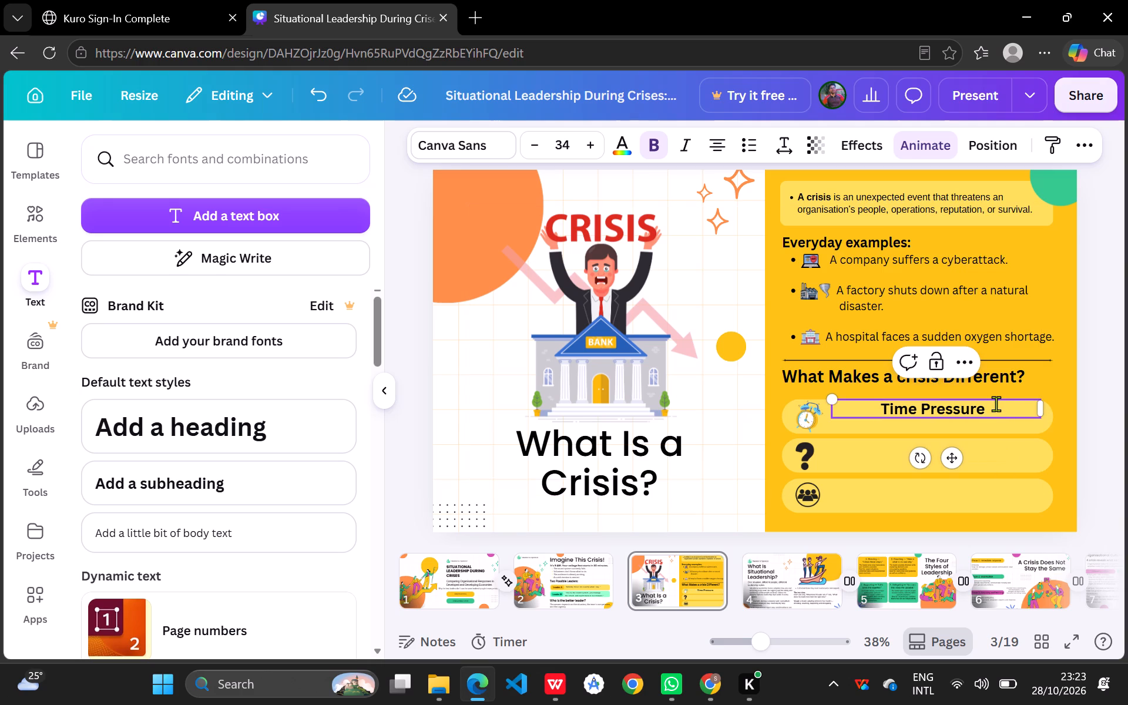
{"action": "left_click_drag", "start_coordinate": [879, 408], "coordinate": [911, 411]}
{"action": "left_click_drag", "start_coordinate": [911, 411], "coordinate": [993, 411]}
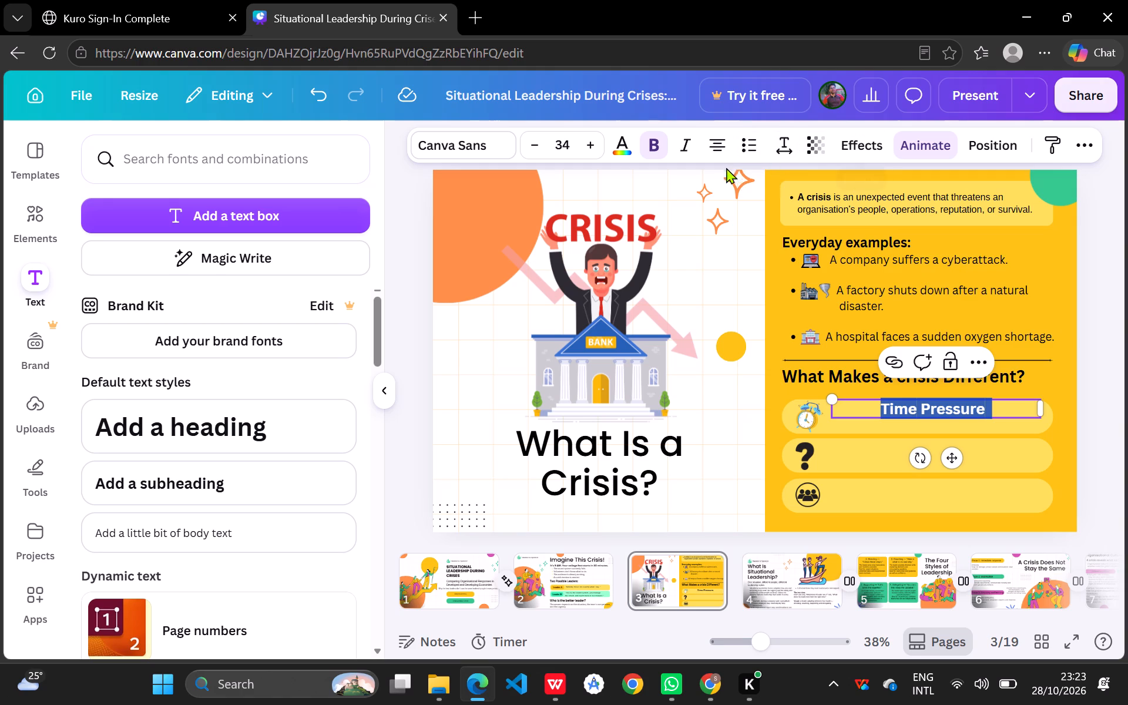
{"action": "left_click", "coordinate": [716, 154]}
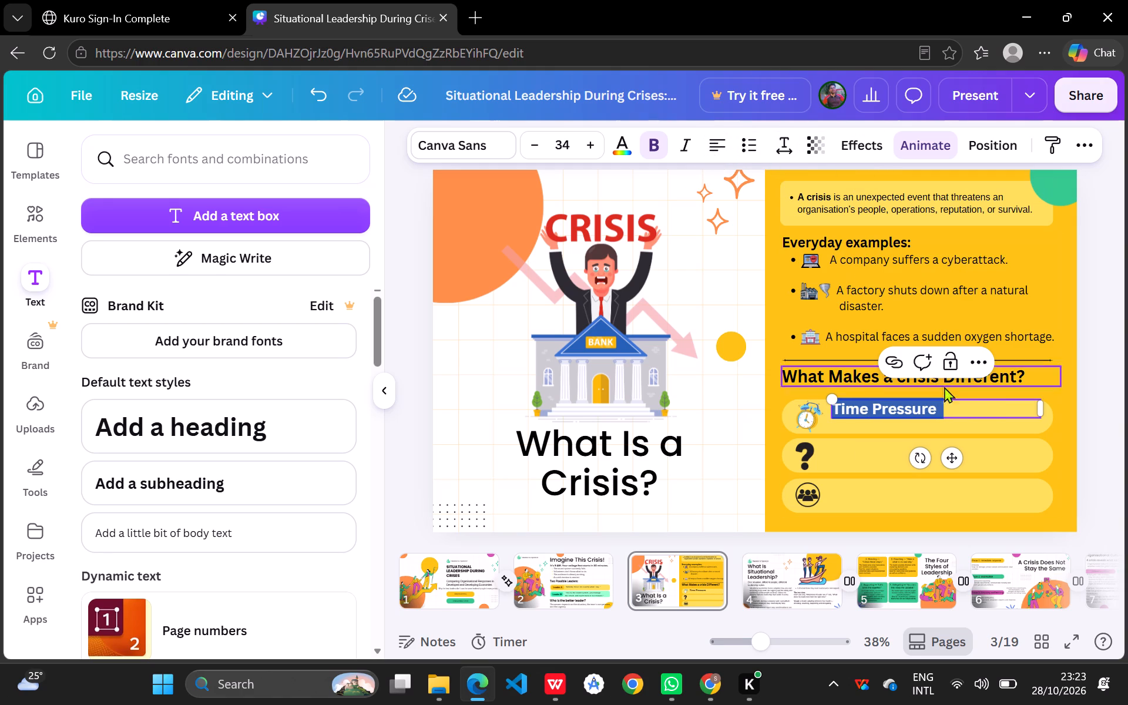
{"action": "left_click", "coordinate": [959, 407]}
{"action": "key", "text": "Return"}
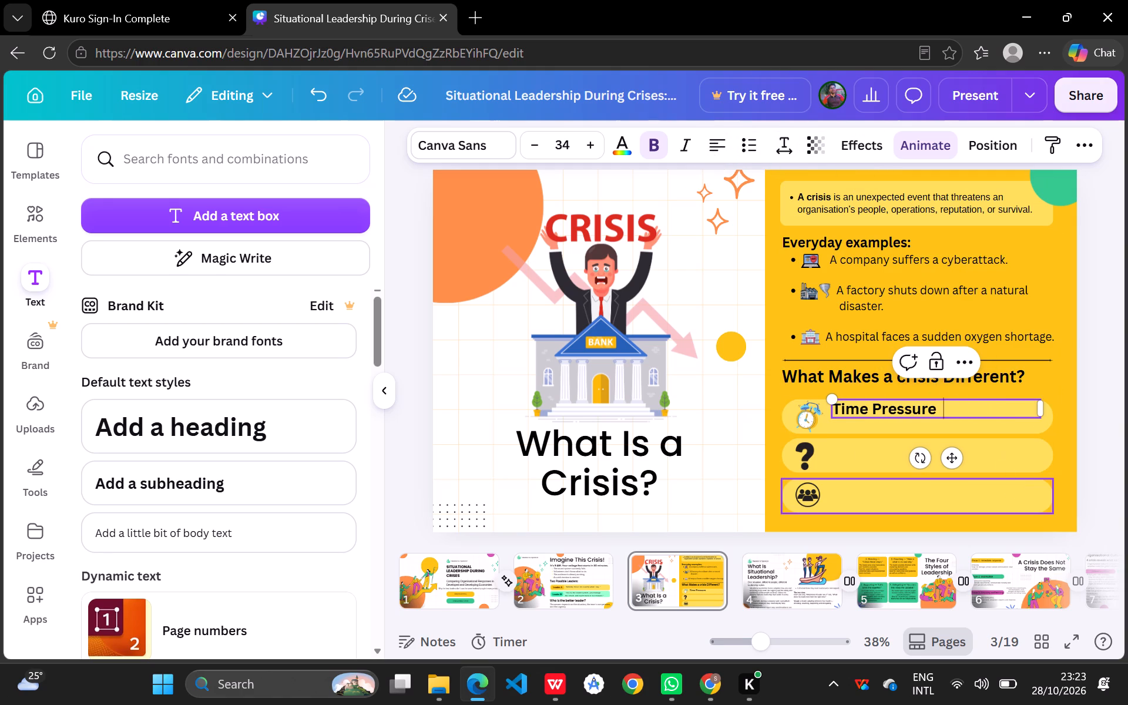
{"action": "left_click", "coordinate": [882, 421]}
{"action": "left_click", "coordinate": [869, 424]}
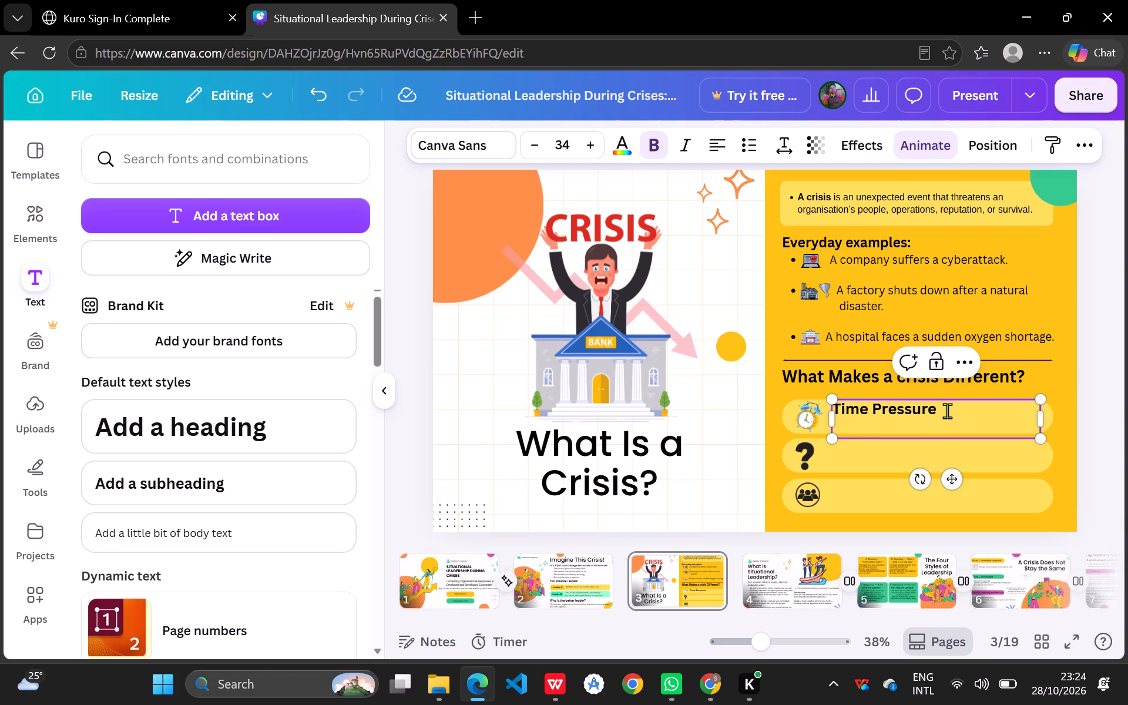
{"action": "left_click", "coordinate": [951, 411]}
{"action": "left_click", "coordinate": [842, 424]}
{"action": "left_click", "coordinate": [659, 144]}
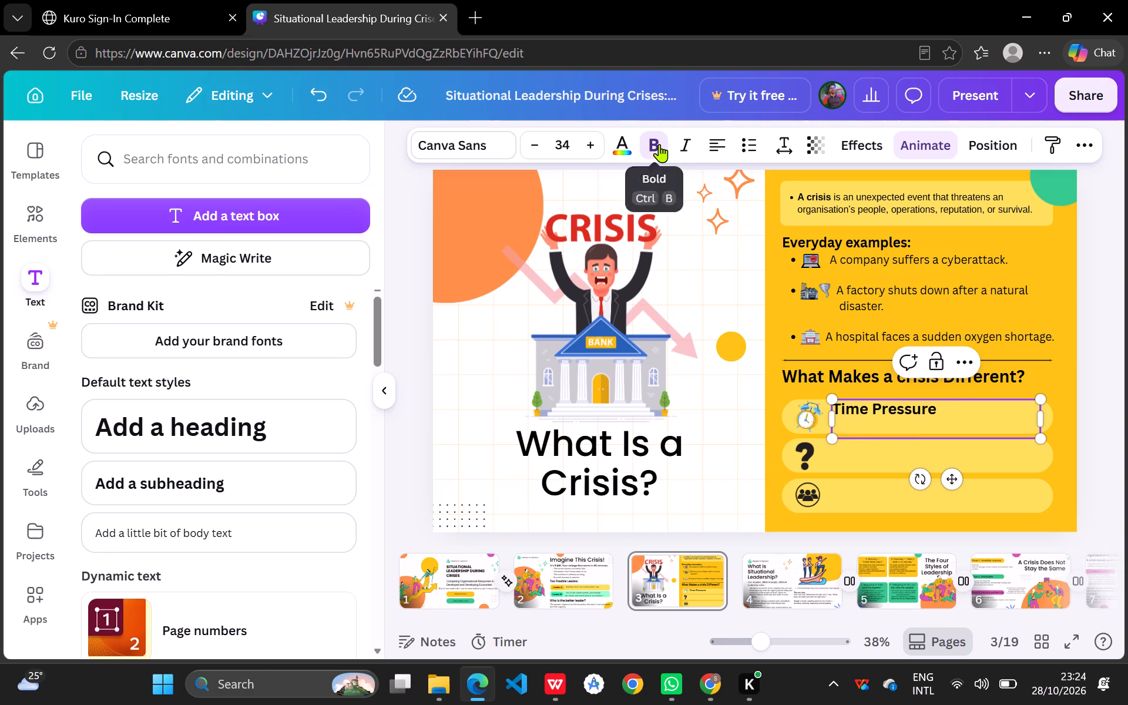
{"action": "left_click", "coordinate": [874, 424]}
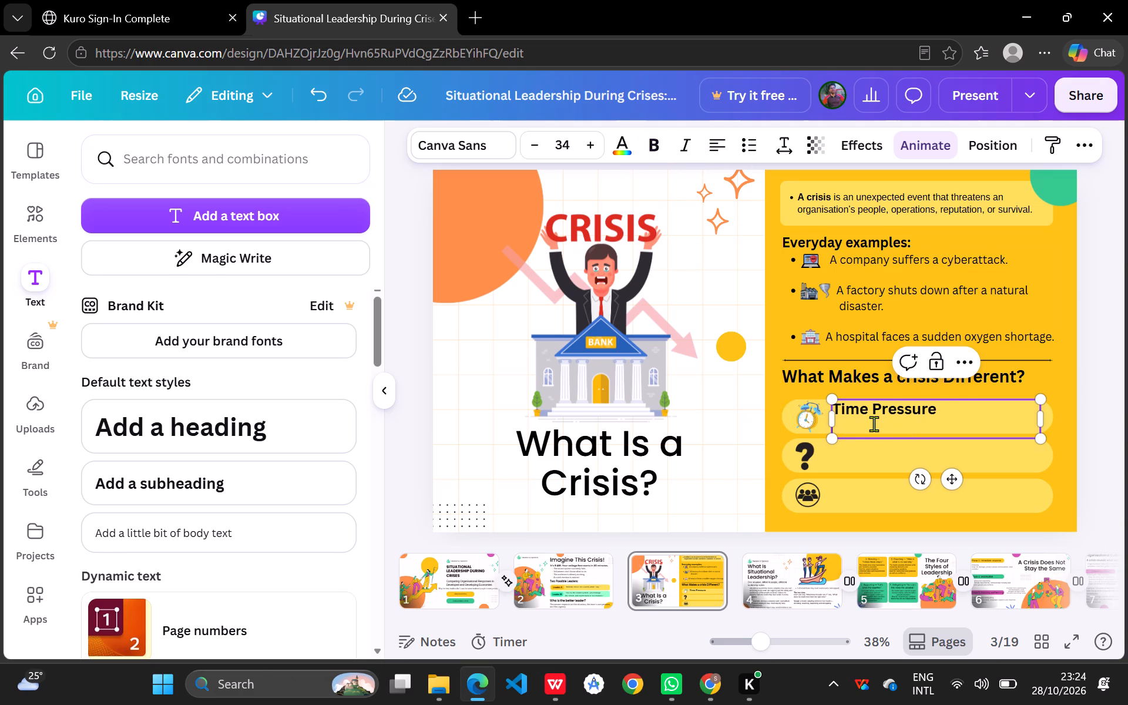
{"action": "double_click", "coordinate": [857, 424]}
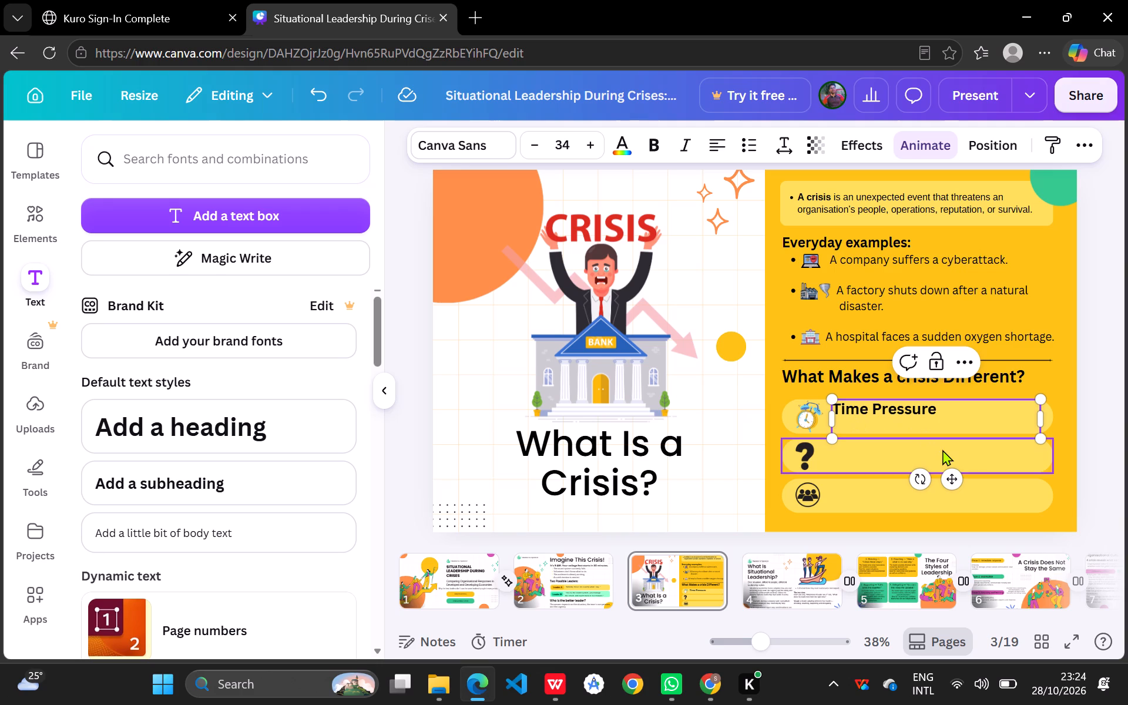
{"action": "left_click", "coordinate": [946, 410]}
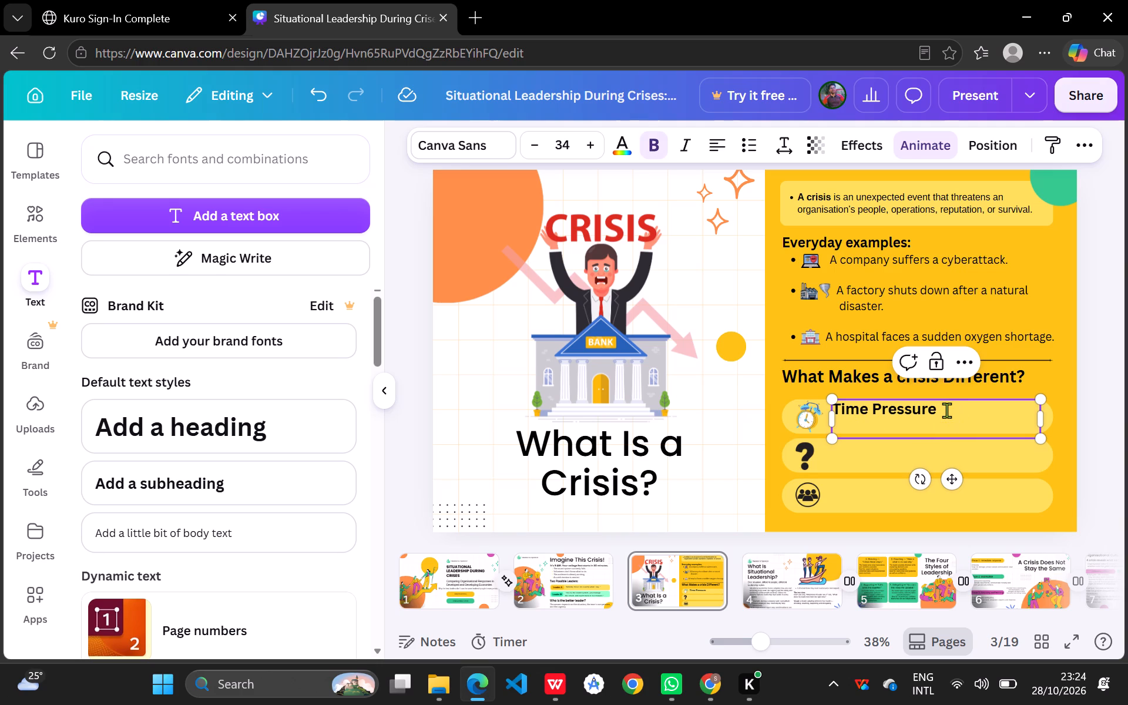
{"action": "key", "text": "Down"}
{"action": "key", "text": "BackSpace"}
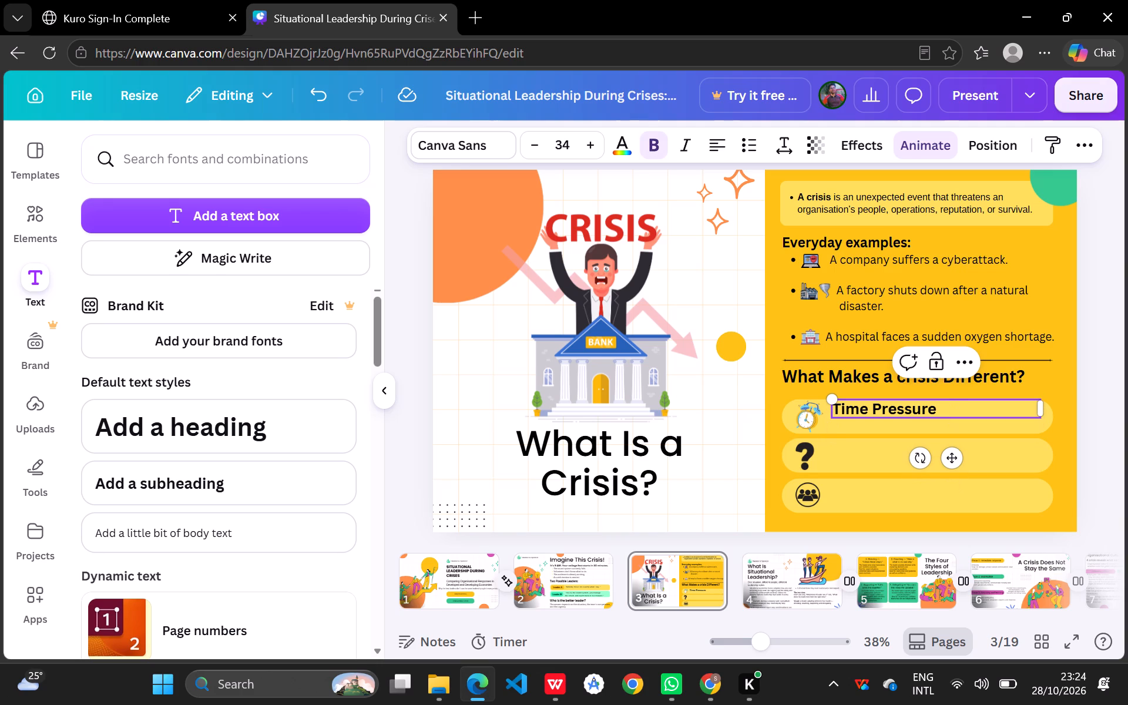
Add a second line reading "Decisions must be made quickly" beneath "Time Pressure" in the same text box.
{"action": "key", "text": "Return"}
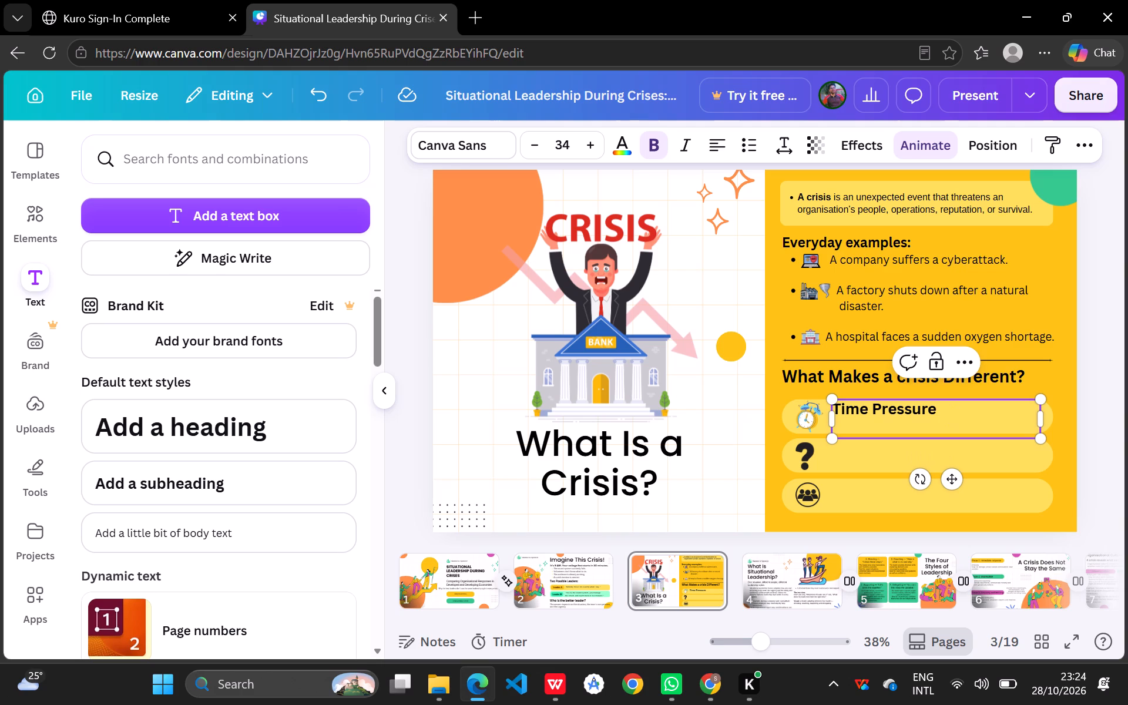
{"action": "key", "text": "shift+d"}
{"action": "type", "text": "ecision"}
{"action": "key", "text": "space"}
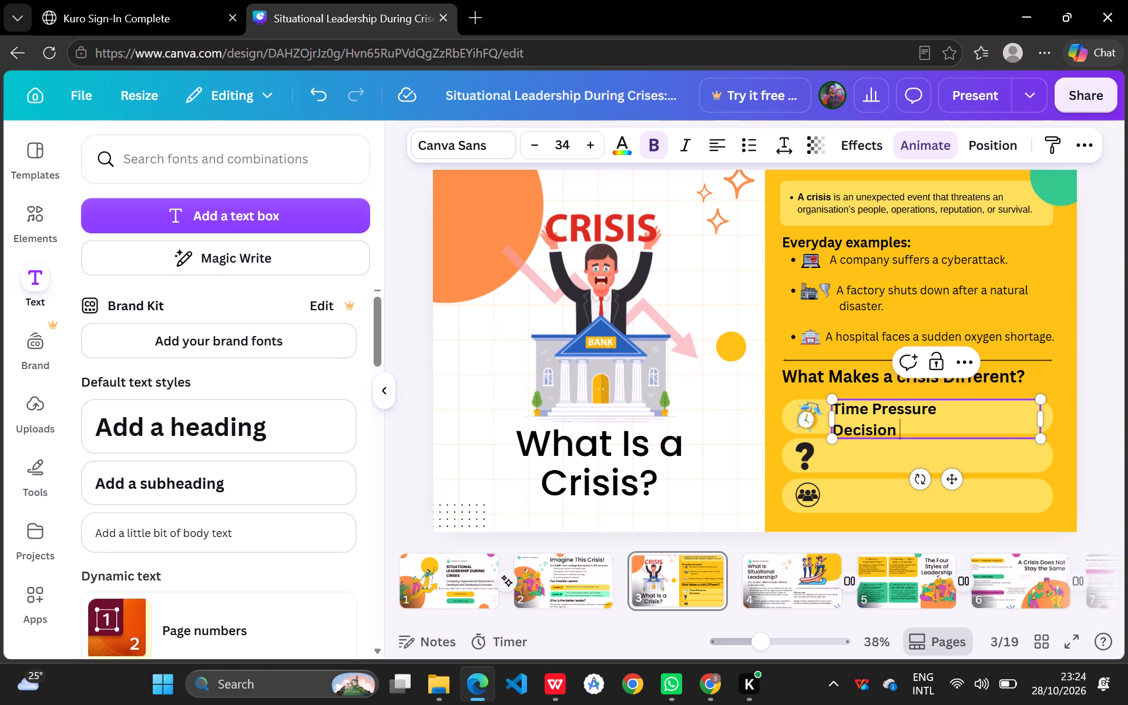
{"action": "key", "text": "BackSpace"}
{"action": "type", "text": "s"}
{"action": "key", "text": "space"}
{"action": "type", "text": "must be"}
{"action": "key", "text": "space"}
{"action": "type", "text": "made quickly"}
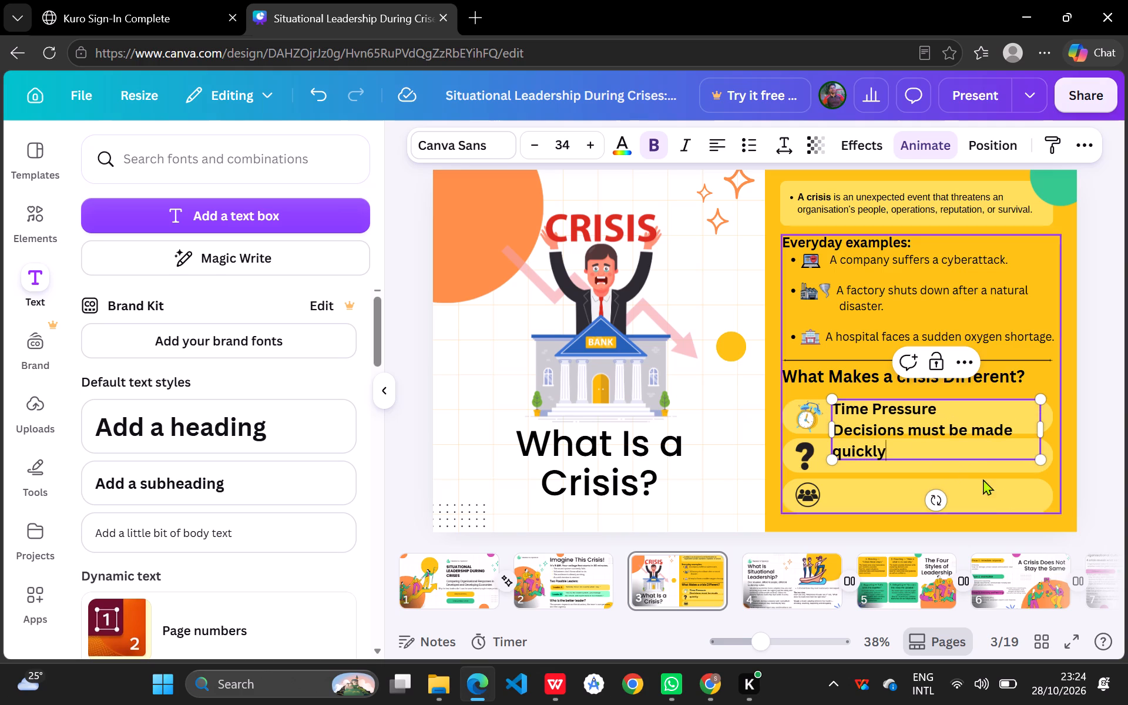
Remove bold from the "Decisions must be made quickly" line and reduce its font size to 24.
{"action": "left_click_drag", "start_coordinate": [834, 426], "coordinate": [866, 431]}
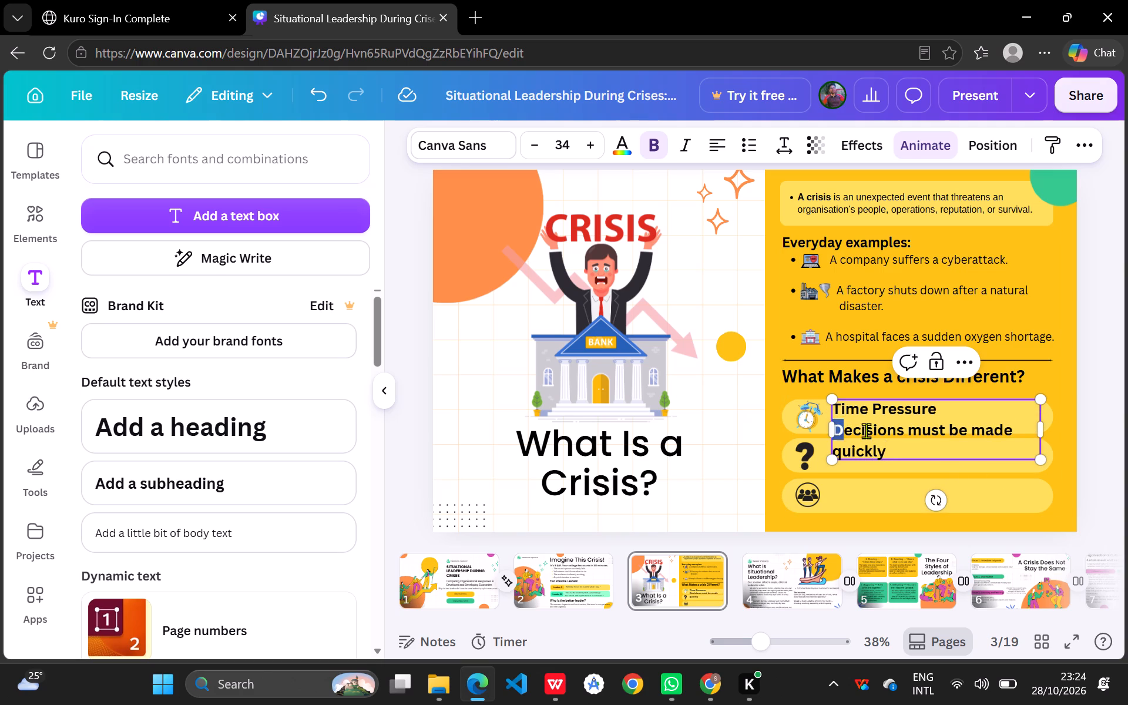
{"action": "left_click_drag", "start_coordinate": [866, 431], "coordinate": [894, 458]}
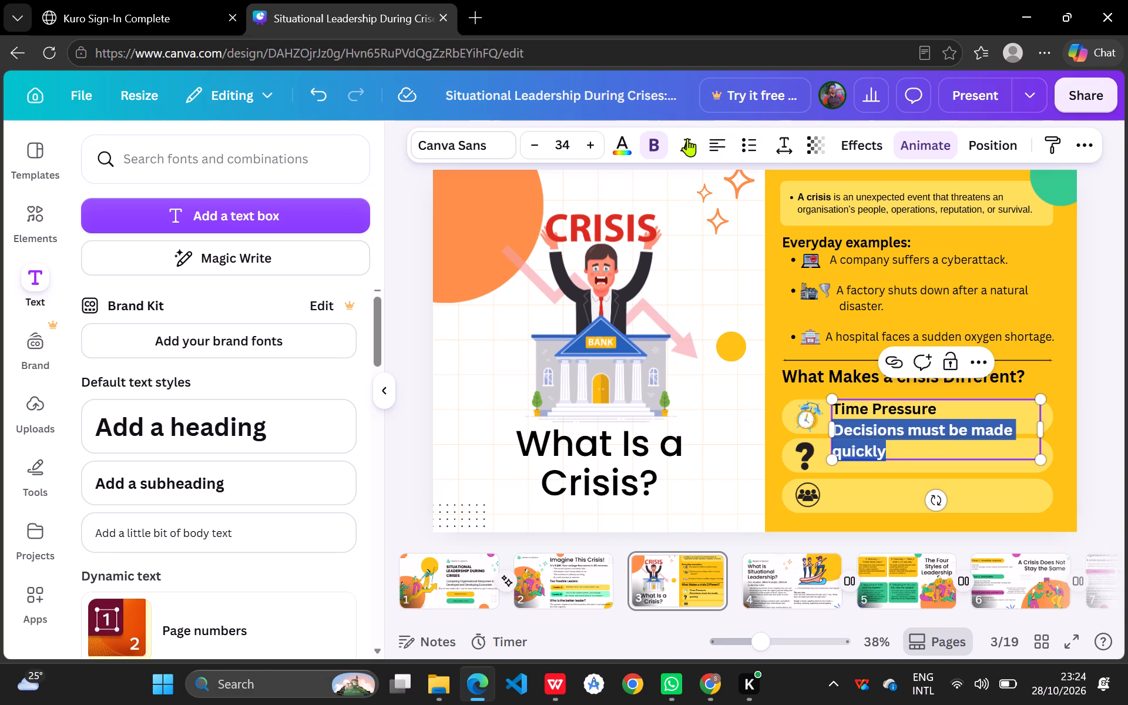
{"action": "left_click", "coordinate": [649, 144]}
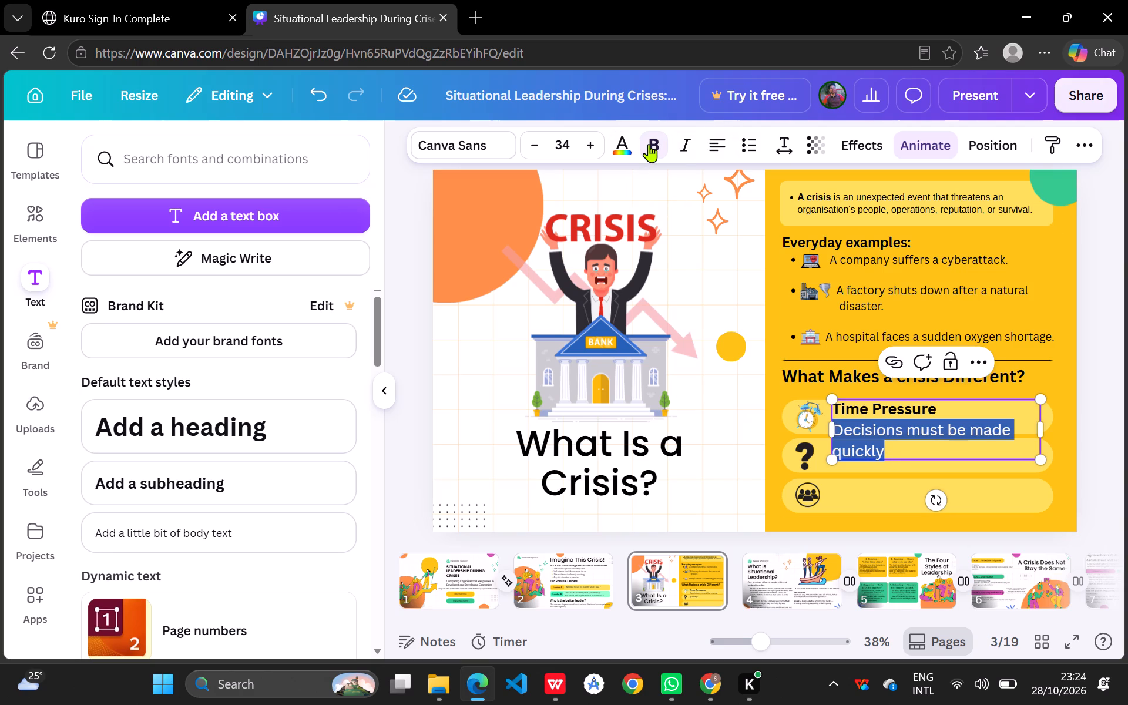
{"action": "triple_click", "coordinate": [531, 144]}
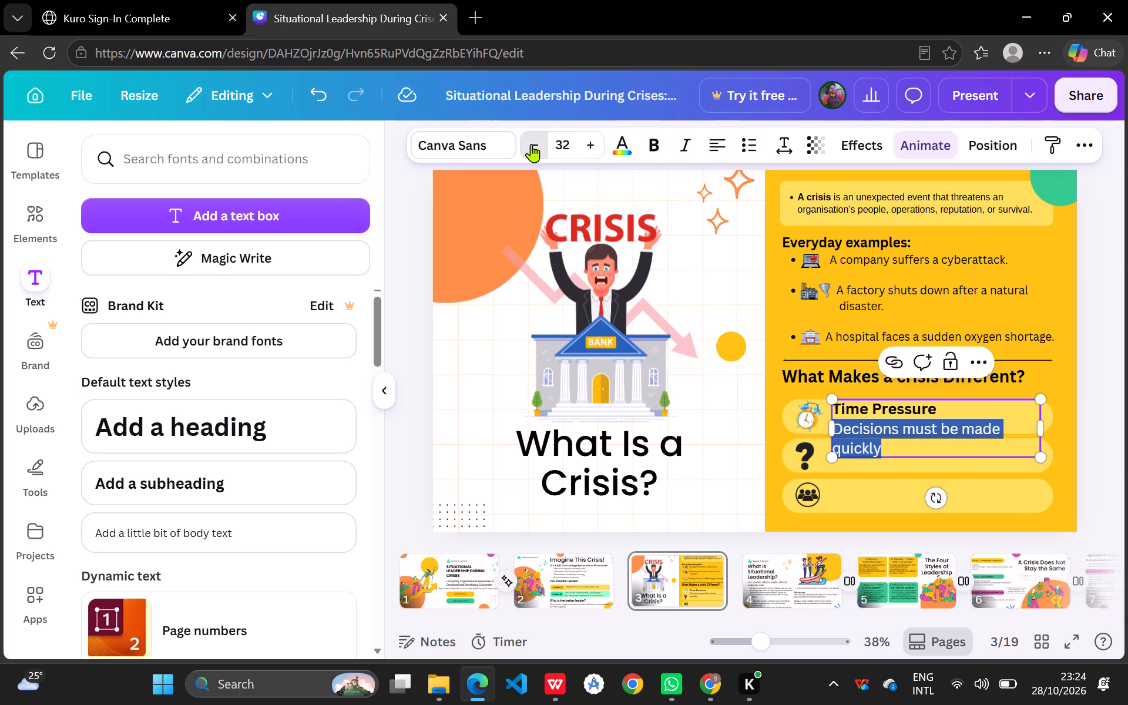
{"action": "triple_click", "coordinate": [531, 144]}
{"action": "left_click", "coordinate": [531, 144]}
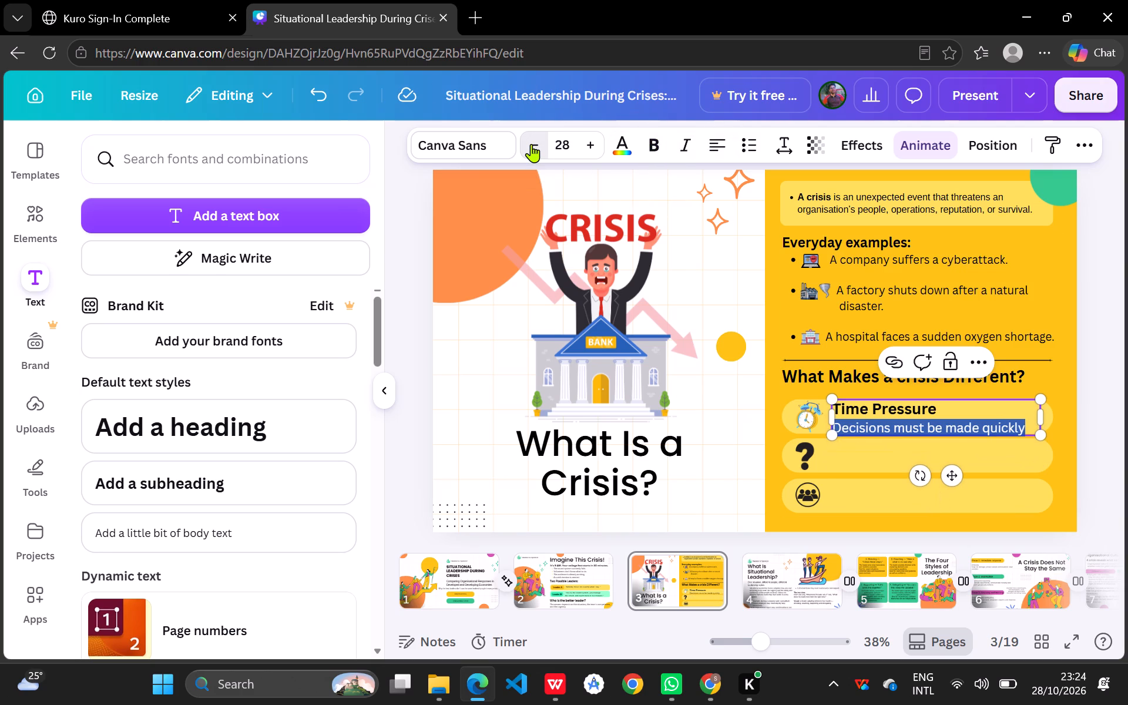
{"action": "left_click", "coordinate": [531, 144]}
{"action": "left_click", "coordinate": [531, 144]}
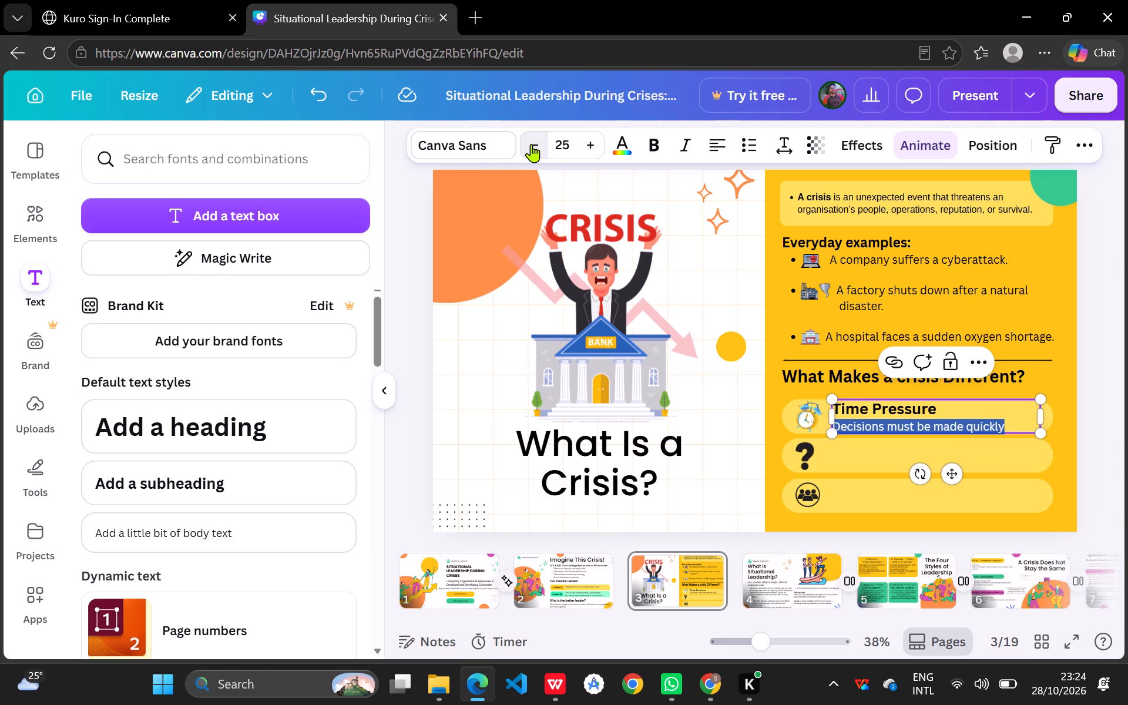
{"action": "left_click", "coordinate": [531, 144]}
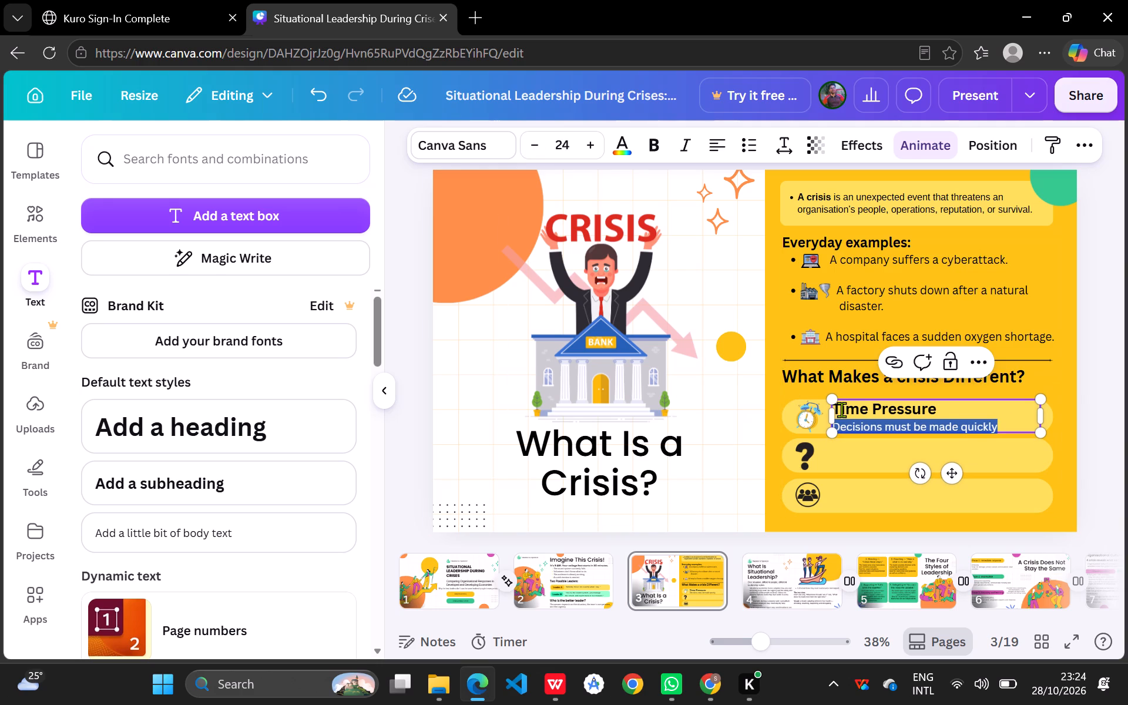
Reduce the font size of the "Time Pressure" heading line to 27.
{"action": "left_click_drag", "start_coordinate": [938, 408], "coordinate": [900, 408]}
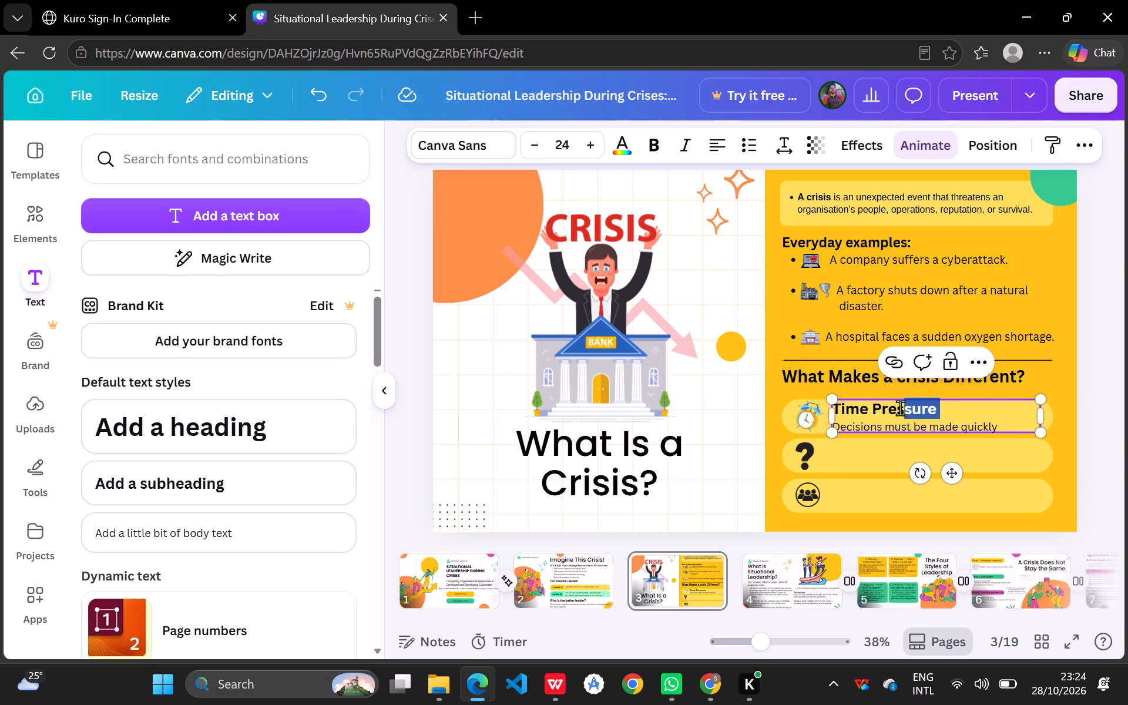
{"action": "left_click_drag", "start_coordinate": [900, 408], "coordinate": [831, 408]}
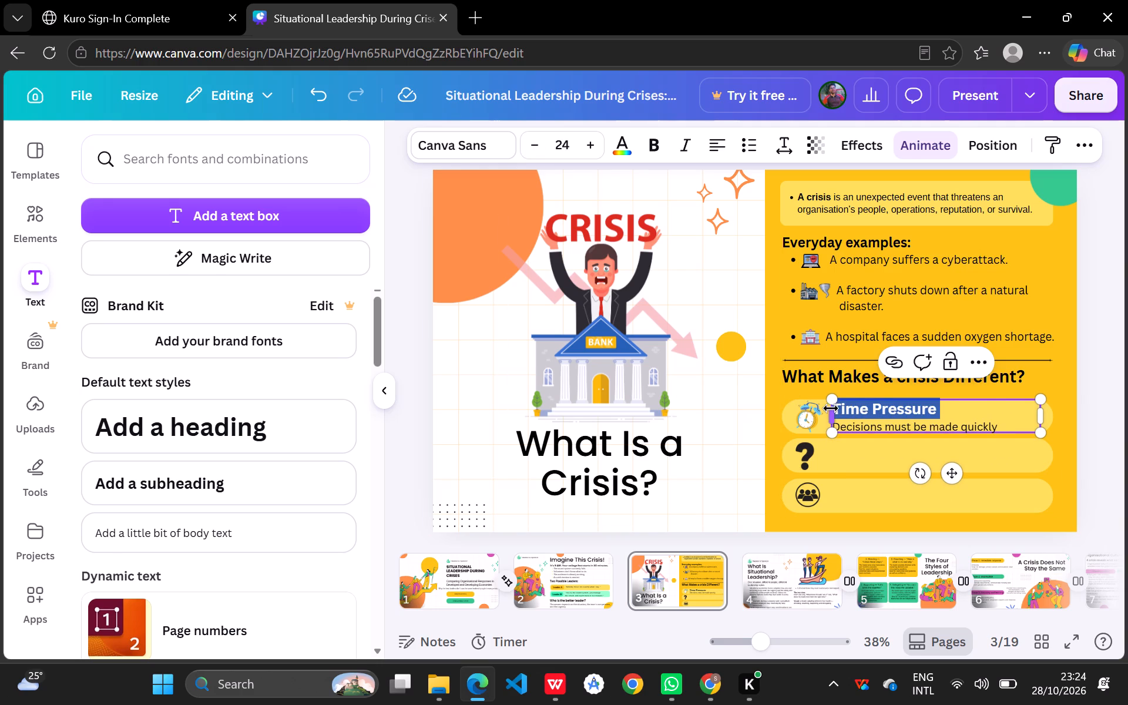
{"action": "left_click_drag", "start_coordinate": [831, 408], "coordinate": [835, 408]}
{"action": "left_click", "coordinate": [535, 146]}
{"action": "left_click", "coordinate": [535, 146]}
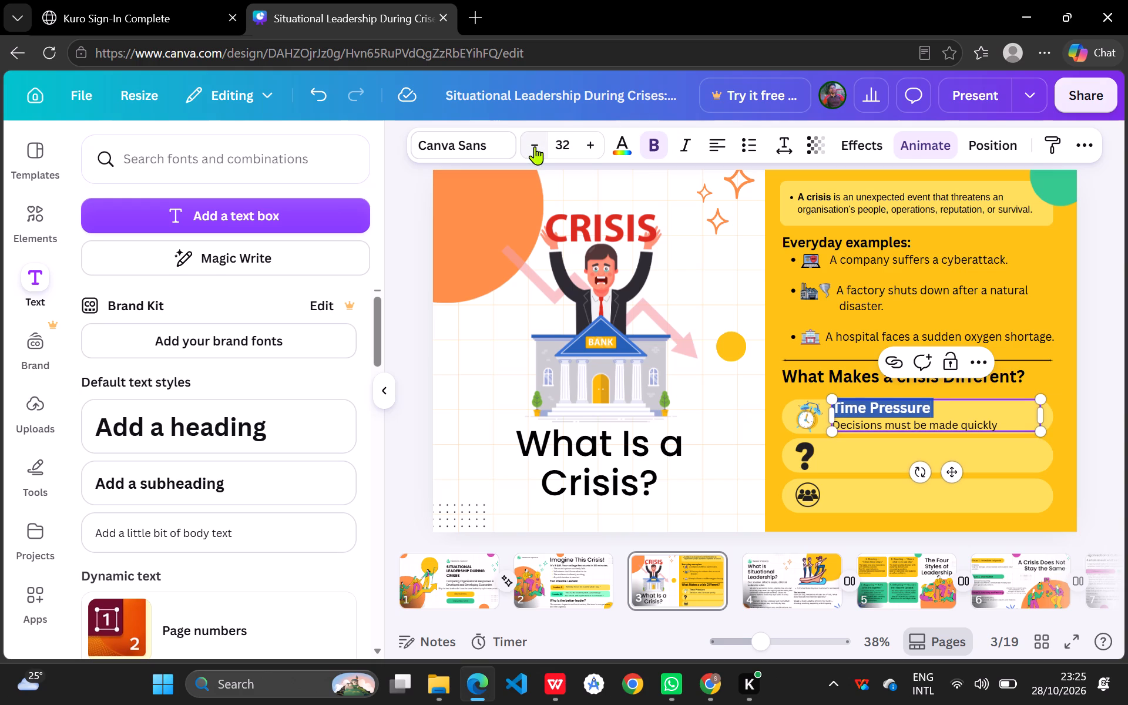
{"action": "left_click", "coordinate": [535, 146]}
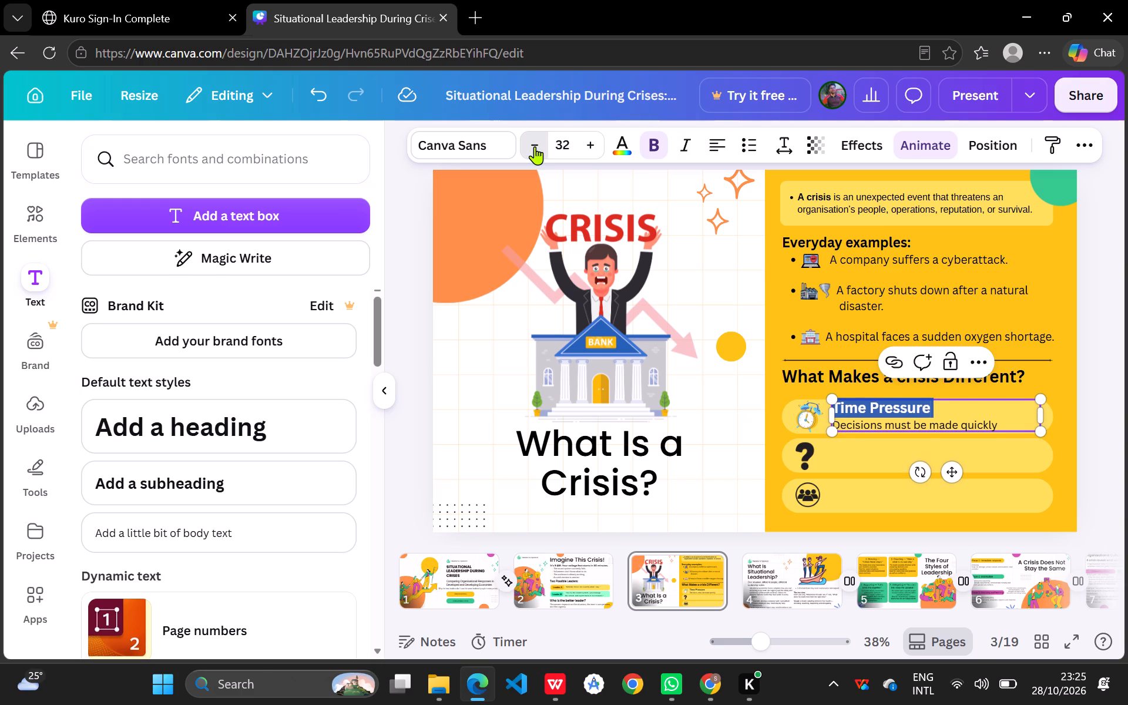
{"action": "left_click", "coordinate": [535, 146]}
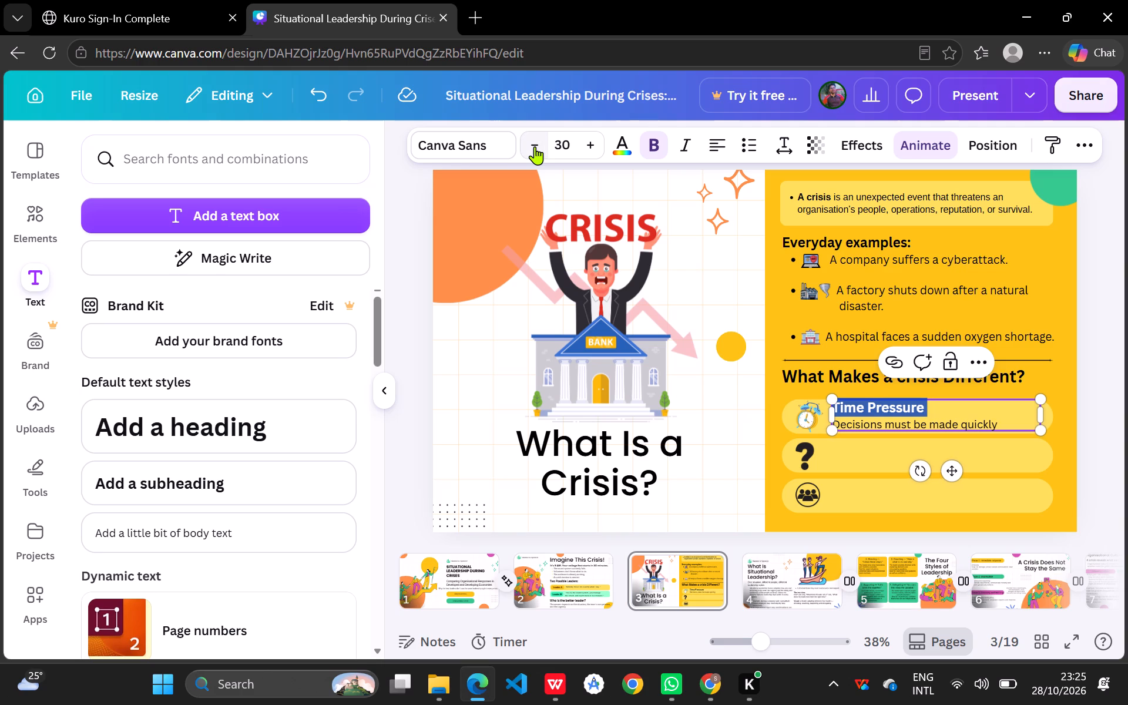
{"action": "left_click", "coordinate": [535, 146]}
{"action": "left_click", "coordinate": [535, 146]}
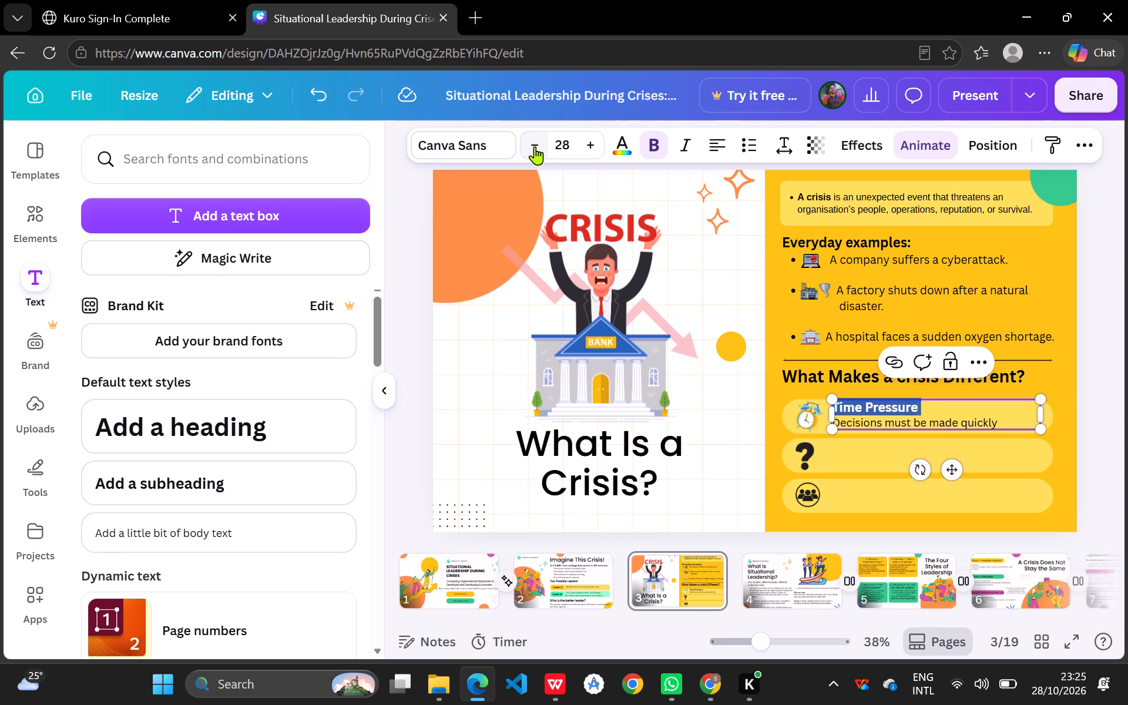
{"action": "left_click", "coordinate": [535, 146]}
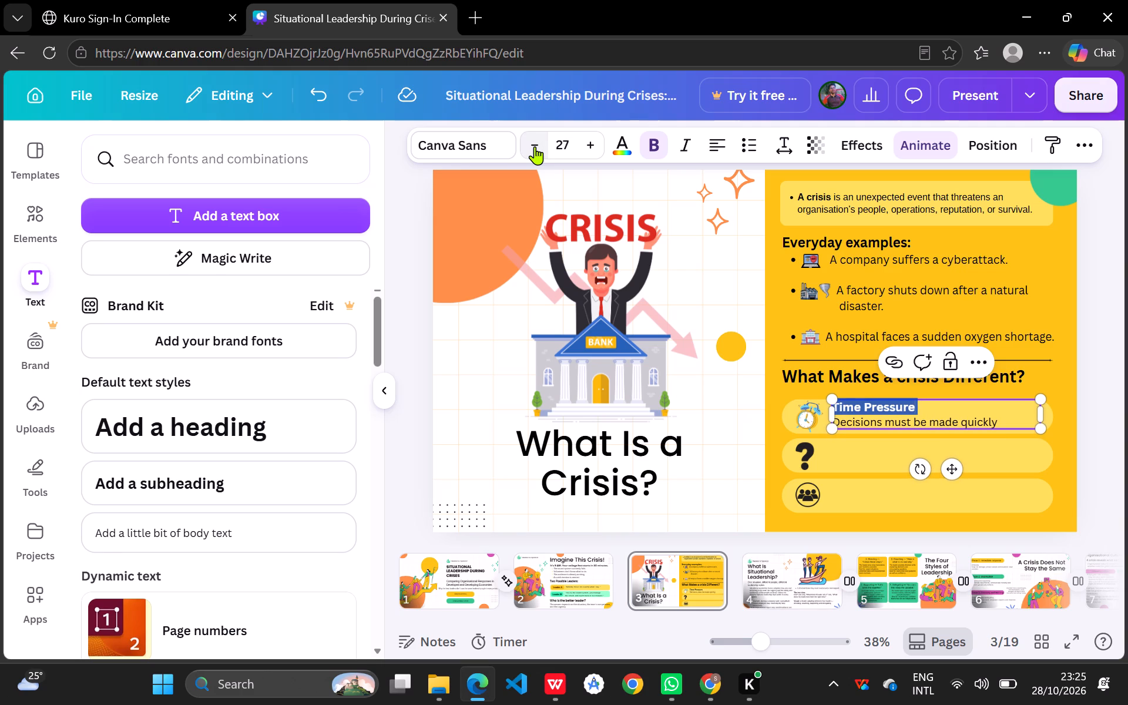
{"action": "left_click", "coordinate": [738, 309]}
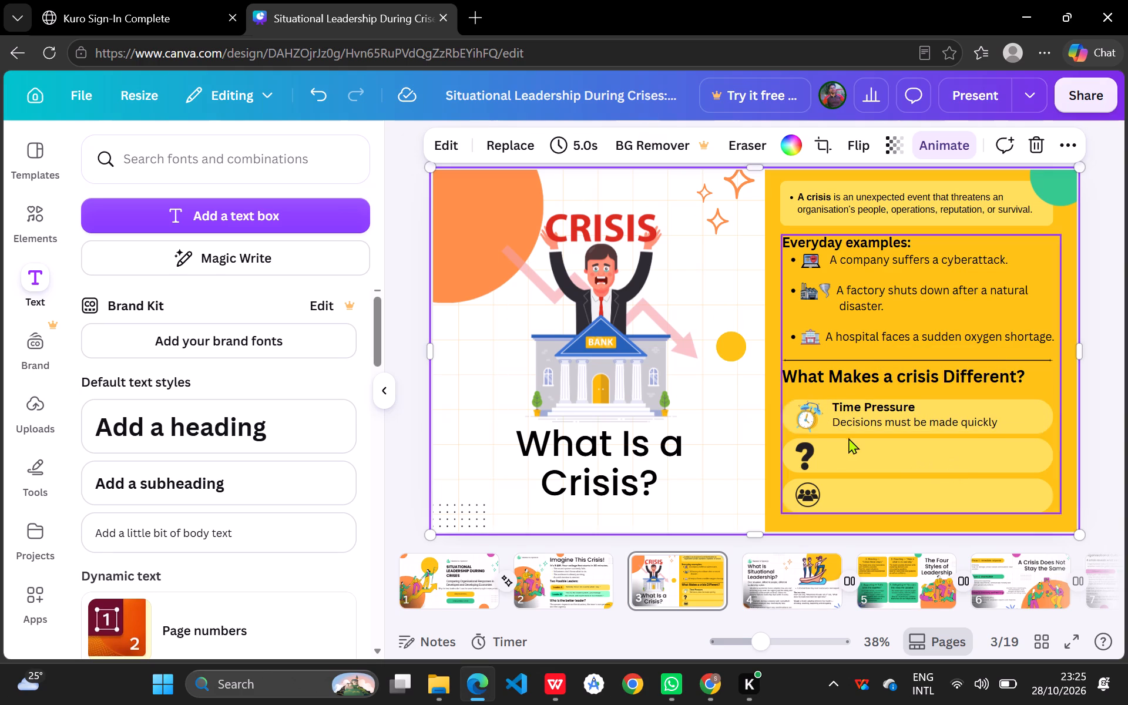
Slightly enlarge the "Time Pressure" text box toward the clock icon and shift it down to centre it within the first yellow box.
{"action": "left_click", "coordinate": [844, 417]}
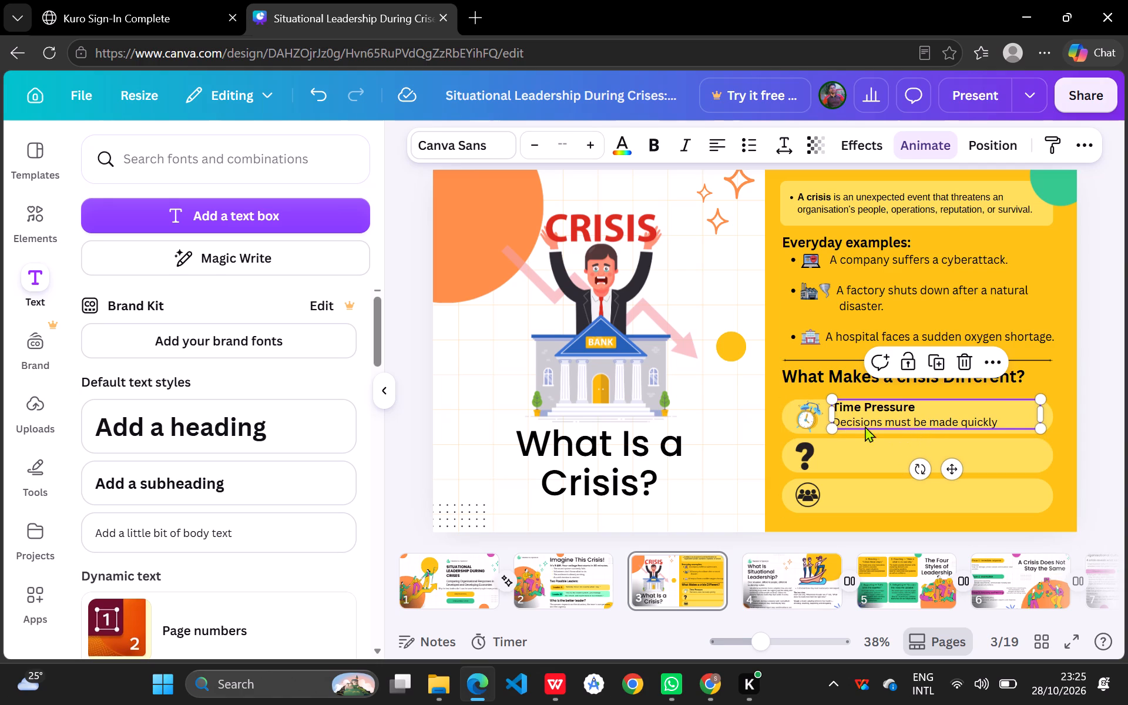
{"action": "left_click_drag", "start_coordinate": [833, 430], "coordinate": [831, 433]}
{"action": "left_click_drag", "start_coordinate": [831, 433], "coordinate": [829, 440]}
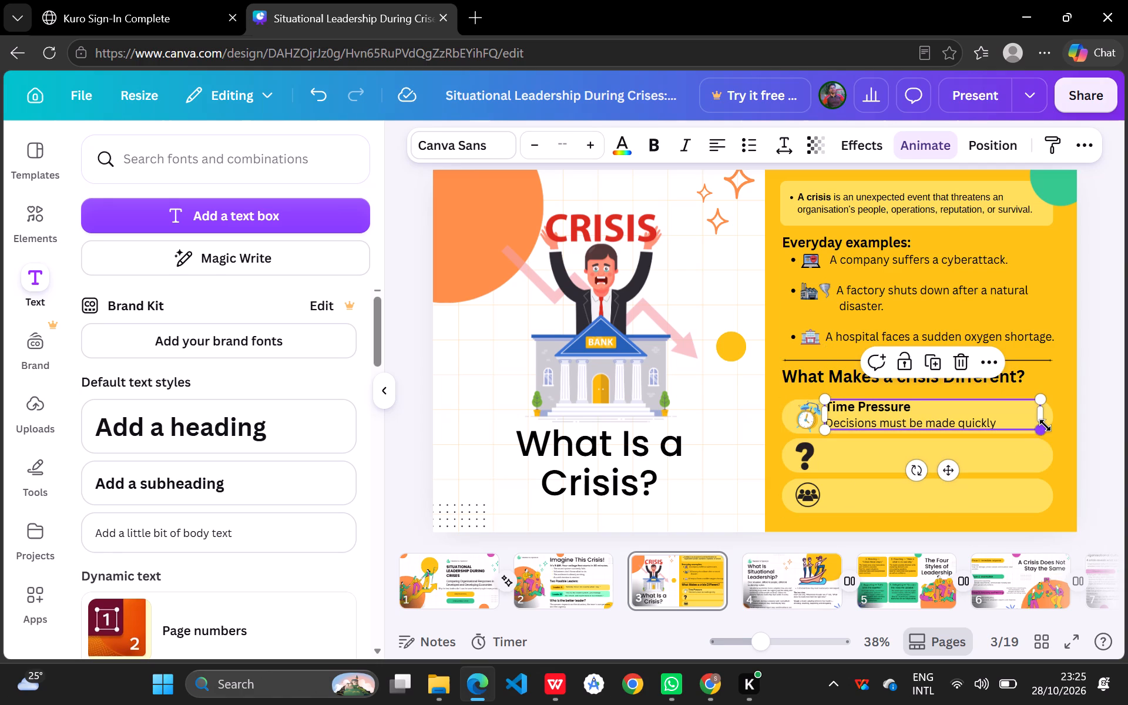
{"action": "left_click", "coordinate": [964, 408]}
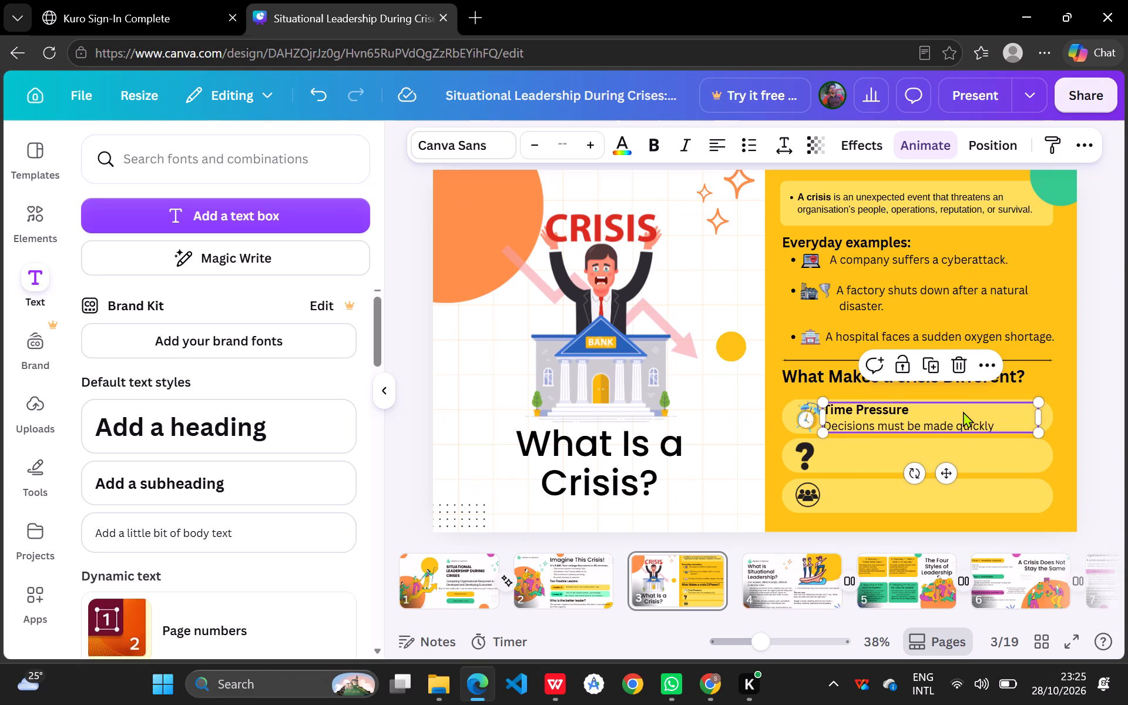
Move the "Time Pressure" text box slightly right, away from the clock icon in the first yellow box.
{"action": "left_click", "coordinate": [726, 439]}
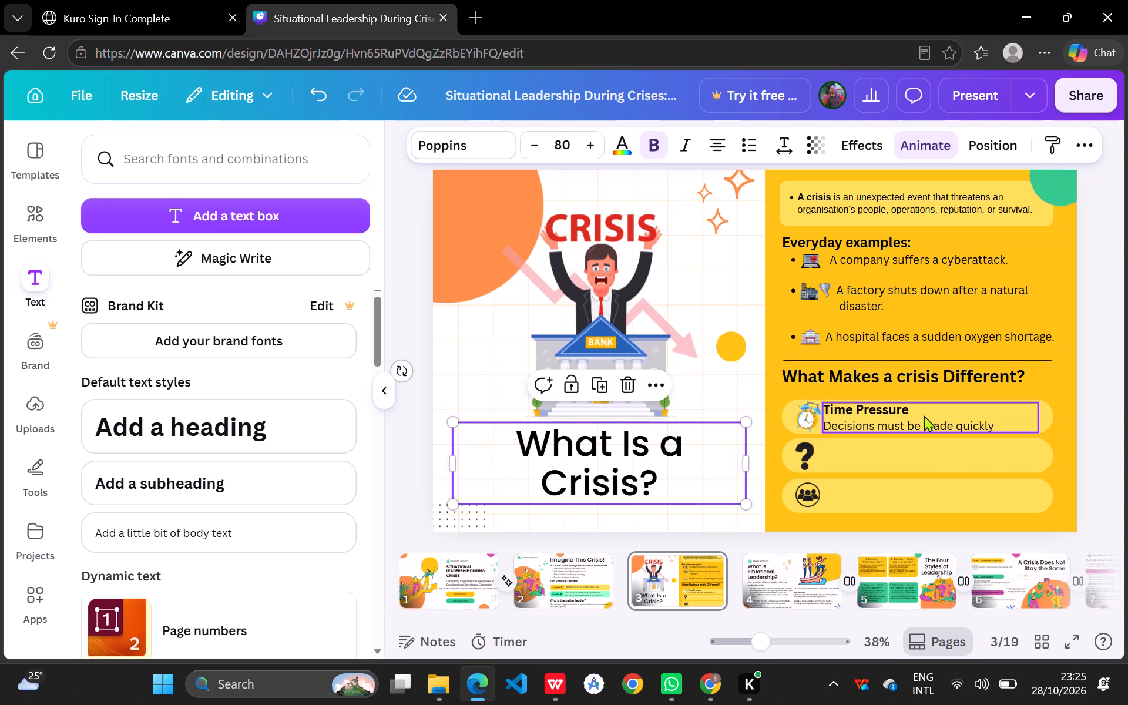
{"action": "left_click_drag", "start_coordinate": [924, 415], "coordinate": [935, 415]}
{"action": "left_click", "coordinate": [731, 407]}
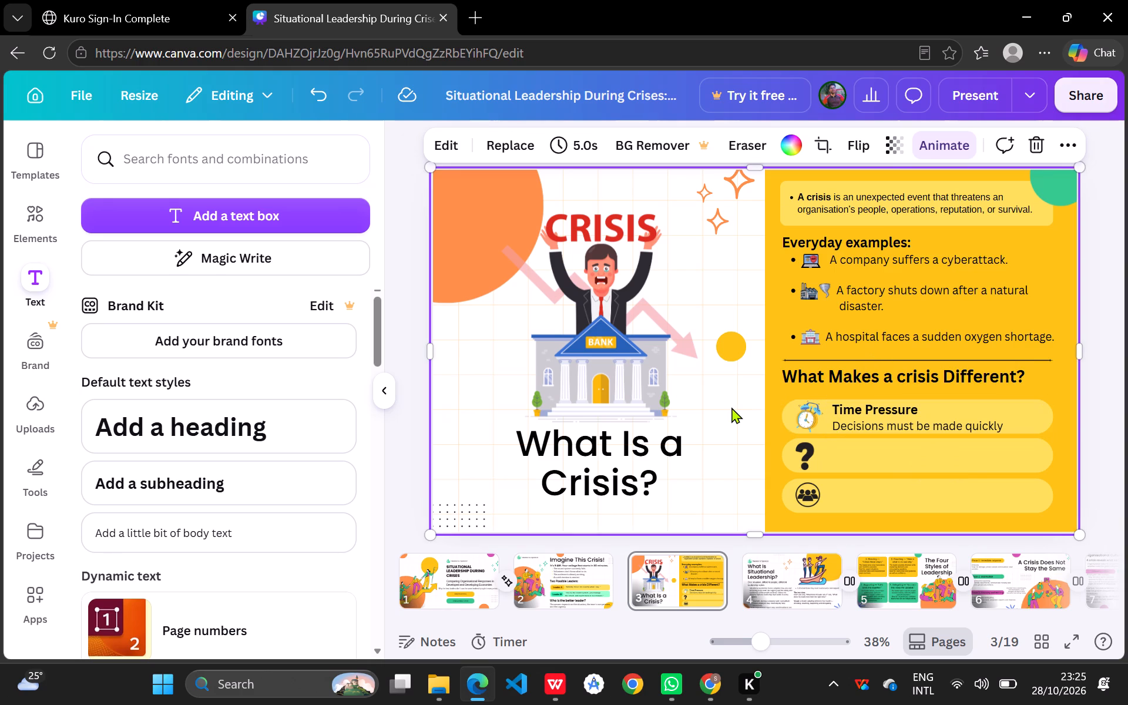
Add a period at the end of the "Decisions must be made quickly" line.
{"action": "left_click", "coordinate": [1008, 424]}
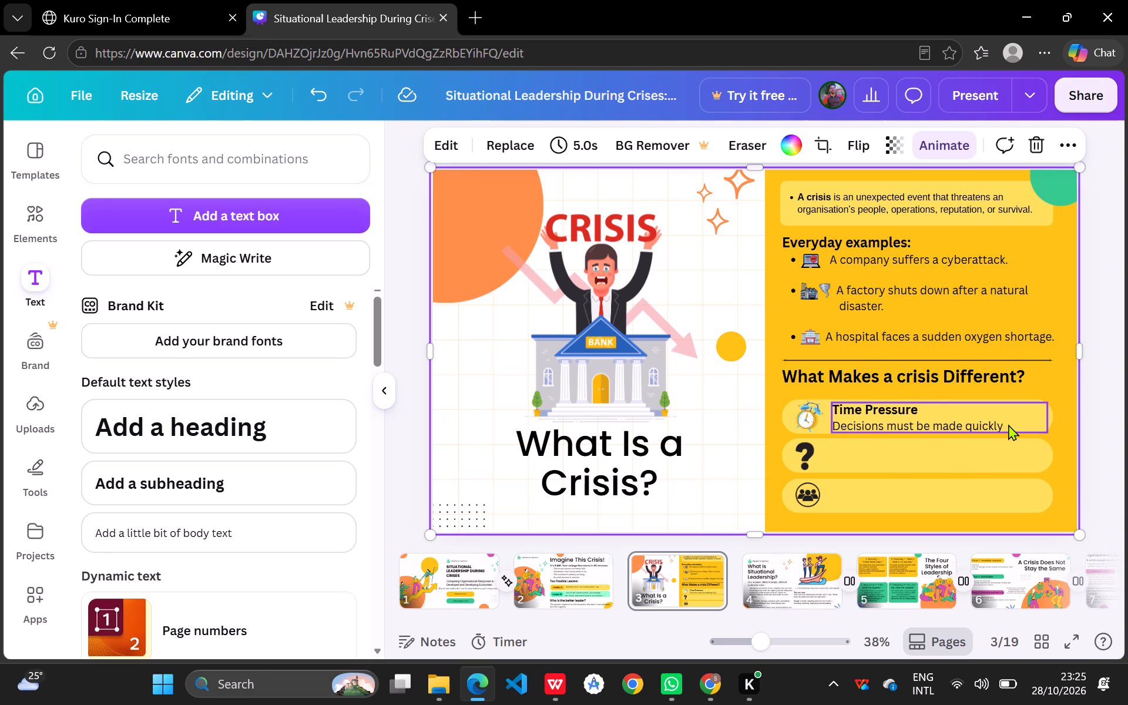
{"action": "triple_click", "coordinate": [1008, 424]}
{"action": "left_click", "coordinate": [1008, 424]}
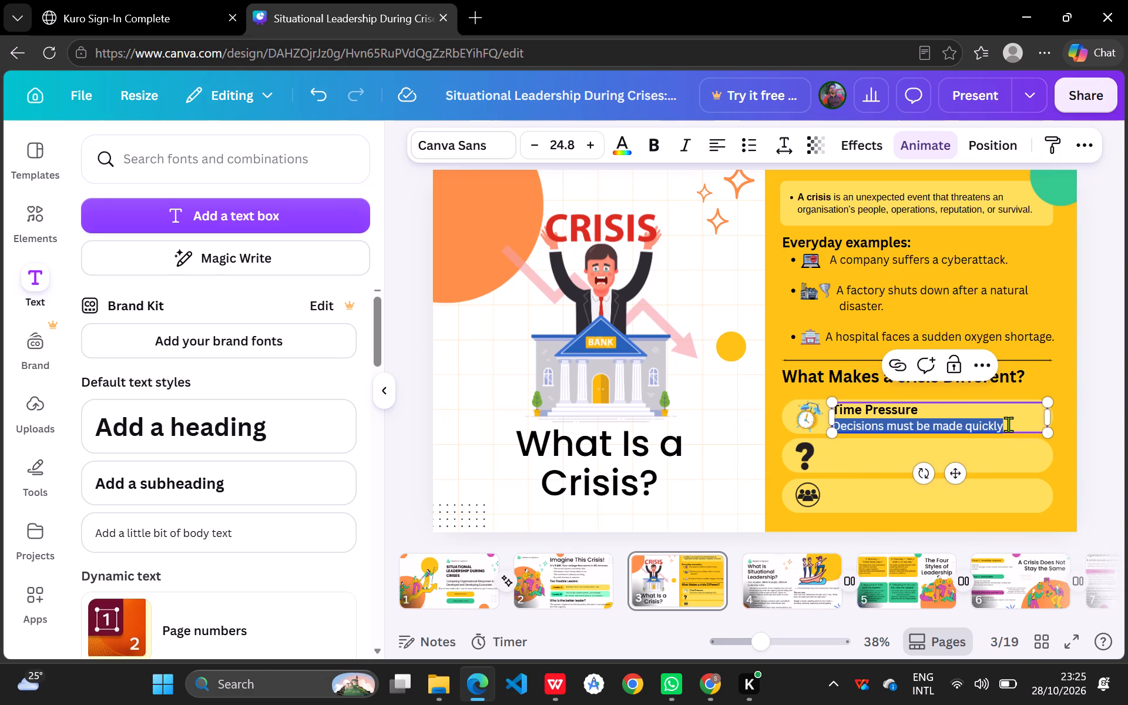
{"action": "left_click", "coordinate": [1008, 424]}
{"action": "left_click", "coordinate": [1008, 424]}
{"action": "left_click", "coordinate": [1008, 424]}
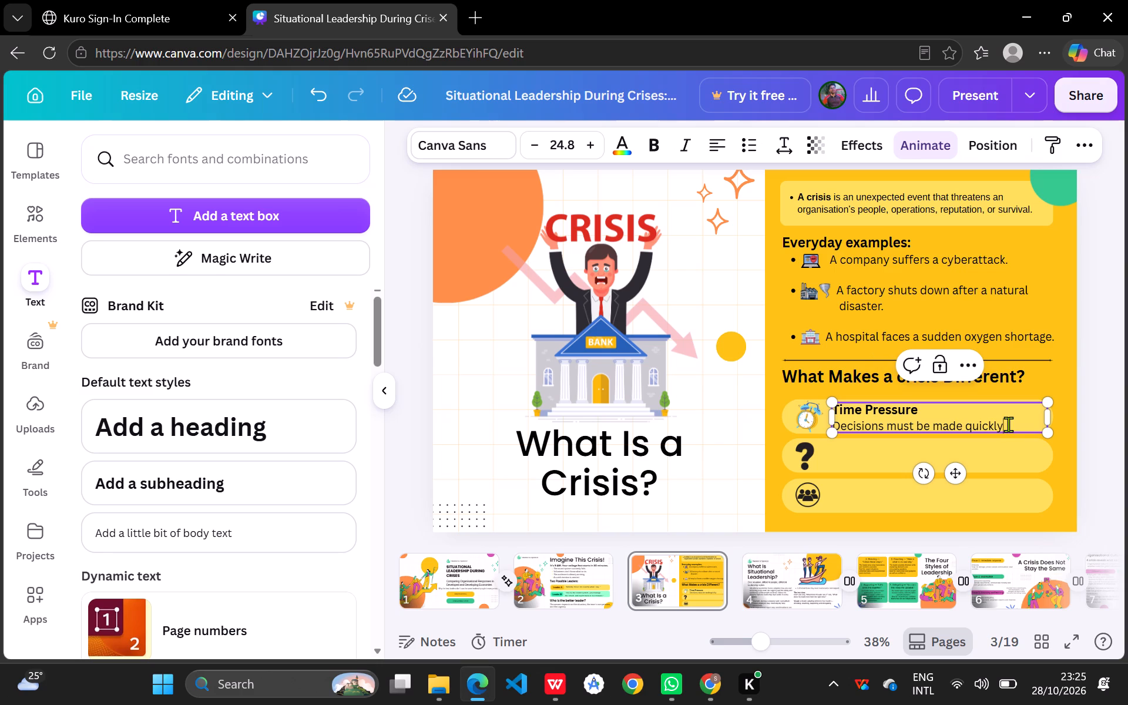
{"action": "key", "text": "period"}
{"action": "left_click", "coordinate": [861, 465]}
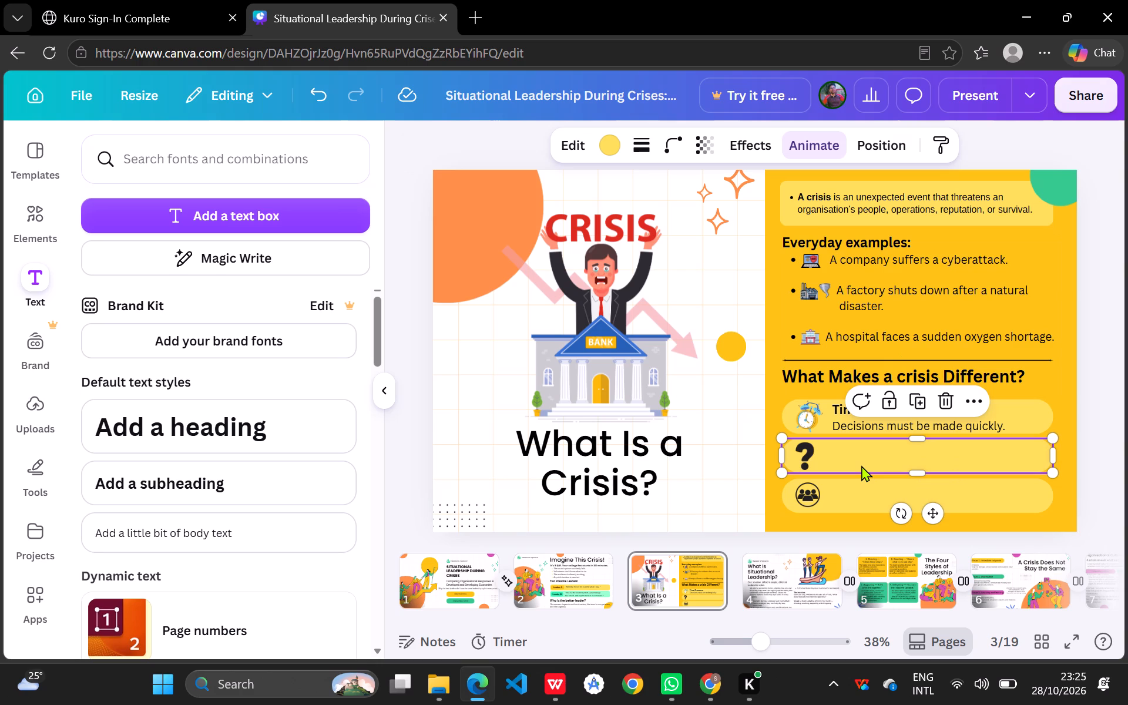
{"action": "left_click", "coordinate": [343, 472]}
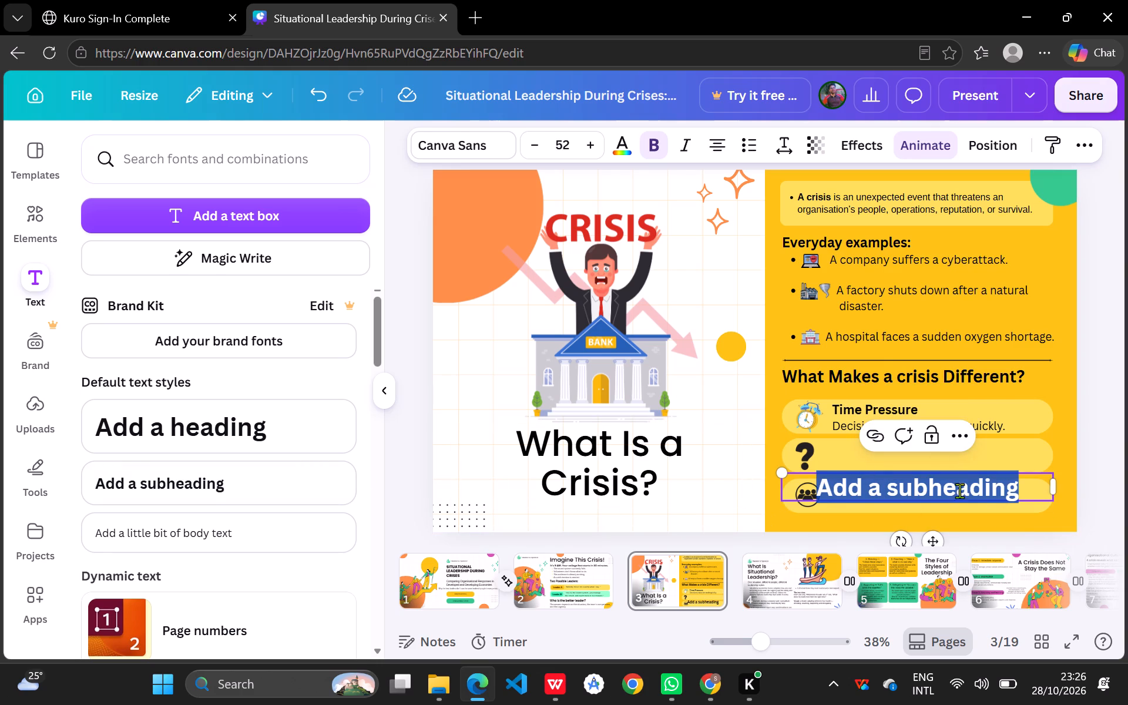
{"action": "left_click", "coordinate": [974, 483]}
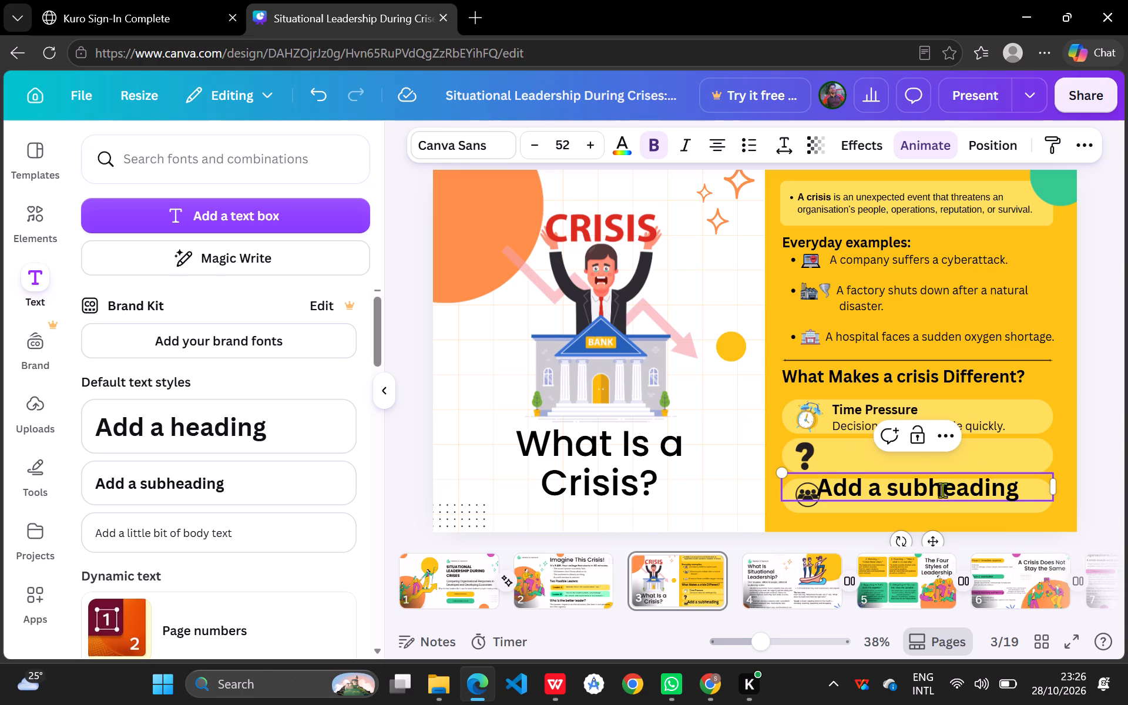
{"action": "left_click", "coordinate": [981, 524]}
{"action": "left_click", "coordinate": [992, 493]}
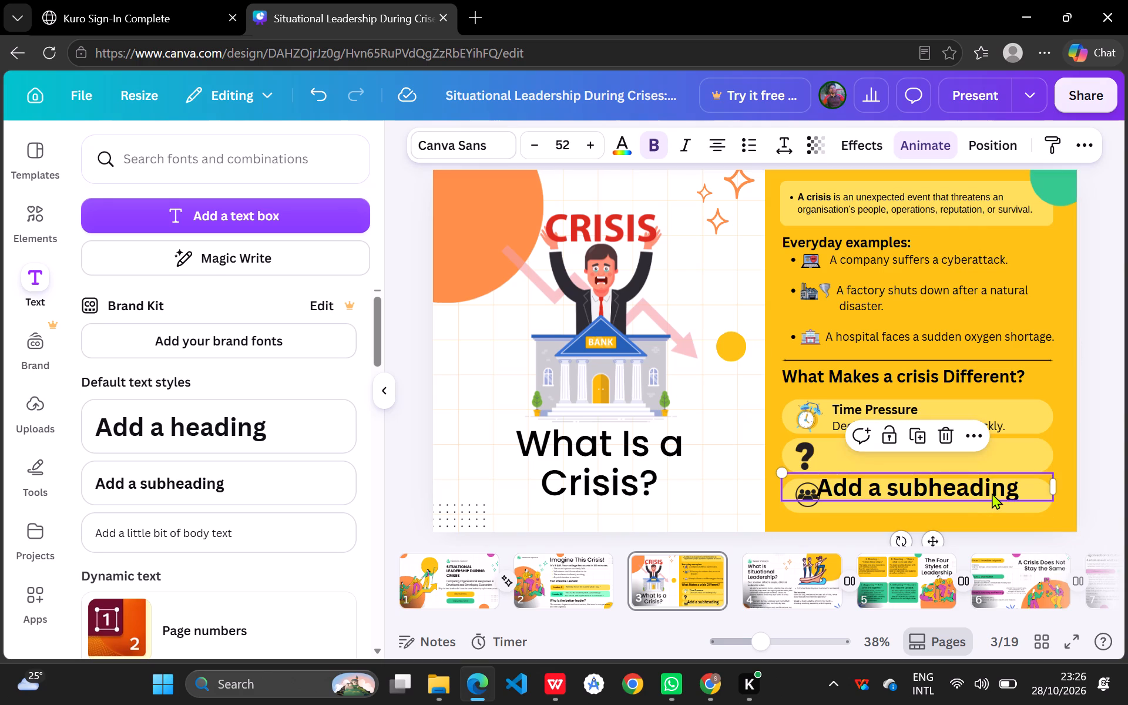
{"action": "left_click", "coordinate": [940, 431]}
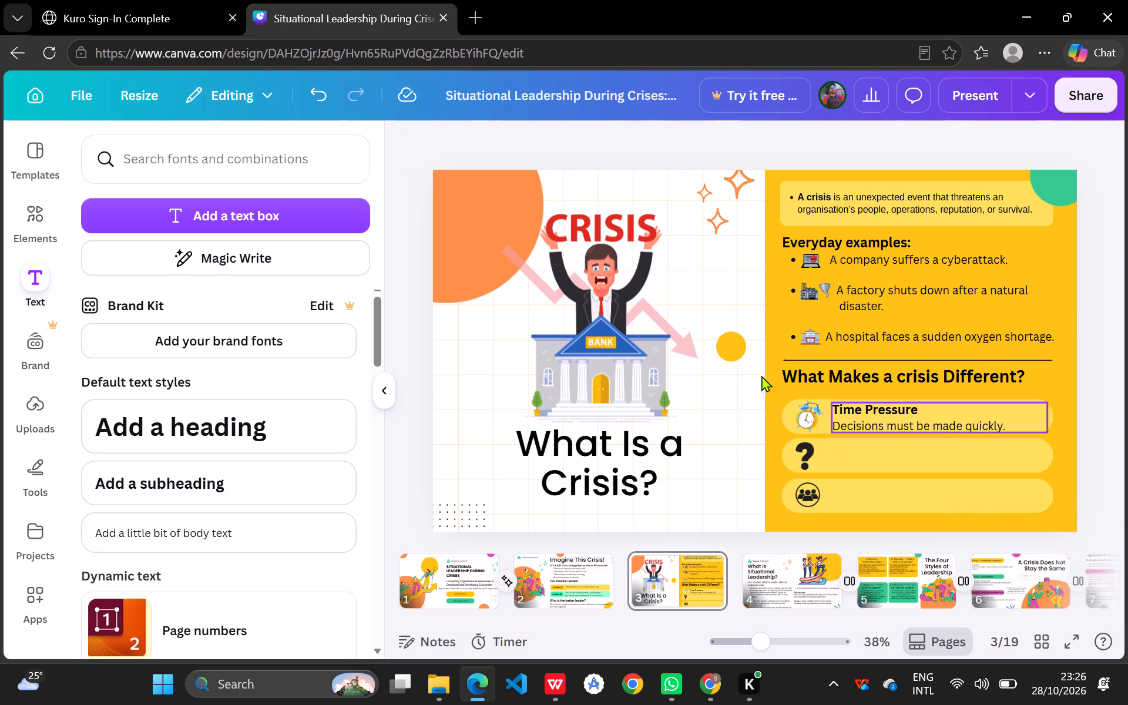
Place a new body text box beside the question mark in the second yellow box, aligned and widened to match the "Time Pressure" text box.
{"action": "left_click", "coordinate": [230, 540]}
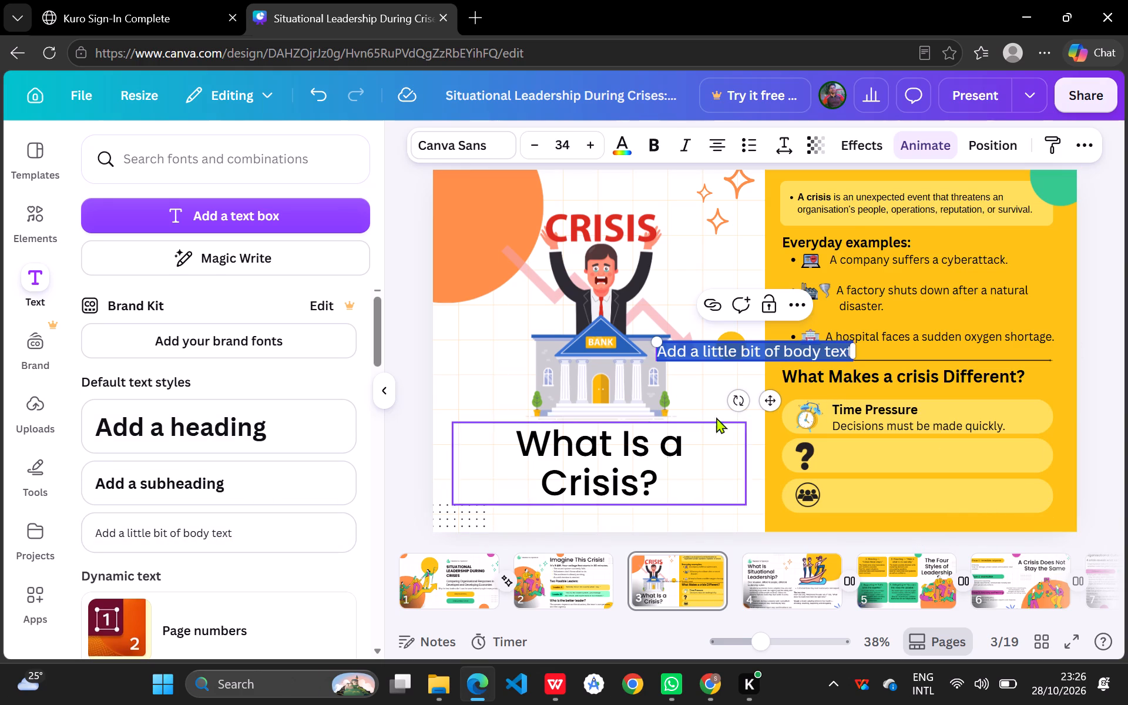
{"action": "left_click", "coordinate": [736, 367]}
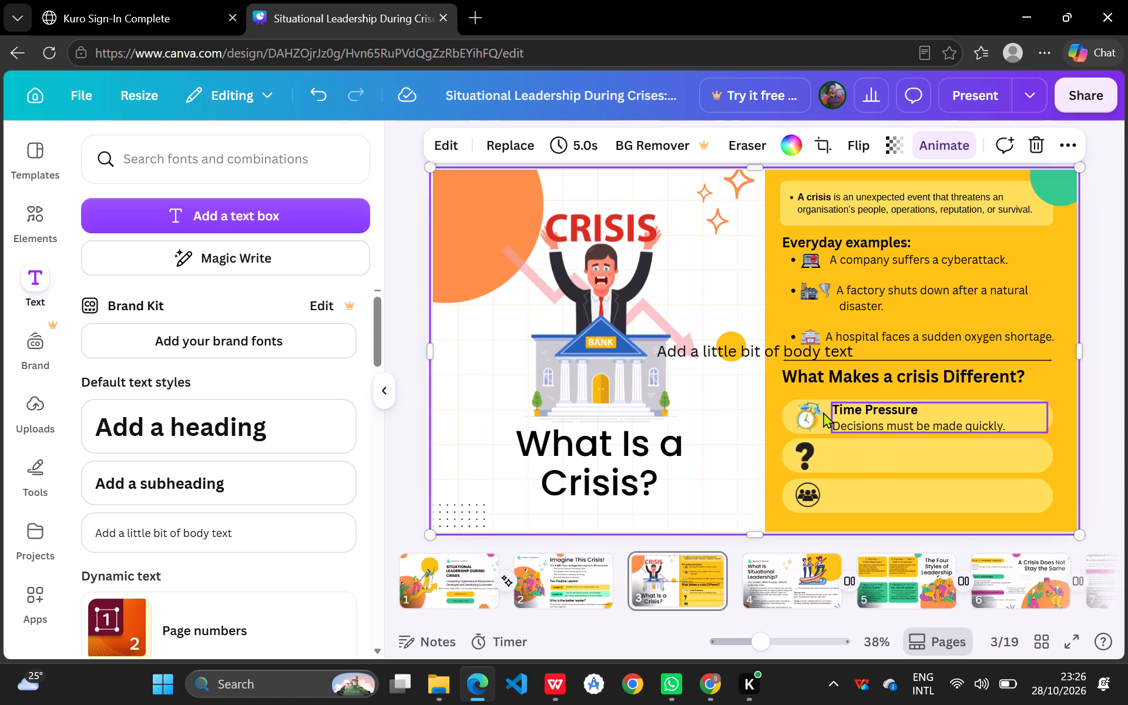
{"action": "left_click", "coordinate": [752, 354]}
{"action": "left_click_drag", "start_coordinate": [752, 354], "coordinate": [871, 471]}
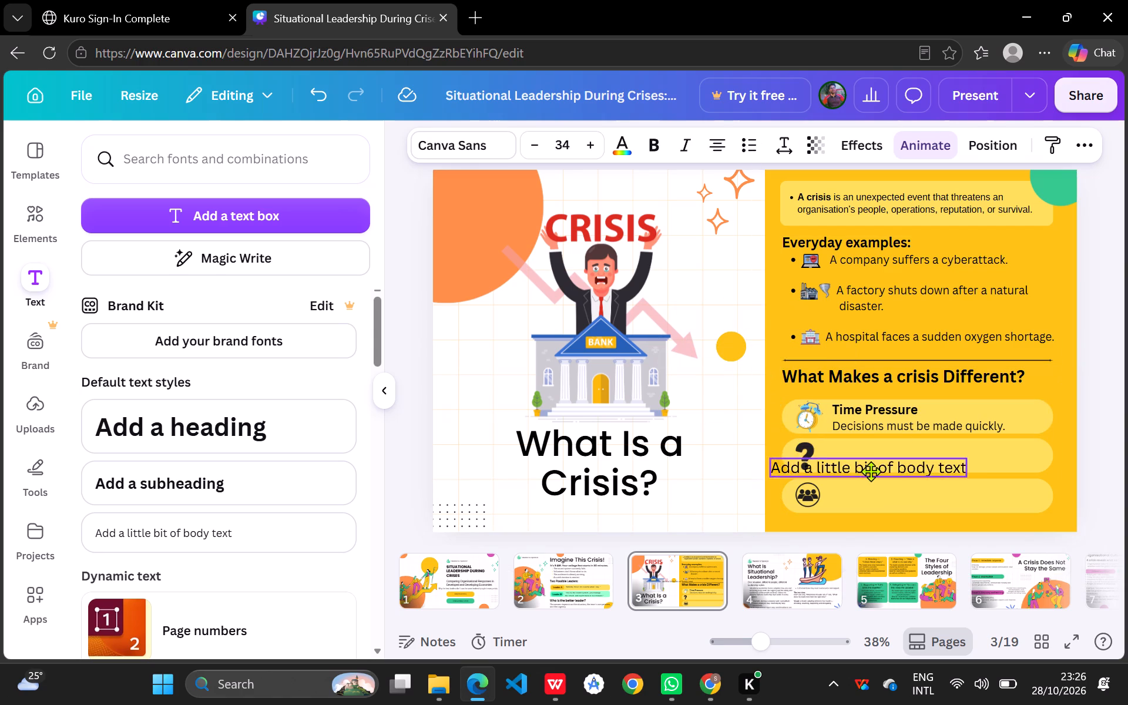
{"action": "left_click_drag", "start_coordinate": [871, 471], "coordinate": [923, 458]}
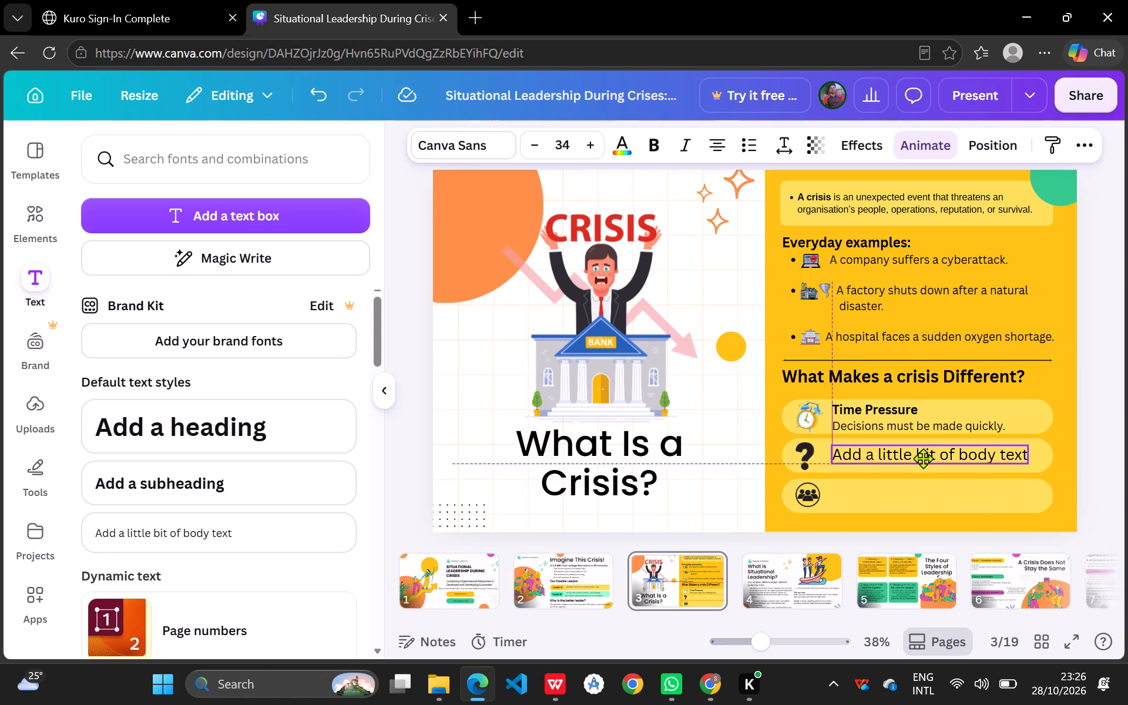
{"action": "left_click_drag", "start_coordinate": [923, 458], "coordinate": [922, 459]}
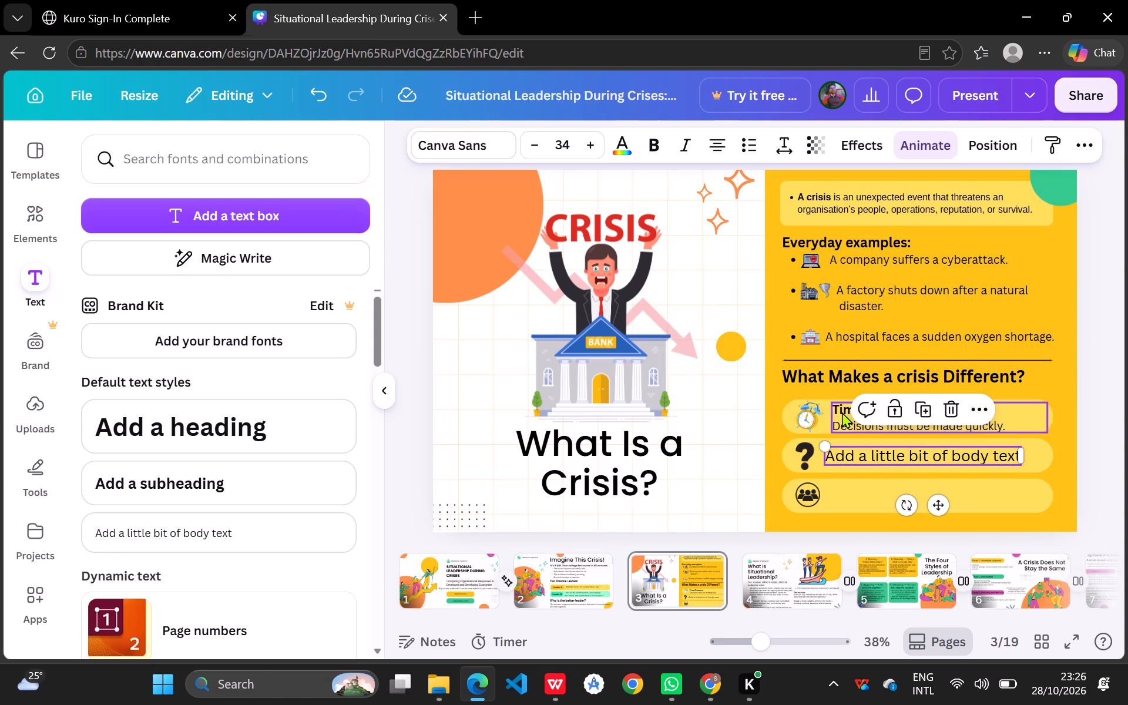
{"action": "left_click", "coordinate": [840, 415]}
{"action": "left_click", "coordinate": [840, 453]}
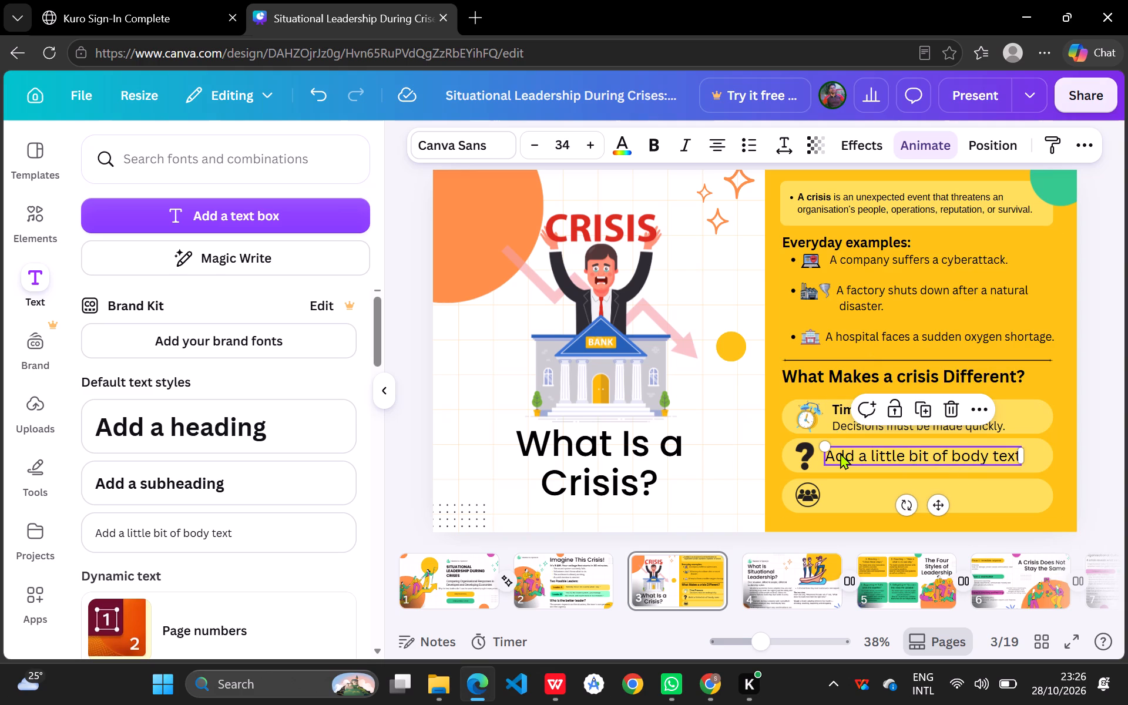
{"action": "left_click_drag", "start_coordinate": [860, 461], "coordinate": [872, 462]}
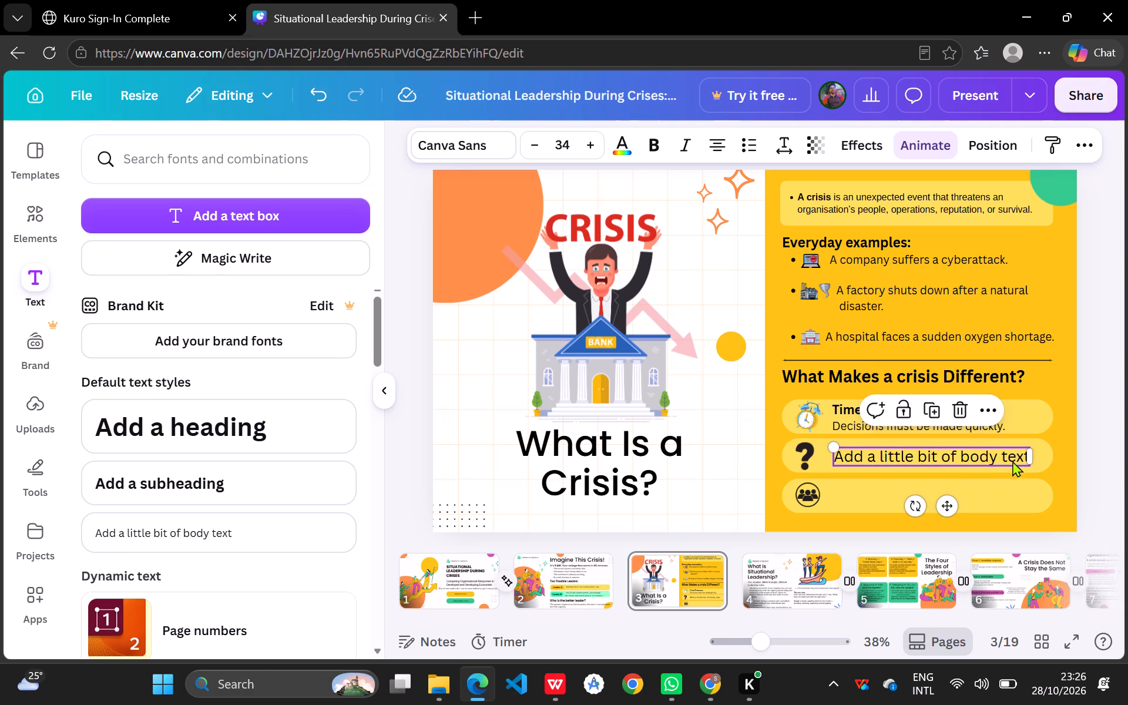
{"action": "left_click_drag", "start_coordinate": [1030, 452], "coordinate": [1044, 452]}
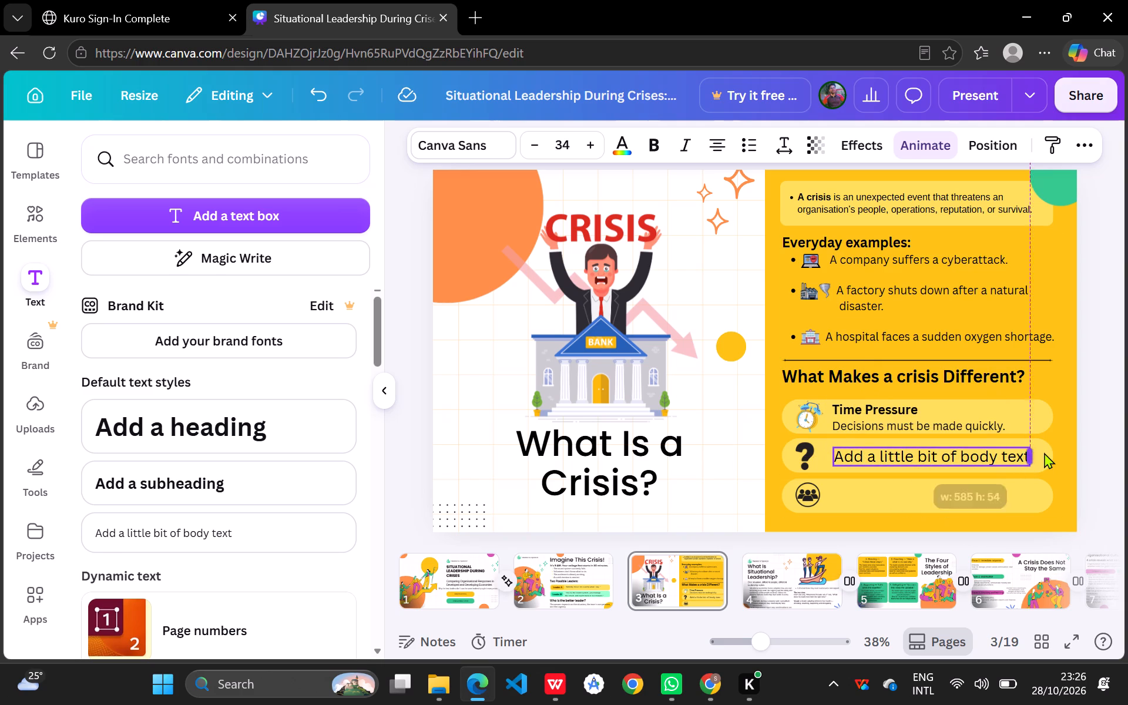
{"action": "left_click_drag", "start_coordinate": [1044, 452], "coordinate": [1049, 456]}
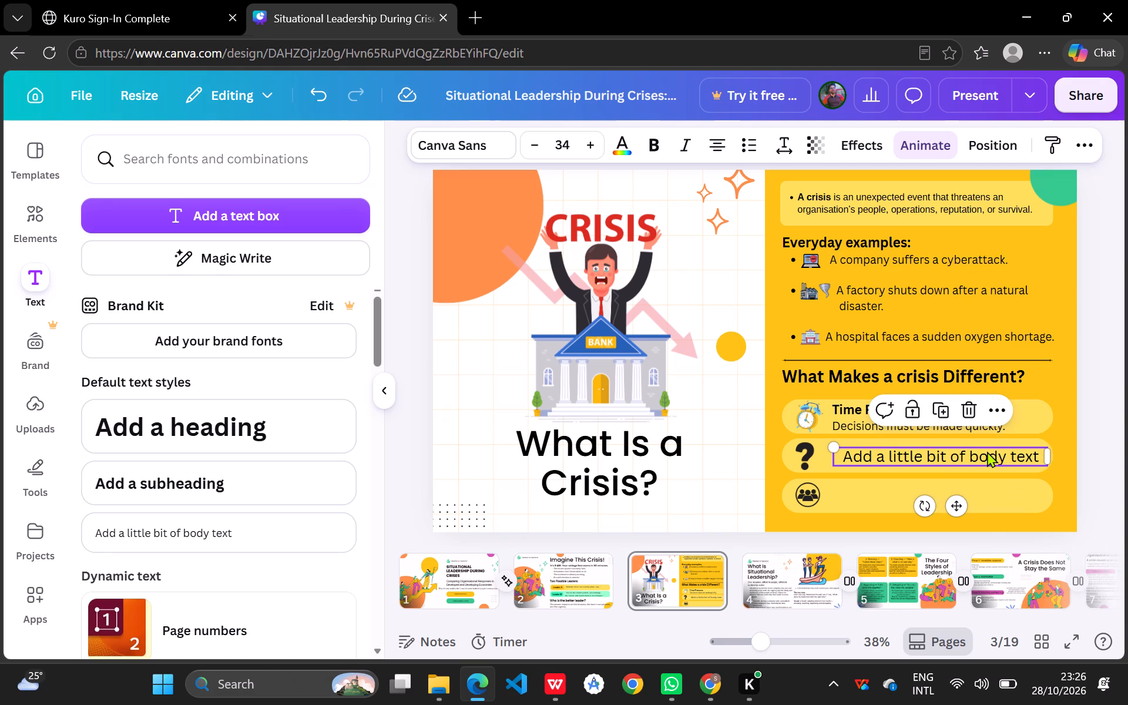
Replace the placeholder text in the second yellow box with "Uncertainty" in bold.
{"action": "left_click", "coordinate": [1008, 454]}
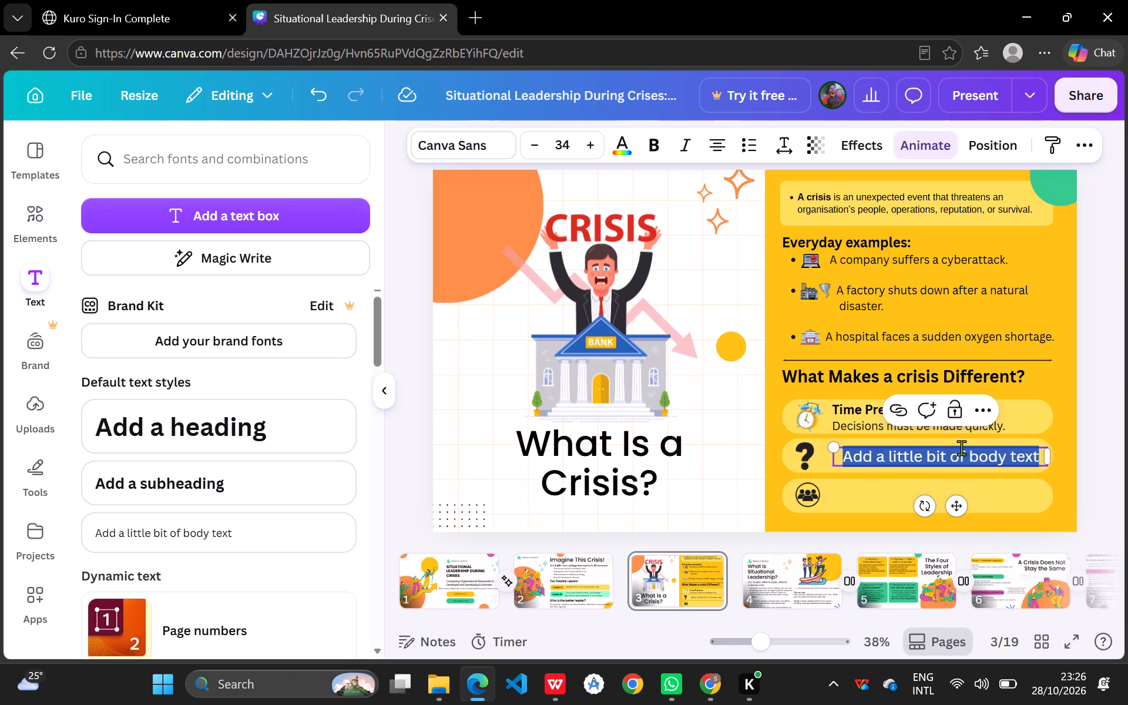
{"action": "left_click", "coordinate": [657, 146]}
{"action": "type", "text": "Un"}
{"action": "type", "text": "certainity"}
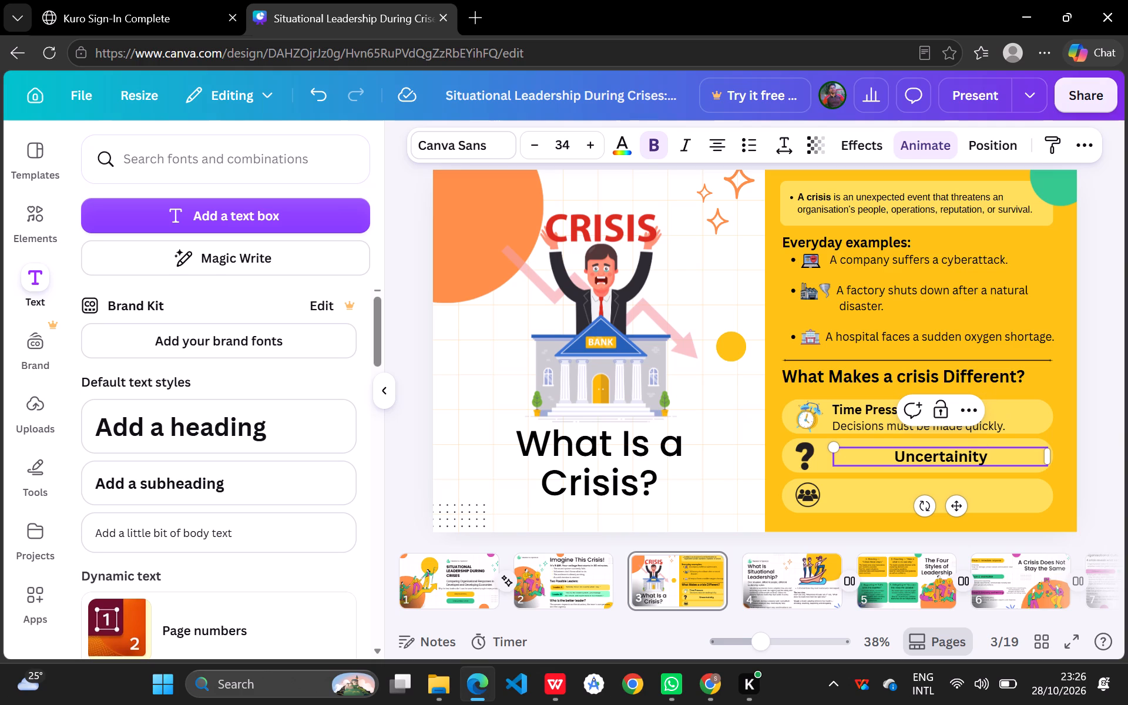
{"action": "key", "text": "Left"}
{"action": "key", "text": "Left"}
{"action": "key", "text": "BackSpace"}
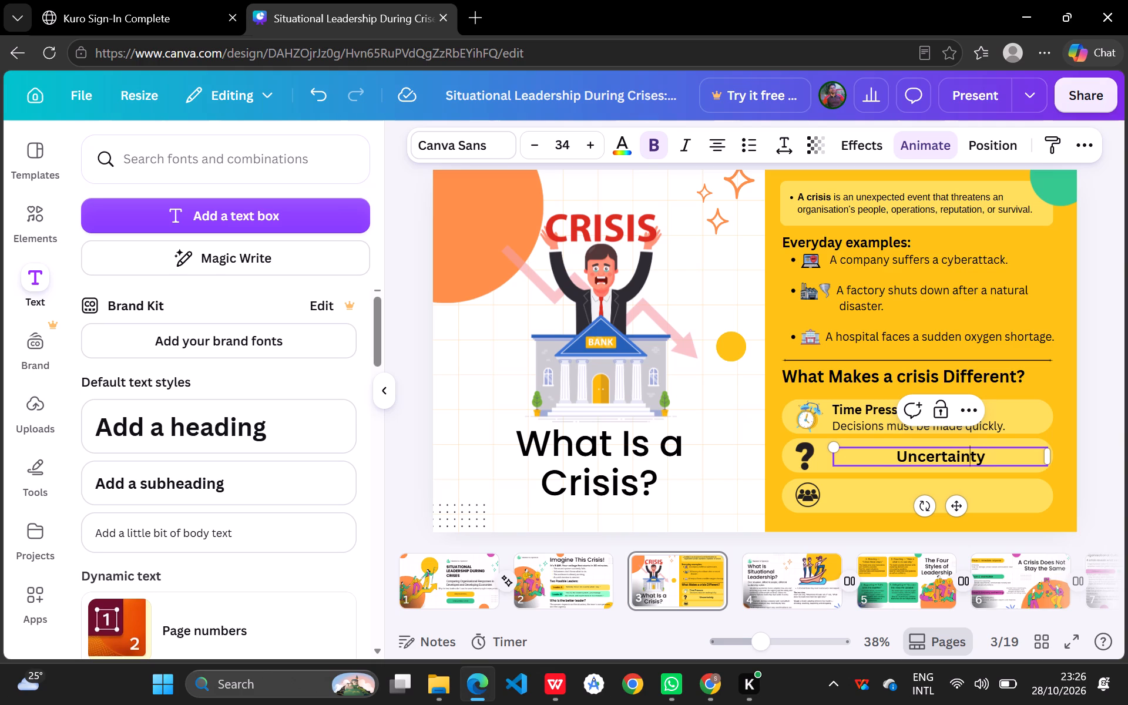
Reduce the "Uncertainty" heading's font size to 30 and left-align it.
{"action": "left_click", "coordinate": [994, 459]}
{"action": "left_click_drag", "start_coordinate": [994, 459], "coordinate": [900, 454]}
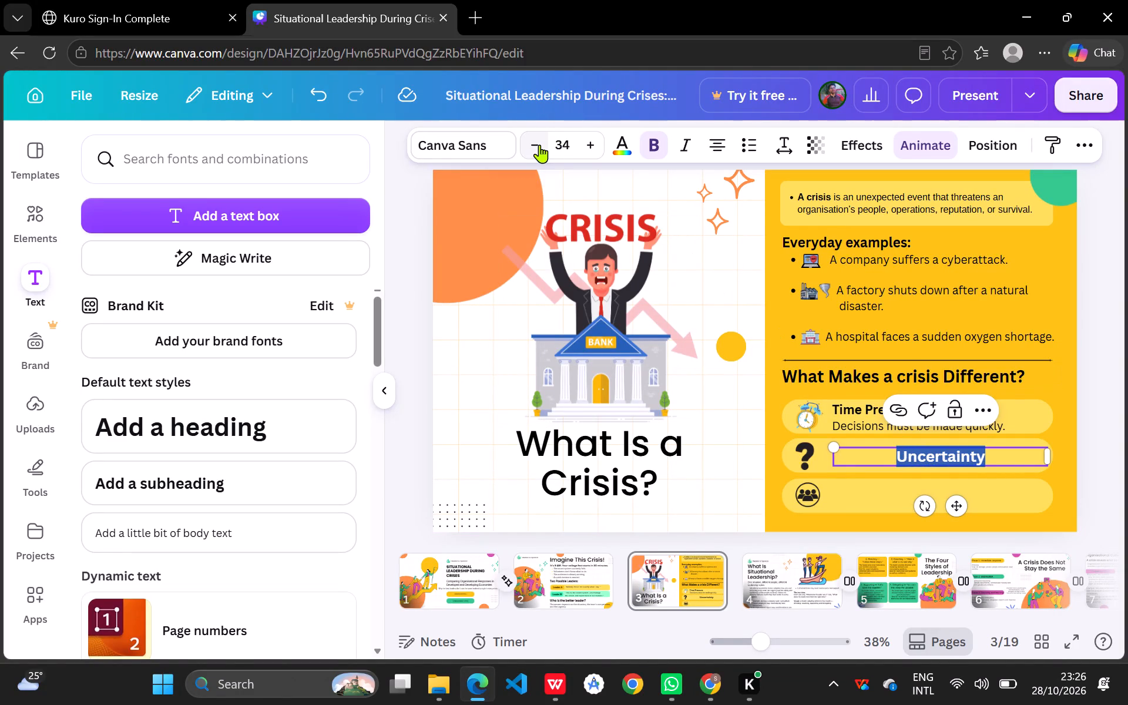
{"action": "left_click", "coordinate": [539, 145]}
{"action": "left_click", "coordinate": [539, 145]}
{"action": "left_click", "coordinate": [539, 145]}
{"action": "left_click", "coordinate": [539, 145]}
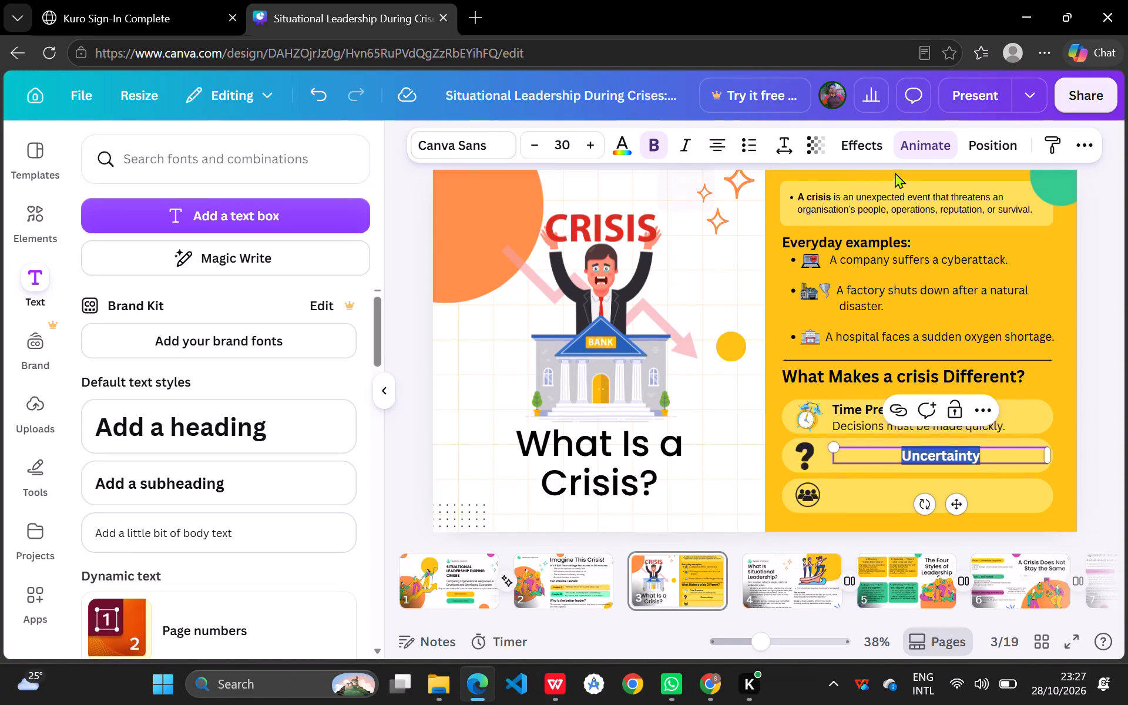
{"action": "left_click", "coordinate": [718, 147]}
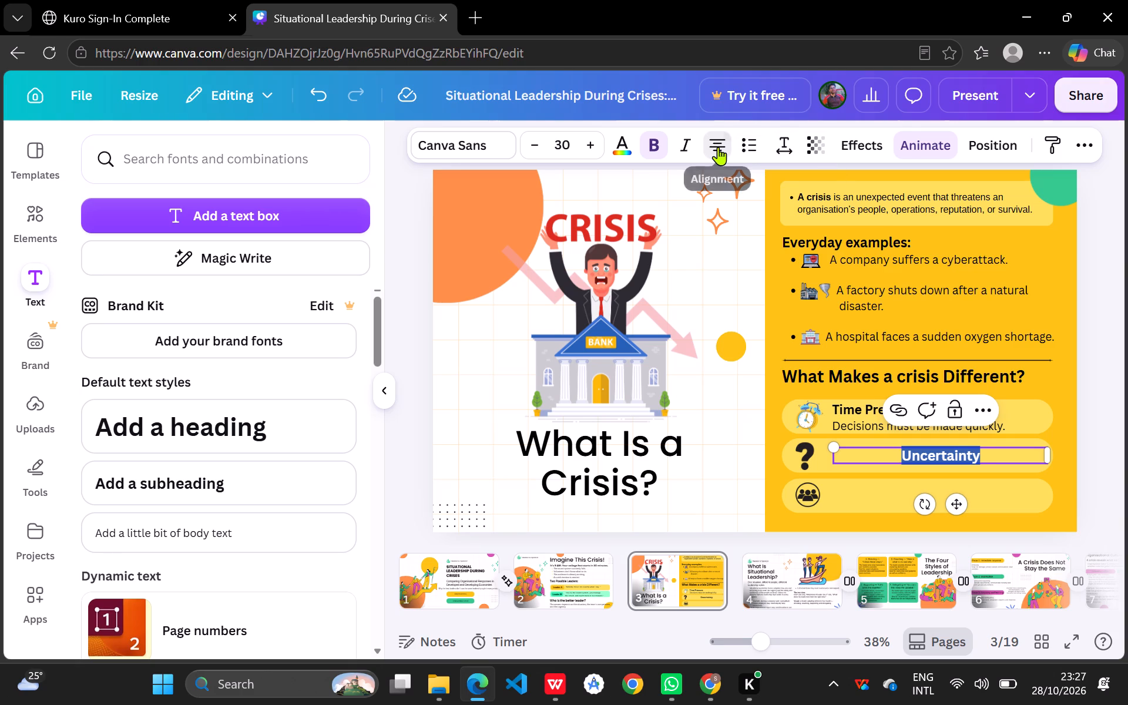
Compare with the "Time Pressure" heading's font size and set the "Uncertainty" heading to 27.
{"action": "left_click", "coordinate": [847, 410]}
{"action": "double_click", "coordinate": [864, 409]}
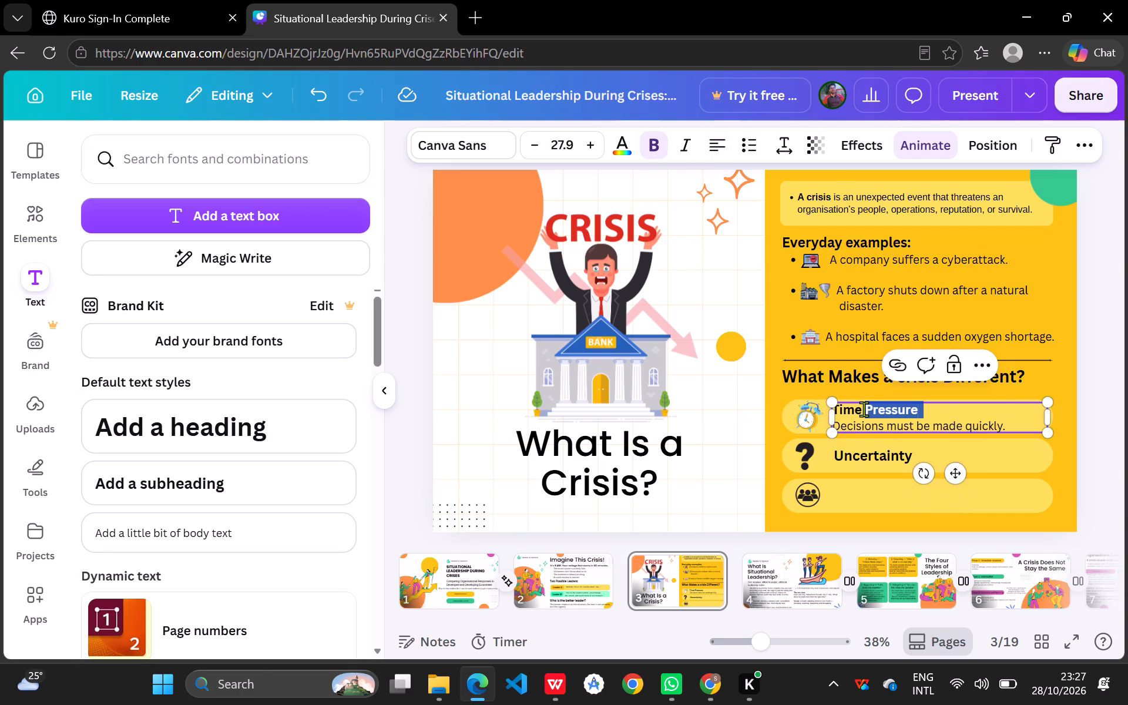
{"action": "left_click_drag", "start_coordinate": [866, 411], "coordinate": [841, 411]}
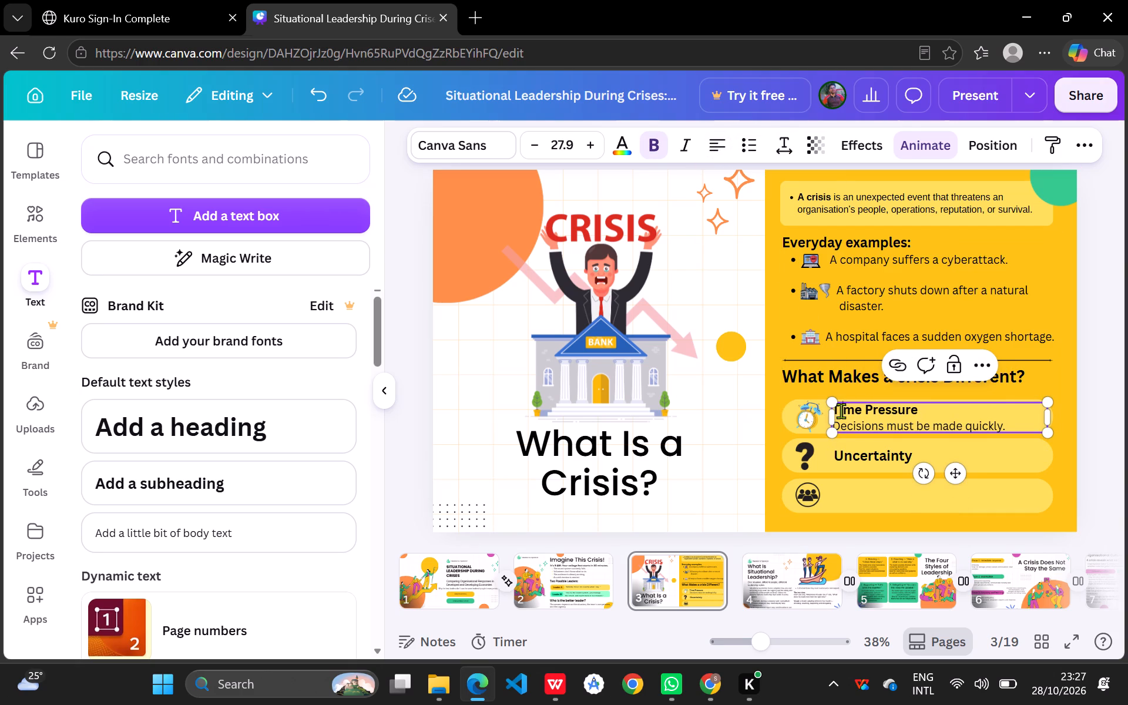
{"action": "left_click_drag", "start_coordinate": [841, 411], "coordinate": [840, 411]}
{"action": "left_click", "coordinate": [840, 411]}
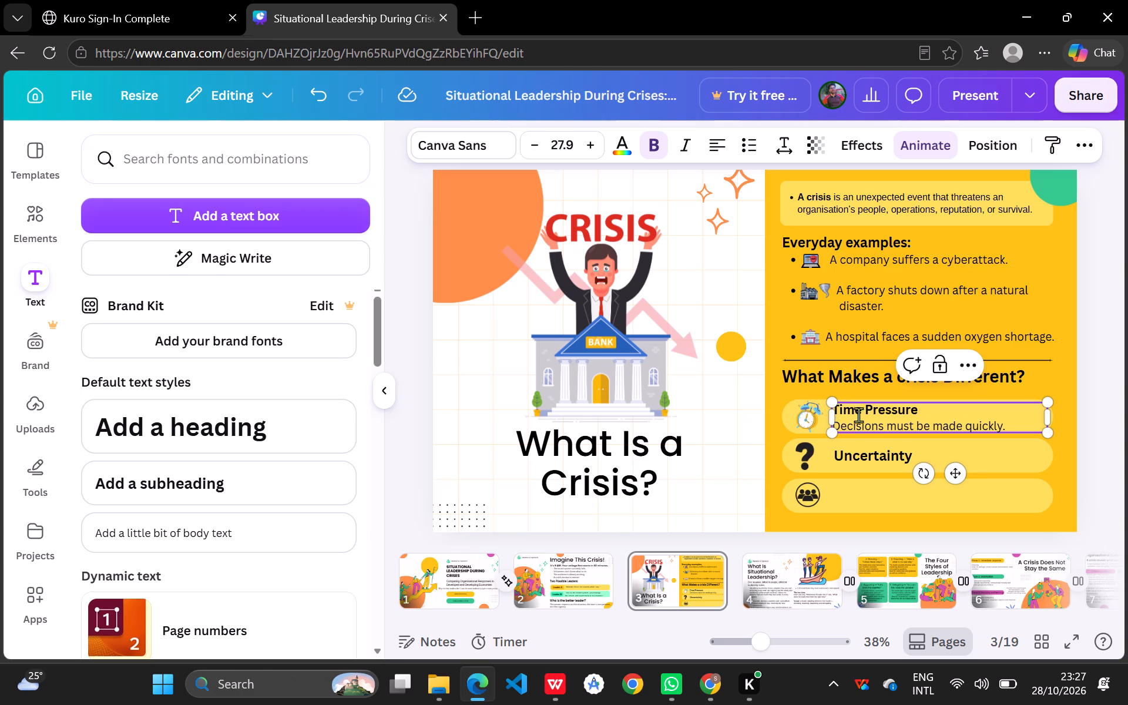
{"action": "left_click", "coordinate": [838, 448]}
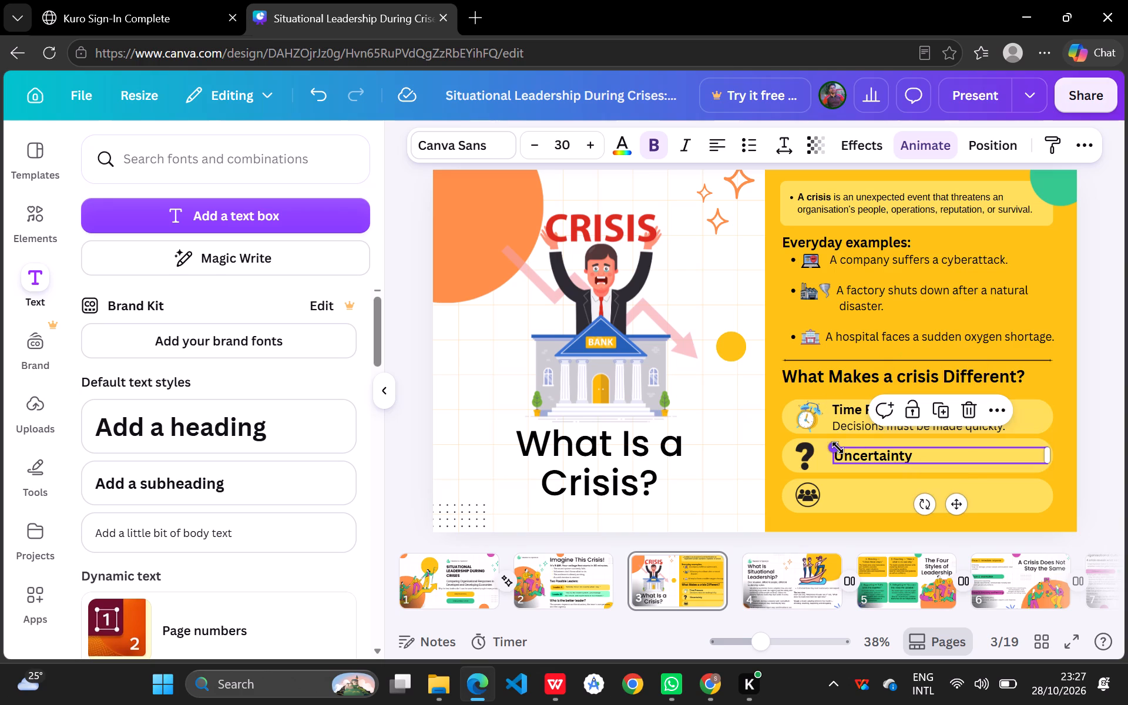
{"action": "left_click", "coordinate": [909, 455]}
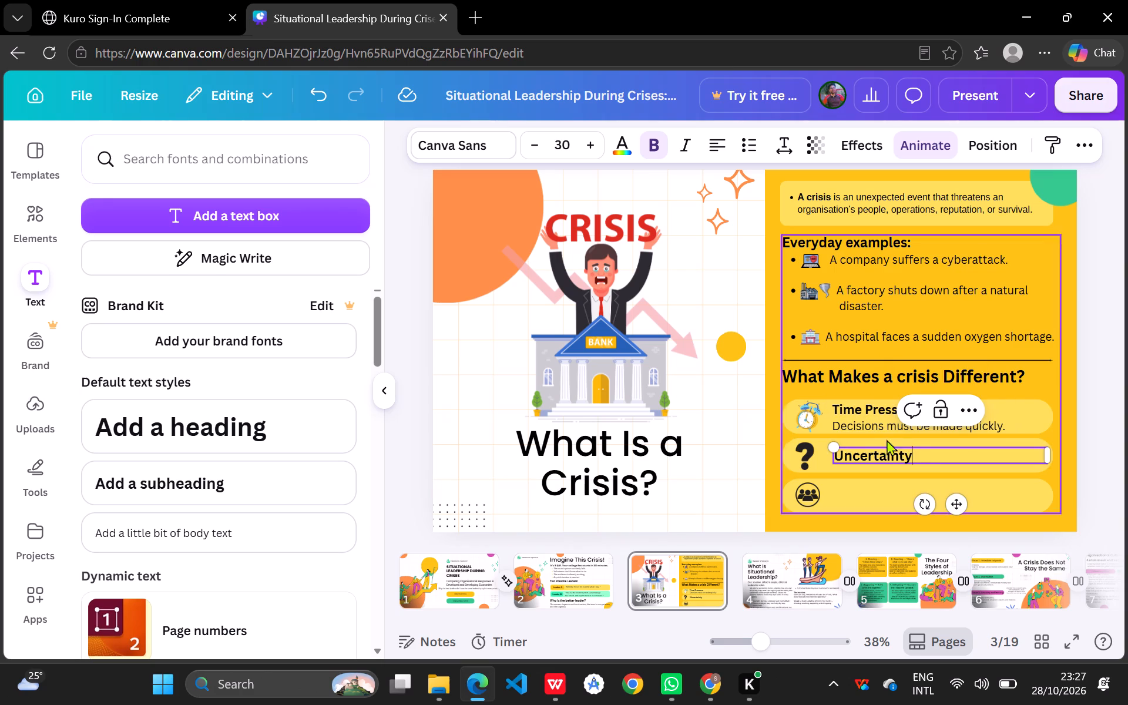
{"action": "left_click_drag", "start_coordinate": [915, 456], "coordinate": [831, 451]}
{"action": "left_click", "coordinate": [539, 148]}
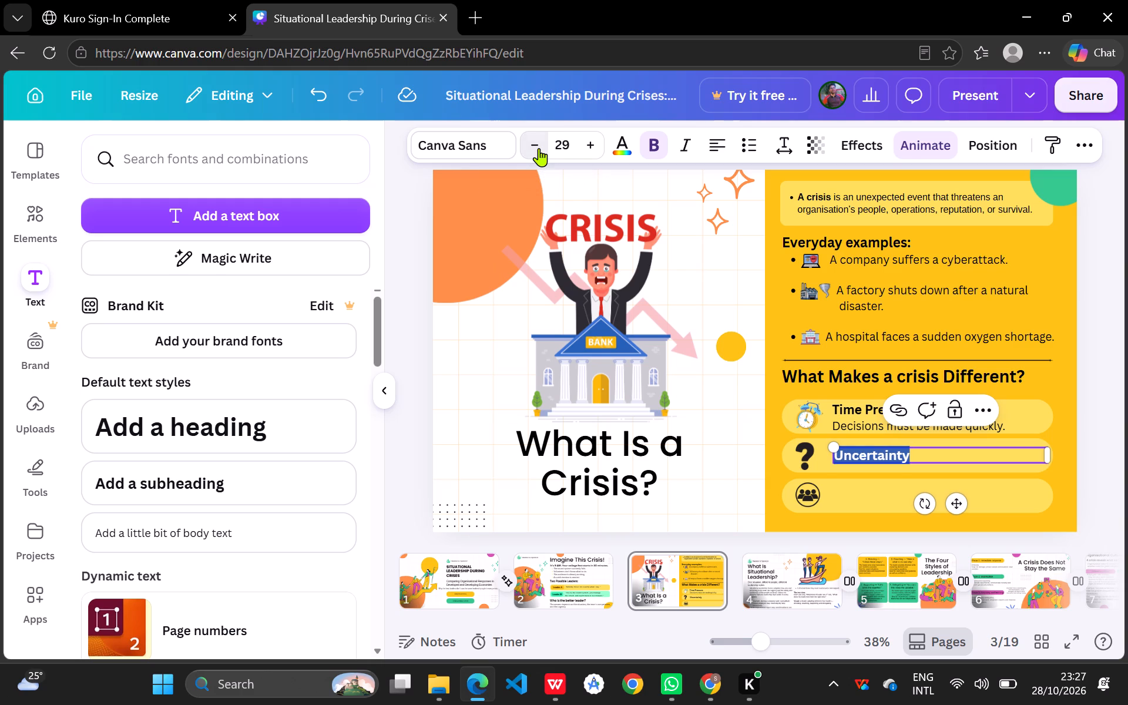
{"action": "left_click", "coordinate": [539, 148]}
{"action": "left_click", "coordinate": [539, 148]}
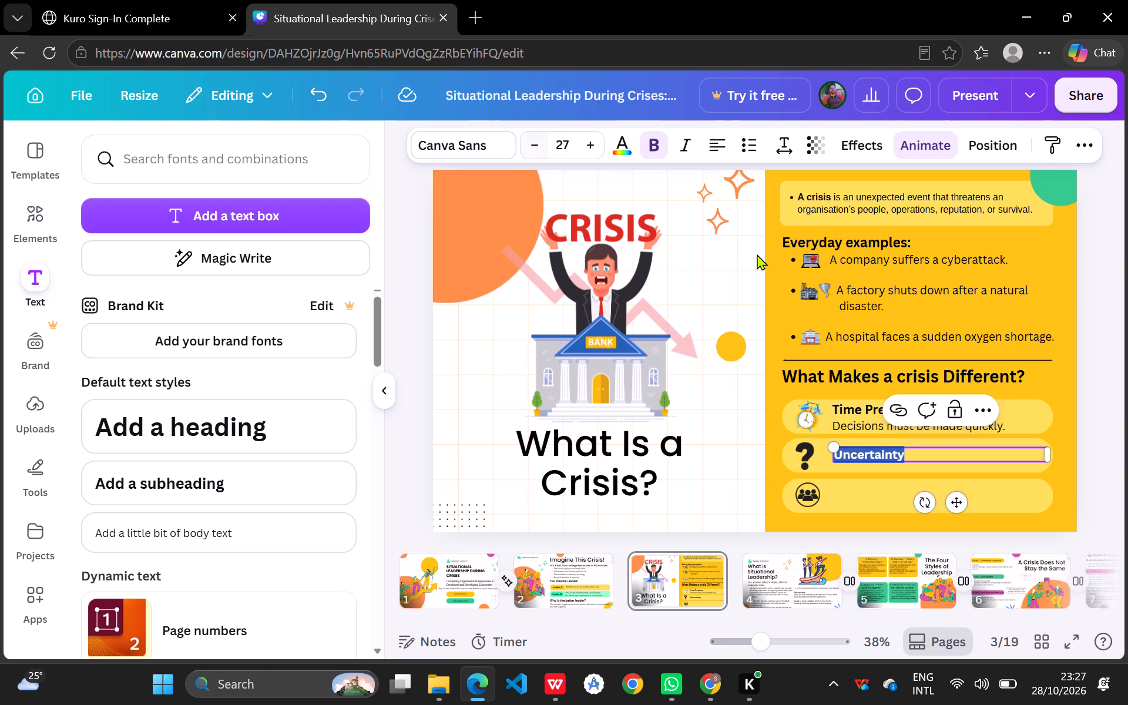
{"action": "left_click", "coordinate": [882, 469]}
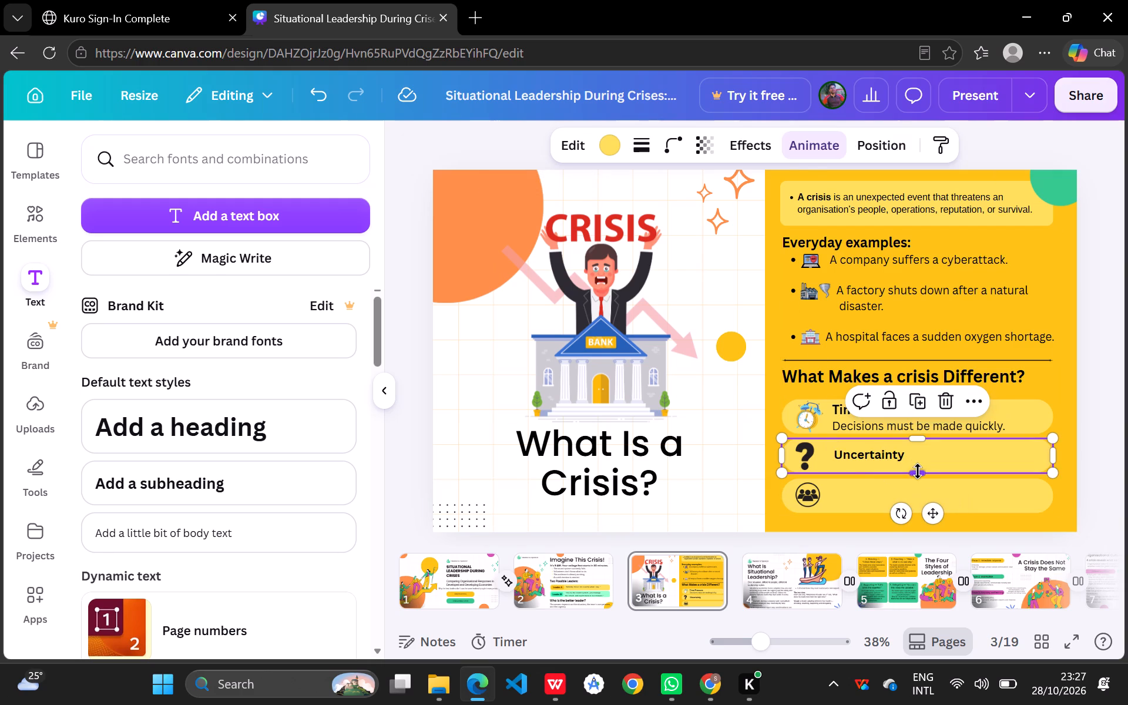
Add the line "Information may be incomplete." beneath the "Uncertainty" heading in the second yellow box.
{"action": "left_click", "coordinate": [921, 455]}
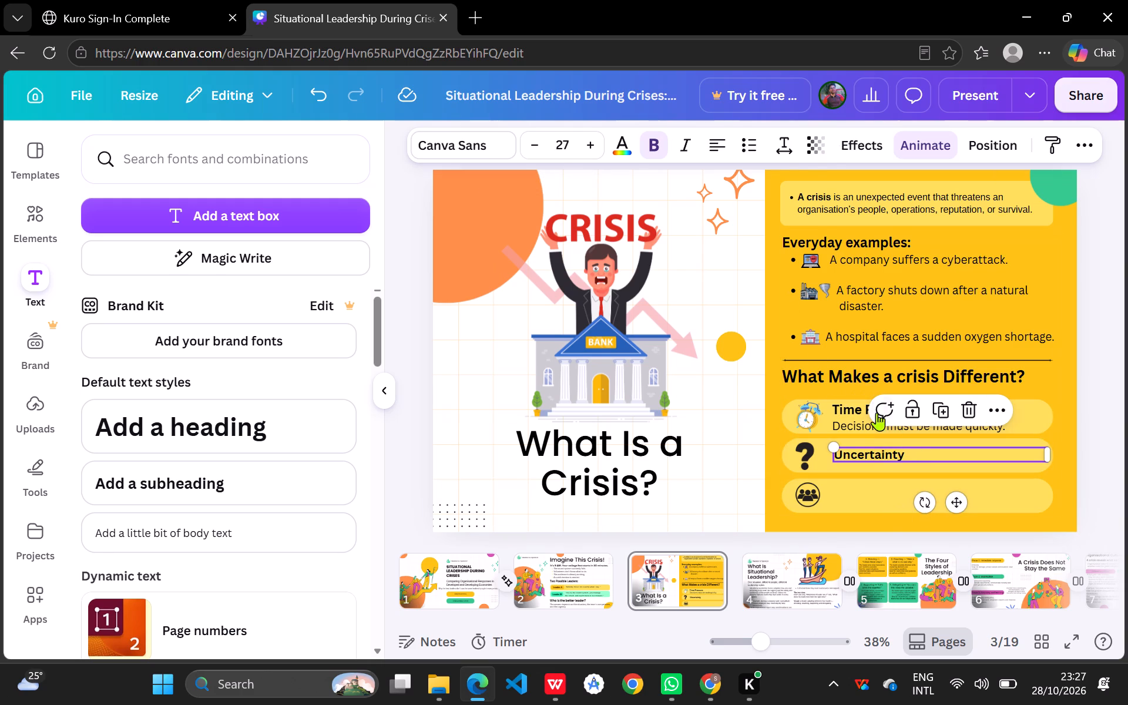
{"action": "left_click", "coordinate": [919, 453]}
{"action": "key", "text": "Return"}
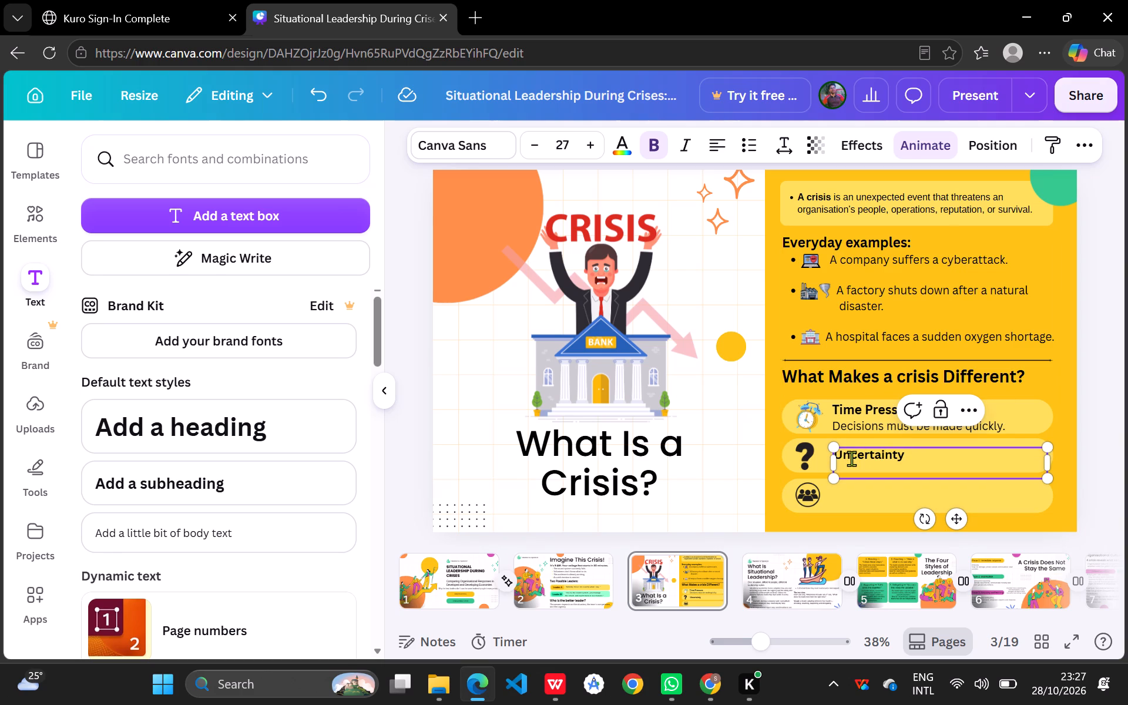
{"action": "type", "text": "in"}
{"action": "key", "text": "BackSpace"}
{"action": "key", "text": "BackSpace"}
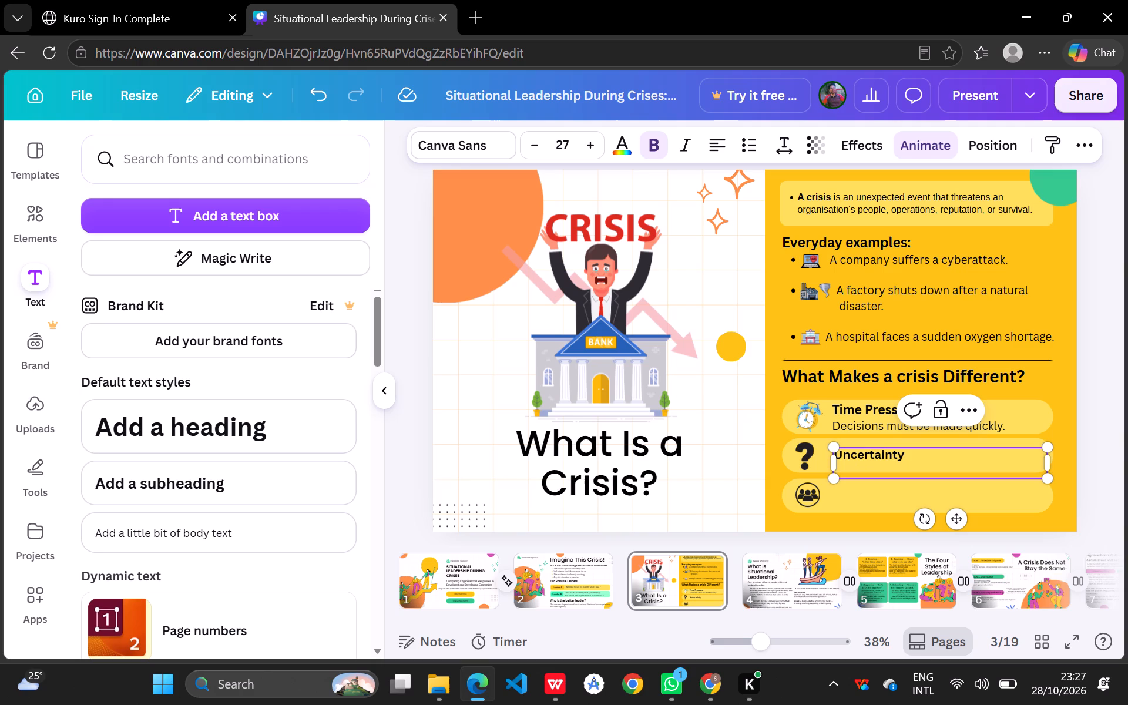
{"action": "key", "text": "shift+i"}
{"action": "type", "text": "nformation"}
{"action": "key", "text": "space"}
{"action": "type", "text": "may be"}
{"action": "key", "text": "space"}
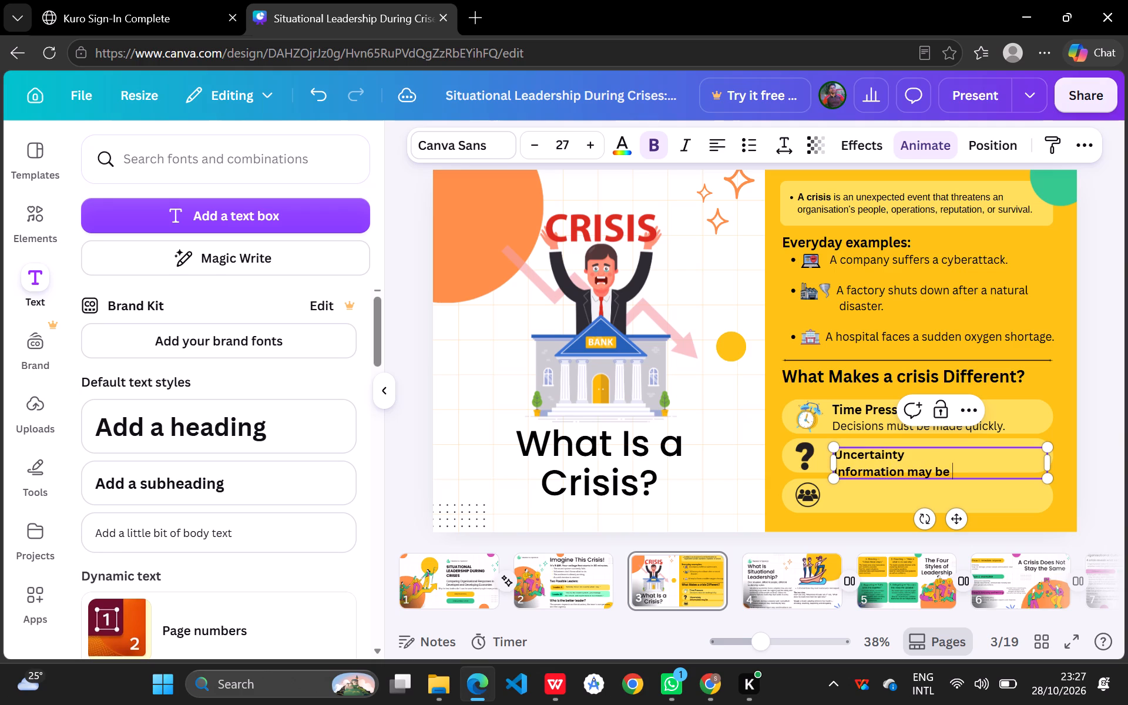
{"action": "type", "text": "incon"}
{"action": "key", "text": "BackSpace"}
{"action": "type", "text": "mplete"}
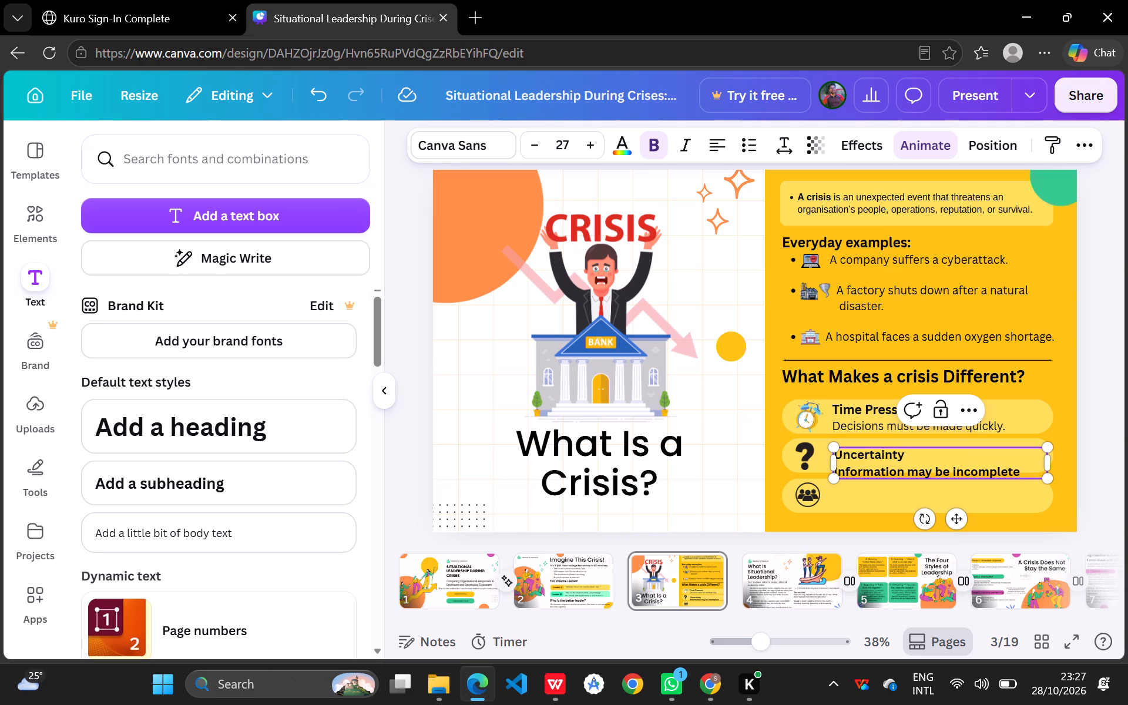
{"action": "key", "text": "period"}
Remove the bold formatting from only the "Information may be incomplete." line.
{"action": "left_click_drag", "start_coordinate": [1027, 472], "coordinate": [835, 476]}
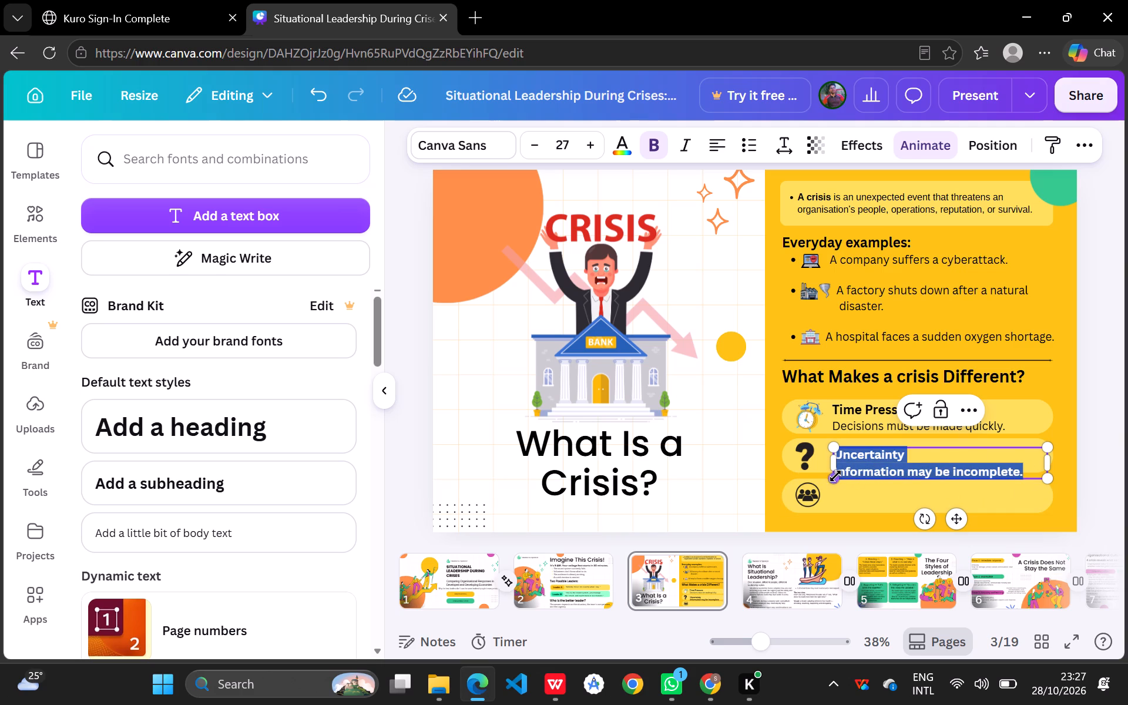
{"action": "left_click_drag", "start_coordinate": [835, 476], "coordinate": [830, 476]}
{"action": "left_click_drag", "start_coordinate": [830, 476], "coordinate": [840, 491]}
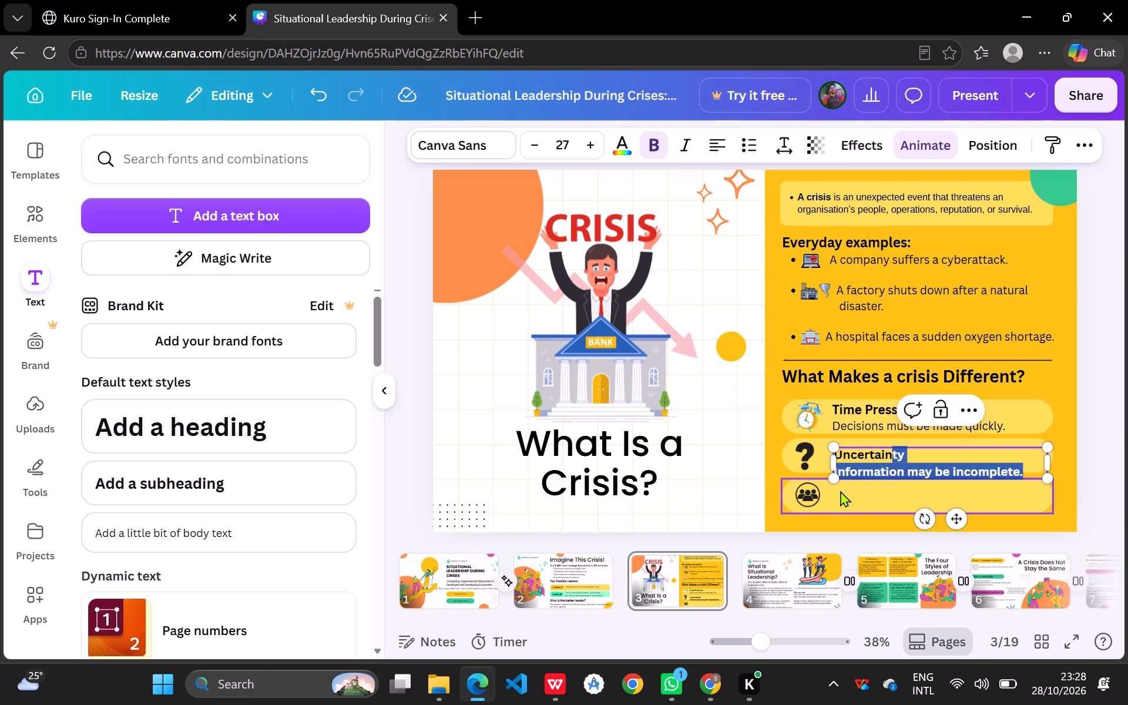
{"action": "left_click_drag", "start_coordinate": [840, 491], "coordinate": [820, 492]}
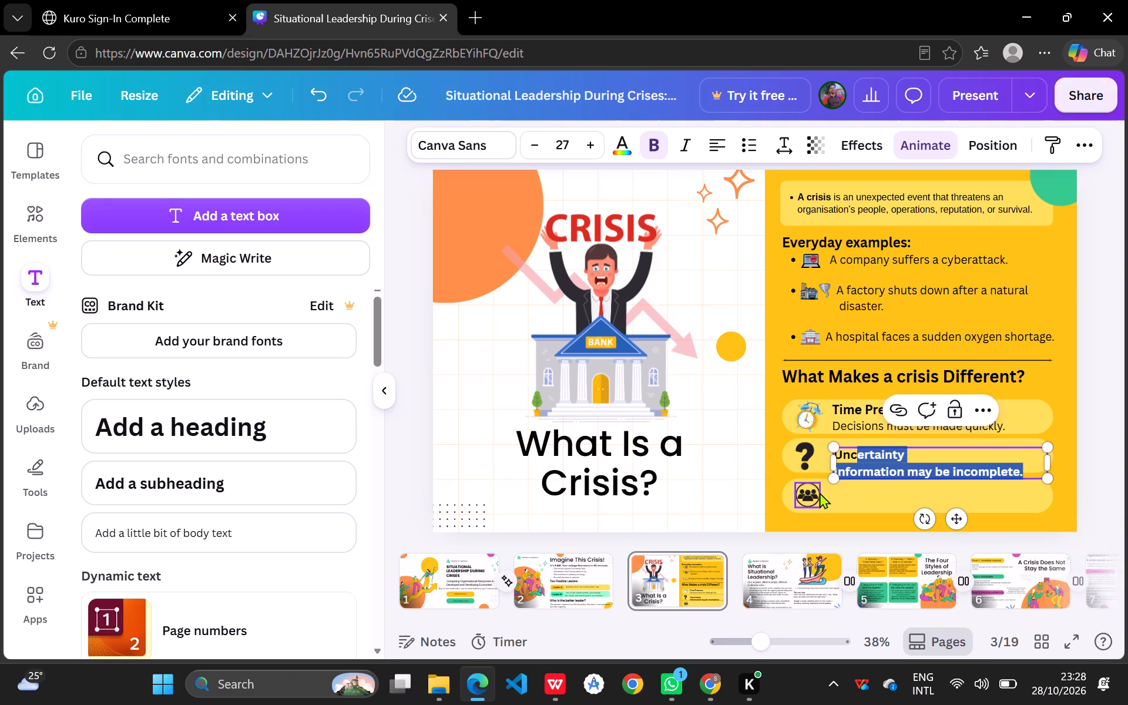
{"action": "left_click", "coordinate": [862, 464]}
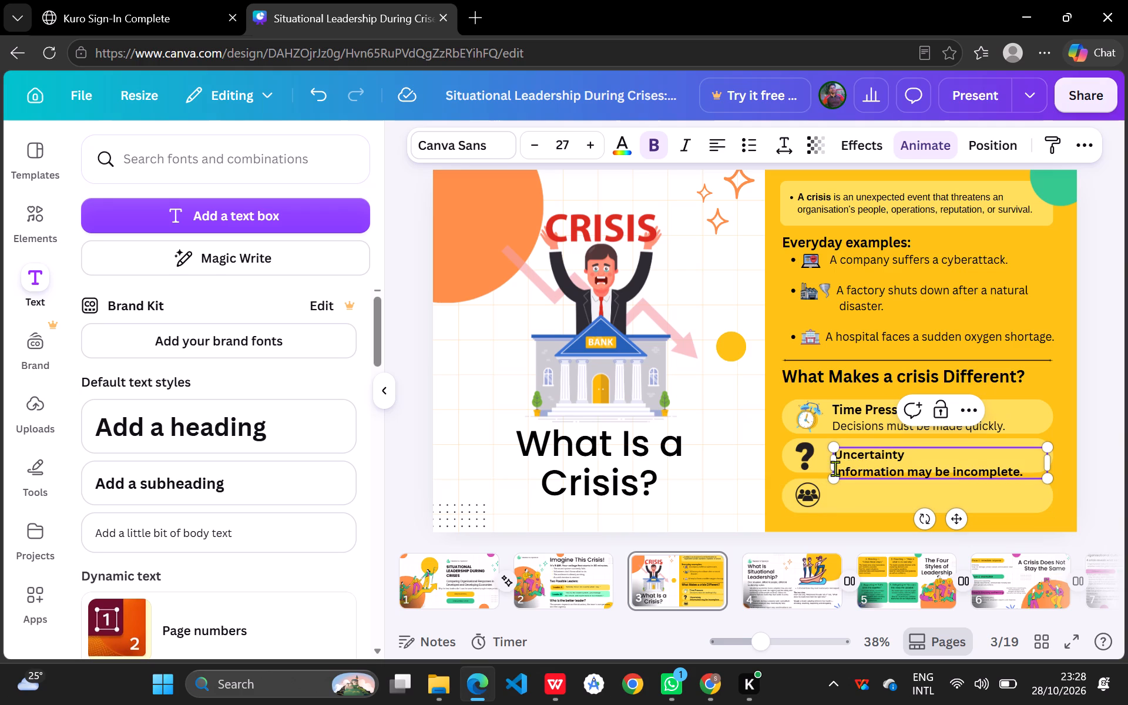
{"action": "left_click", "coordinate": [835, 468]}
{"action": "left_click_drag", "start_coordinate": [835, 468], "coordinate": [1026, 473]}
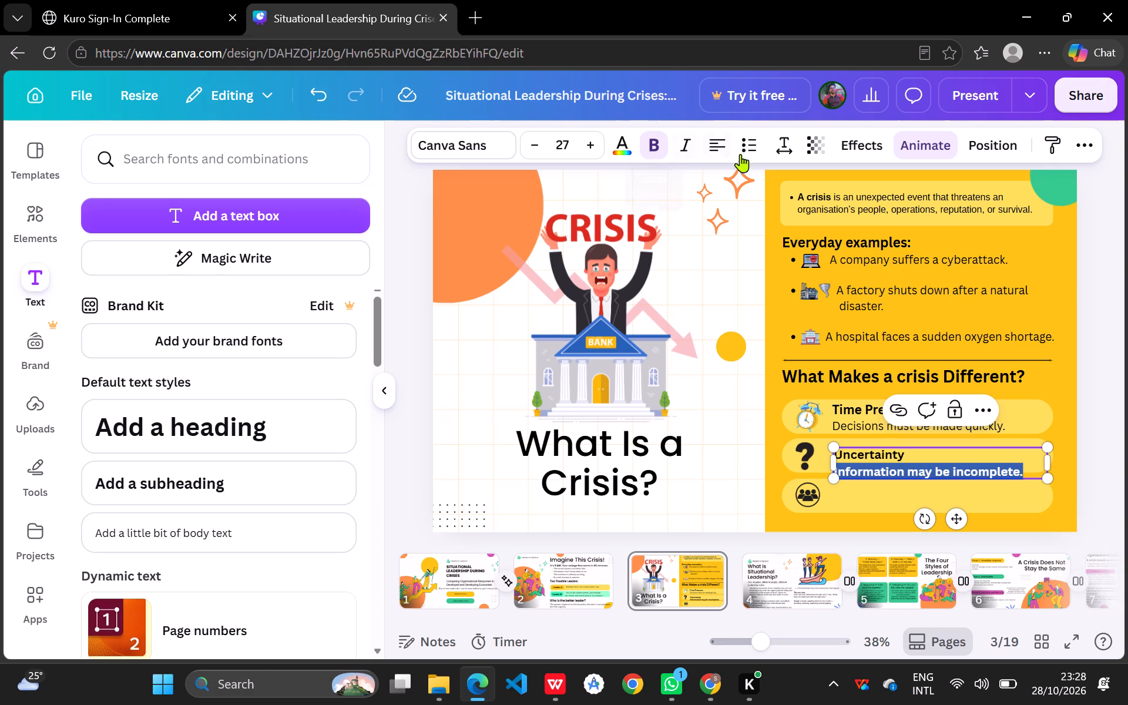
{"action": "left_click", "coordinate": [659, 139]}
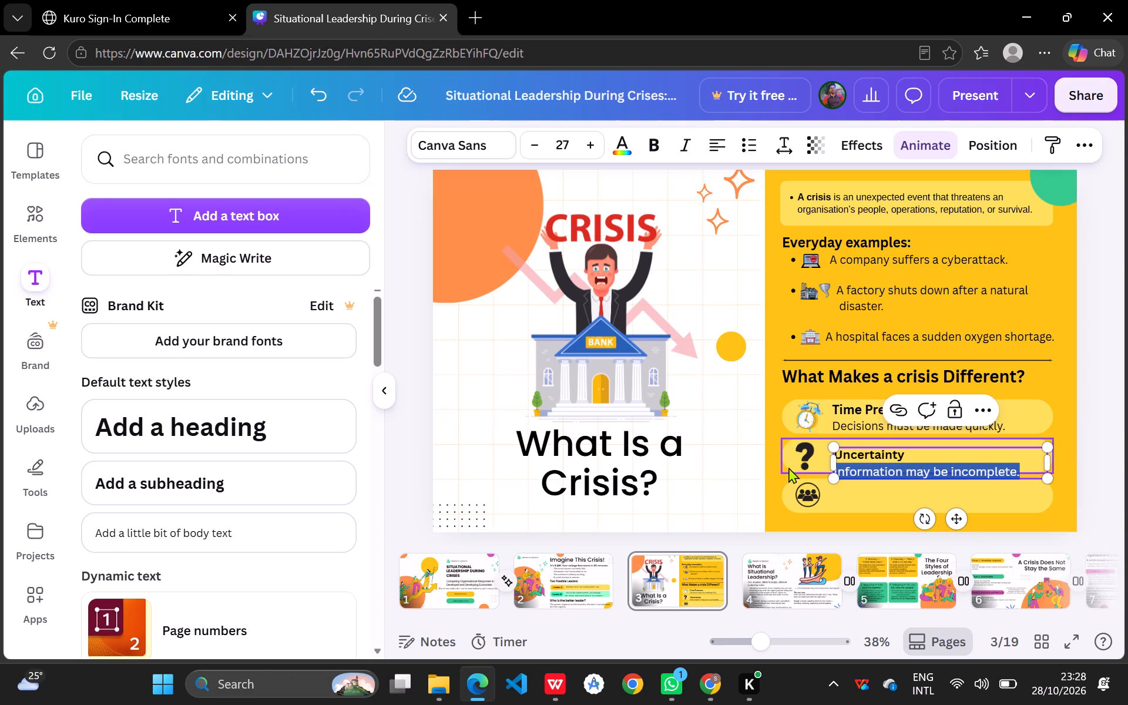
{"action": "left_click", "coordinate": [847, 328]}
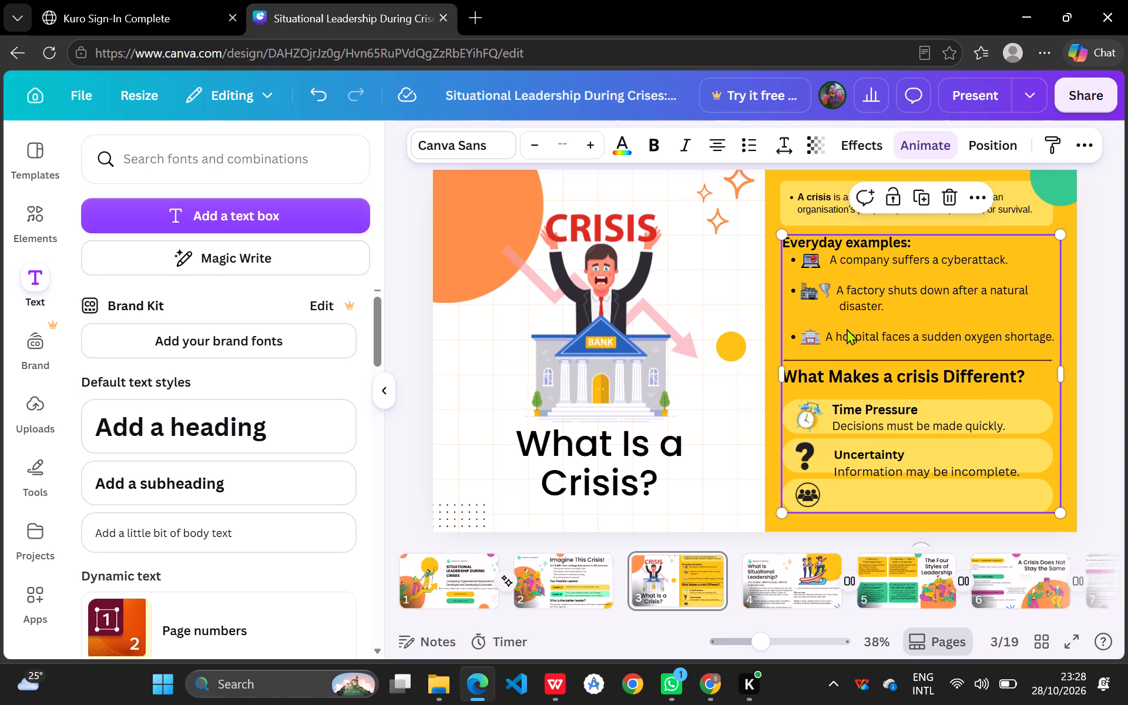
Move the "Uncertainty" text box up to centre it in the second yellow box, aligned with the "Time Pressure" text.
{"action": "left_click_drag", "start_coordinate": [888, 461], "coordinate": [886, 455]}
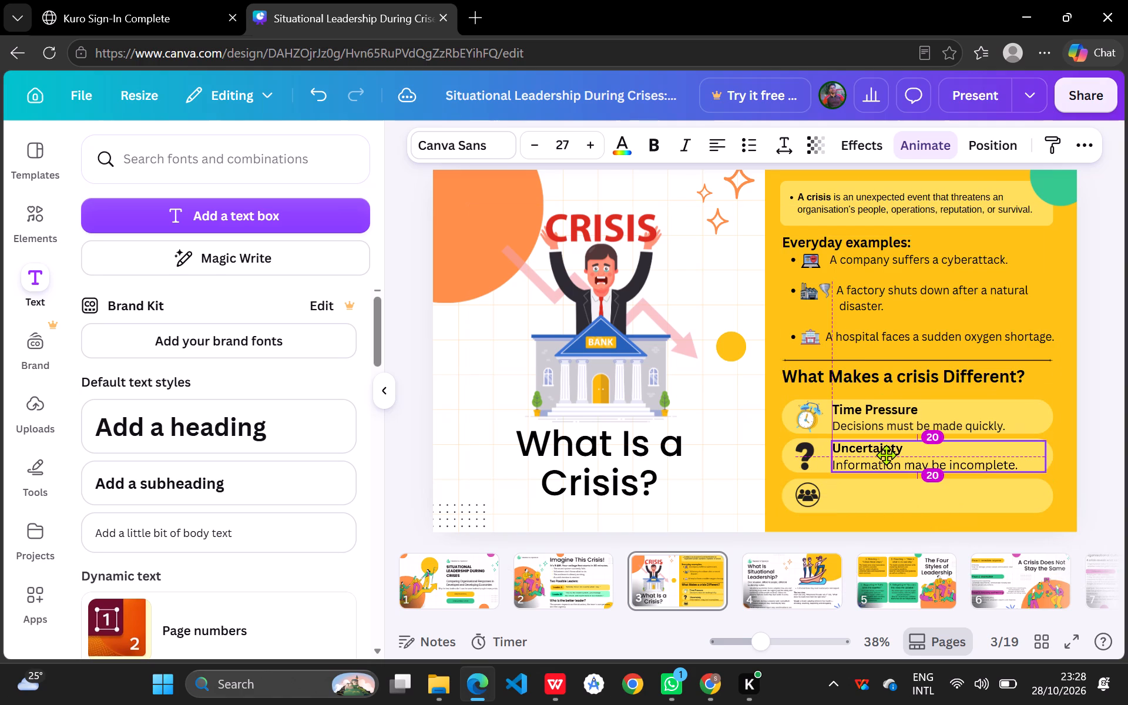
{"action": "left_click_drag", "start_coordinate": [886, 455], "coordinate": [887, 455]}
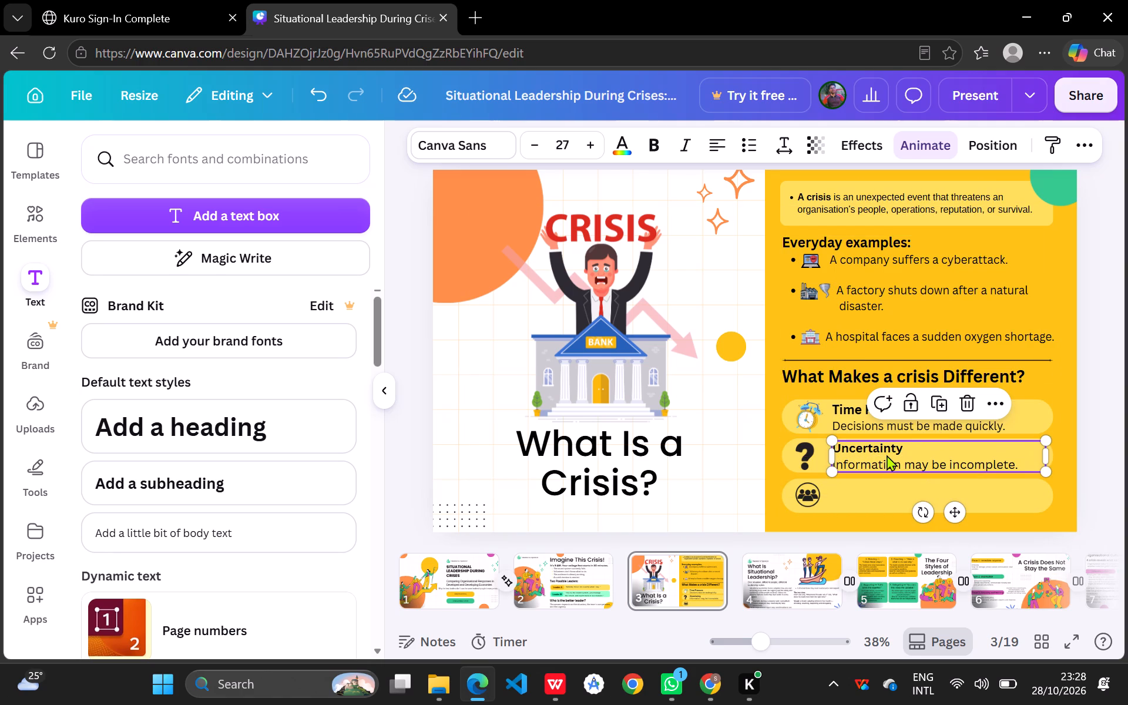
{"action": "left_click", "coordinate": [869, 500]}
Compare with the "Decisions must be made quickly." line's font size and set "Information may be incomplete." to 25.
{"action": "left_click", "coordinate": [1001, 417]}
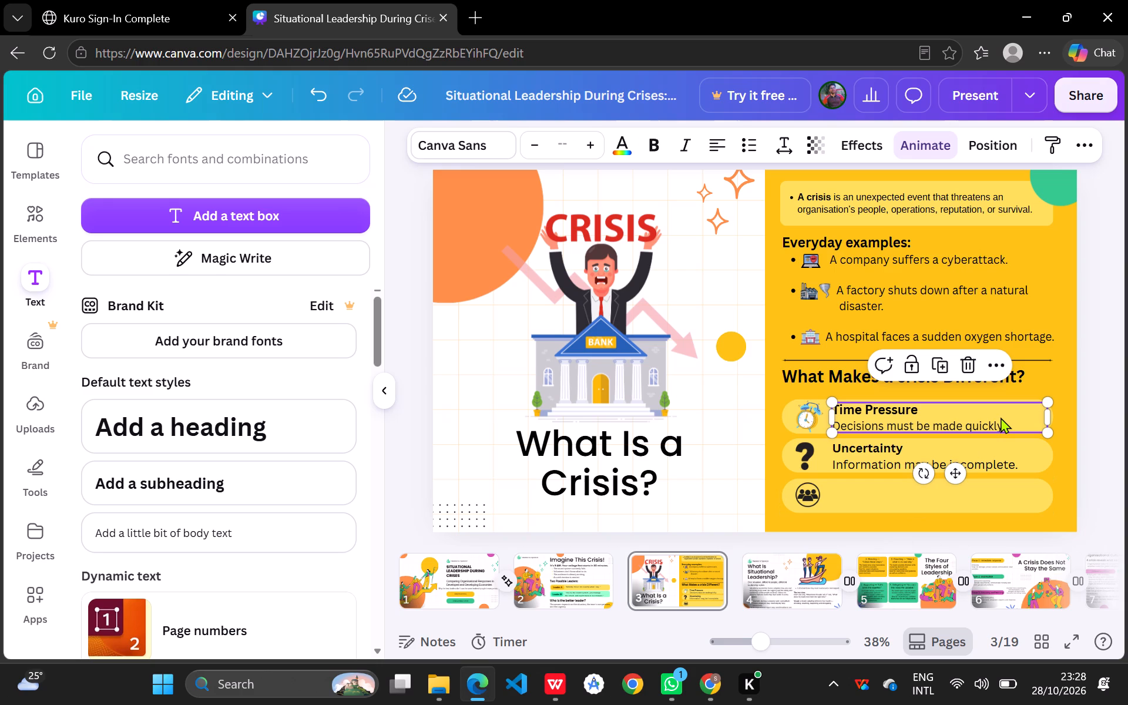
{"action": "left_click", "coordinate": [988, 428]}
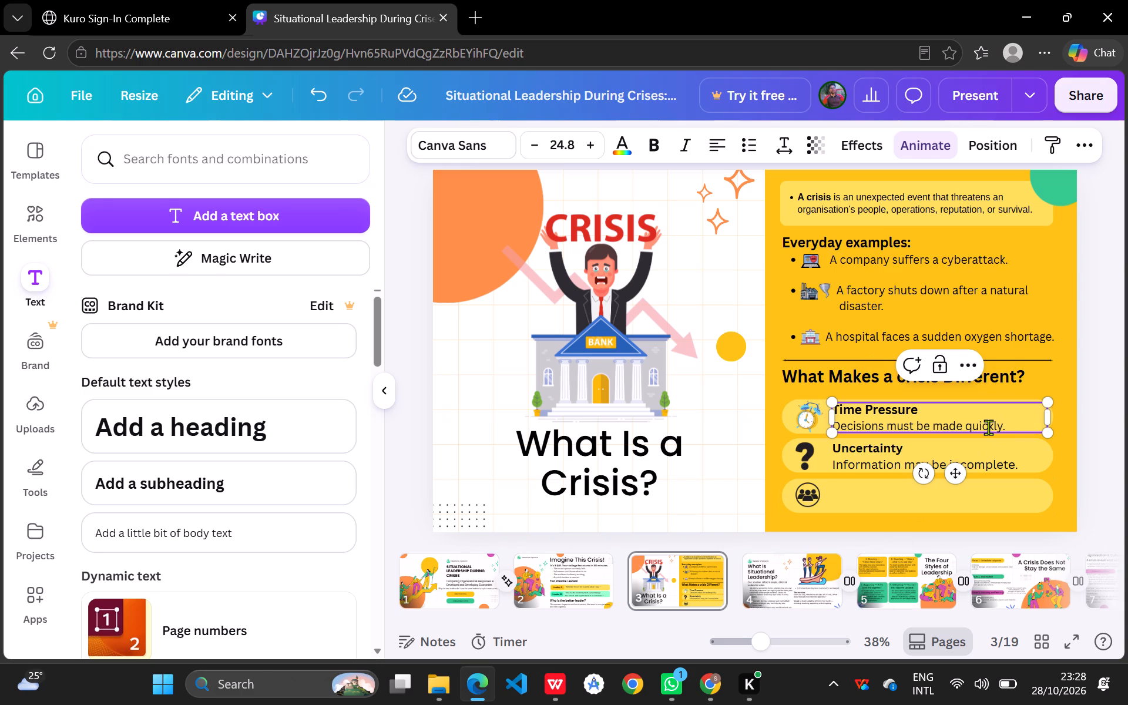
{"action": "left_click", "coordinate": [847, 462]}
{"action": "left_click", "coordinate": [847, 462]}
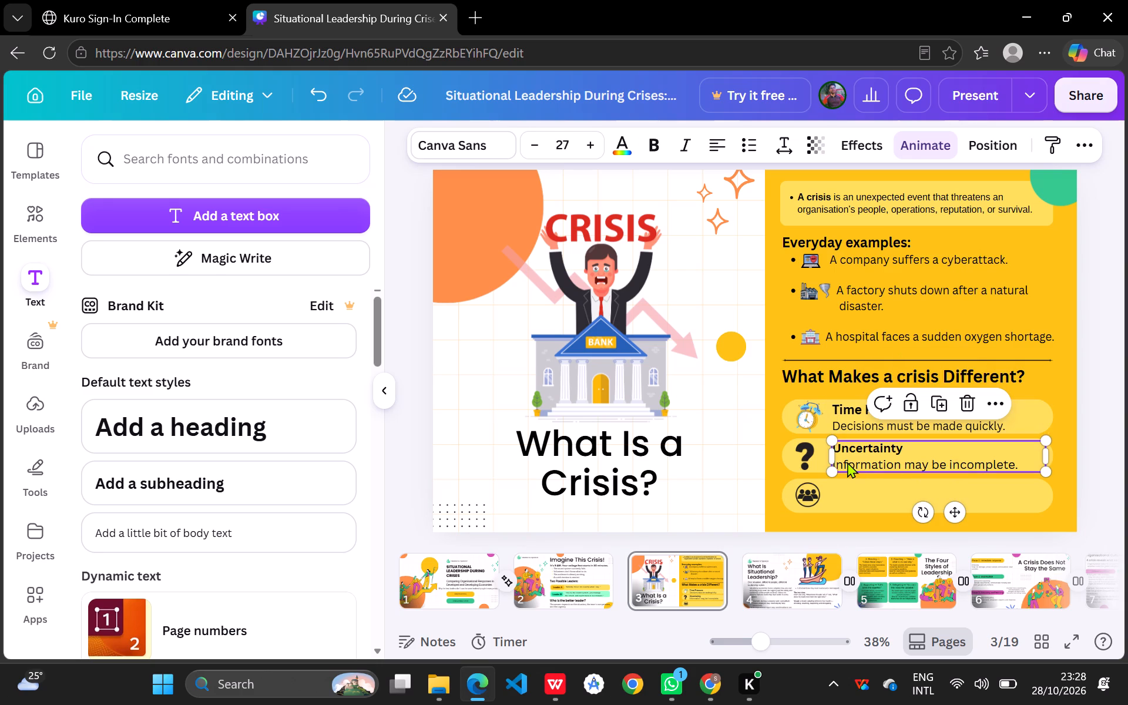
{"action": "left_click_drag", "start_coordinate": [833, 464], "coordinate": [889, 470]}
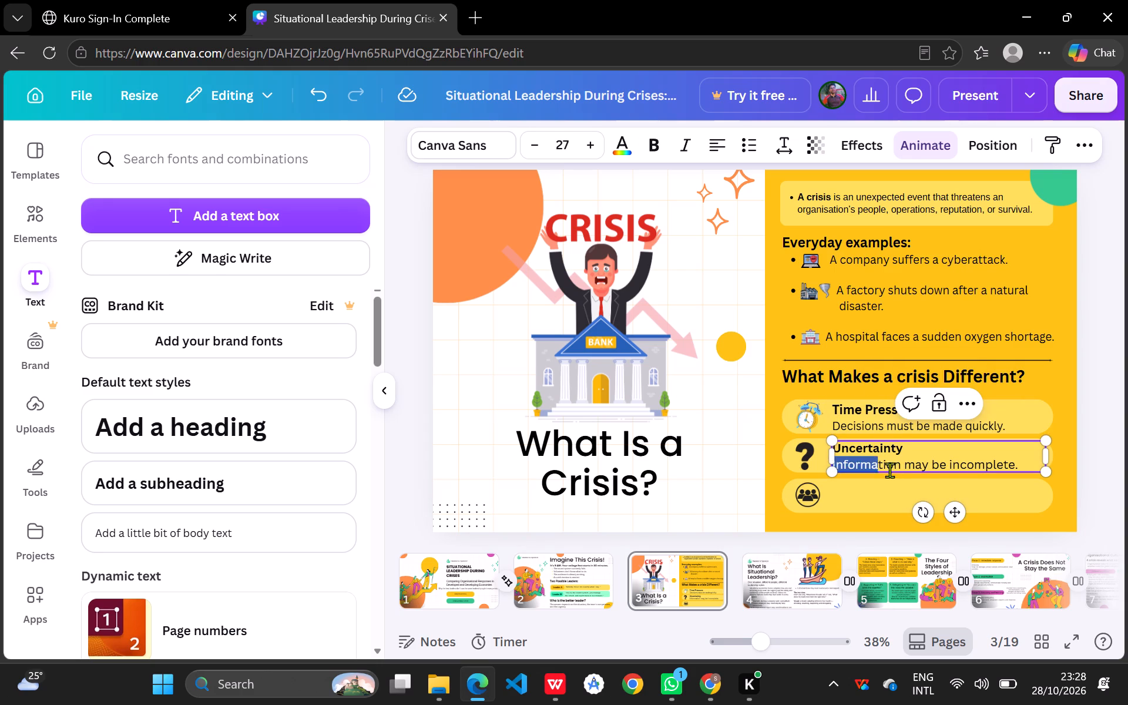
{"action": "left_click_drag", "start_coordinate": [889, 470], "coordinate": [1026, 468]}
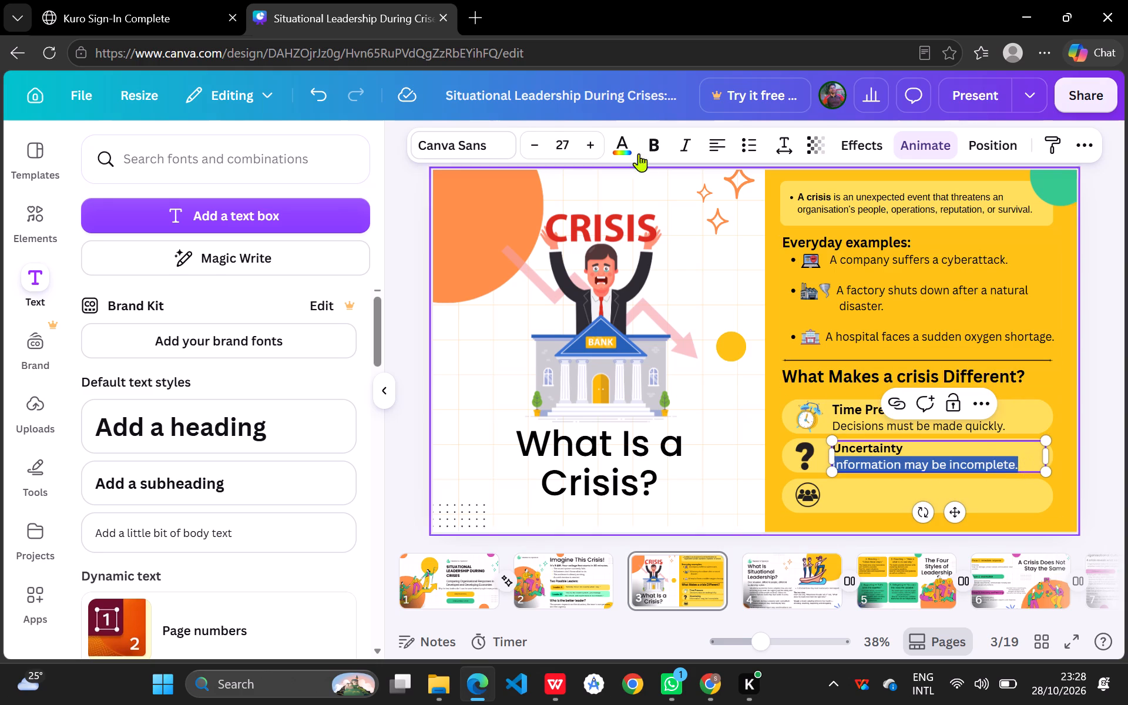
{"action": "left_click", "coordinate": [532, 137]}
{"action": "left_click", "coordinate": [532, 137]}
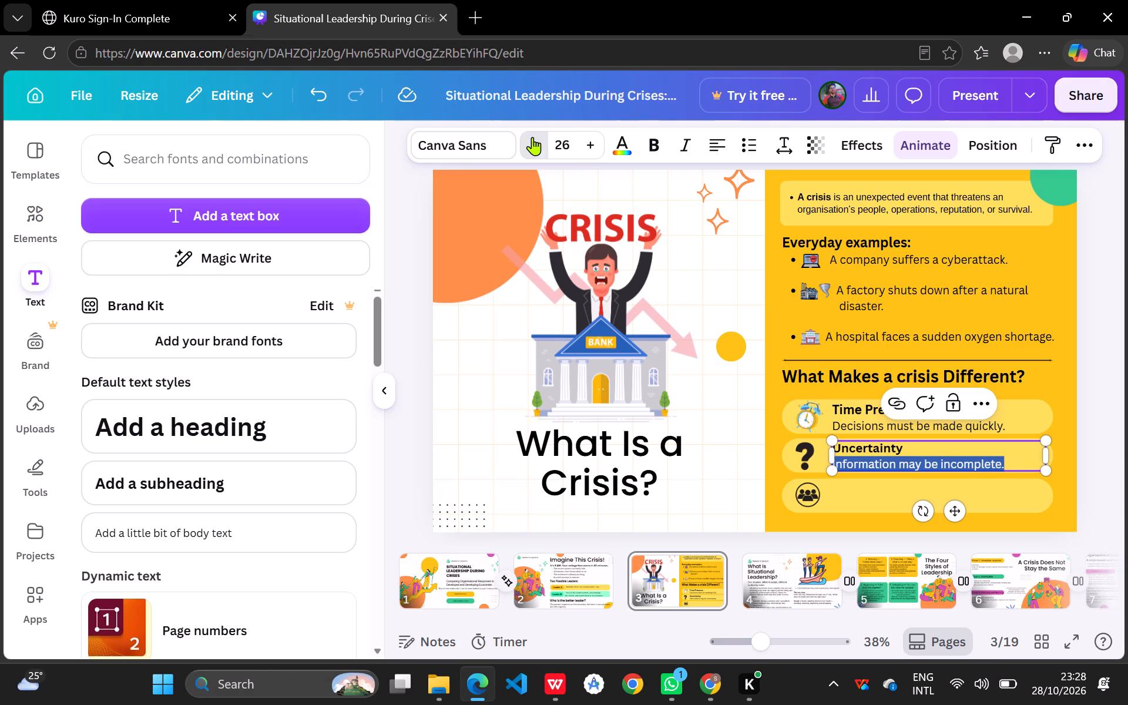
{"action": "left_click", "coordinate": [532, 137]}
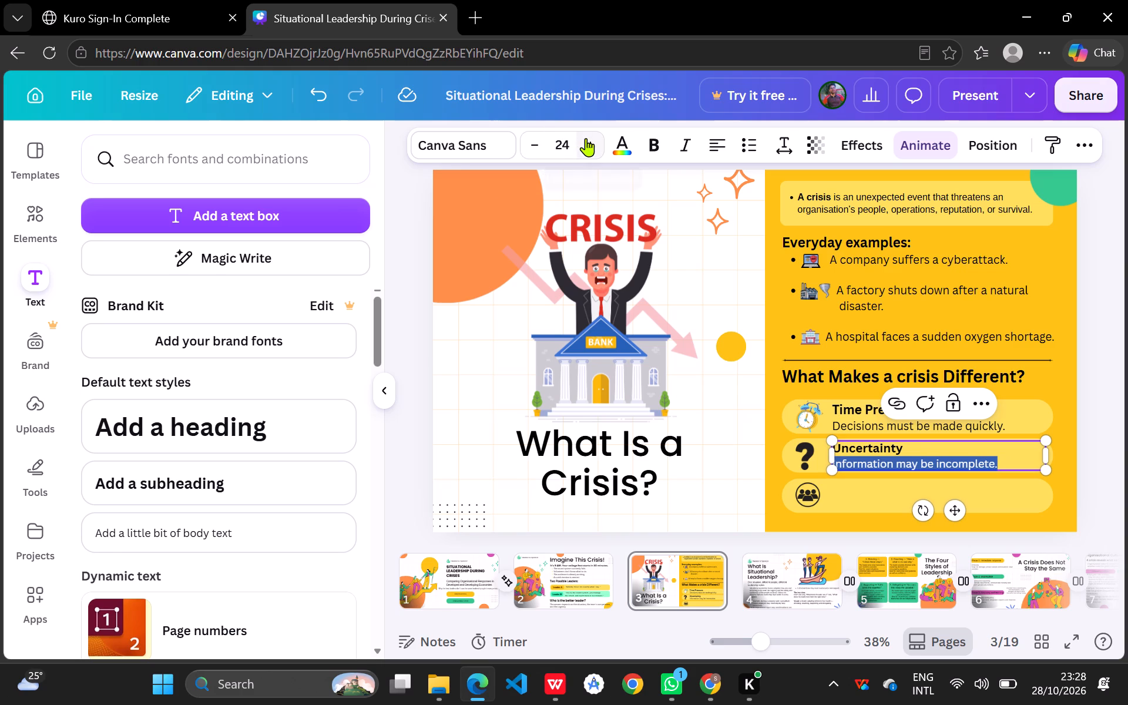
{"action": "left_click", "coordinate": [594, 145]}
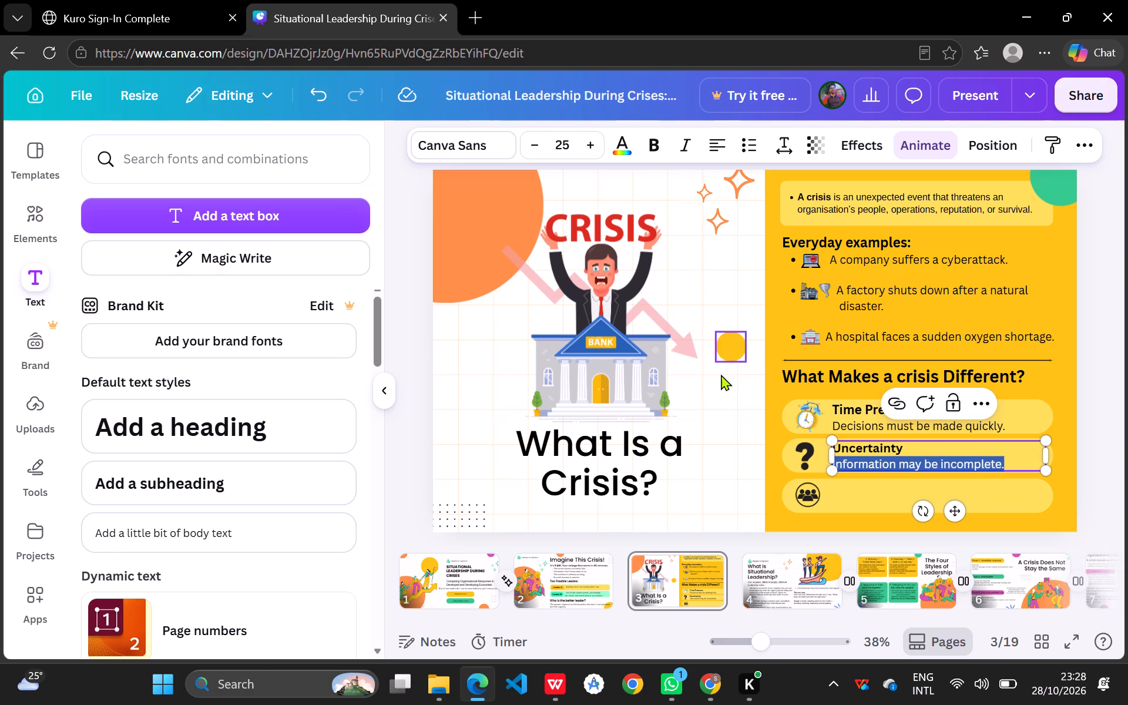
{"action": "left_click", "coordinate": [728, 434]}
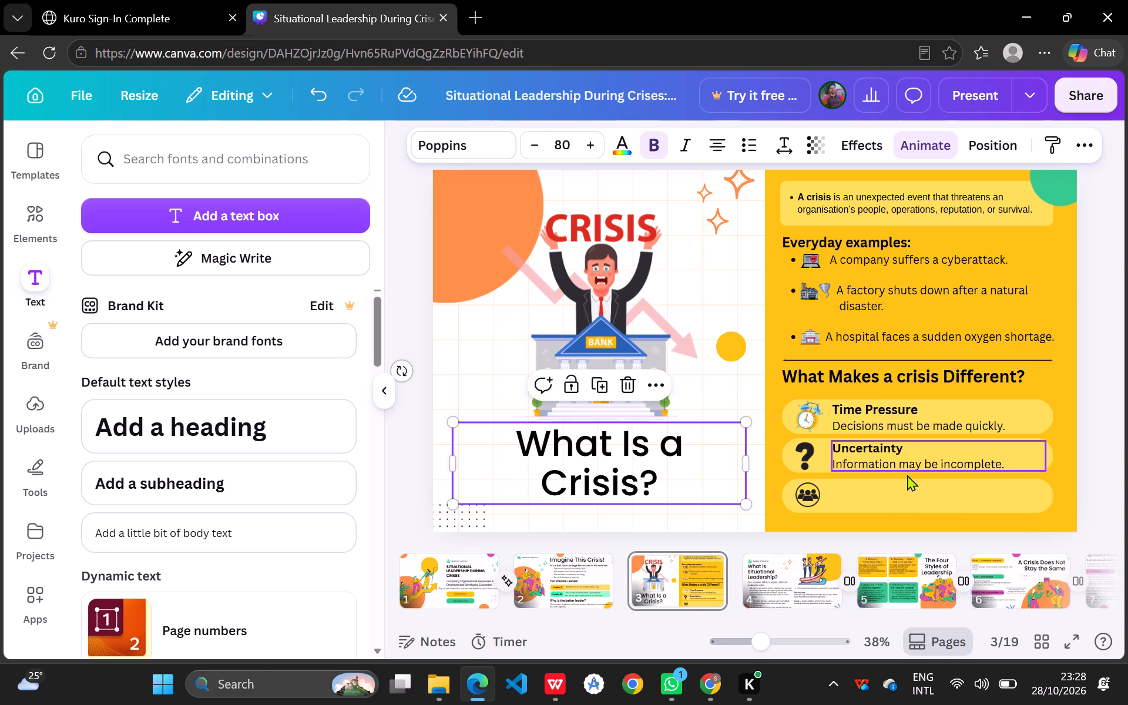
Nudge the "Uncertainty" text box slightly down and increase the "Uncertainty" heading's font size to 28.
{"action": "left_click", "coordinate": [887, 446]}
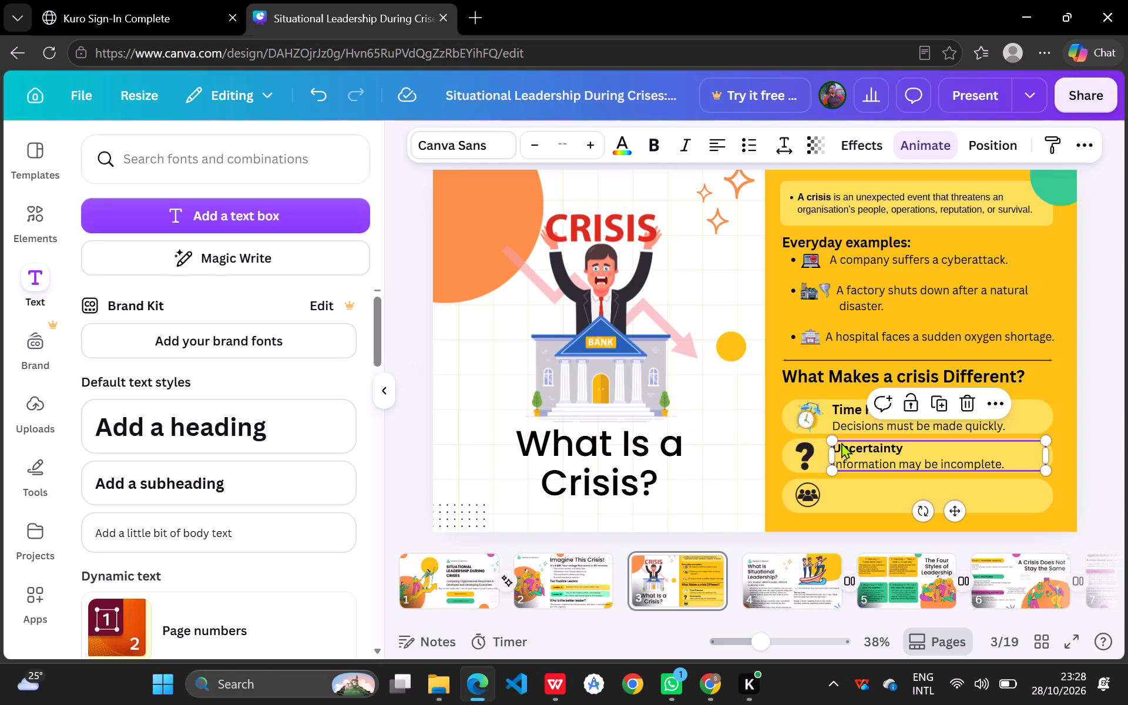
{"action": "left_click", "coordinate": [841, 442]}
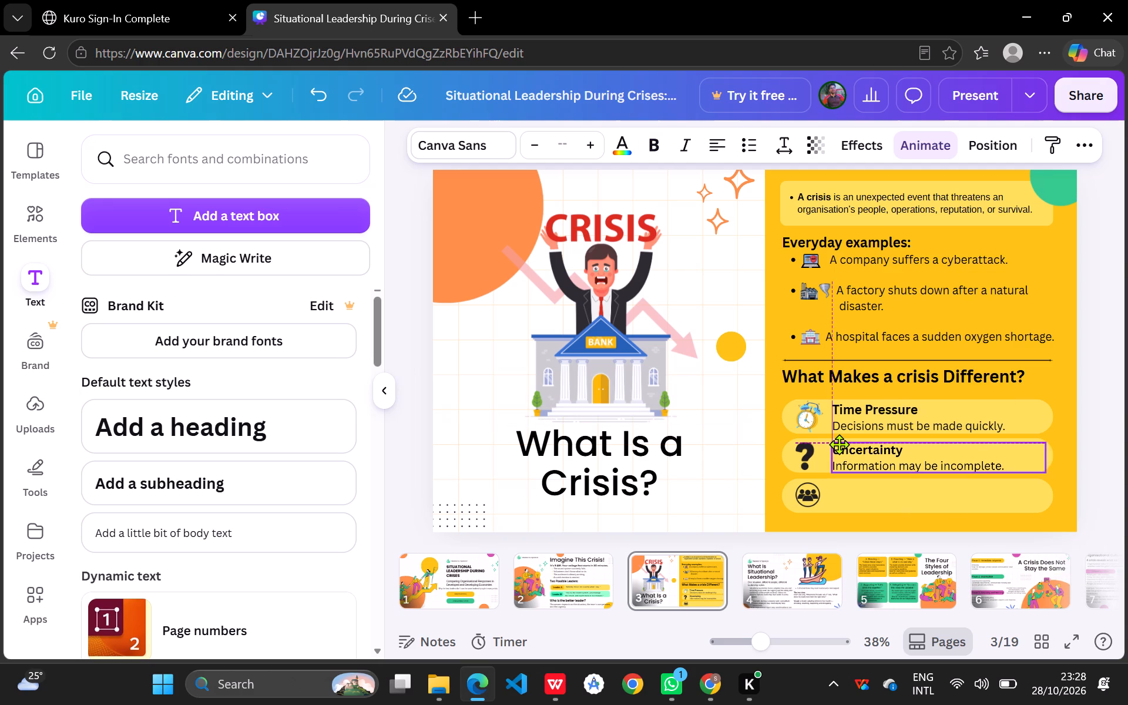
{"action": "left_click", "coordinate": [833, 448]}
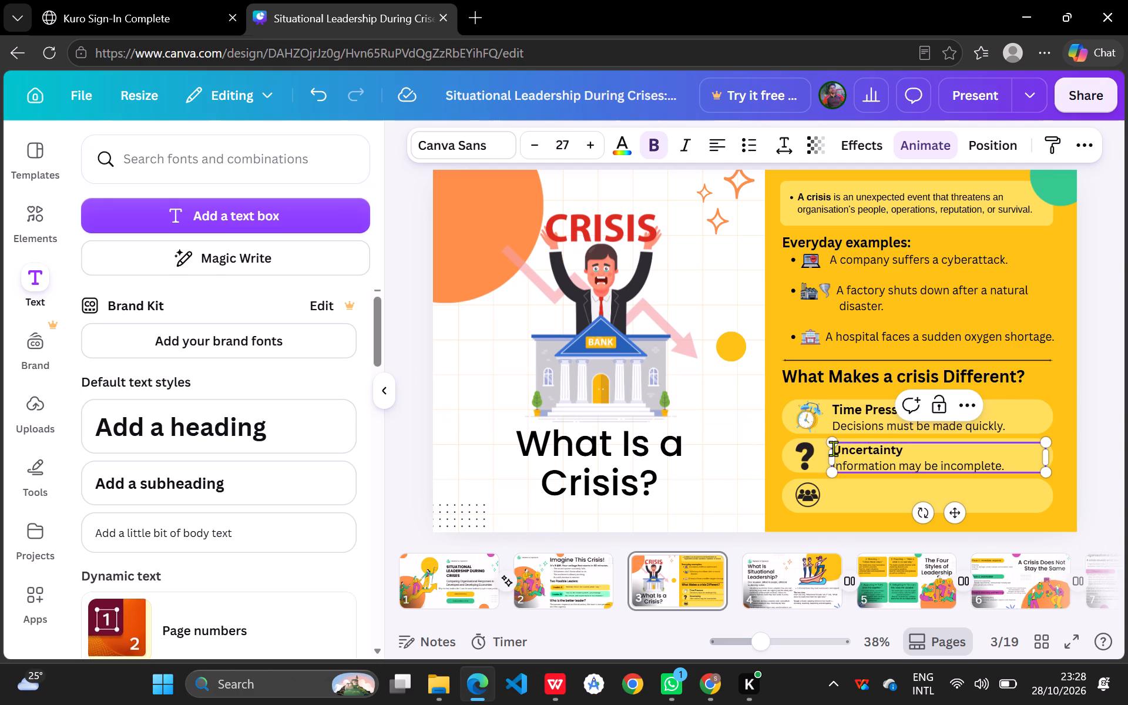
{"action": "double_click", "coordinate": [838, 448]}
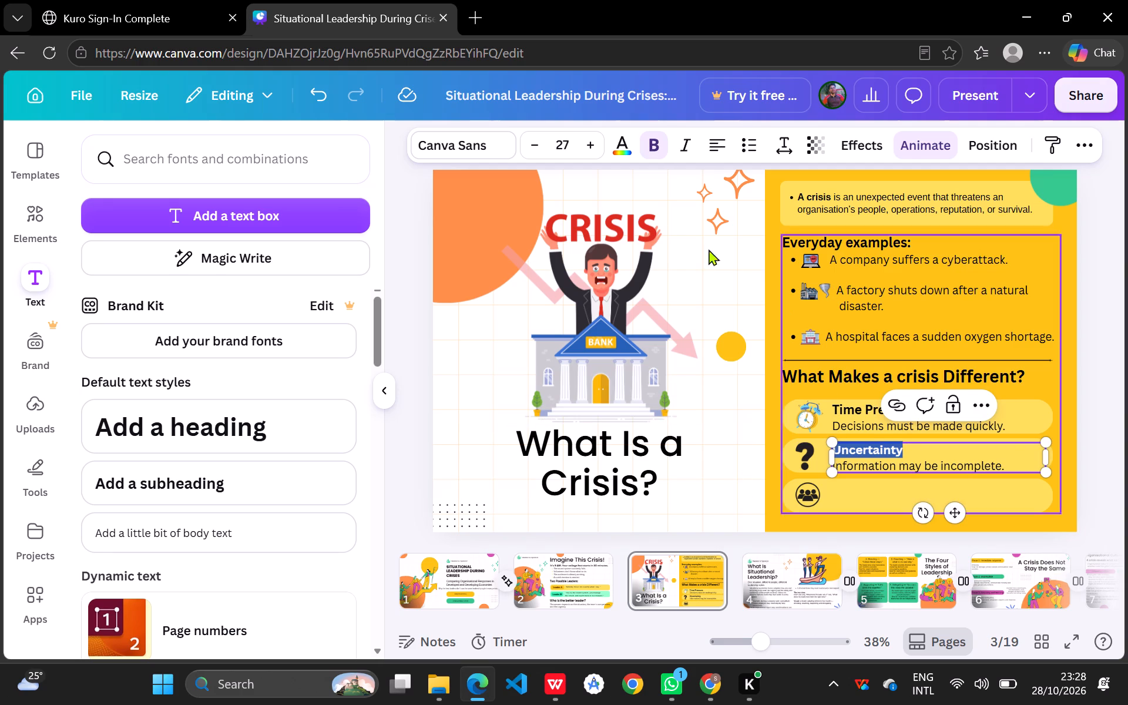
{"action": "left_click", "coordinate": [593, 146]}
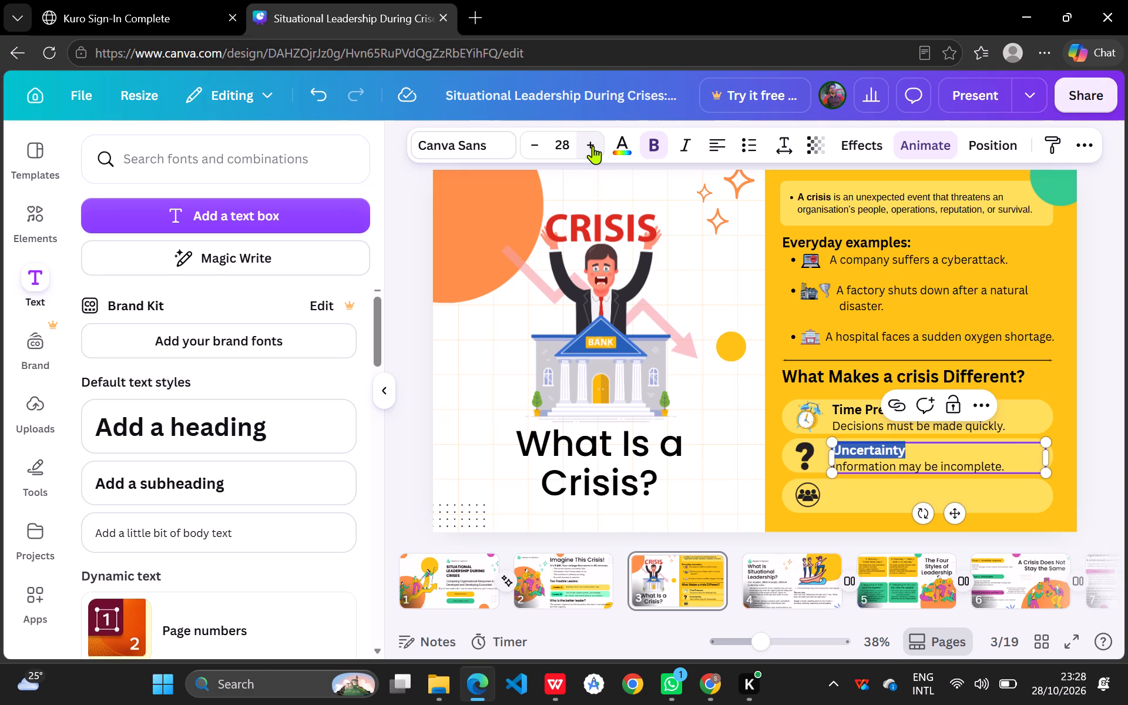
{"action": "left_click", "coordinate": [717, 374]}
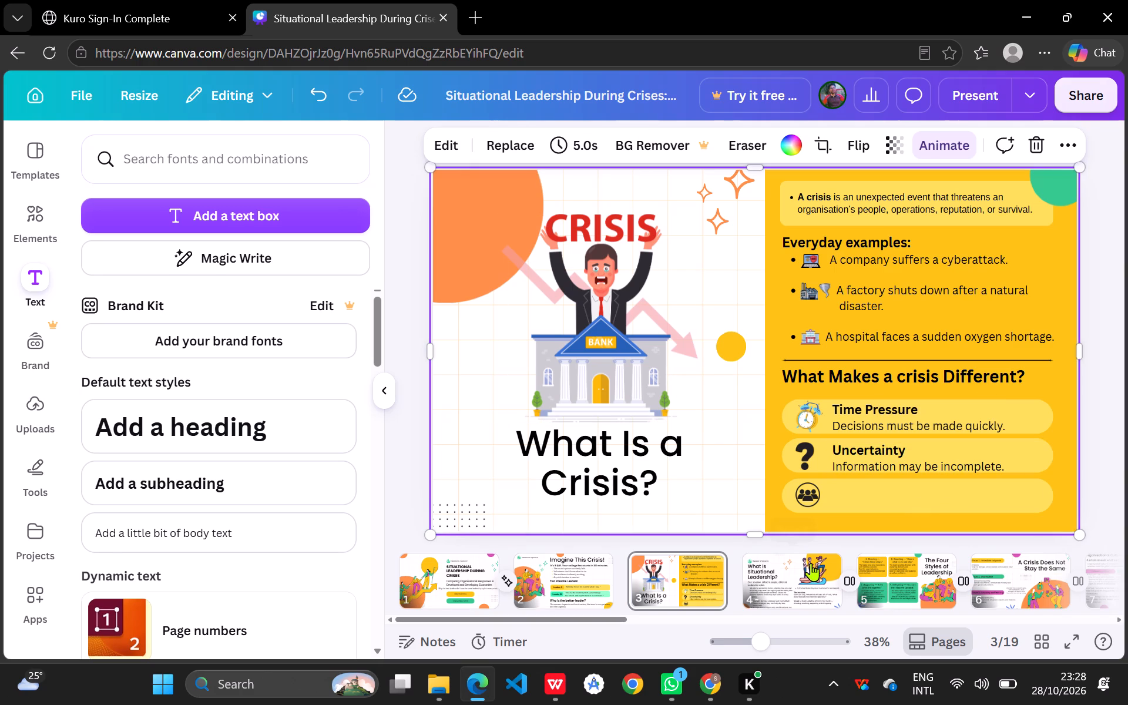
{"action": "left_click", "coordinate": [590, 235]}
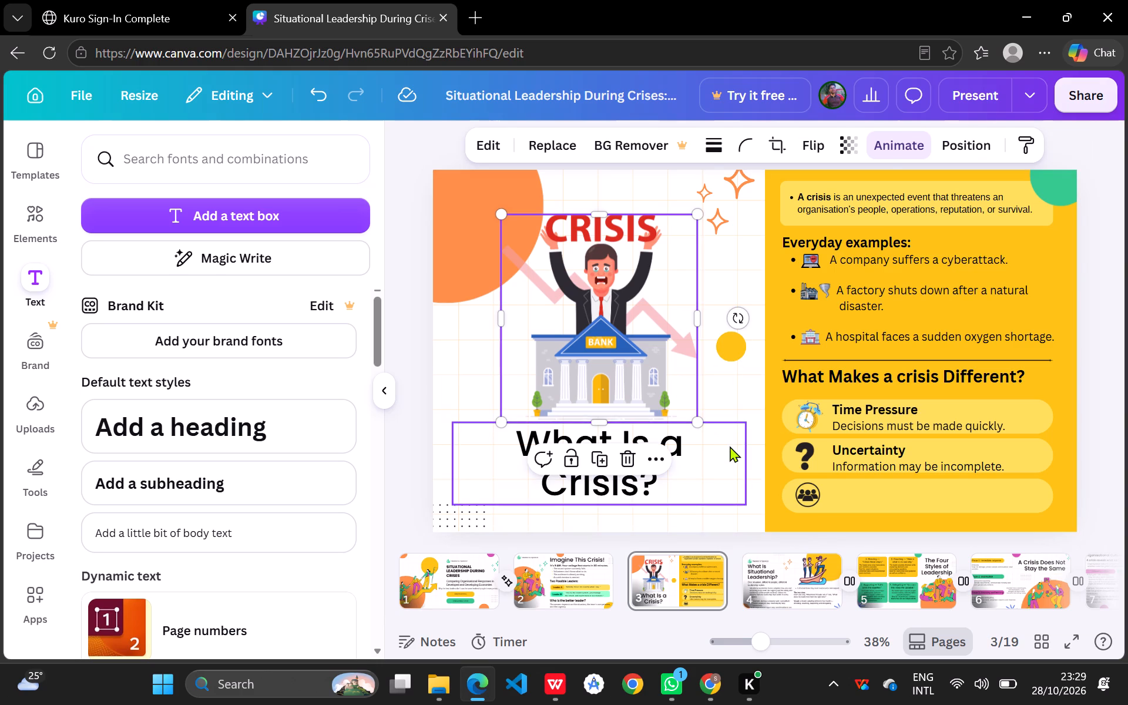
Increase the font size of the "A crisis is an unexpected event" definition text on slide 3 to 26.
{"action": "left_click", "coordinate": [730, 446]}
{"action": "left_click", "coordinate": [722, 281]}
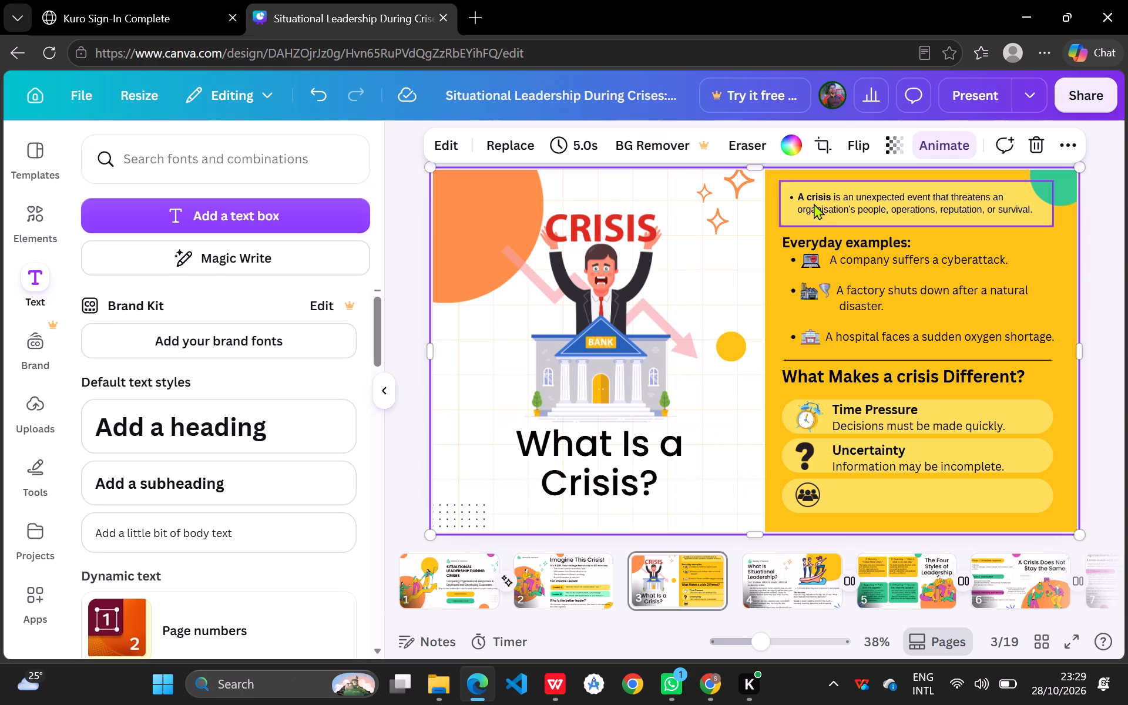
{"action": "left_click", "coordinate": [788, 196]}
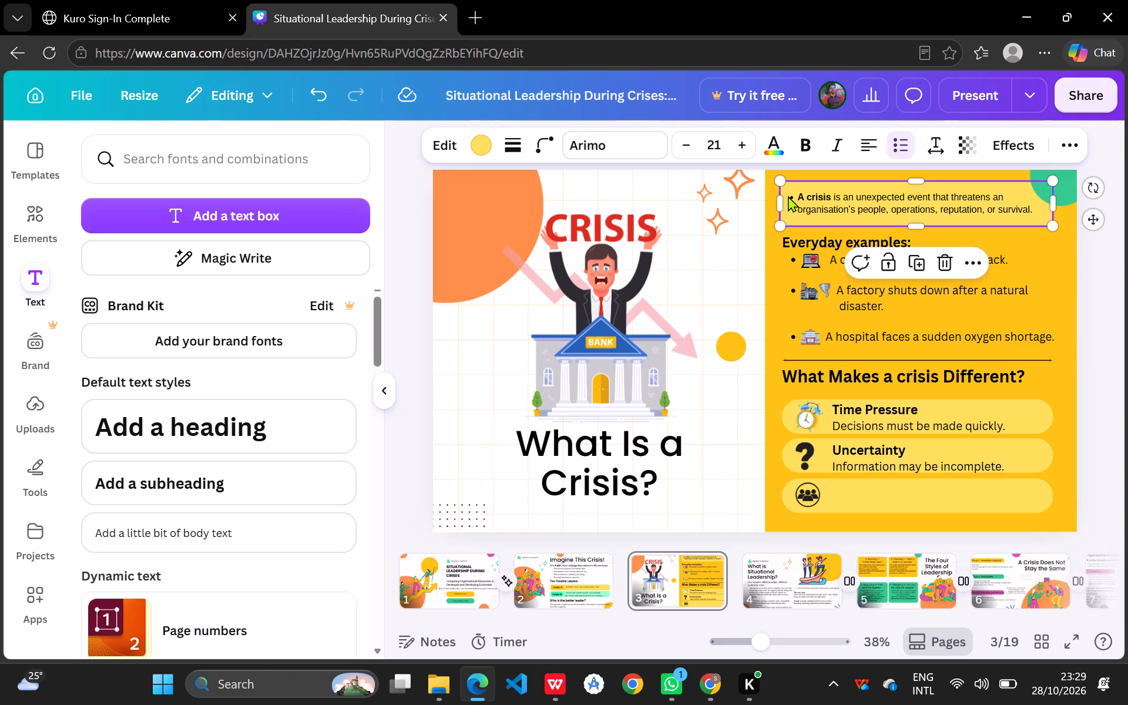
{"action": "left_click", "coordinate": [744, 151]}
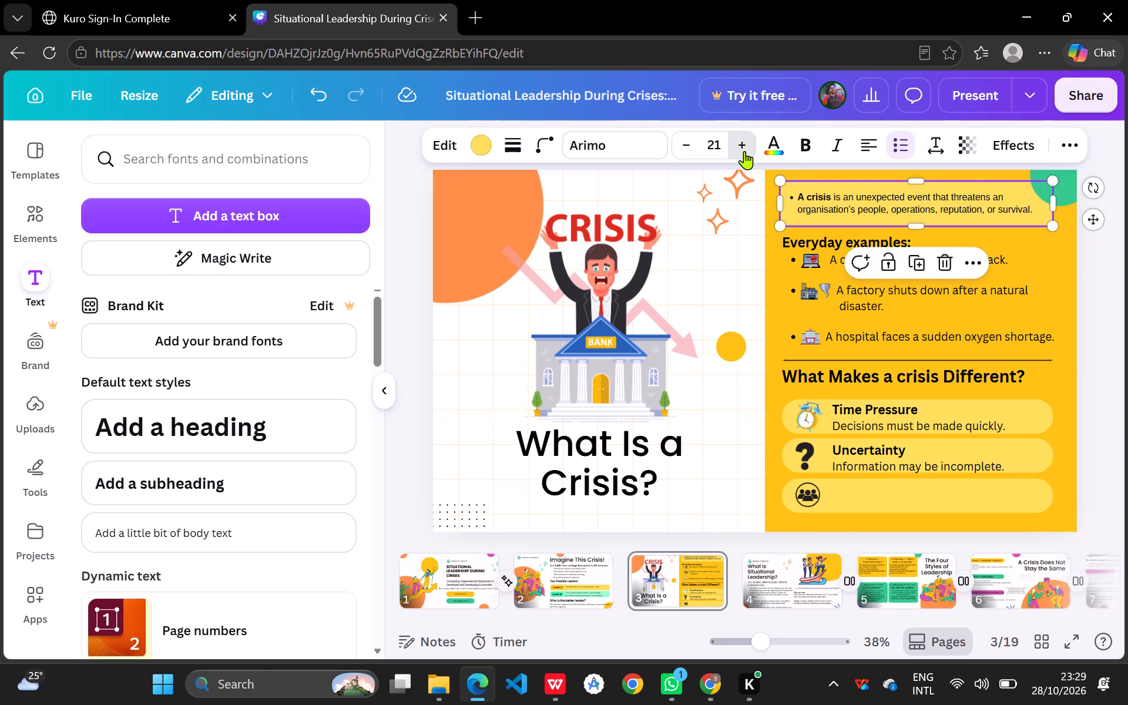
{"action": "left_click", "coordinate": [744, 151]}
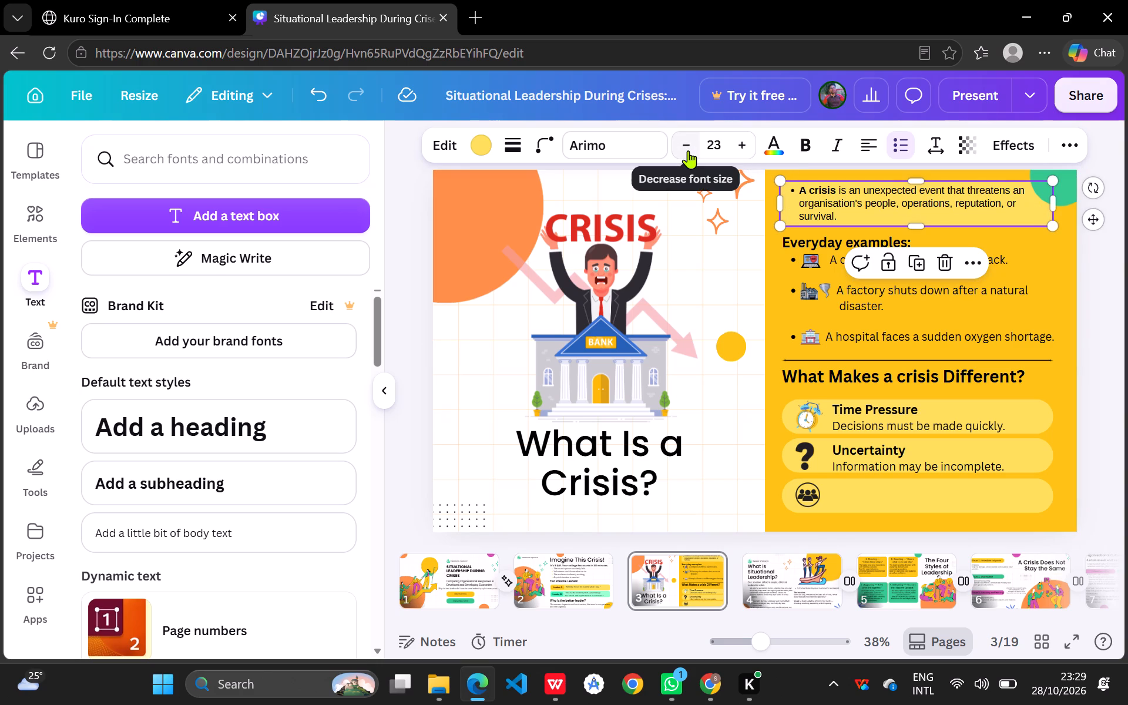
{"action": "left_click", "coordinate": [748, 145]}
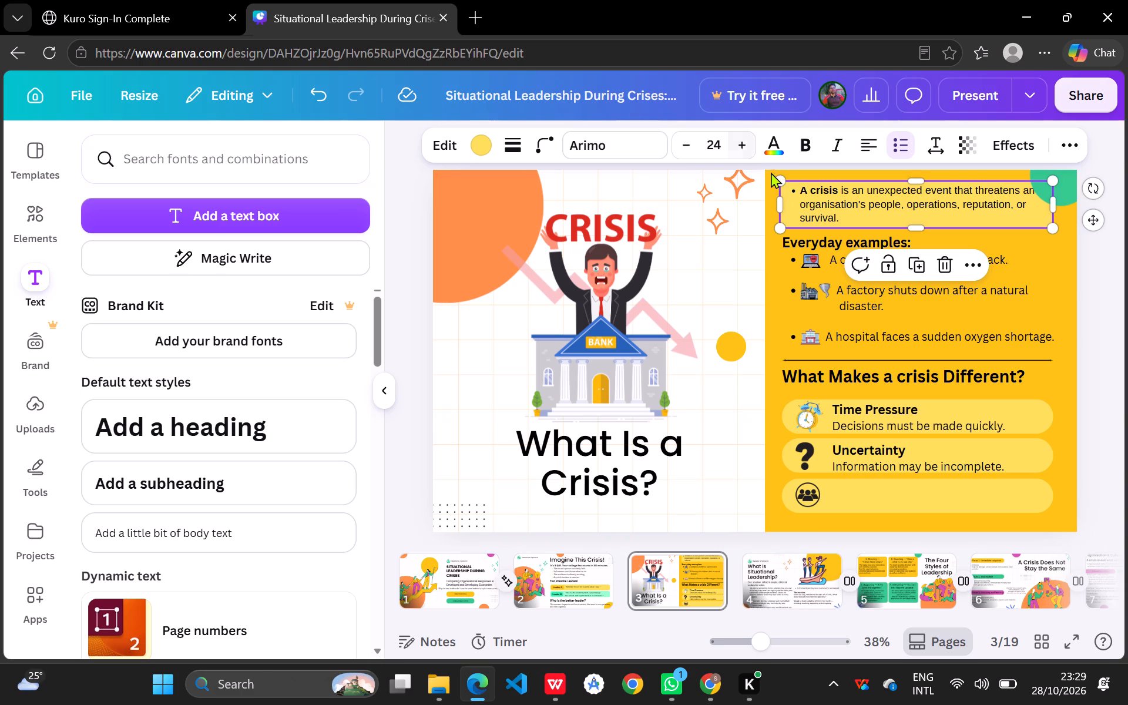
{"action": "left_click", "coordinate": [740, 147]}
{"action": "left_click", "coordinate": [740, 147]}
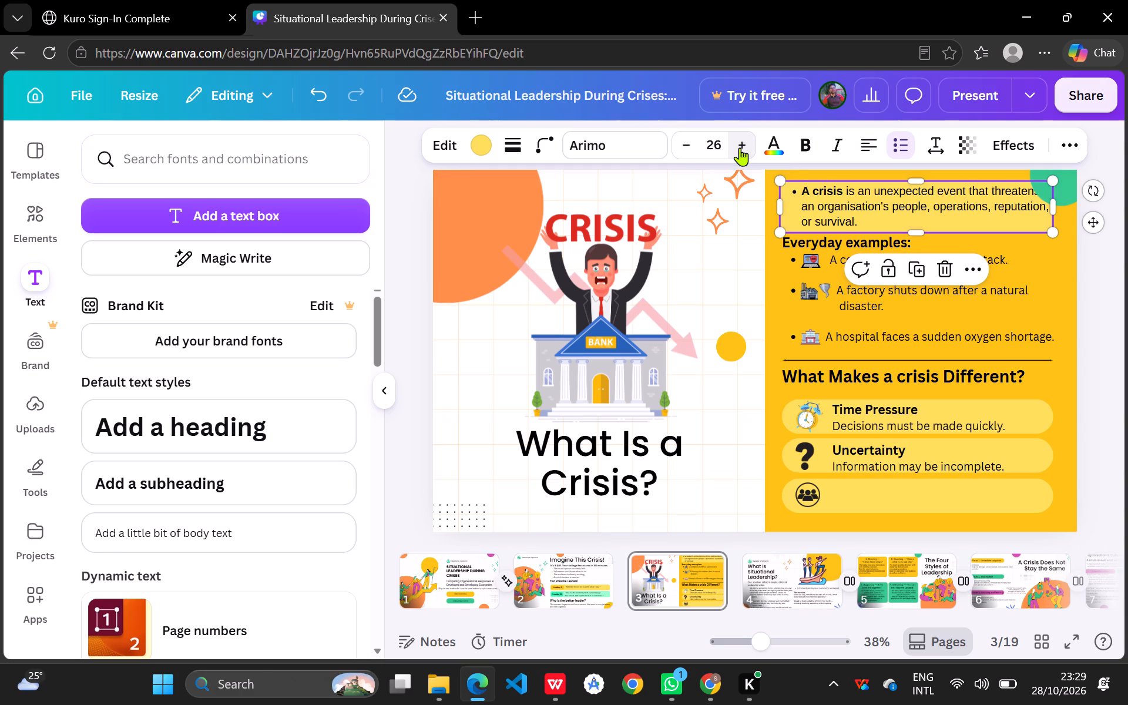
Break the crisis definition before "threatens" and indent that line without a bullet, aligned under "A crisis".
{"action": "left_click", "coordinate": [992, 186]}
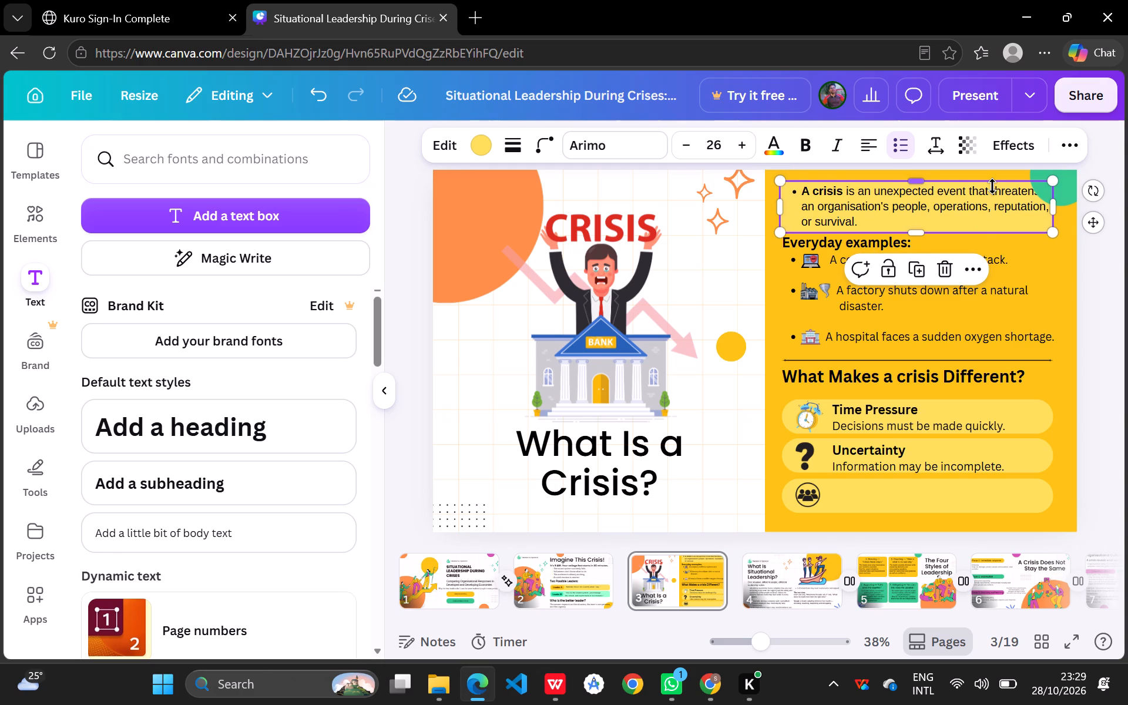
{"action": "double_click", "coordinate": [990, 196]}
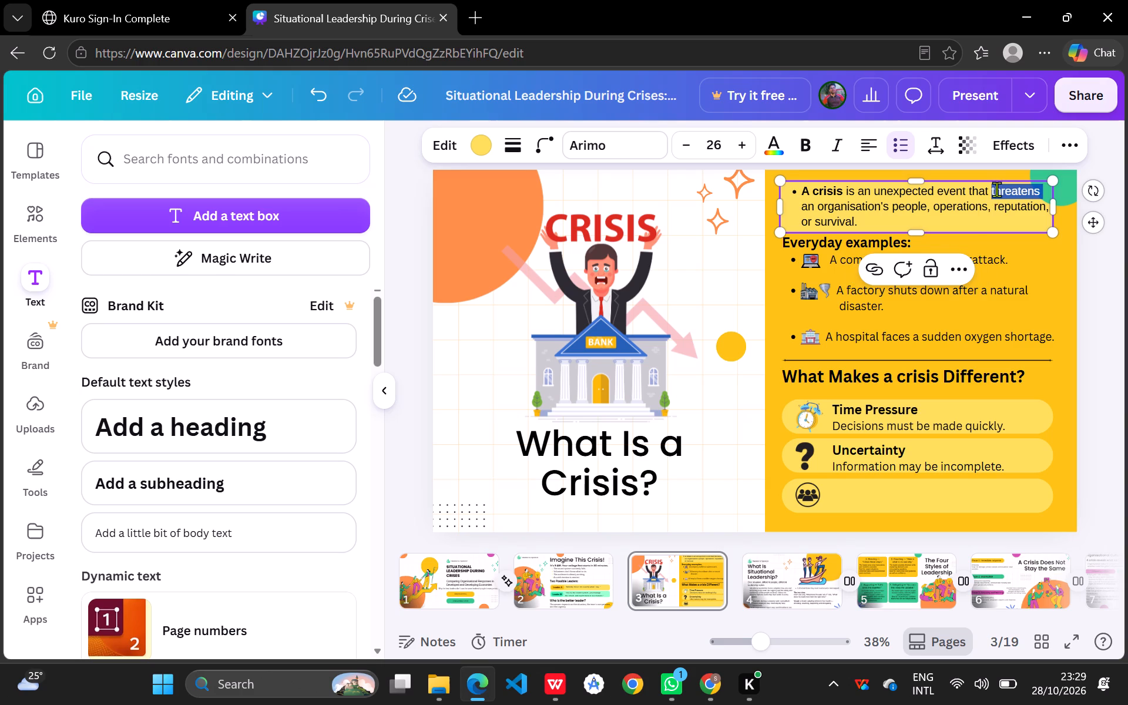
{"action": "left_click", "coordinate": [990, 192]}
{"action": "key", "text": "Return"}
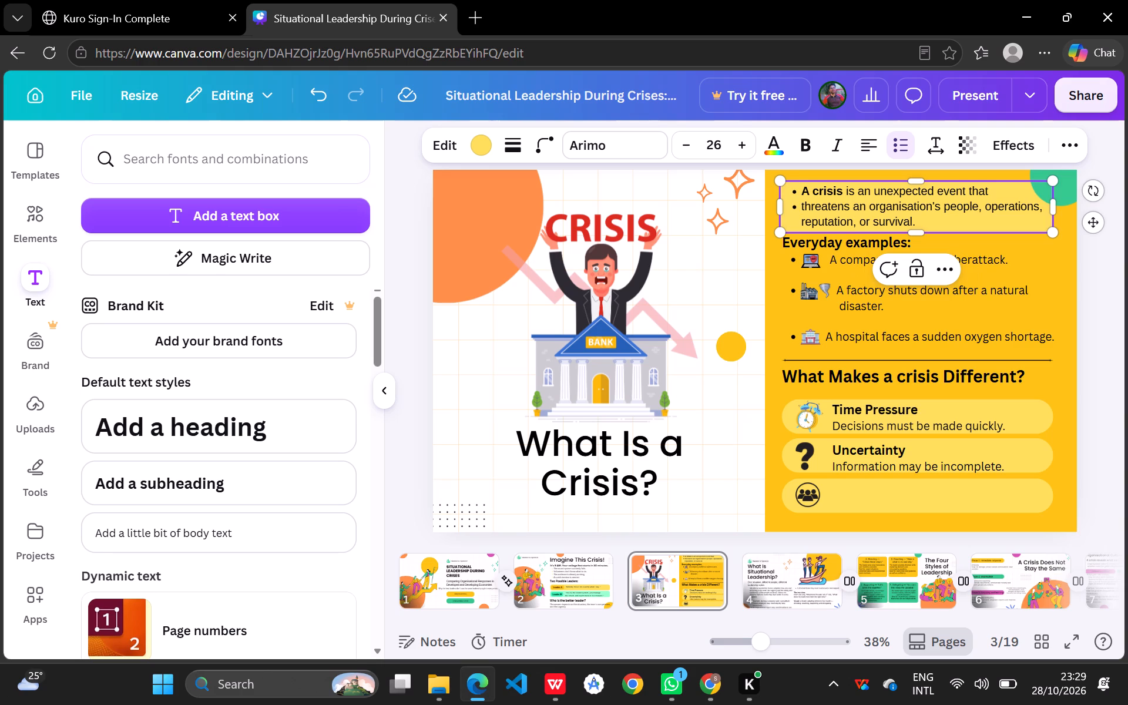
{"action": "key", "text": "BackSpace"}
{"action": "key", "text": "space"}
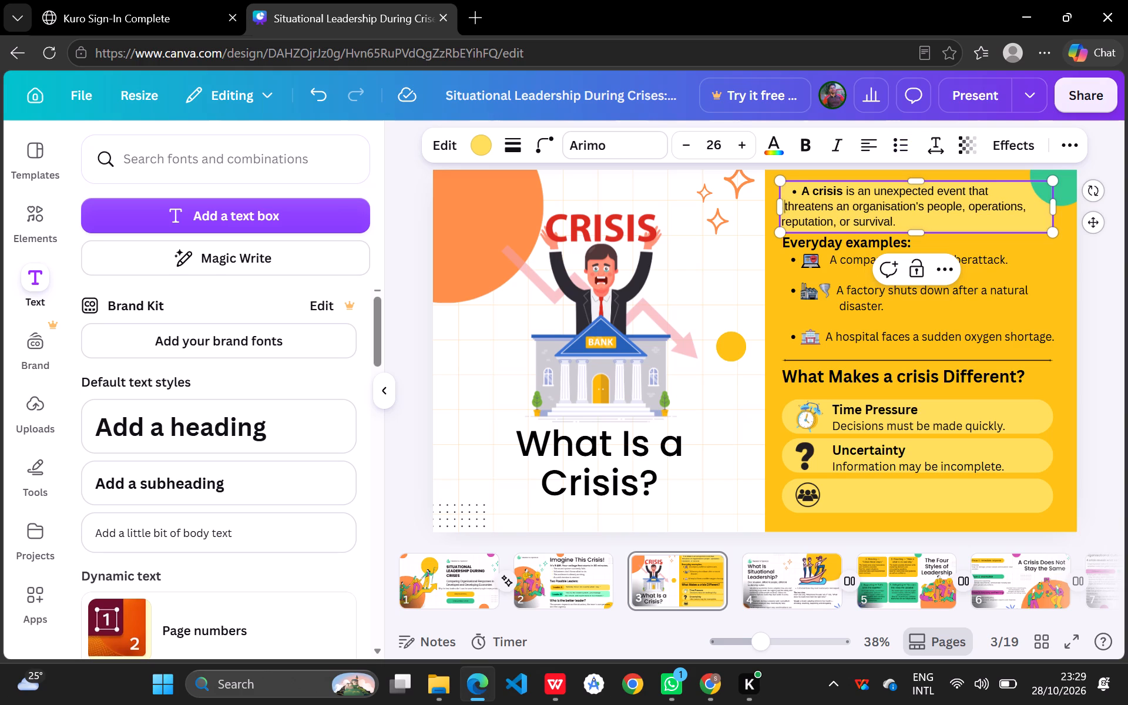
{"action": "key", "text": "space"}
{"action": "key", "text": "space"}
{"action": "key", "text": "space"}
{"action": "key", "text": "space"}
{"action": "key", "text": "space"}
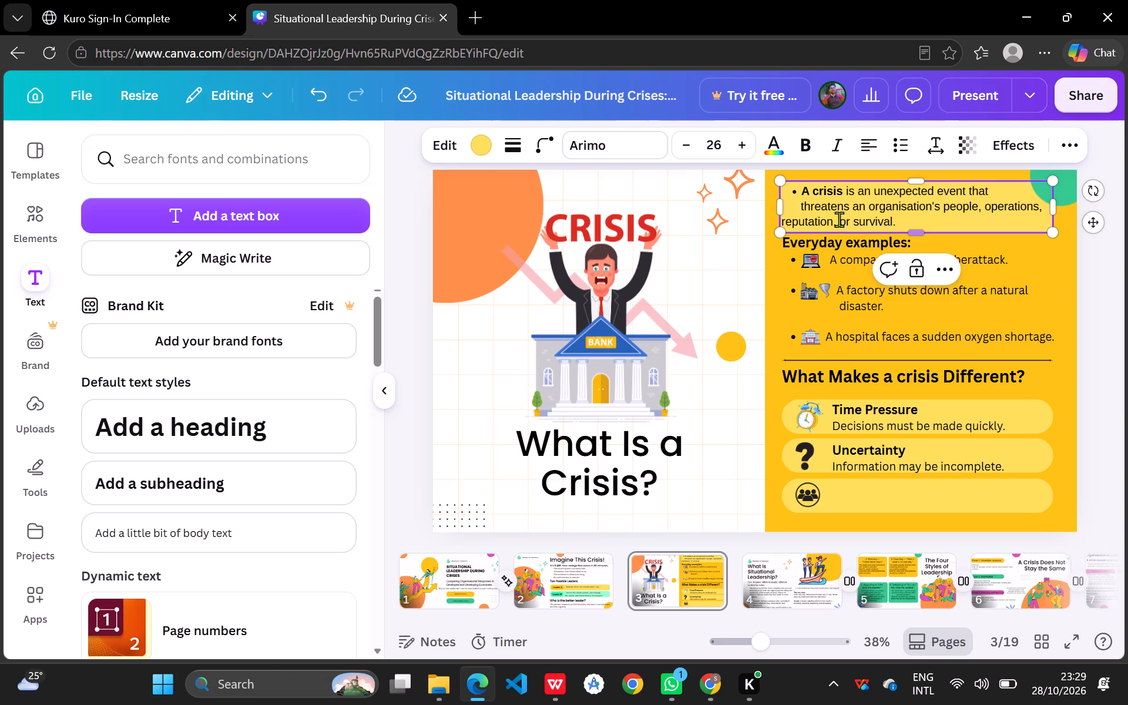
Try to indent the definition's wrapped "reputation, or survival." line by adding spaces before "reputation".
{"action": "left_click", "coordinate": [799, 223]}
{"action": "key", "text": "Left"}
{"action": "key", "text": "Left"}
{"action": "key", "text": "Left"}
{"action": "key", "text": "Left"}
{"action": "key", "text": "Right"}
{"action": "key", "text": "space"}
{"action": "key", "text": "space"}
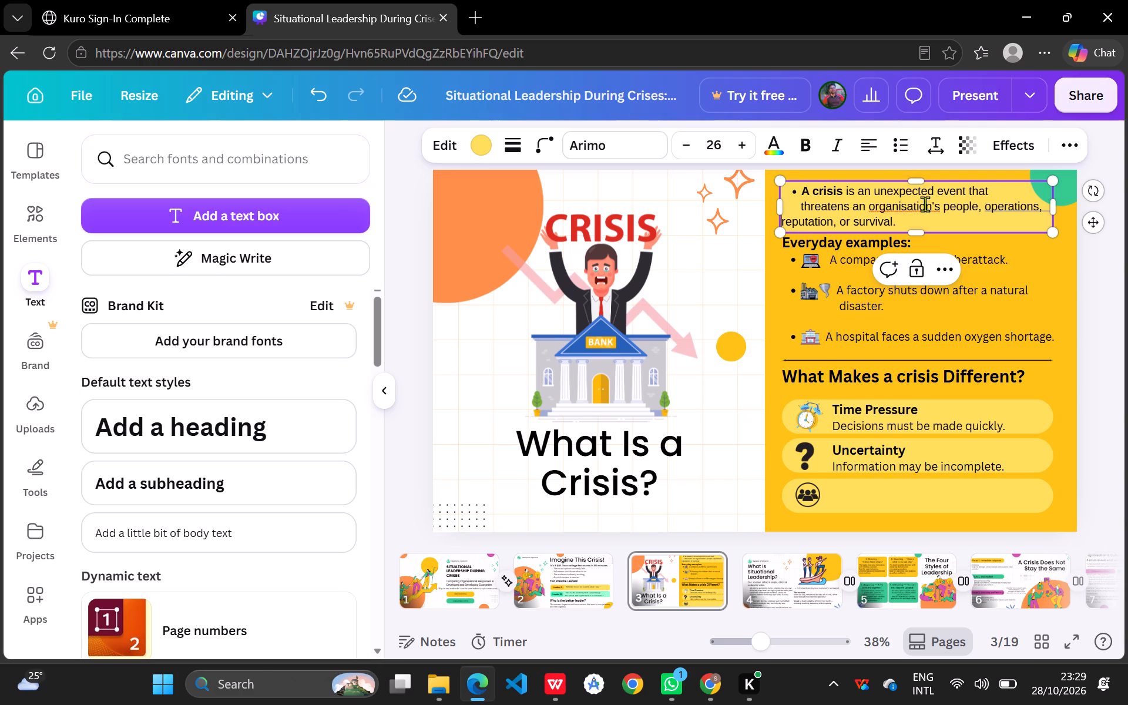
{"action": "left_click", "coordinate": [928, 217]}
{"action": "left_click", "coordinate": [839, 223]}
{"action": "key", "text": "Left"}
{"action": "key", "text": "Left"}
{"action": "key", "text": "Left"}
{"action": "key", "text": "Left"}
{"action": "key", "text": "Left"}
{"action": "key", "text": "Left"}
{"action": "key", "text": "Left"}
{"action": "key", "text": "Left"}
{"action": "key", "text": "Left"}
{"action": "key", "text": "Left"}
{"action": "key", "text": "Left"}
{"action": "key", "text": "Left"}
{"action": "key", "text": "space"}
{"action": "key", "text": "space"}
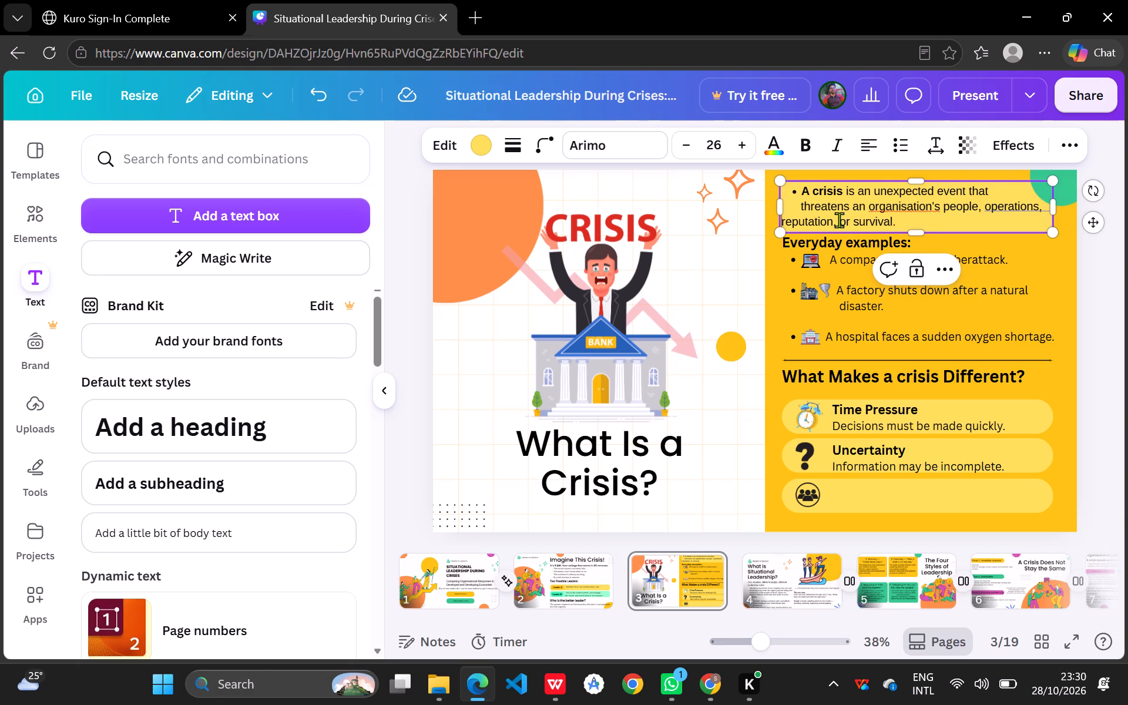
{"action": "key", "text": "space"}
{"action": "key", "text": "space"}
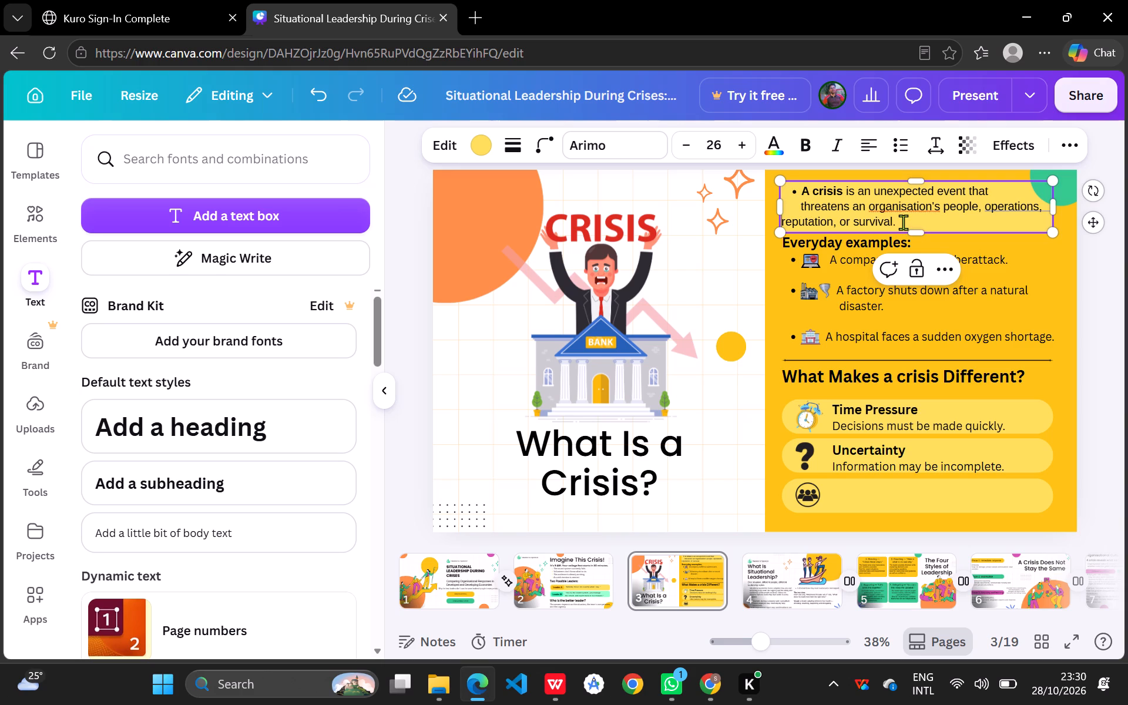
Delete "reputation, or survival." from the end of the crisis definition.
{"action": "double_click", "coordinate": [898, 222]}
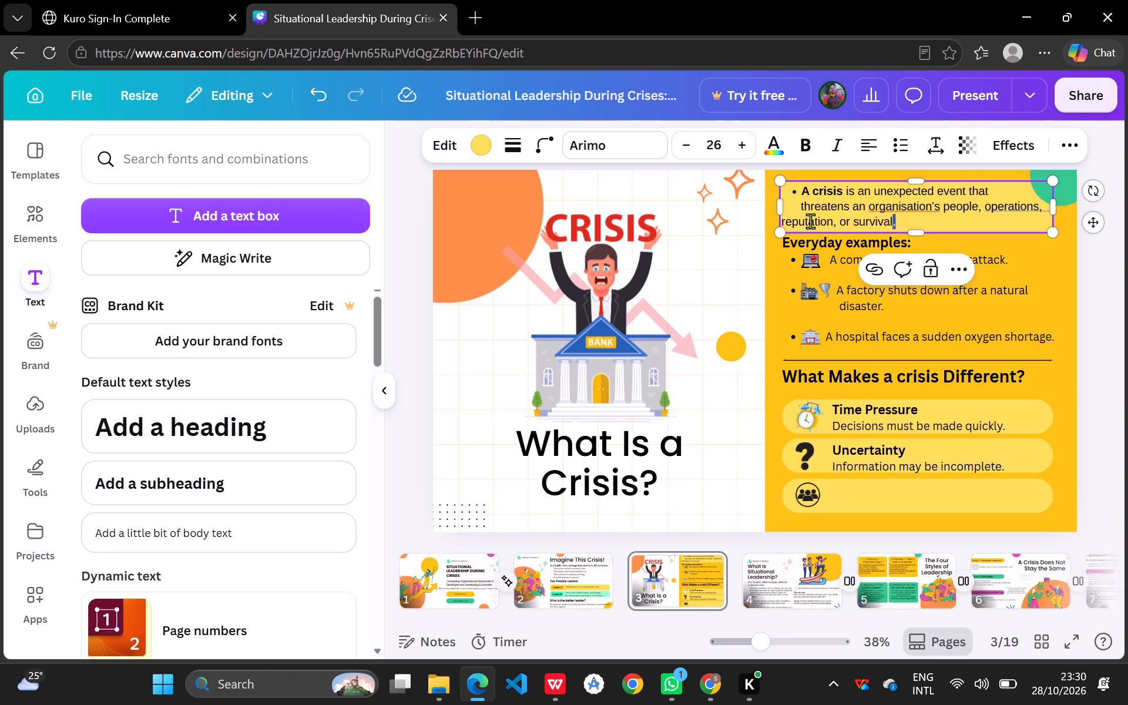
{"action": "left_click", "coordinate": [928, 232]}
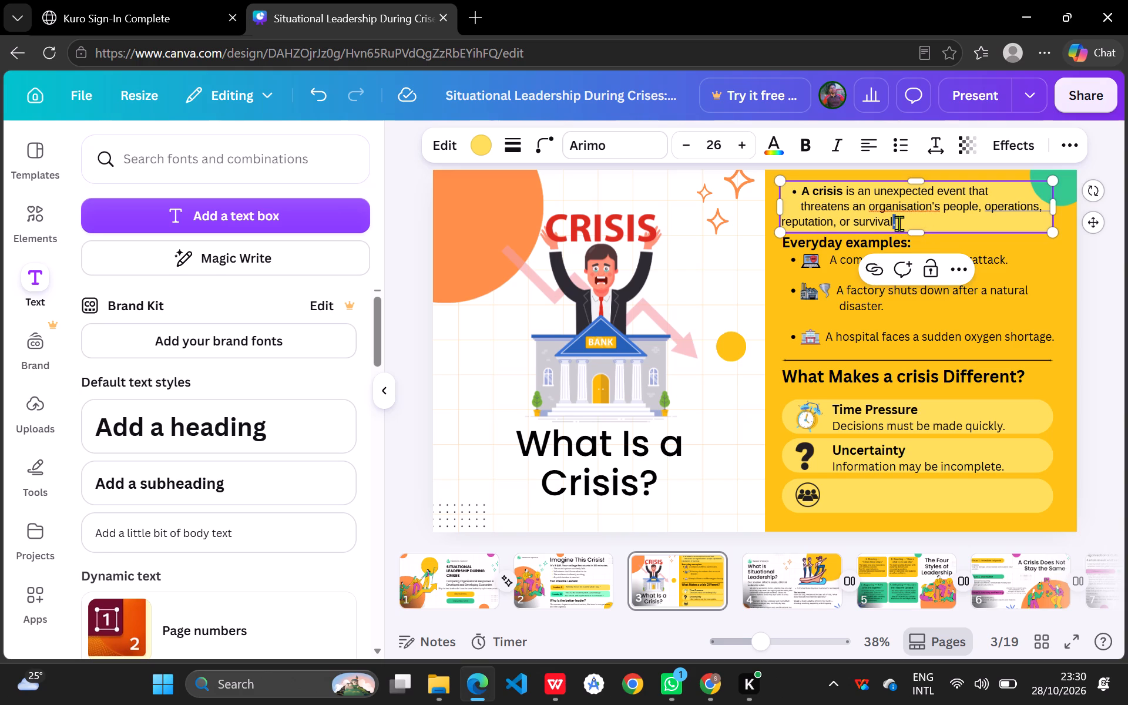
{"action": "left_click", "coordinate": [899, 223]}
{"action": "key", "text": "BackSpace"}
{"action": "key", "text": "BackSpace"}
{"action": "key", "text": "BackSpace"}
{"action": "key", "text": "BackSpace"}
{"action": "key", "text": "BackSpace"}
{"action": "key", "text": "BackSpace"}
{"action": "key", "text": "BackSpace"}
{"action": "key", "text": "BackSpace"}
{"action": "key", "text": "BackSpace"}
{"action": "key", "text": "BackSpace"}
{"action": "key", "text": "BackSpace"}
{"action": "key", "text": "BackSpace"}
{"action": "key", "text": "BackSpace"}
{"action": "key", "text": "BackSpace"}
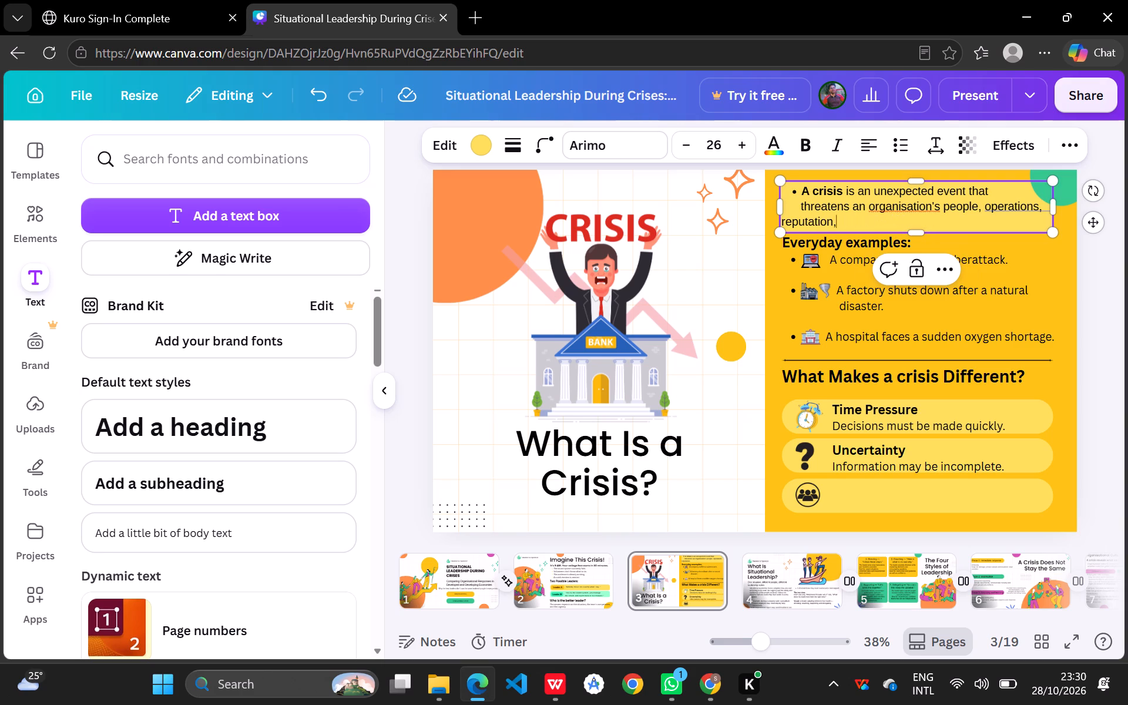
{"action": "key", "text": "BackSpace"}
{"action": "key", "text": "BackSpace"}
{"action": "key", "text": "BackSpace"}
{"action": "key", "text": "BackSpace"}
{"action": "key", "text": "BackSpace"}
{"action": "key", "text": "BackSpace"}
{"action": "key", "text": "BackSpace"}
{"action": "key", "text": "BackSpace"}
{"action": "key", "text": "BackSpace"}
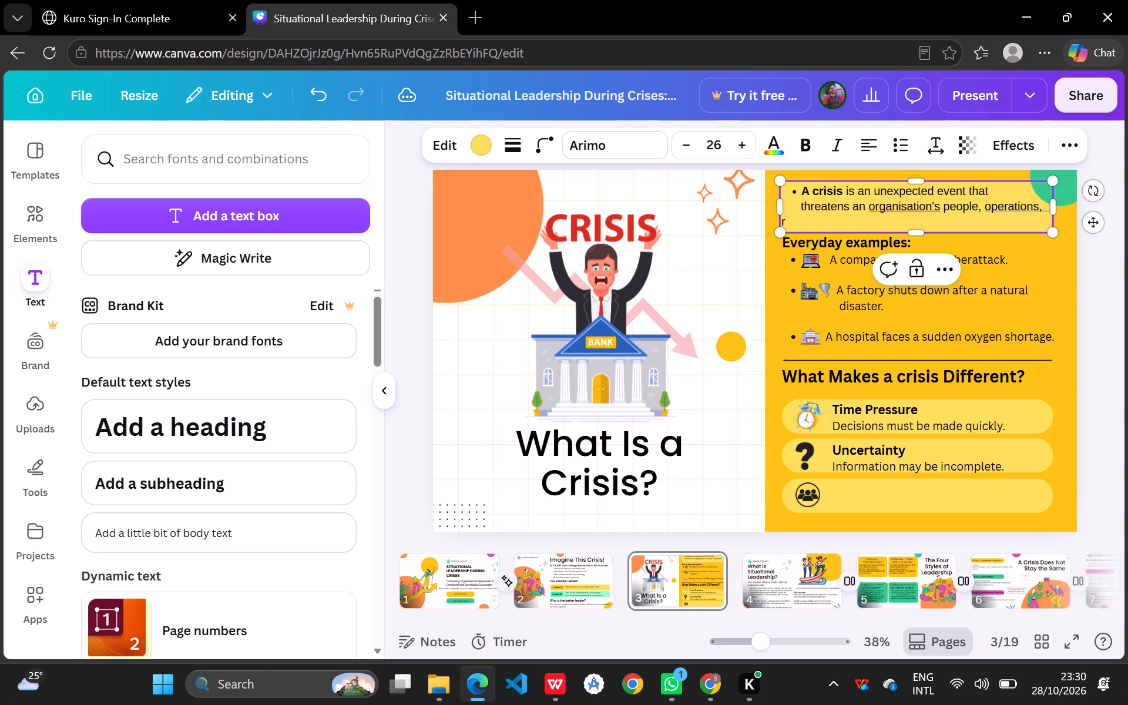
{"action": "key", "text": "BackSpace"}
Add a new line to the crisis definition, indented to match the line above, reading "reputation, or survival.".
{"action": "key", "text": "space"}
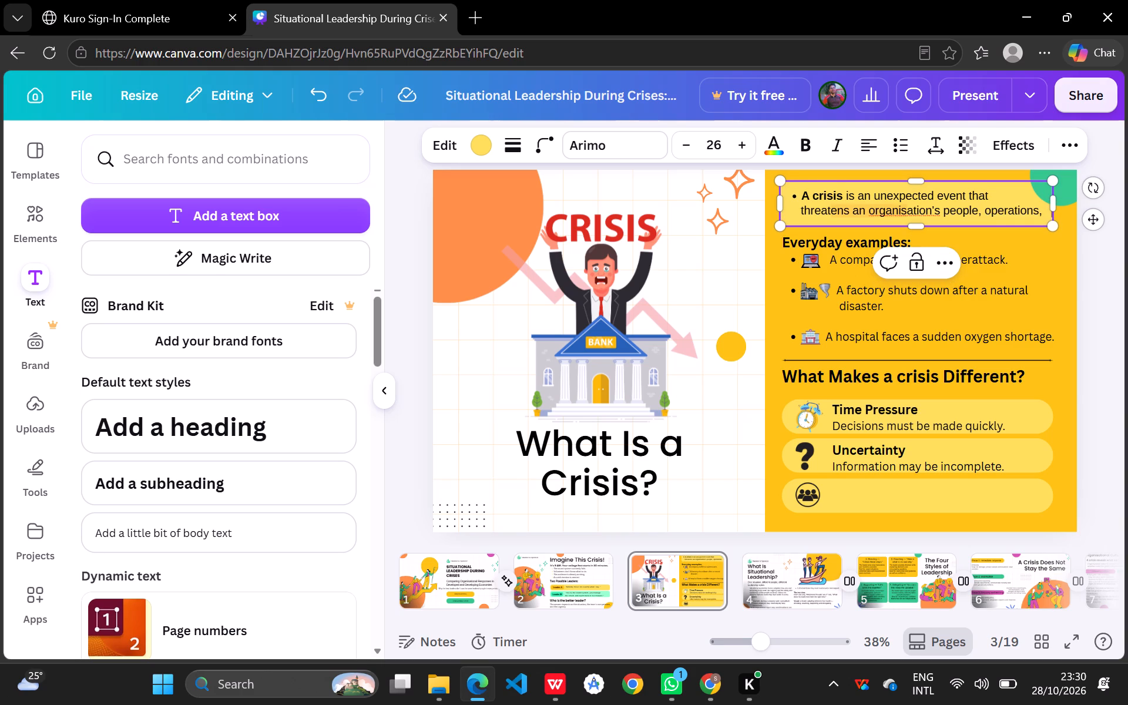
{"action": "key", "text": "Return"}
{"action": "key", "text": "space"}
{"action": "key", "text": "space"}
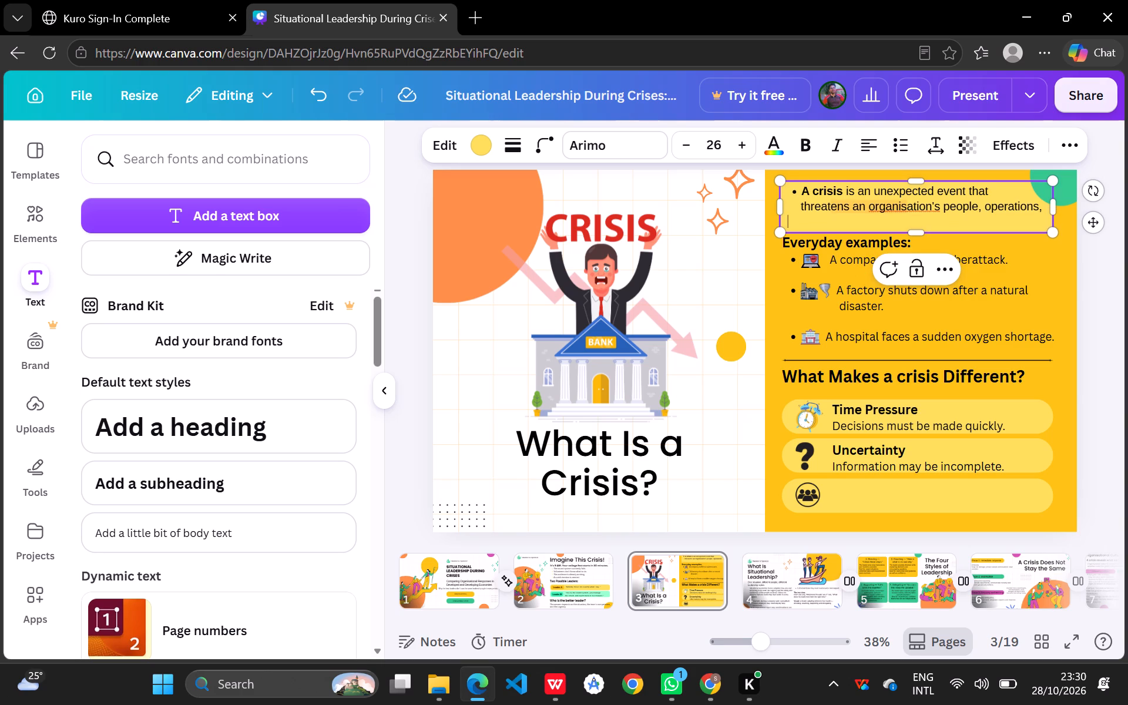
{"action": "key", "text": "space"}
{"action": "key", "text": "space"}
{"action": "key", "text": "space"}
{"action": "key", "text": "space"}
{"action": "type", "text": "reputation"}
{"action": "key", "text": "space"}
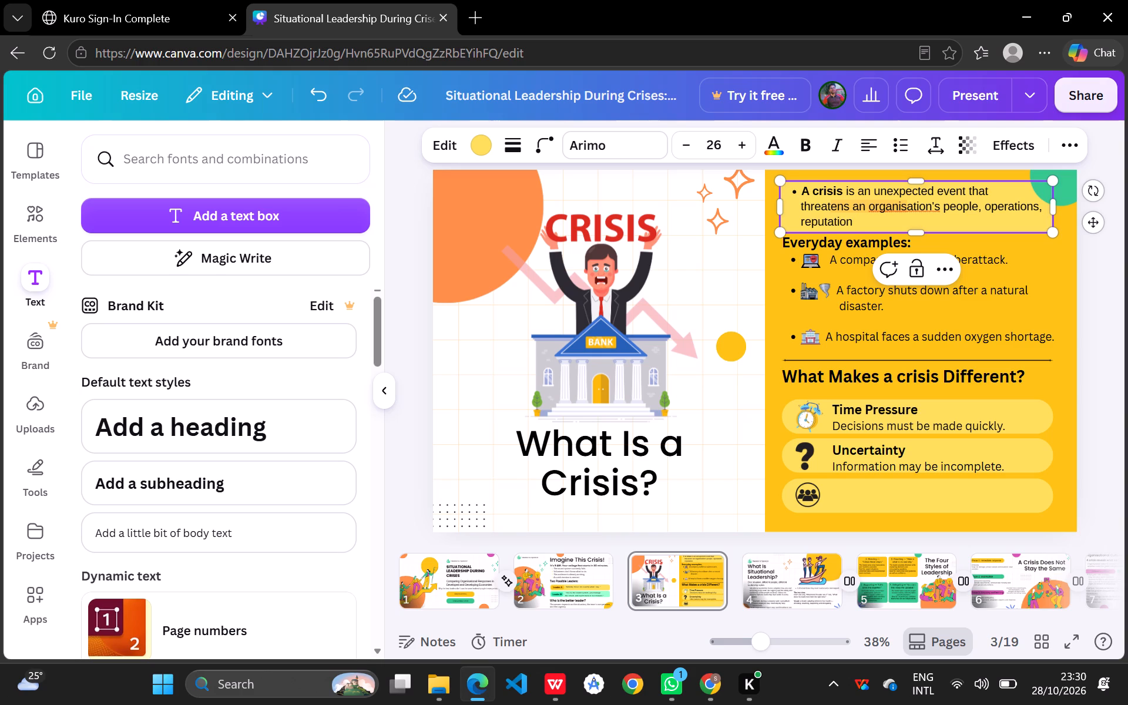
{"action": "key", "text": "BackSpace"}
{"action": "type", "text": ", or survival"}
{"action": "key", "text": "period"}
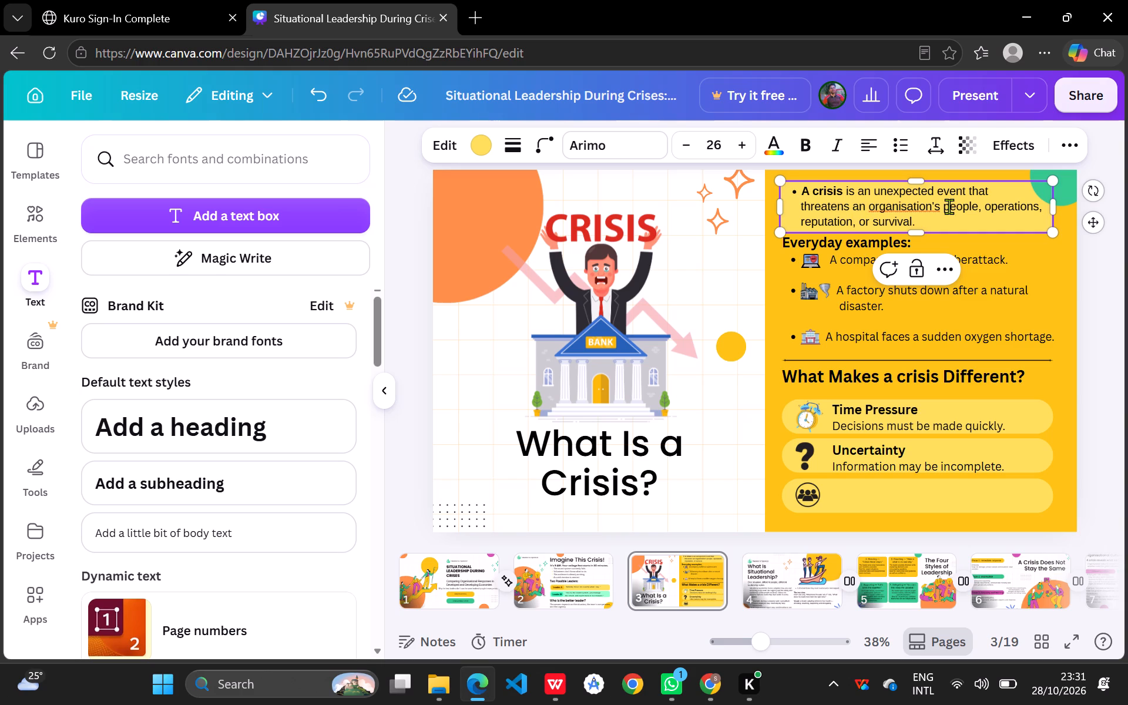
Open the spelling suggestion for "organisation's" in the crisis definition.
{"action": "left_click", "coordinate": [949, 206]}
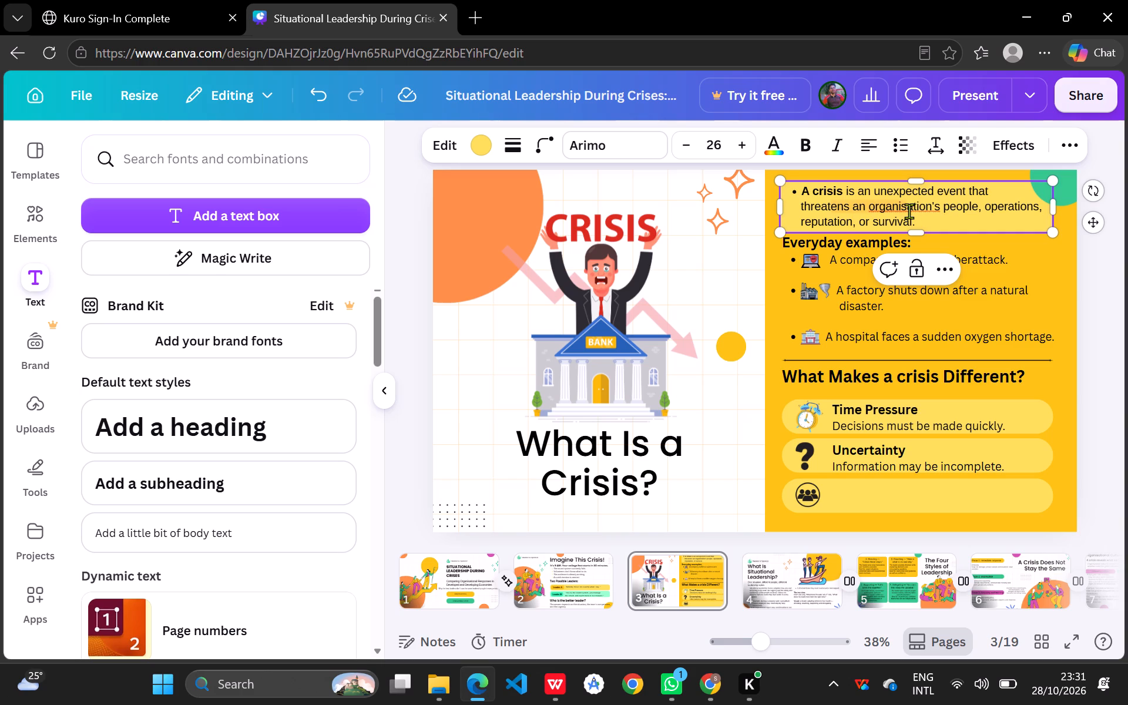
{"action": "left_click", "coordinate": [909, 211]}
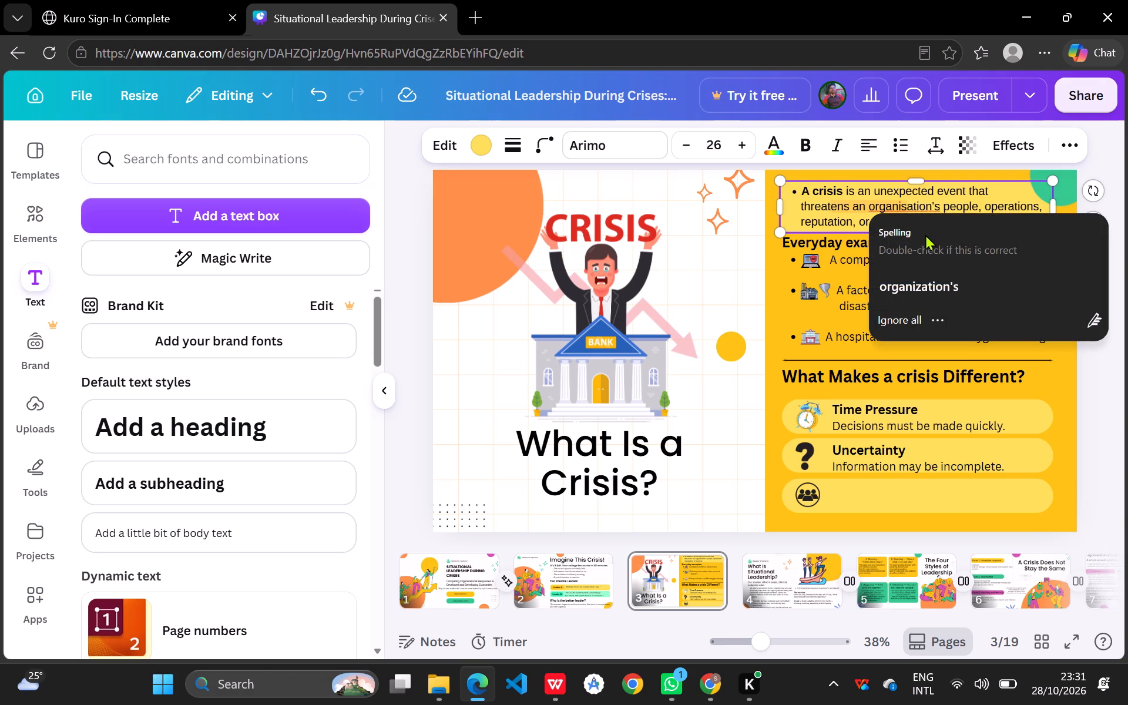
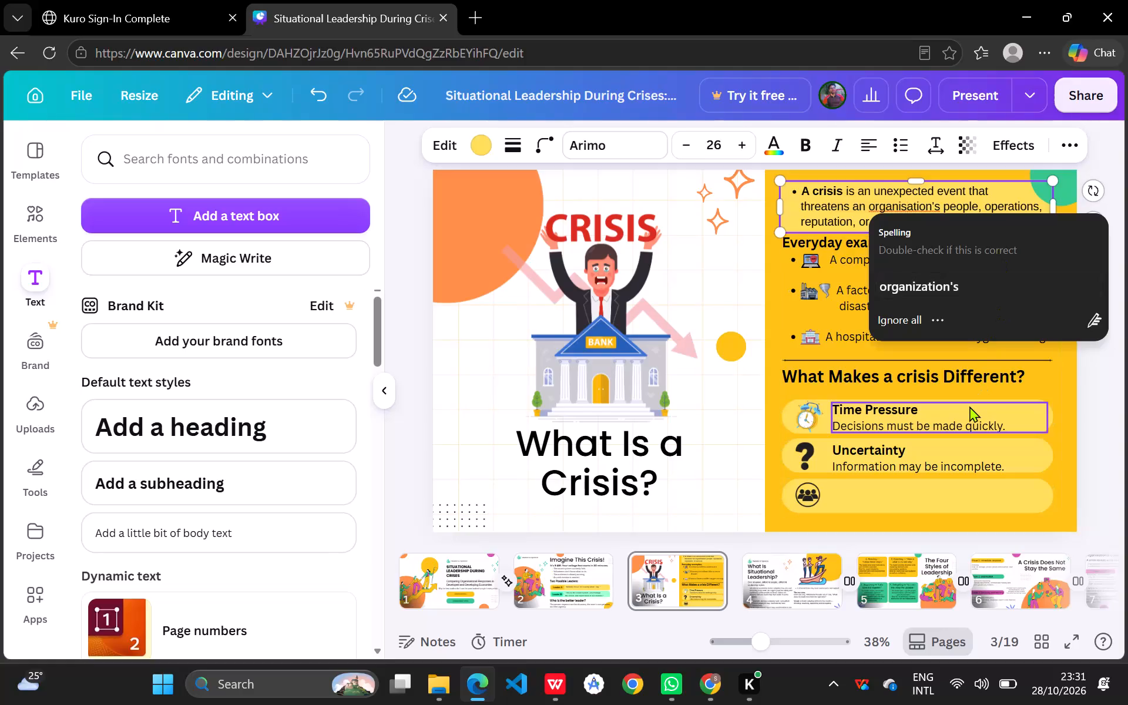
Add a body text box to slide 3 and move it onto the empty third bar beside the people icon.
{"action": "left_click", "coordinate": [969, 406]}
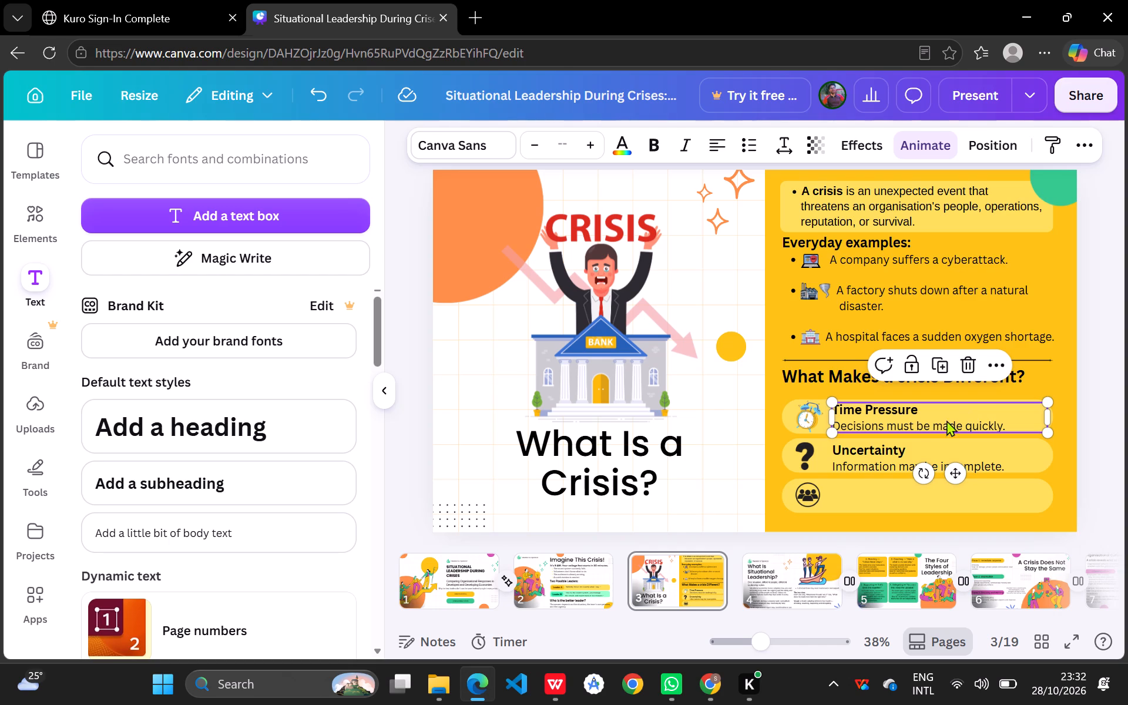
{"action": "left_click", "coordinate": [717, 493]}
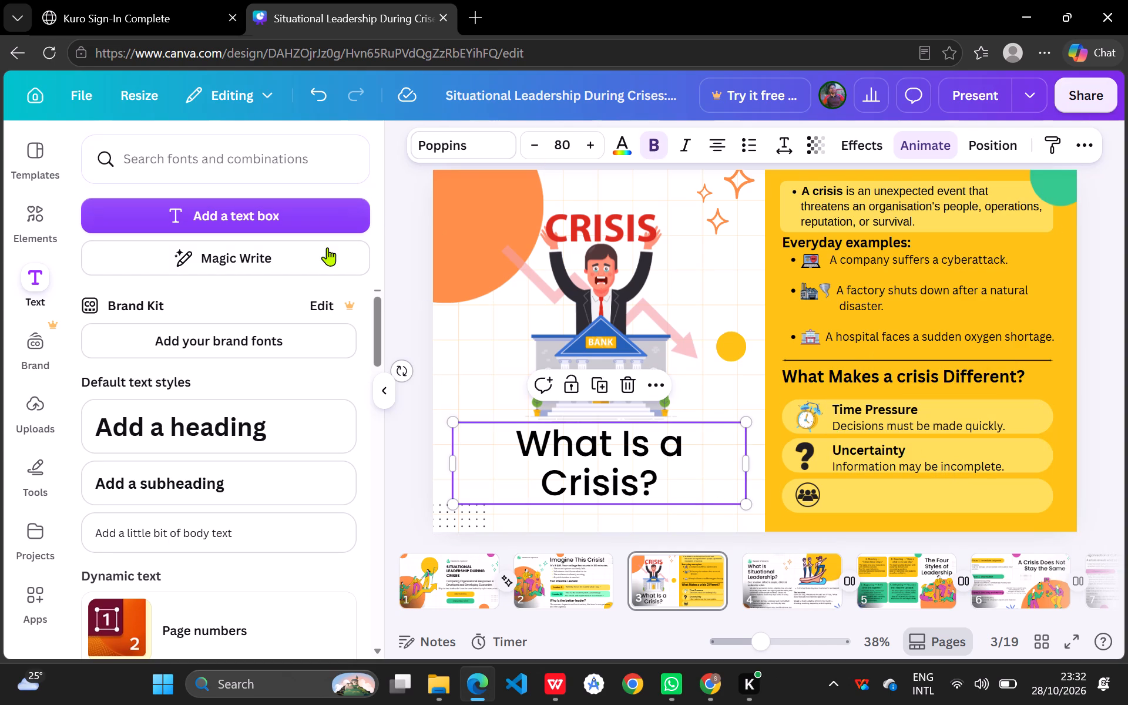
{"action": "left_click", "coordinate": [36, 288]}
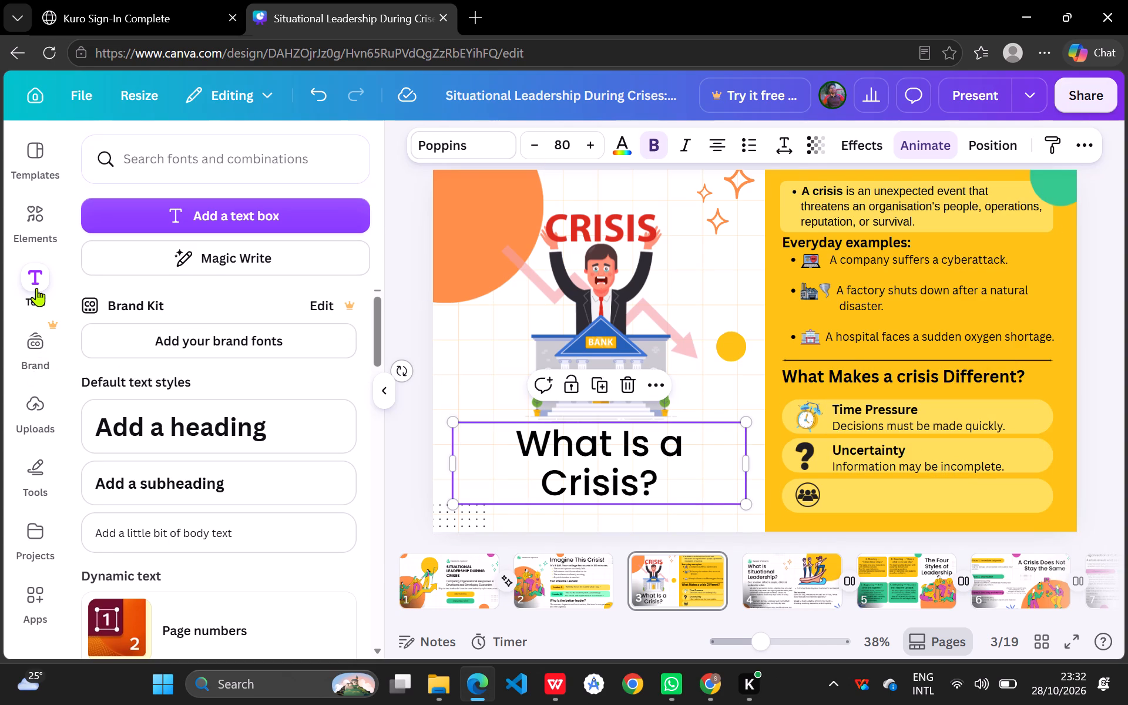
{"action": "left_click", "coordinate": [36, 298]}
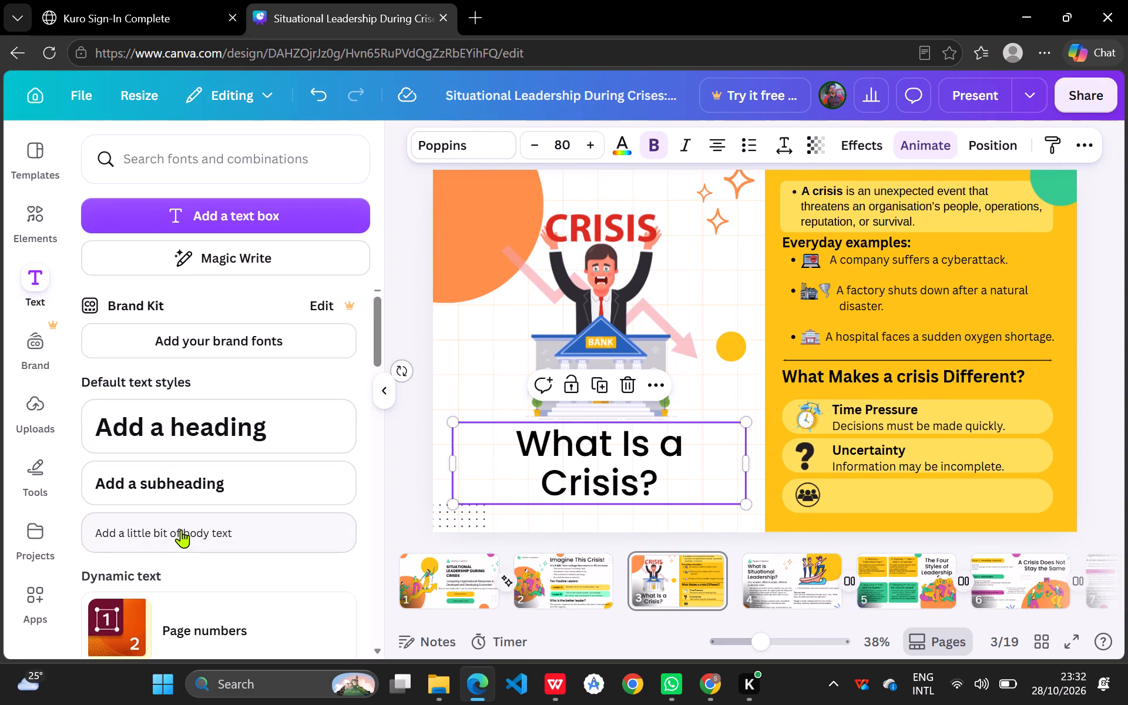
{"action": "left_click", "coordinate": [181, 529]}
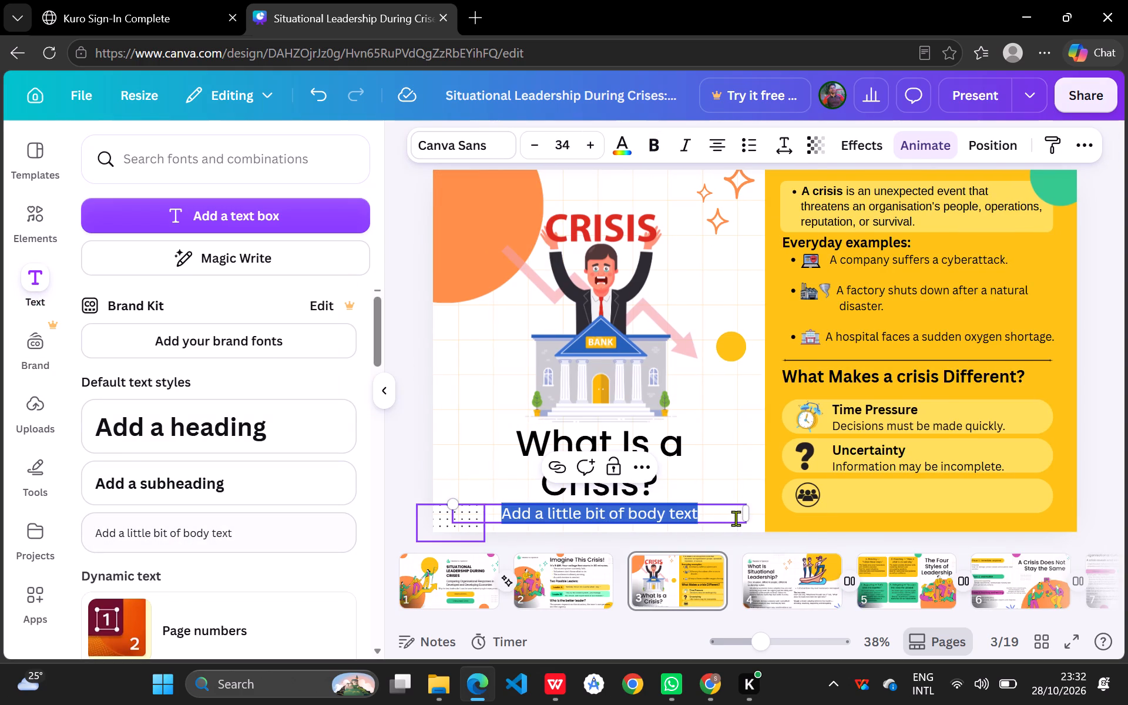
{"action": "left_click", "coordinate": [736, 518]}
{"action": "left_click", "coordinate": [732, 515]}
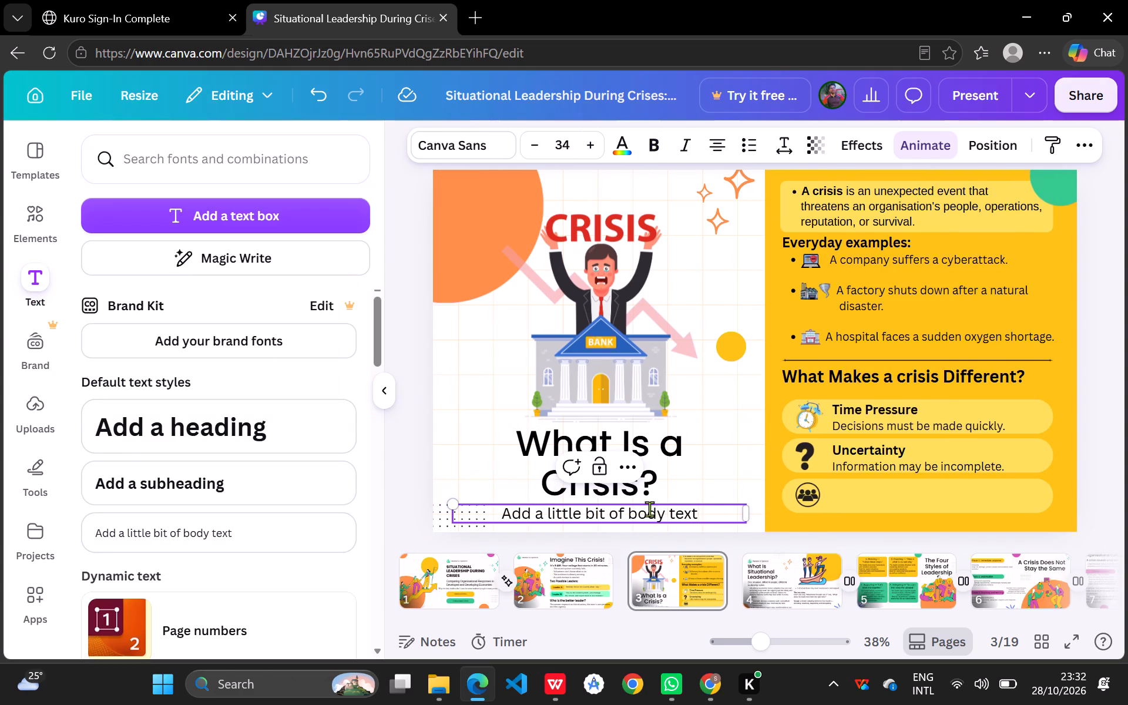
{"action": "left_click", "coordinate": [501, 472]}
{"action": "left_click", "coordinate": [519, 510]}
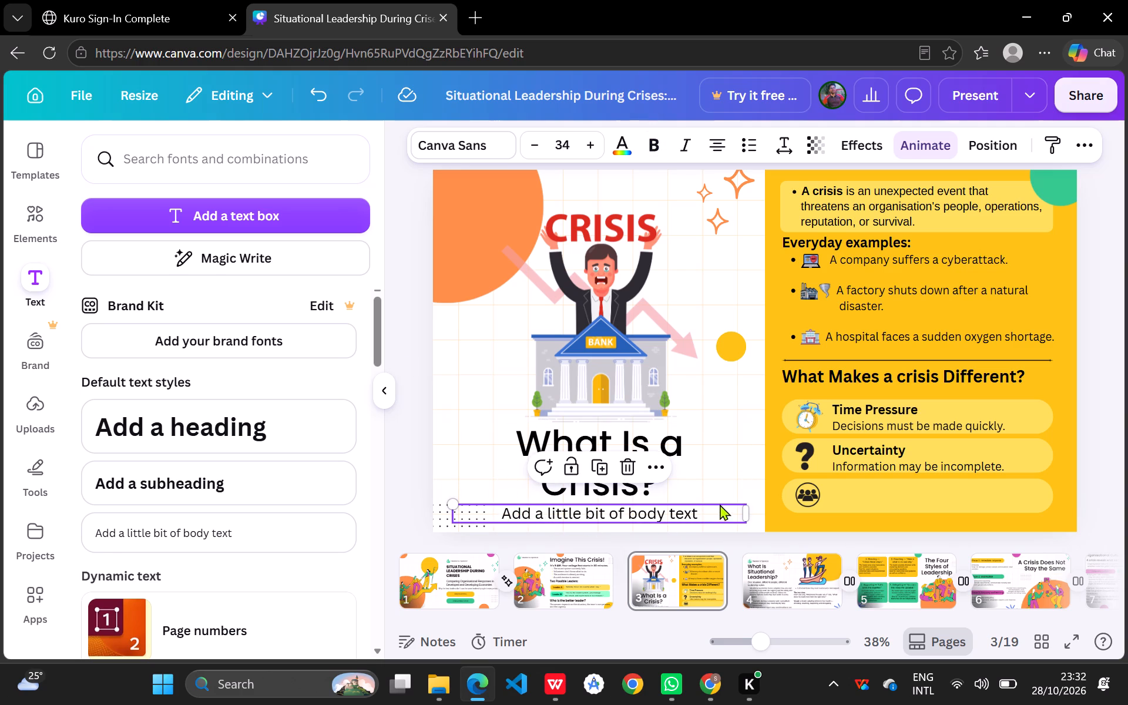
{"action": "left_click_drag", "start_coordinate": [730, 518], "coordinate": [1009, 504]}
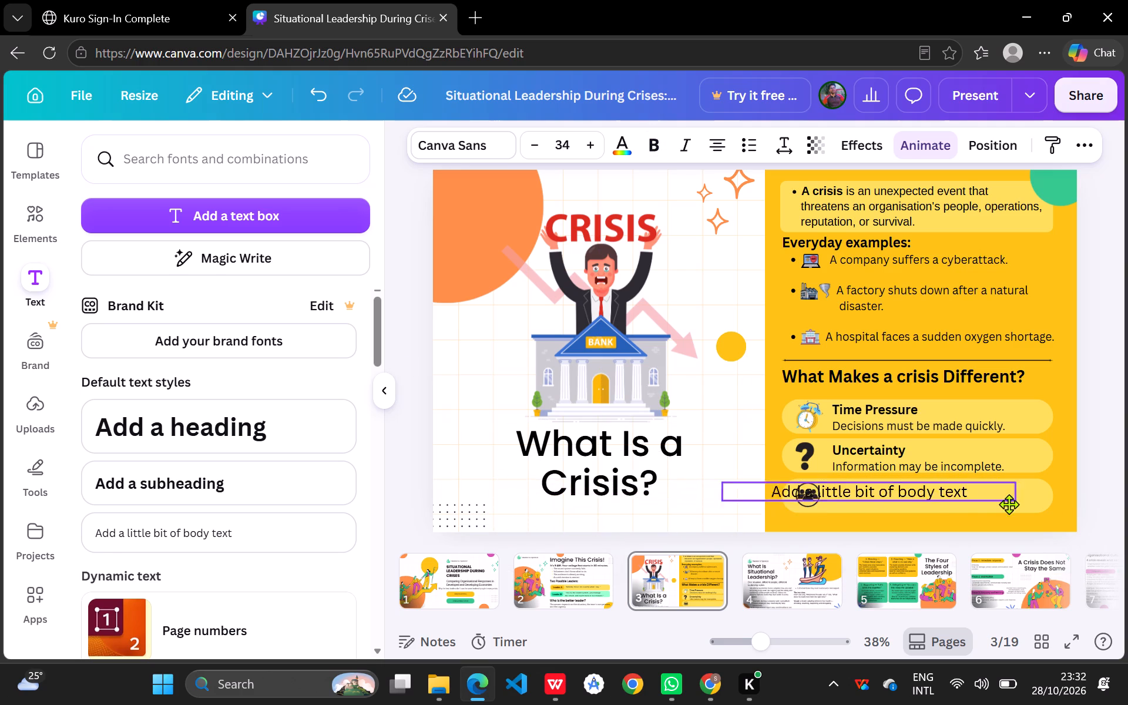
{"action": "left_click_drag", "start_coordinate": [1009, 504], "coordinate": [1100, 505]}
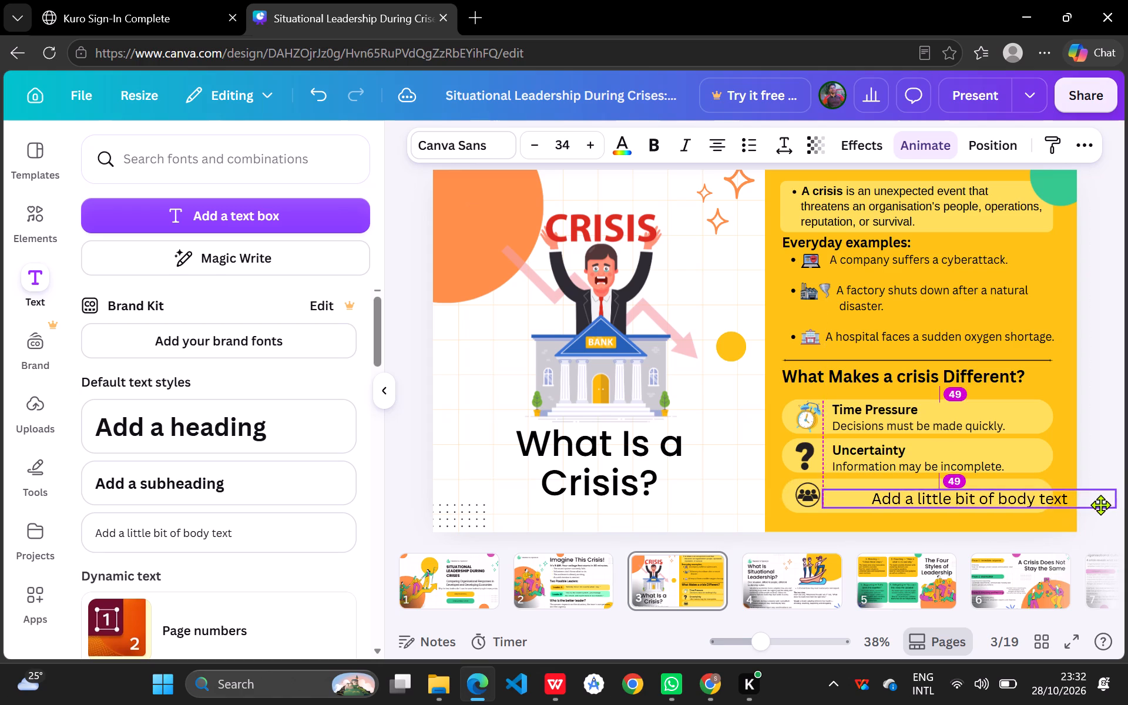
{"action": "left_click_drag", "start_coordinate": [1100, 505], "coordinate": [1049, 497]}
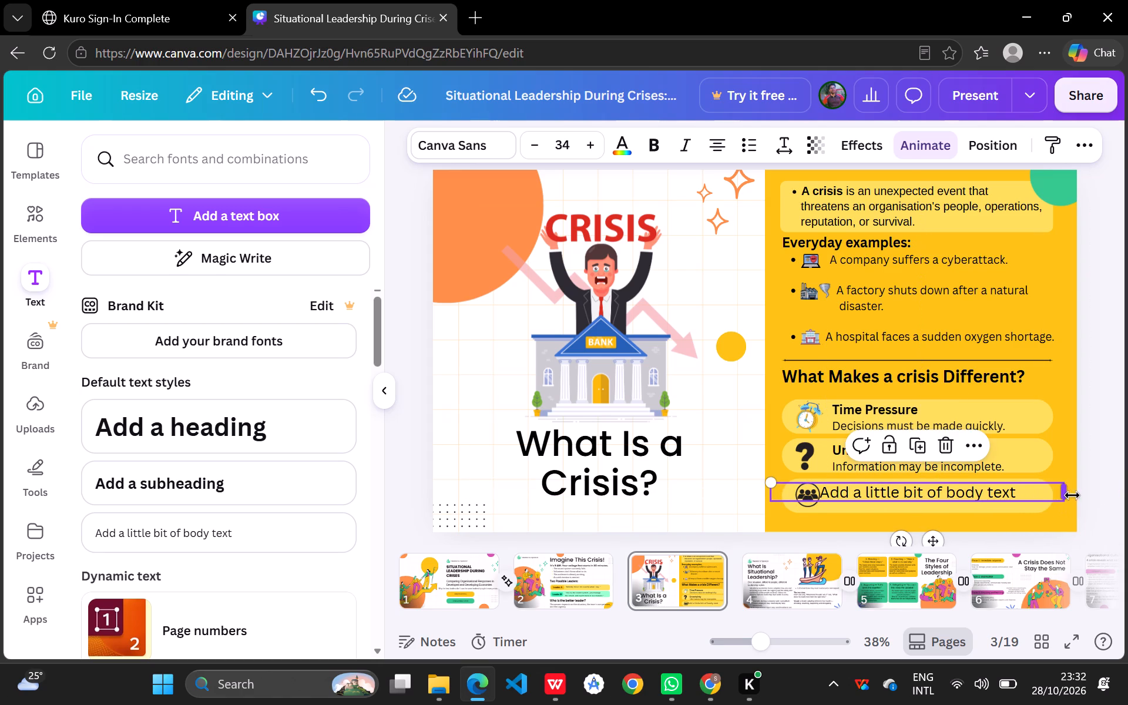
Resize the new text box to about 638 wide so it spans the bar, aligned with the text boxes above.
{"action": "left_click_drag", "start_coordinate": [1065, 489], "coordinate": [1028, 493]}
{"action": "left_click", "coordinate": [891, 489]}
{"action": "left_click_drag", "start_coordinate": [891, 489], "coordinate": [924, 490]}
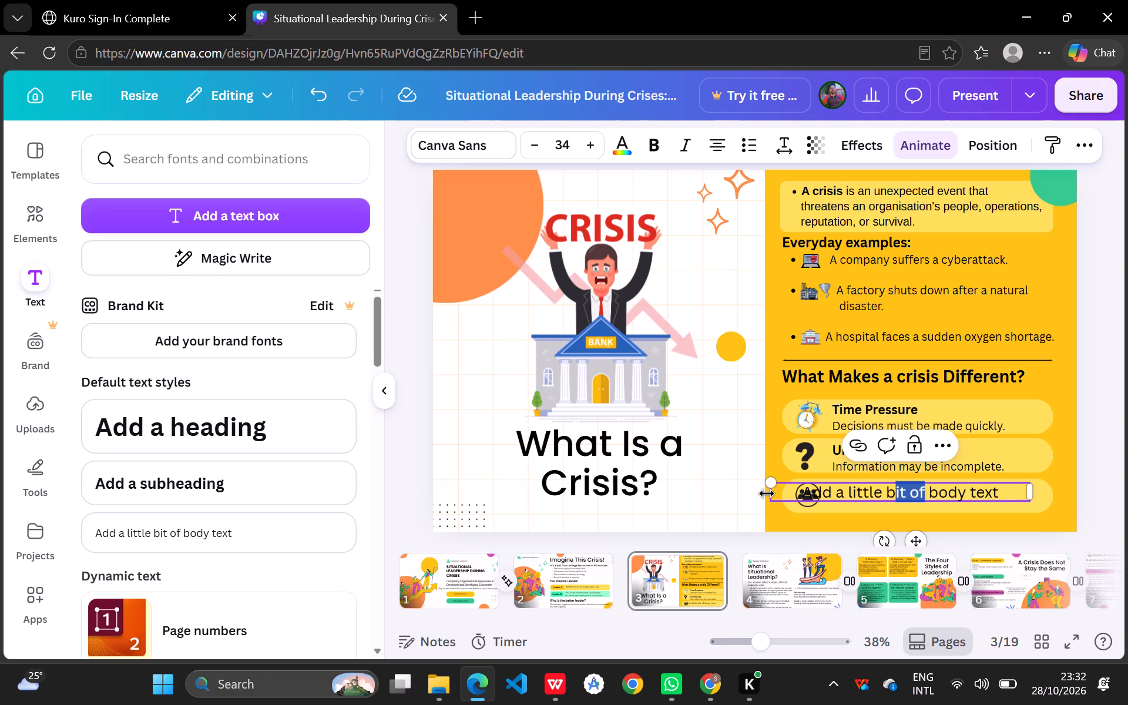
{"action": "left_click_drag", "start_coordinate": [768, 492], "coordinate": [831, 505]}
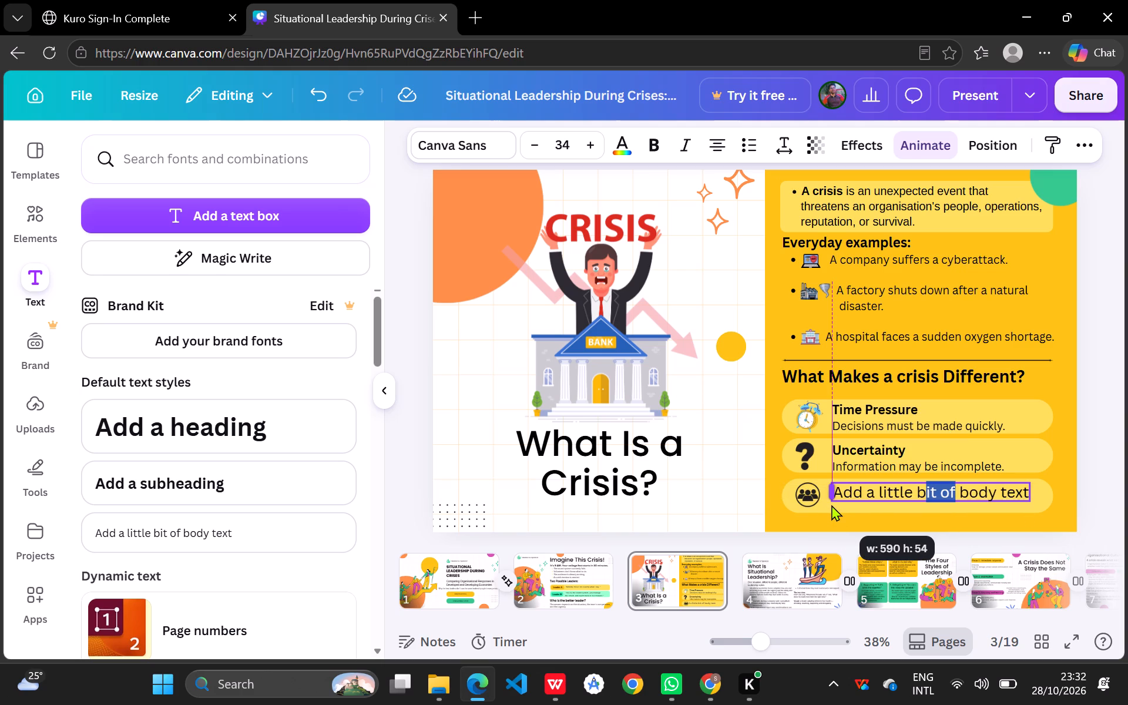
{"action": "left_click_drag", "start_coordinate": [831, 505], "coordinate": [831, 505]}
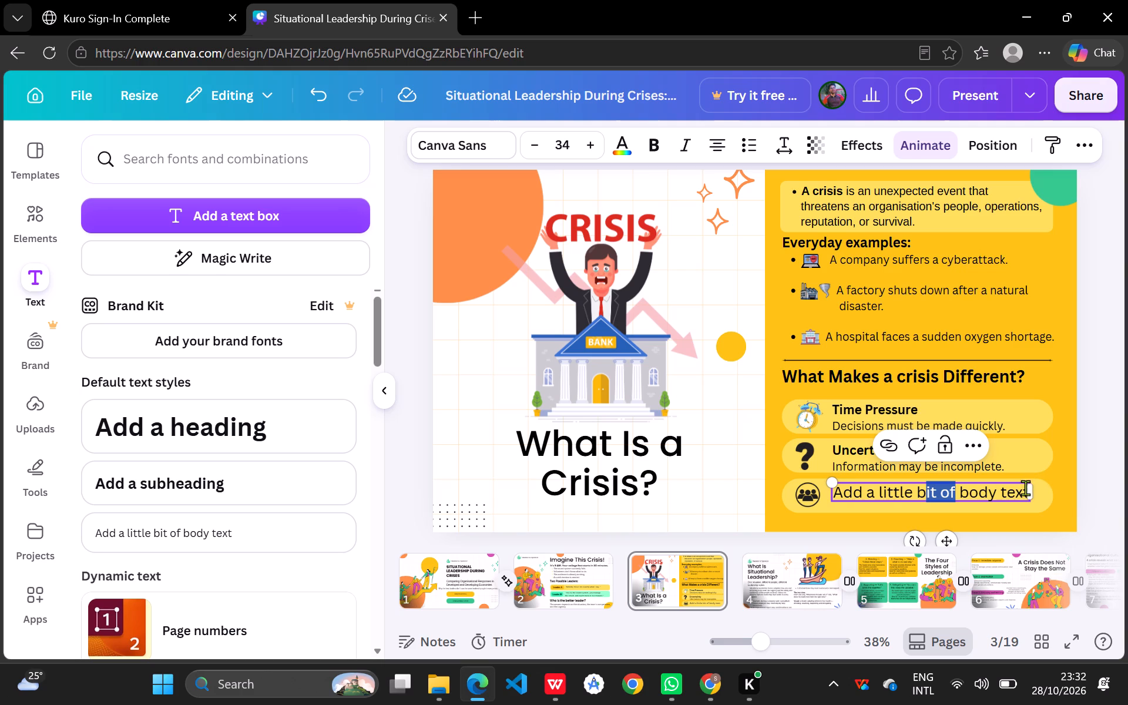
{"action": "left_click_drag", "start_coordinate": [1031, 495], "coordinate": [1049, 501]}
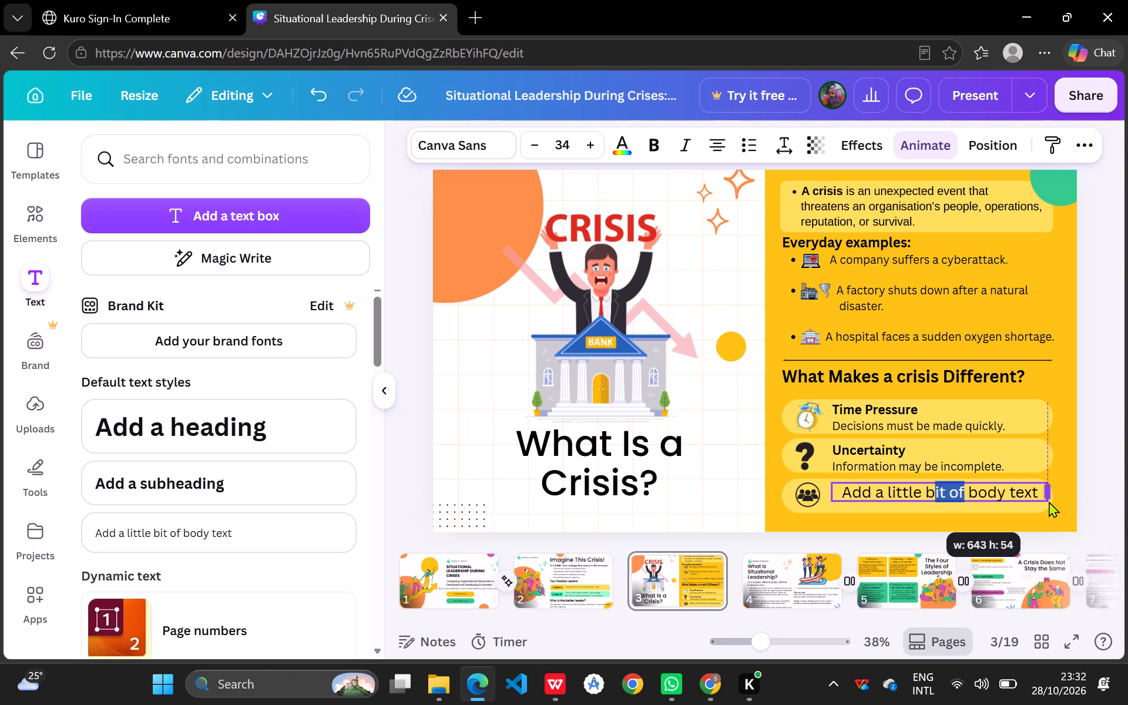
{"action": "left_click_drag", "start_coordinate": [1049, 501], "coordinate": [1048, 503]}
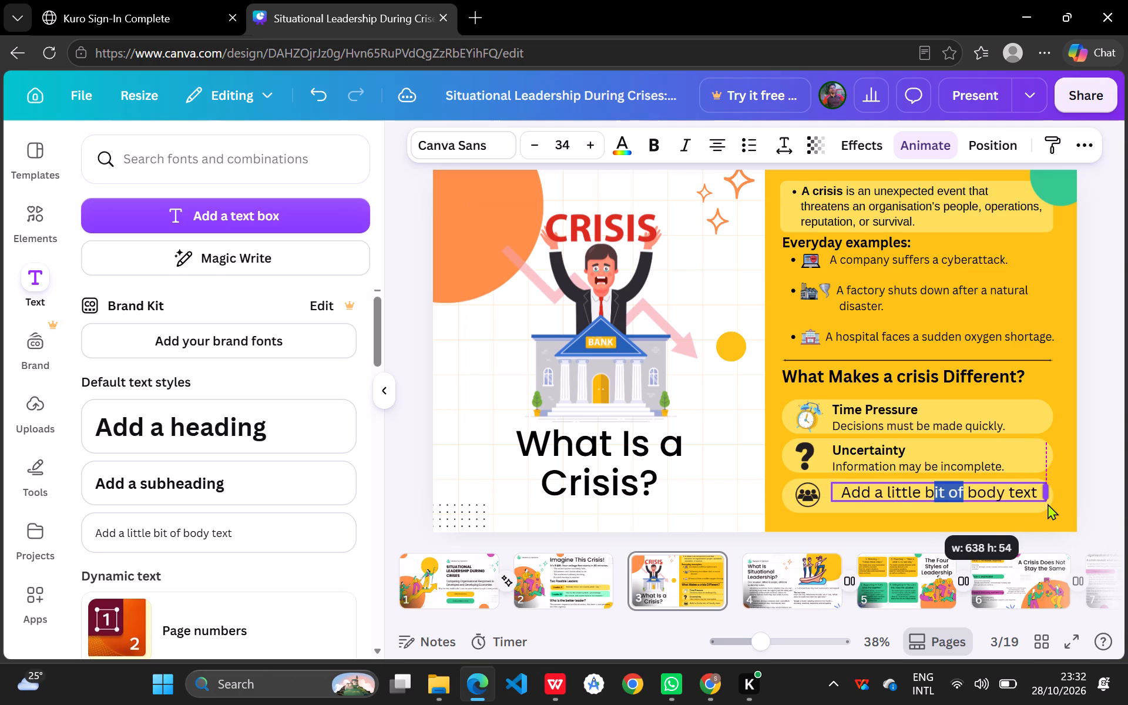
Replace the placeholder text with the heading "Human Impact" in bold at font size 28.
{"action": "left_click", "coordinate": [1033, 494]}
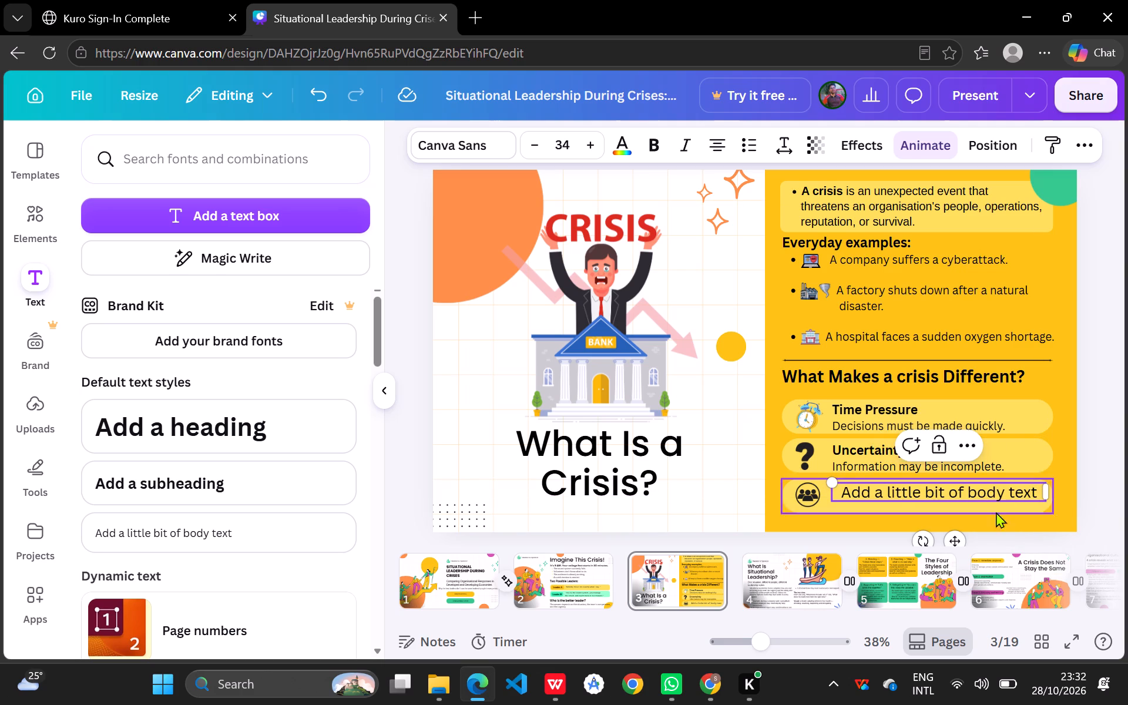
{"action": "double_click", "coordinate": [1038, 493]}
{"action": "left_click", "coordinate": [1038, 493]}
{"action": "left_click_drag", "start_coordinate": [1038, 493], "coordinate": [856, 503]}
{"action": "key", "text": "BackSpace"}
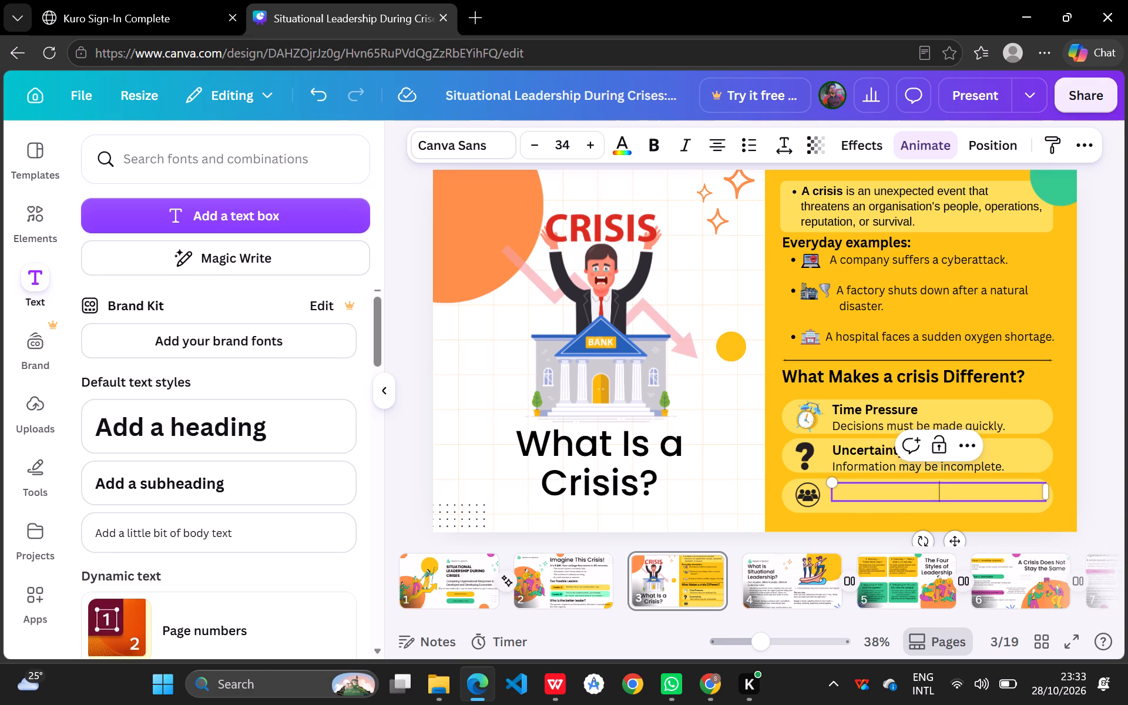
{"action": "left_click", "coordinate": [663, 137]}
{"action": "triple_click", "coordinate": [533, 146]}
{"action": "double_click", "coordinate": [533, 146]}
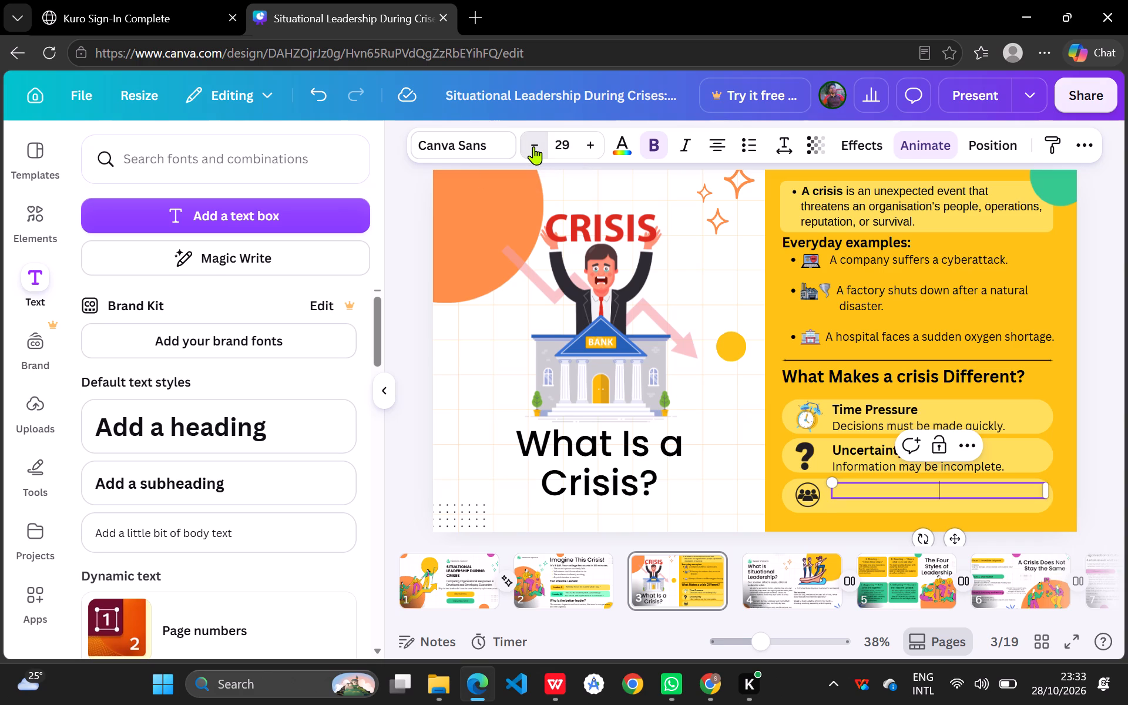
{"action": "left_click", "coordinate": [533, 146]}
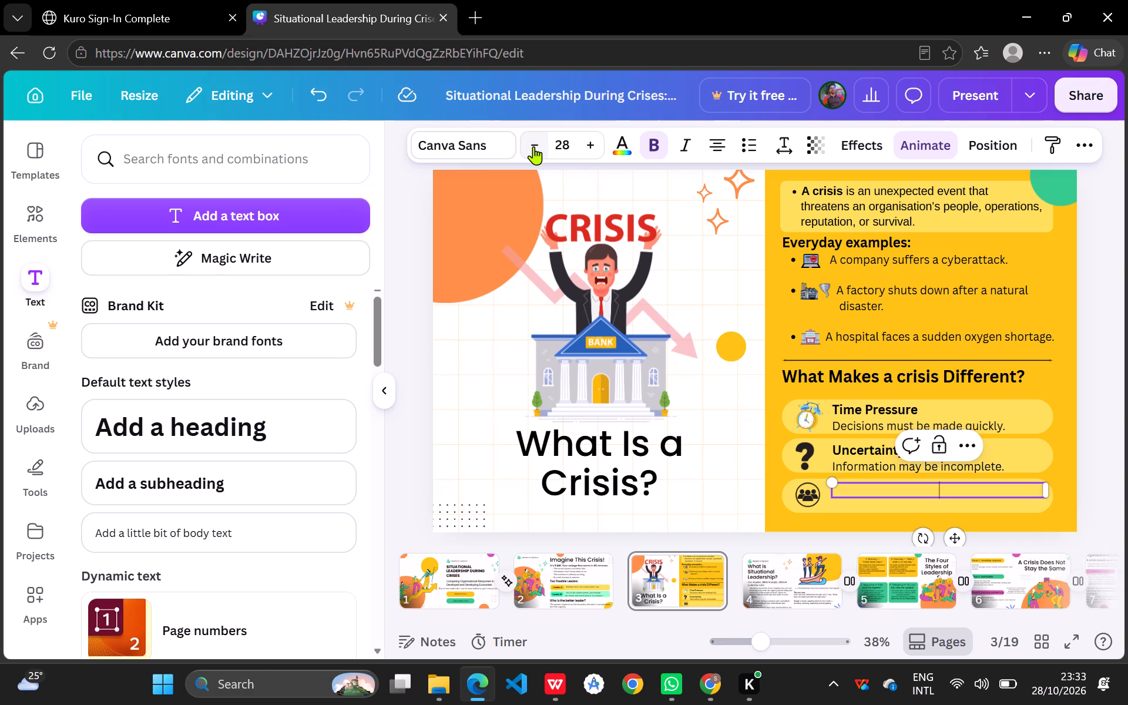
{"action": "type", "text": "Human"}
{"action": "key", "text": "space"}
{"action": "type", "text": "Impact"}
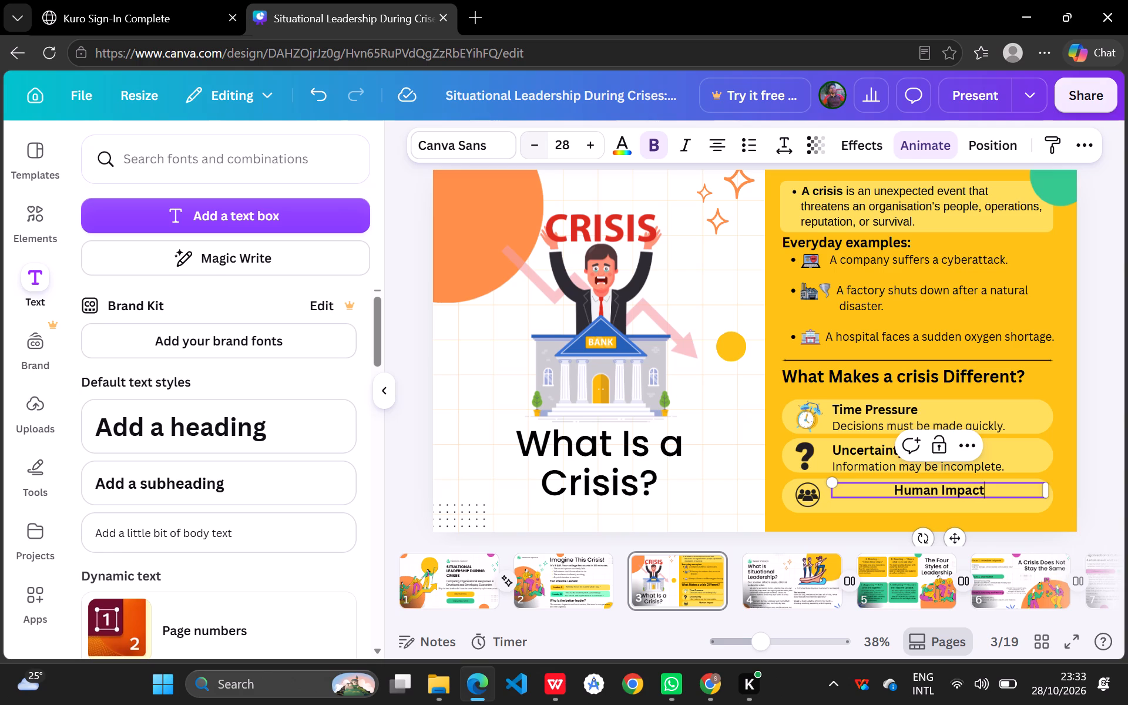
Left-align the "Human Impact" heading in its text box.
{"action": "key", "text": "Return"}
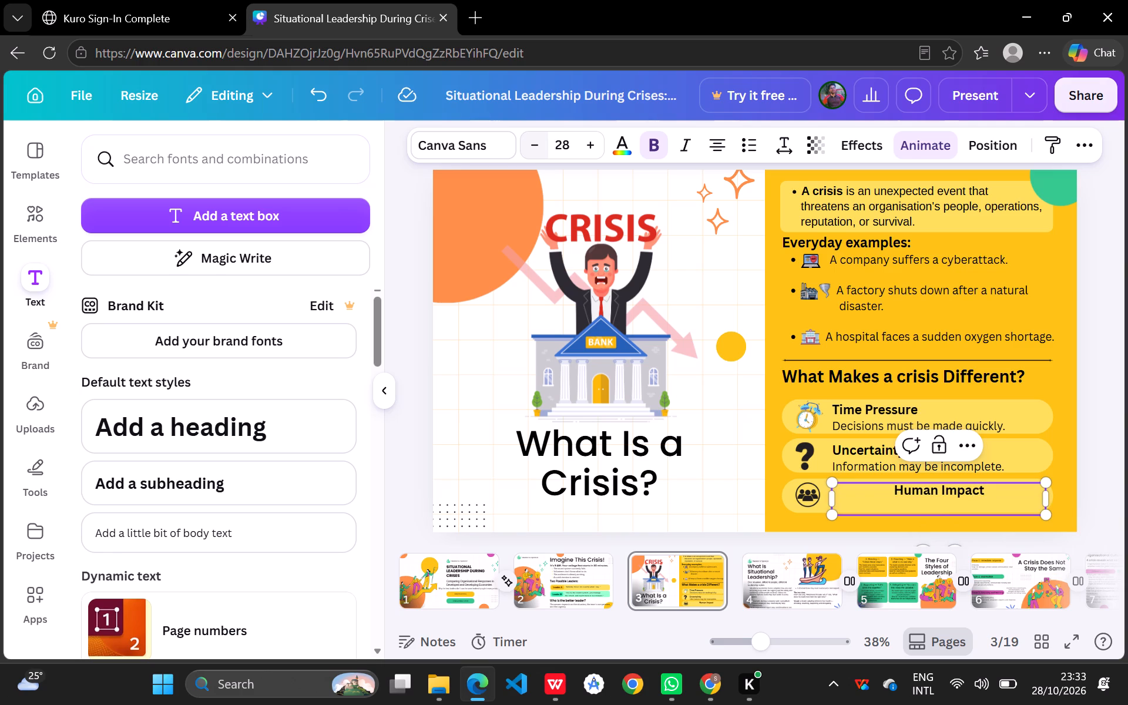
{"action": "key", "text": "BackSpace"}
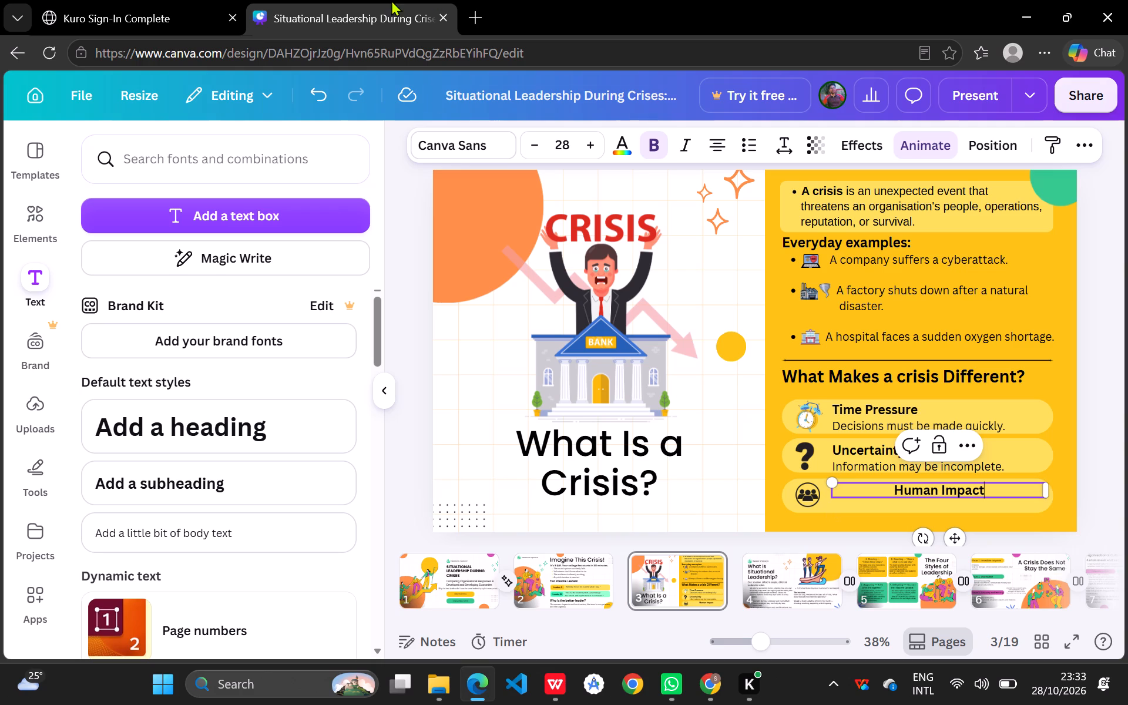
{"action": "left_click", "coordinate": [724, 158]}
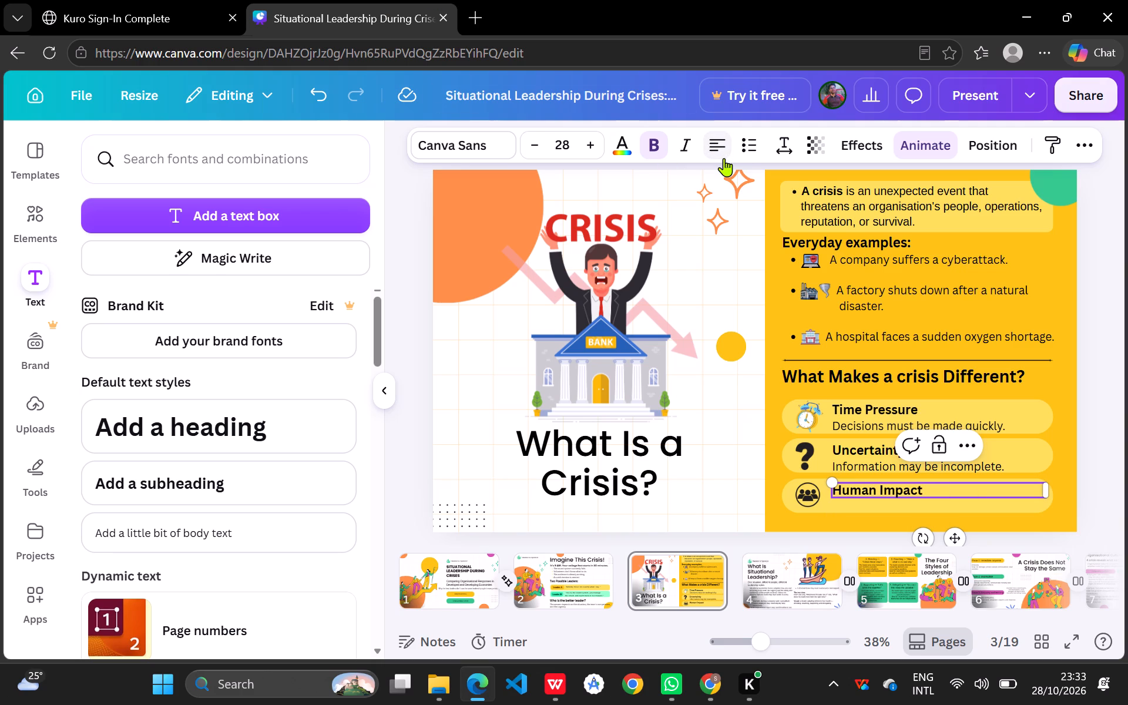
Under the "Human Impact" heading, add the line "people,customers, and communities" in regular weight at font size 25.
{"action": "key", "text": "Return"}
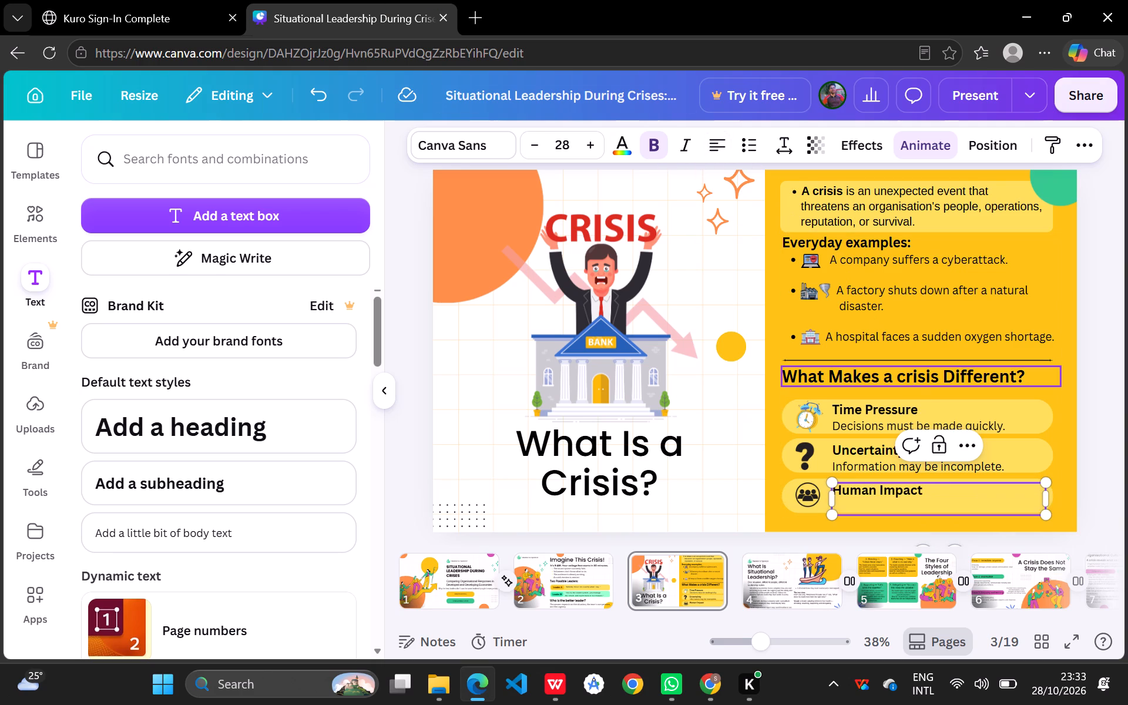
{"action": "left_click", "coordinate": [650, 141]}
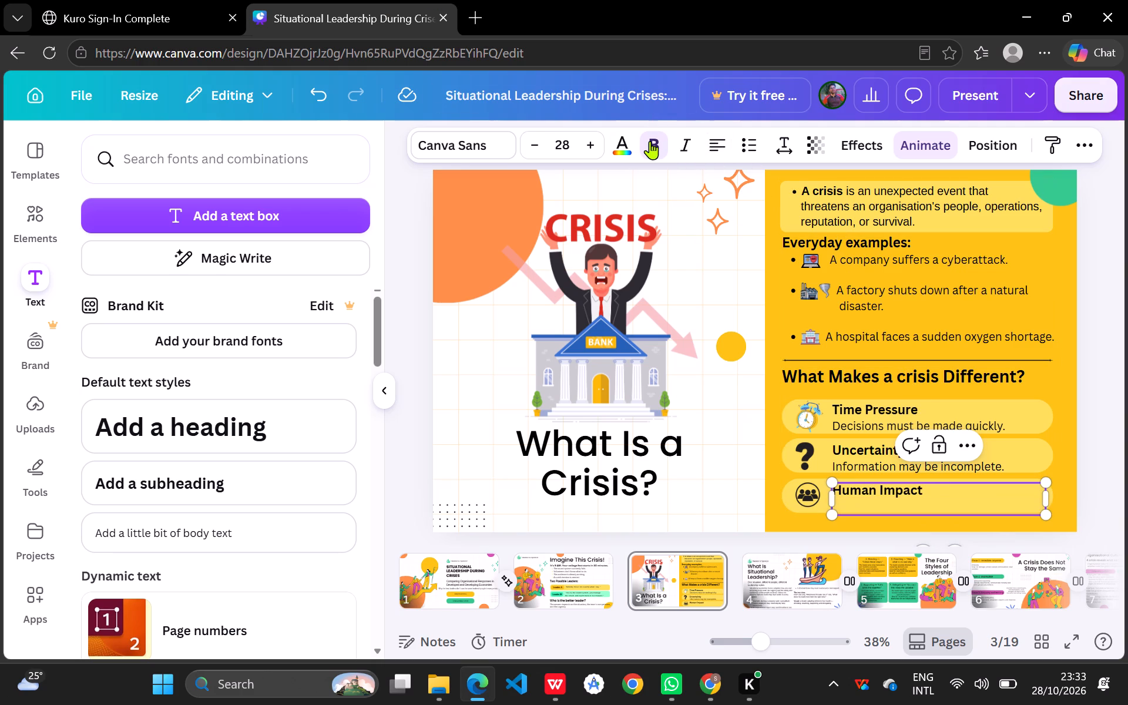
{"action": "left_click", "coordinate": [532, 147]}
{"action": "triple_click", "coordinate": [532, 147]}
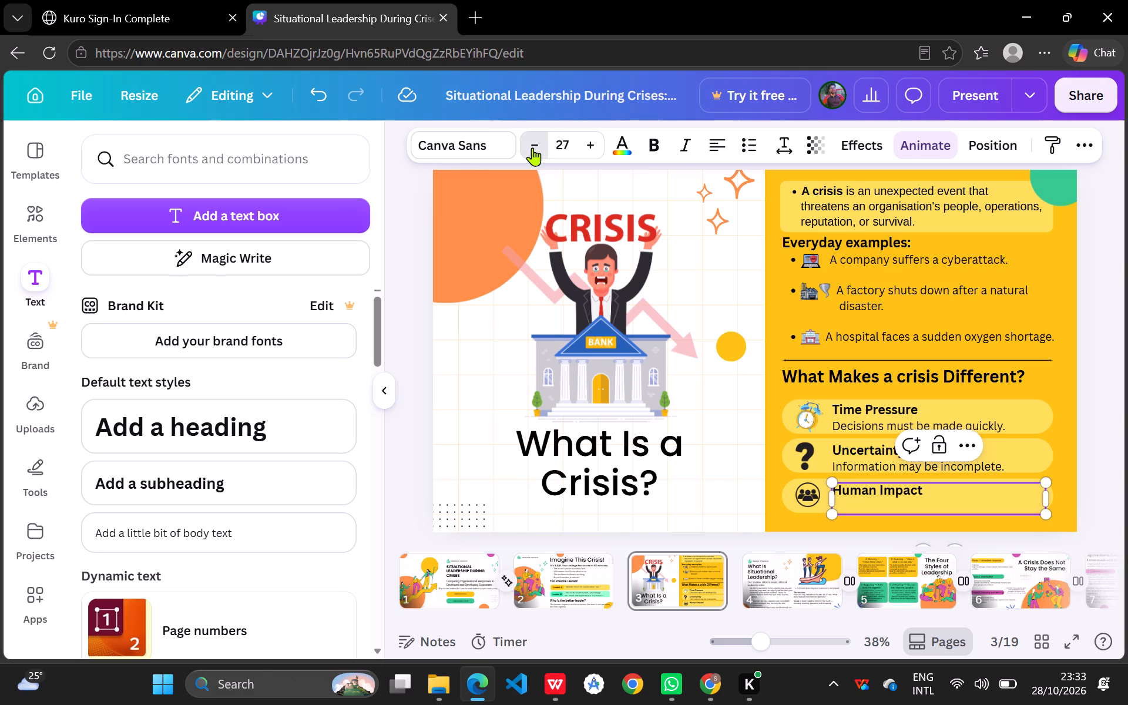
{"action": "left_click", "coordinate": [594, 147]}
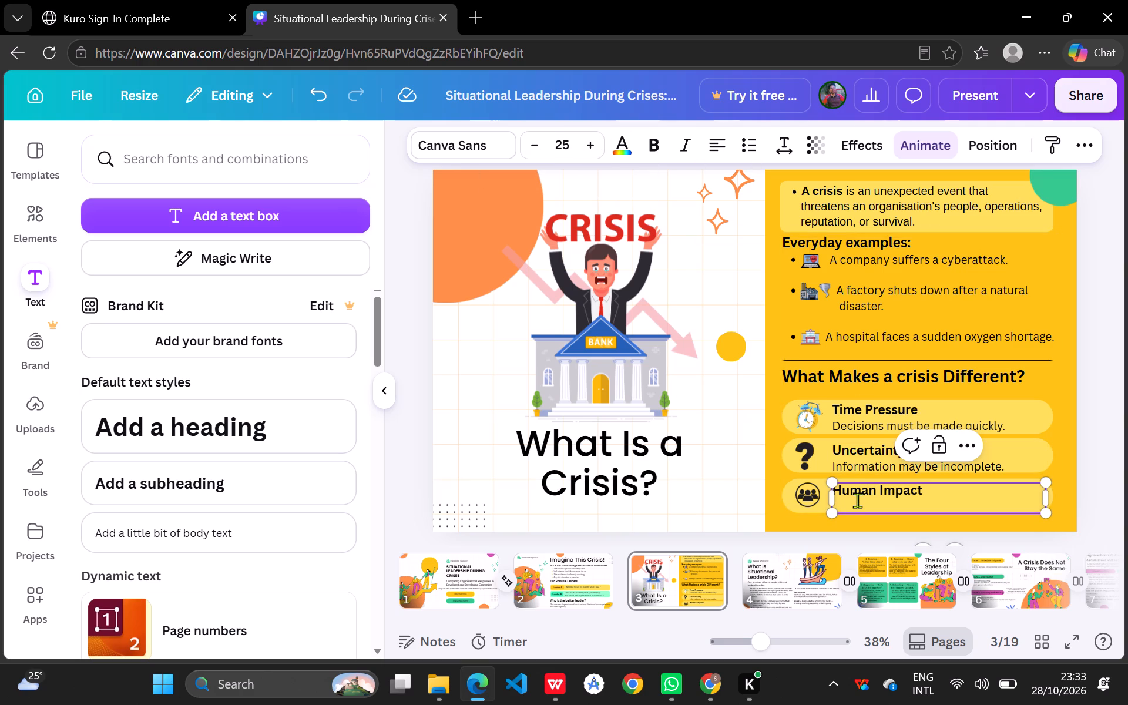
{"action": "type", "text": "people"}
{"action": "key", "text": "comma"}
{"action": "type", "text": "customers"}
{"action": "key", "text": "space"}
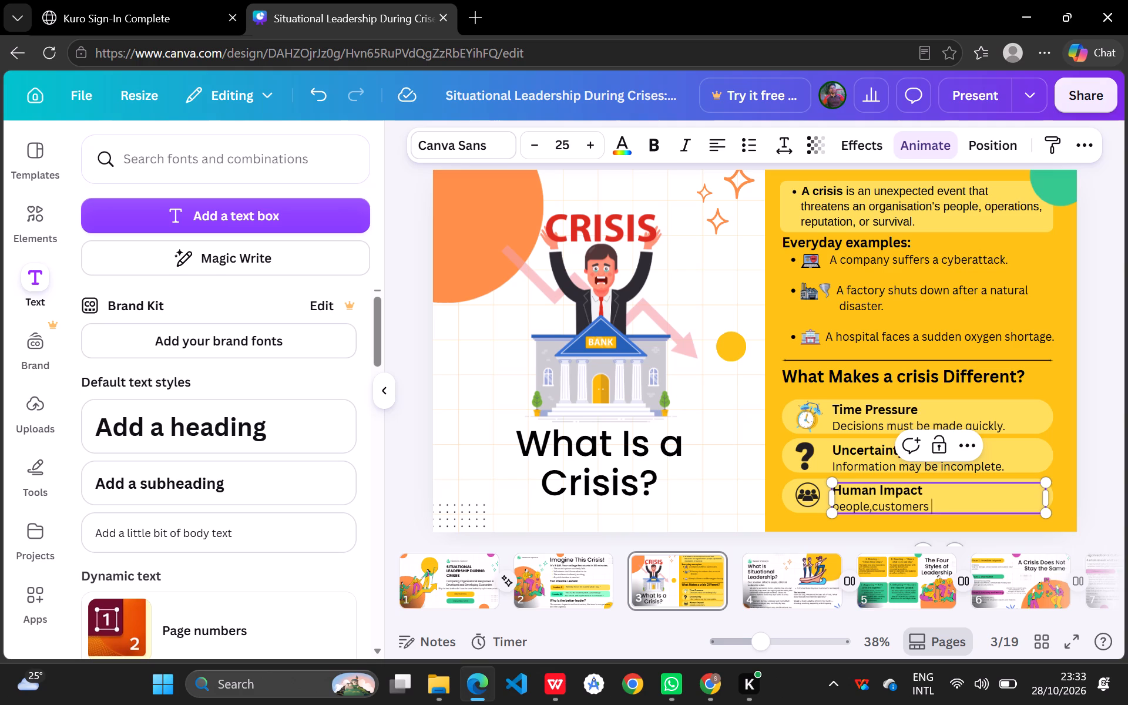
{"action": "key", "text": "BackSpace"}
{"action": "type", "text": ","}
{"action": "key", "text": "space"}
{"action": "type", "text": "and"}
{"action": "key", "text": "space"}
{"action": "type", "text": "commun"}
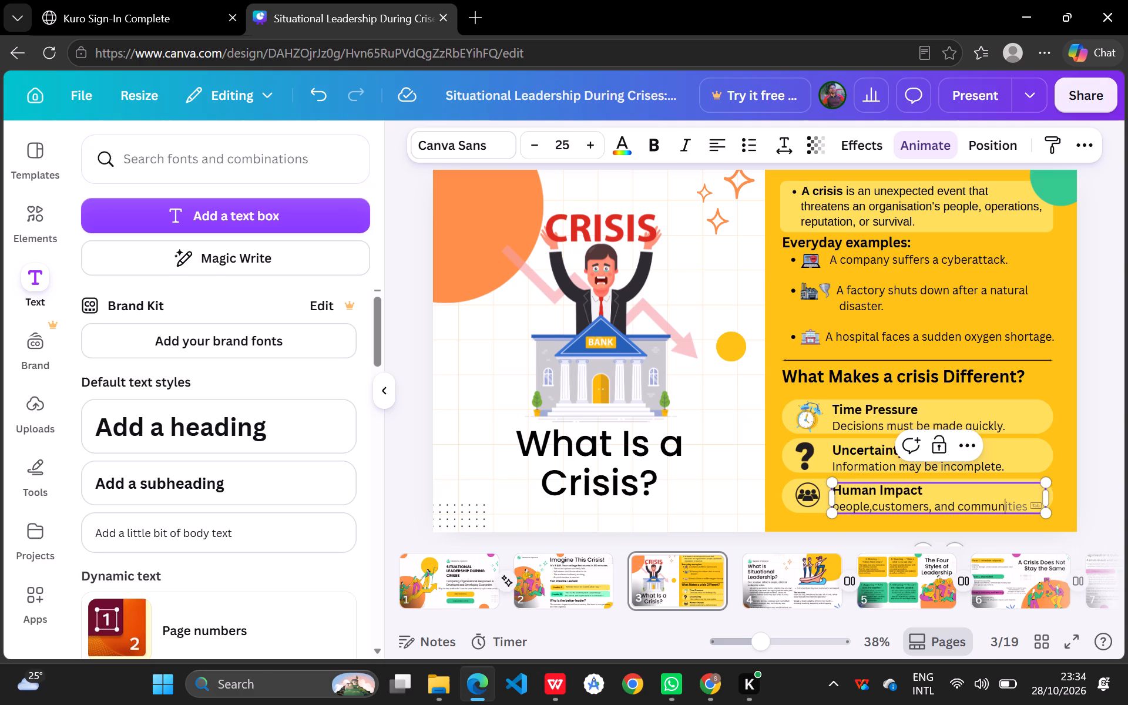
{"action": "key", "text": "Return"}
{"action": "key", "text": "BackSpace"}
{"action": "type", "text": "ities"}
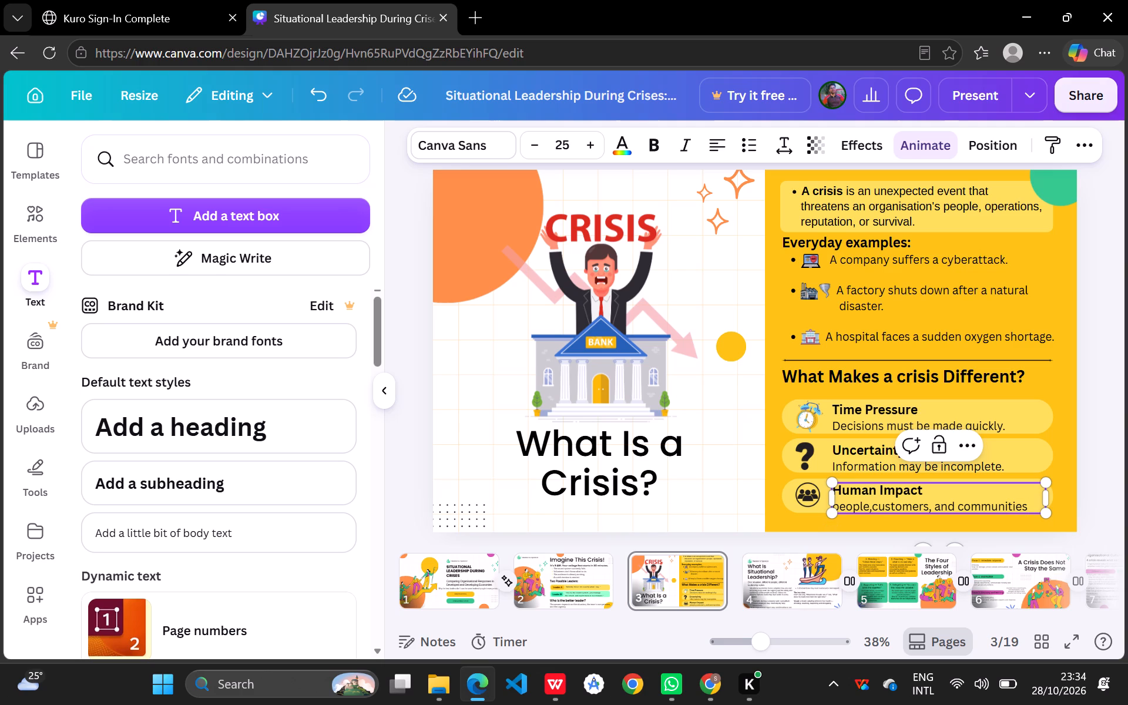
{"action": "key", "text": "space"}
Continue the Human Impact description on a new line with "may be affected".
{"action": "key", "text": "Return"}
{"action": "type", "text": "may"}
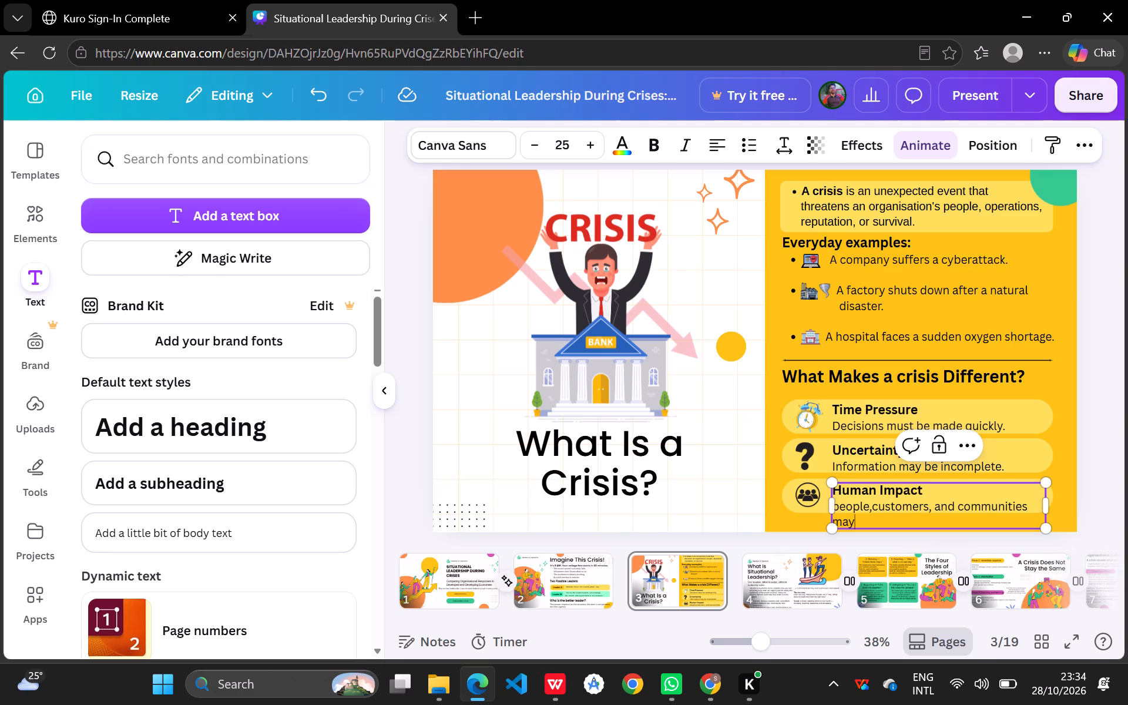
{"action": "key", "text": "space"}
{"action": "type", "text": "be afe"}
{"action": "key", "text": "BackSpace"}
{"action": "type", "text": "fected"}
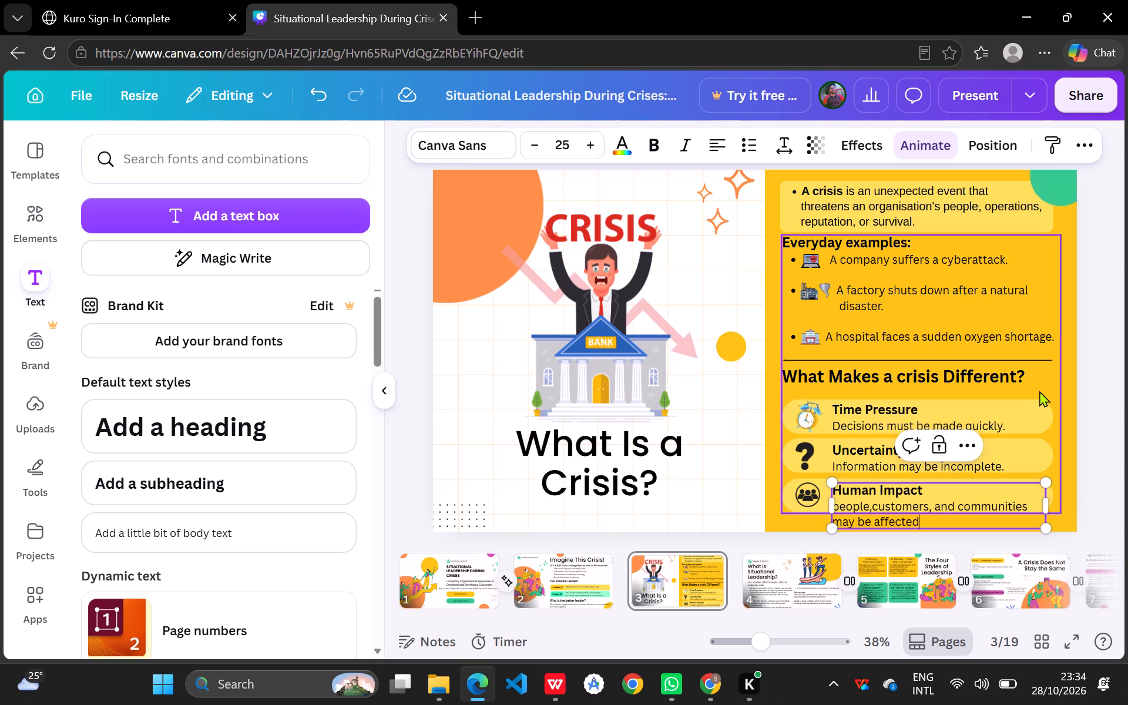
Reduce the line spacing of the two-line Human Impact description to 1.02.
{"action": "left_click", "coordinate": [838, 508]}
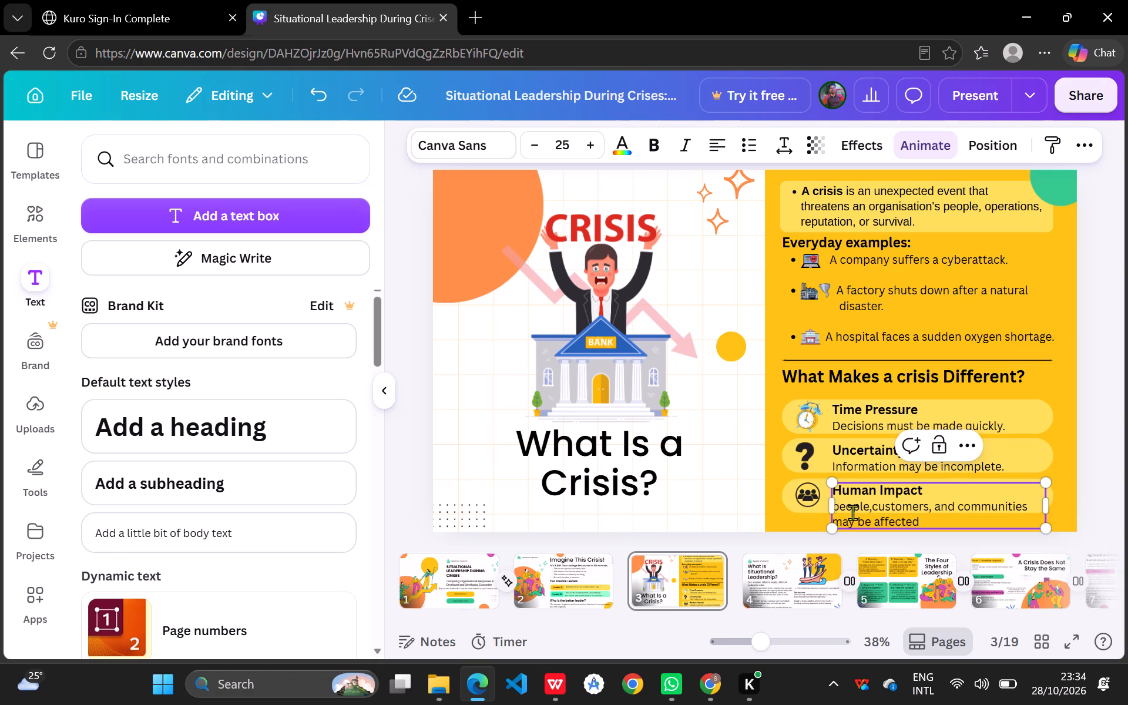
{"action": "left_click_drag", "start_coordinate": [833, 507], "coordinate": [912, 527]}
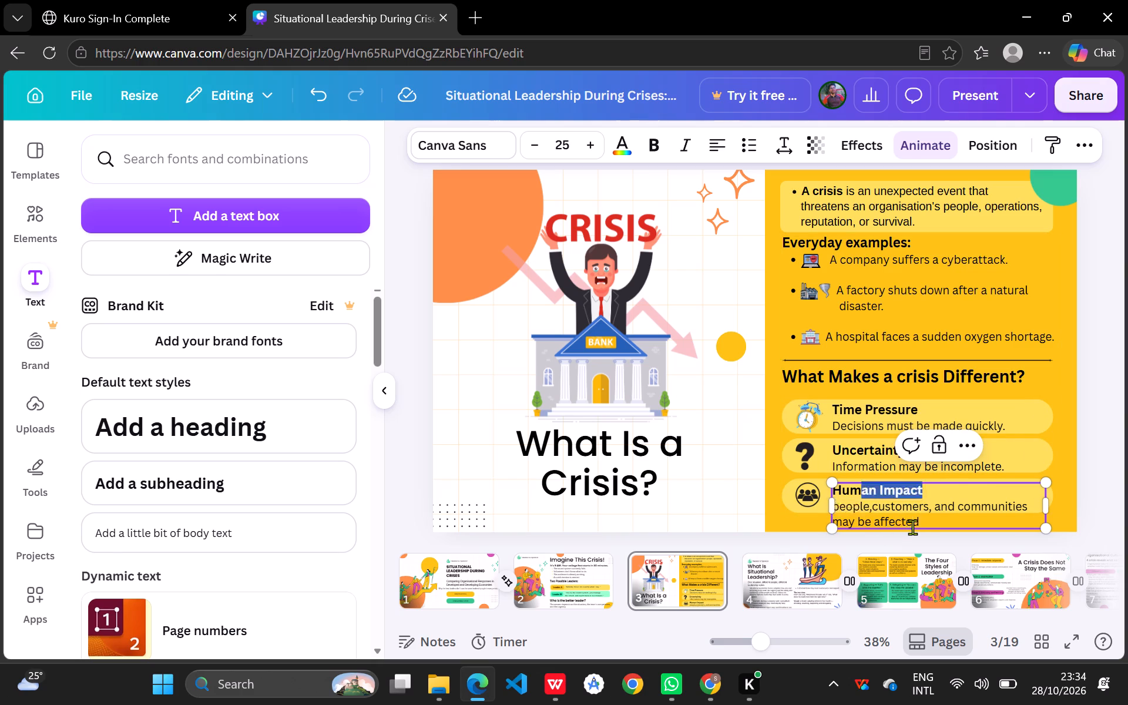
{"action": "left_click_drag", "start_coordinate": [912, 527], "coordinate": [926, 526]}
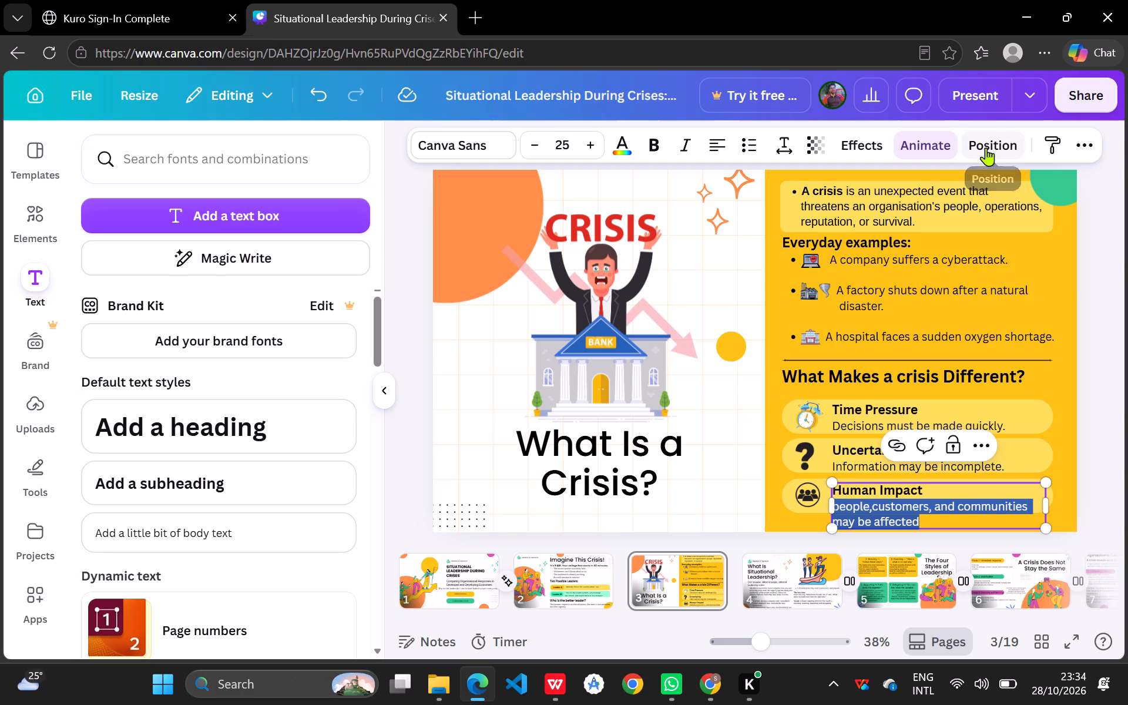
{"action": "left_click", "coordinate": [788, 143]}
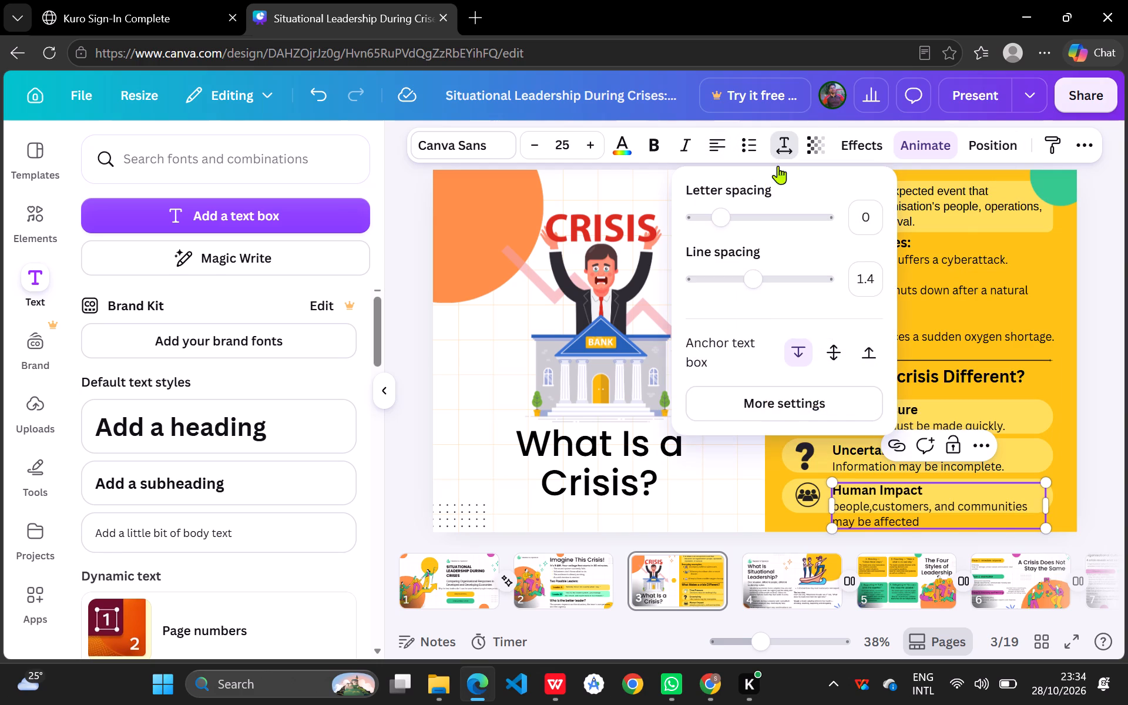
{"action": "left_click_drag", "start_coordinate": [756, 283], "coordinate": [727, 283]}
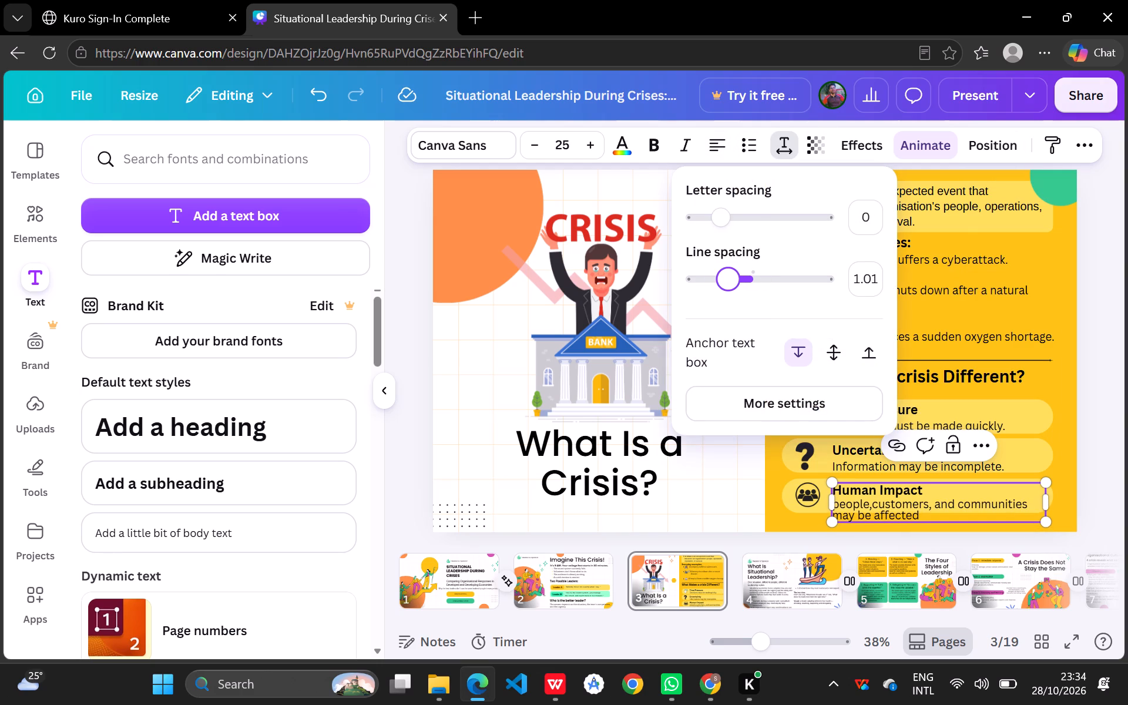
{"action": "left_click_drag", "start_coordinate": [727, 283], "coordinate": [714, 283]}
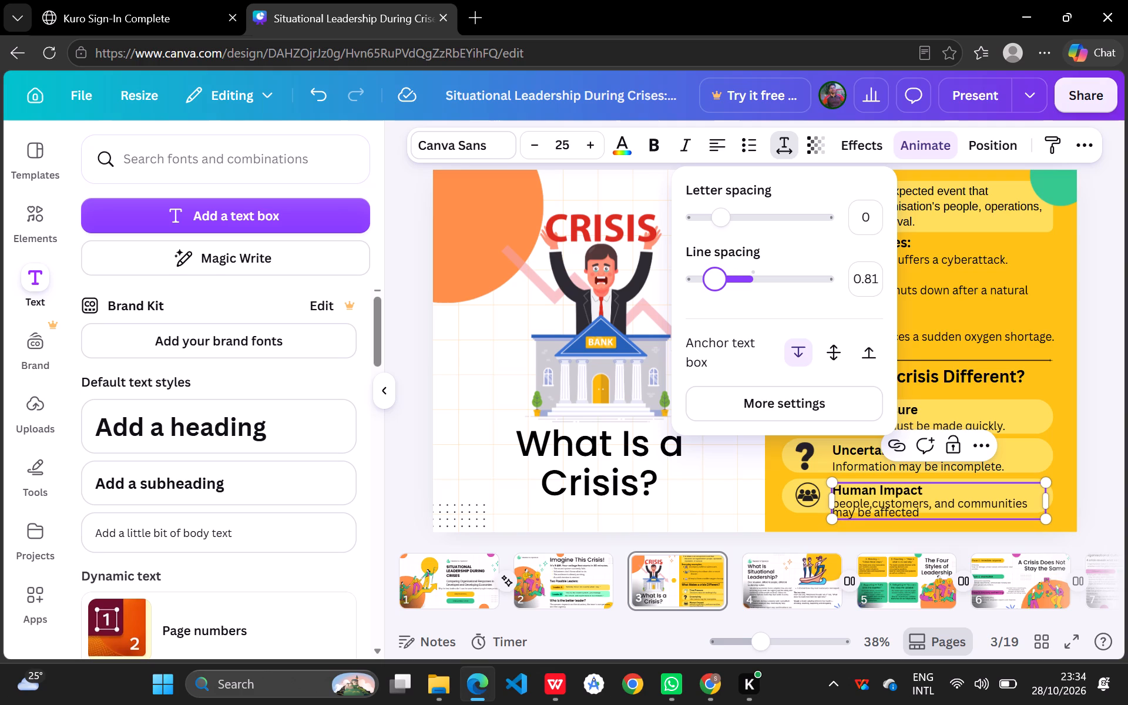
{"action": "left_click_drag", "start_coordinate": [714, 283], "coordinate": [727, 283]}
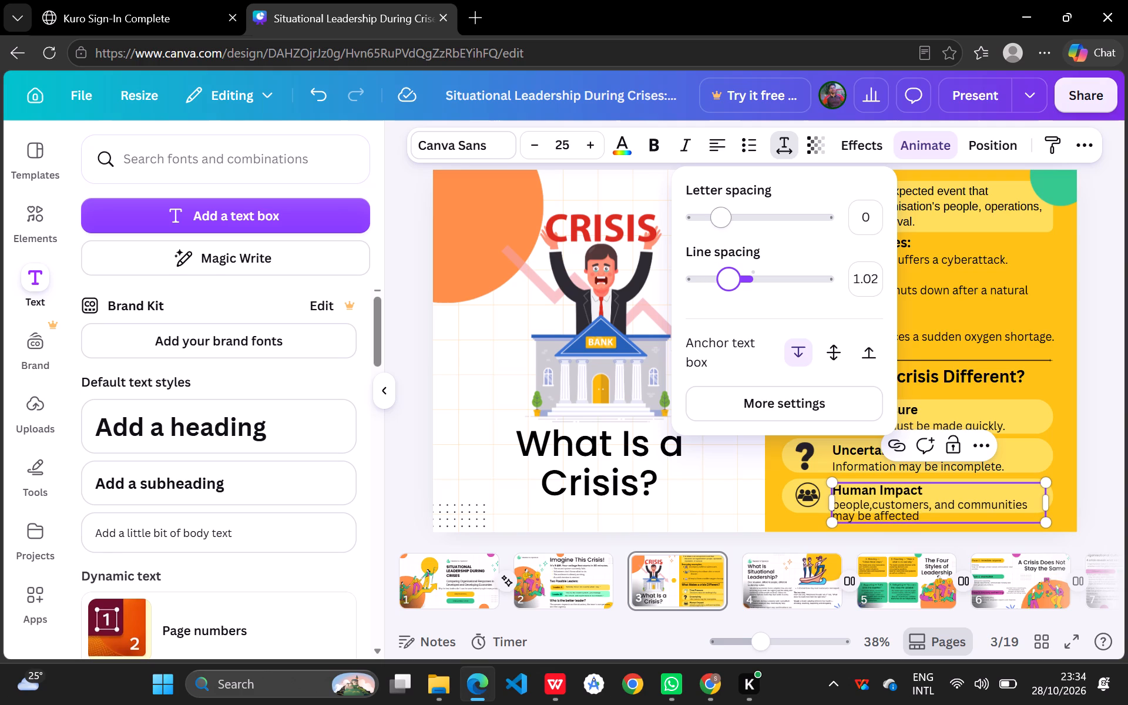
Set the letter spacing of the Human Impact description to 18.
{"action": "left_click_drag", "start_coordinate": [718, 216], "coordinate": [721, 217]}
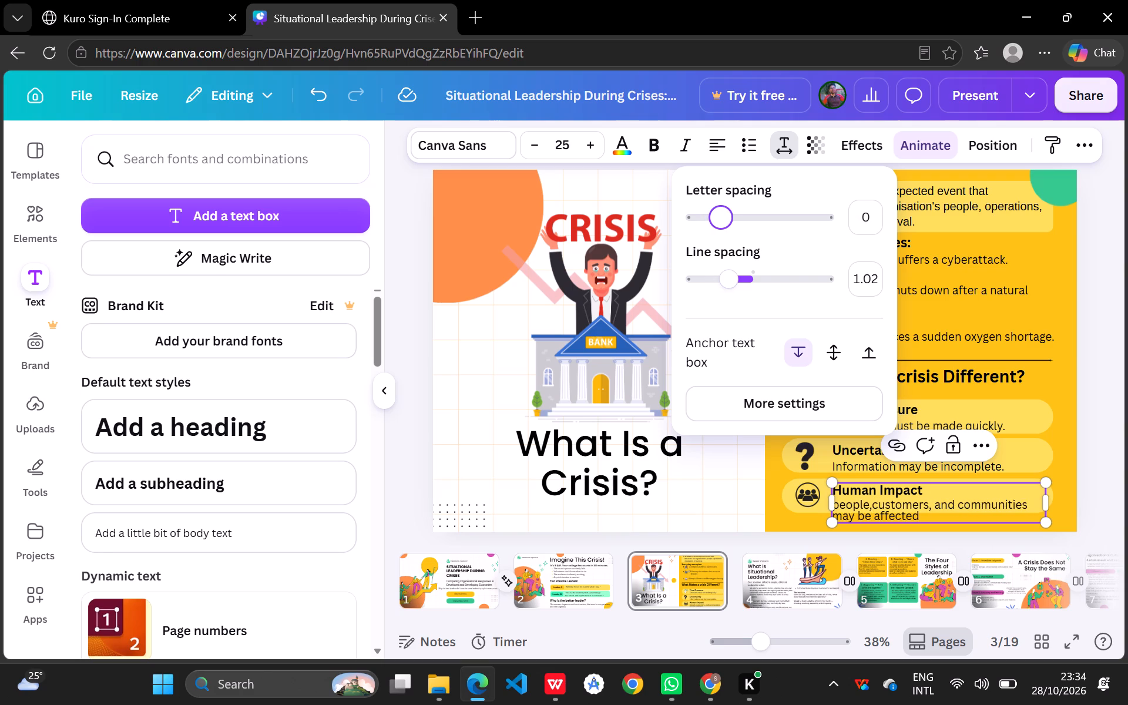
{"action": "left_click_drag", "start_coordinate": [721, 217], "coordinate": [717, 217]}
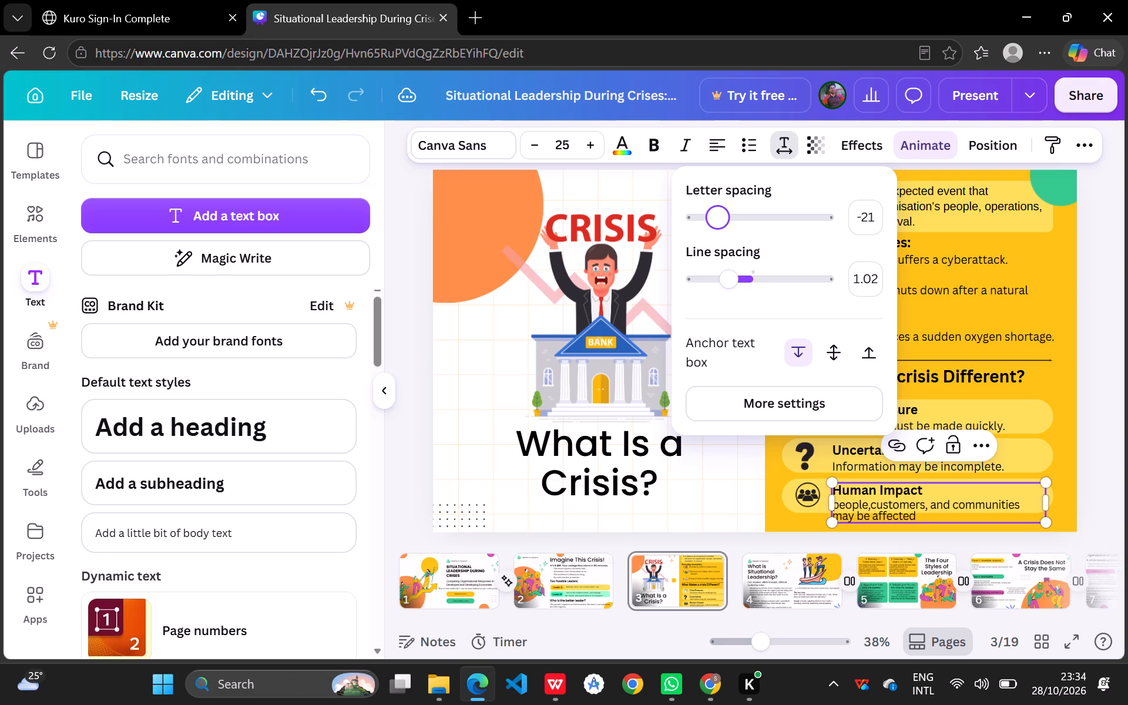
{"action": "left_click_drag", "start_coordinate": [717, 217], "coordinate": [730, 217]}
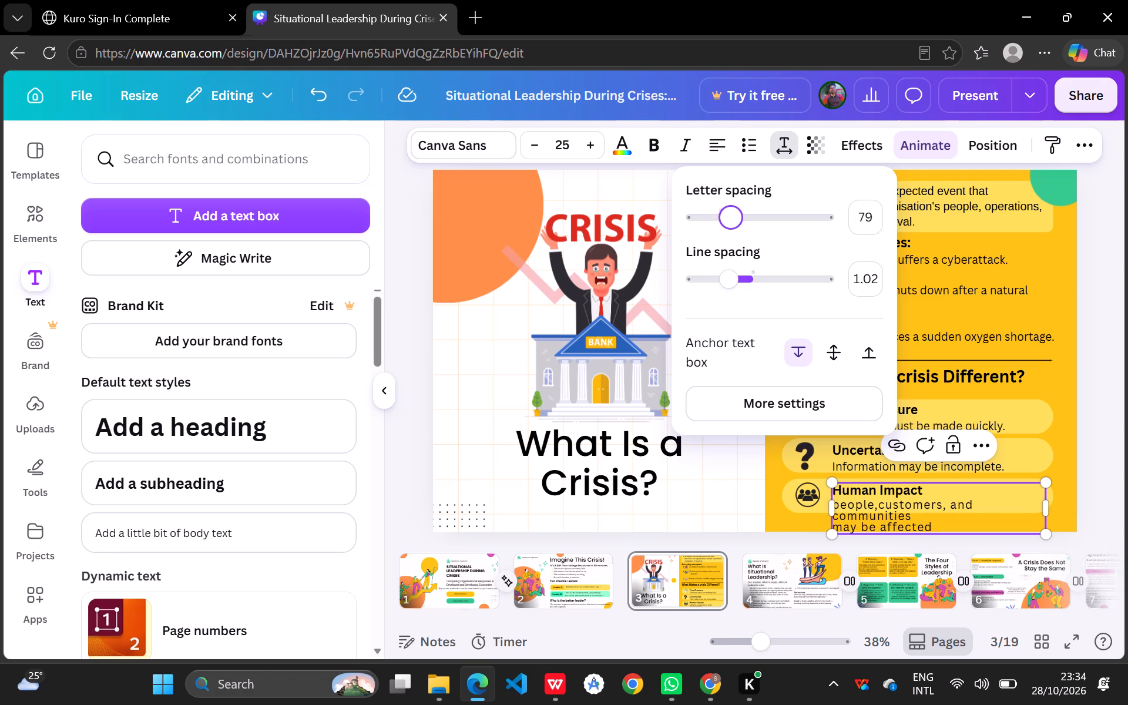
{"action": "left_click_drag", "start_coordinate": [730, 217], "coordinate": [726, 219]}
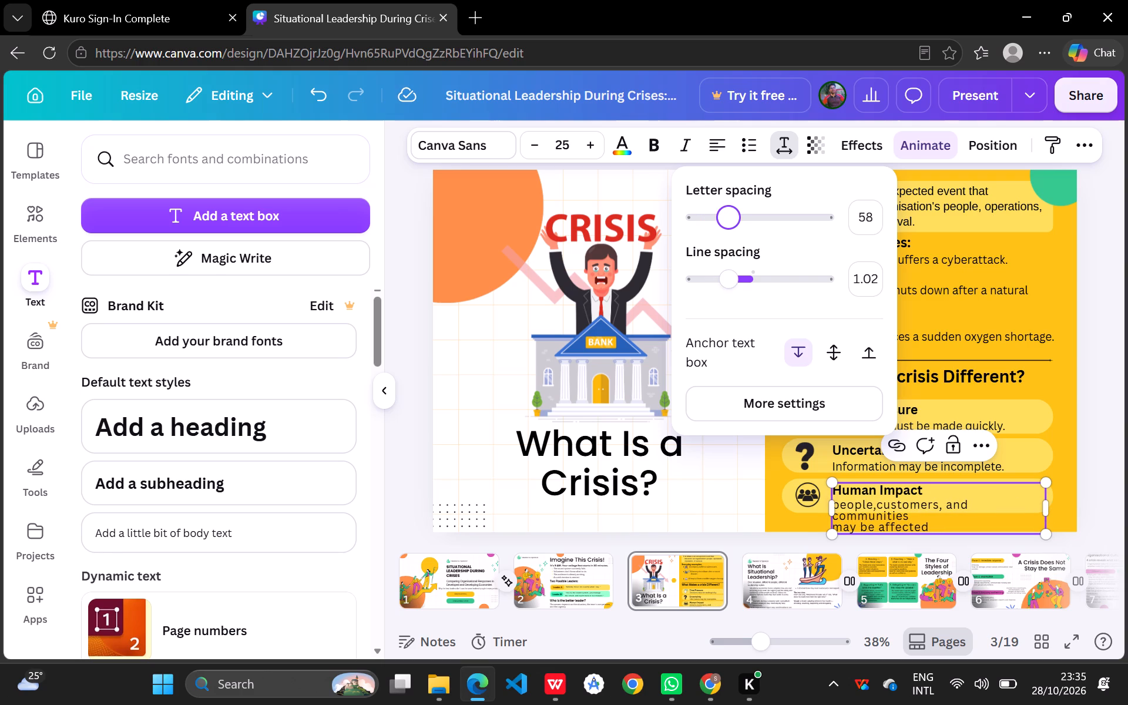
{"action": "left_click_drag", "start_coordinate": [726, 219], "coordinate": [724, 221]}
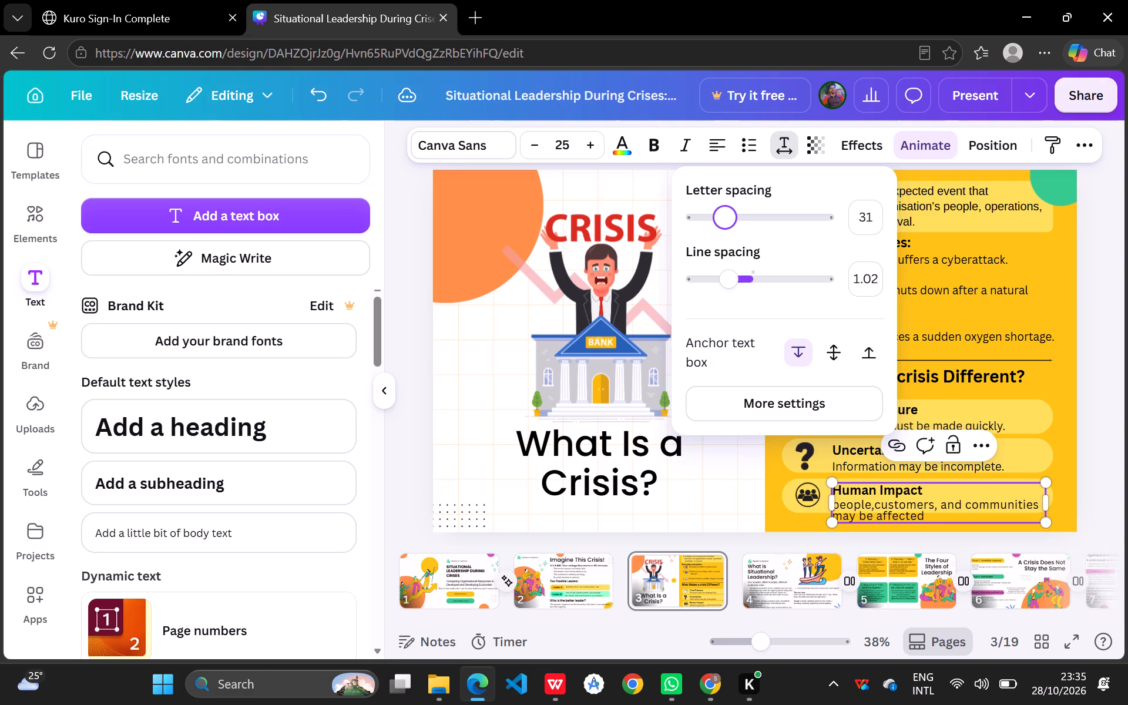
{"action": "left_click_drag", "start_coordinate": [724, 221], "coordinate": [722, 221]}
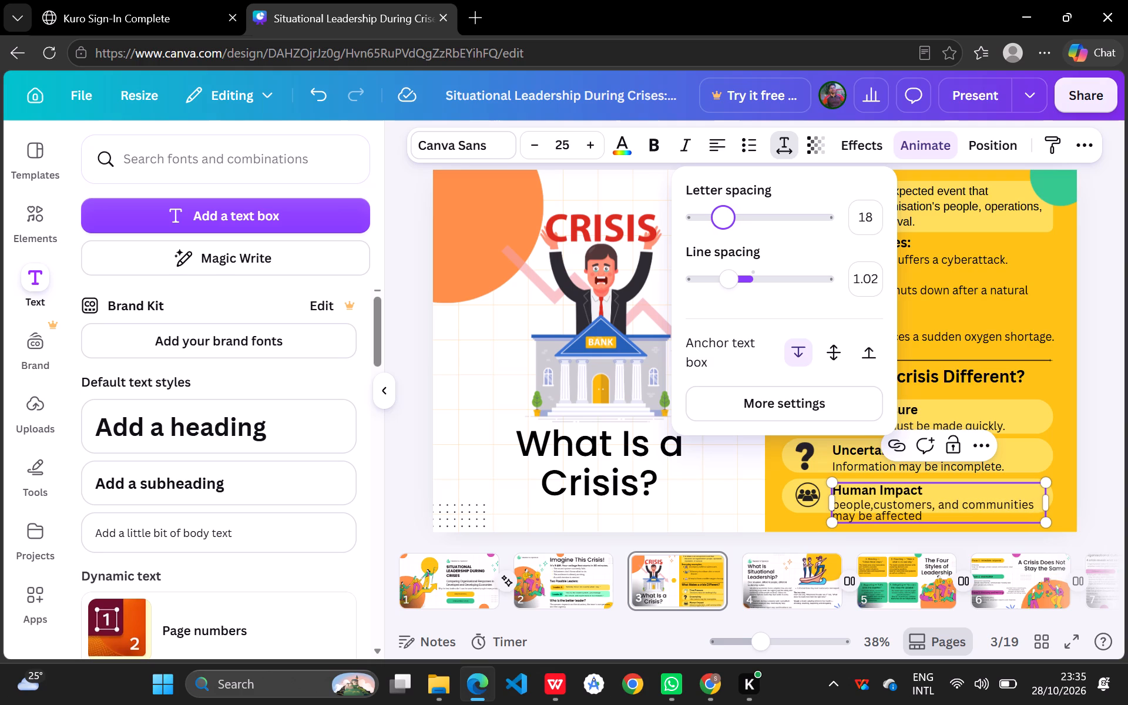
{"action": "left_click", "coordinate": [723, 459]}
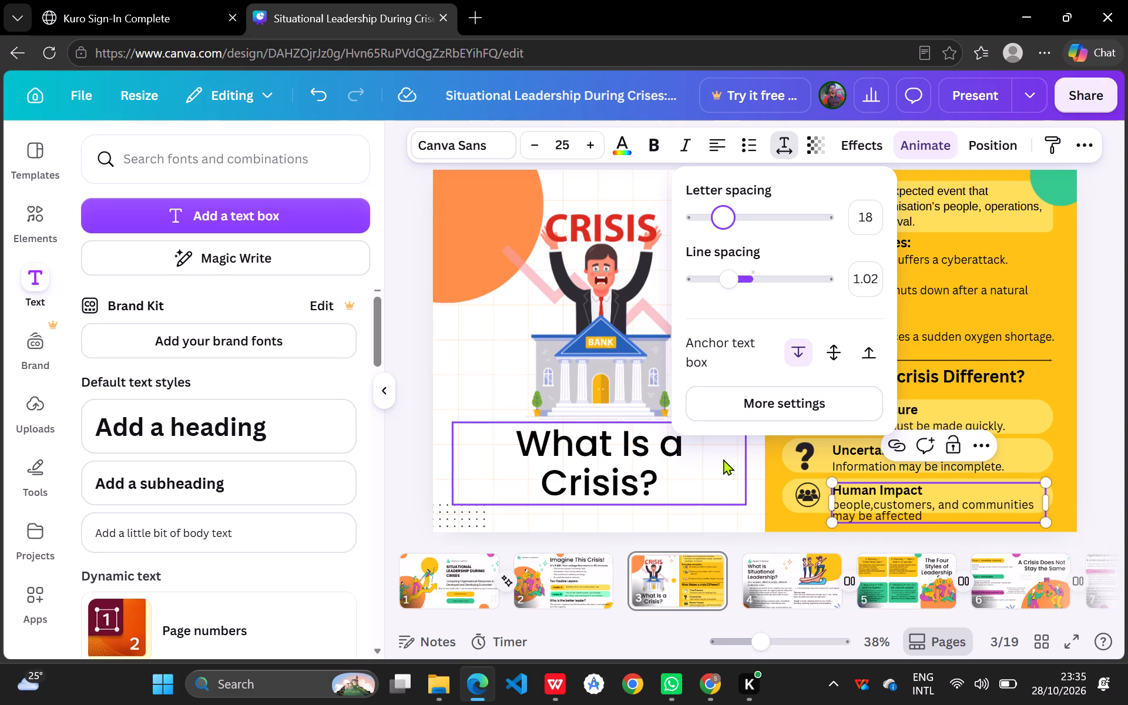
Check the letter and line spacing settings of the description under "Uncertainty".
{"action": "left_click", "coordinate": [877, 462]}
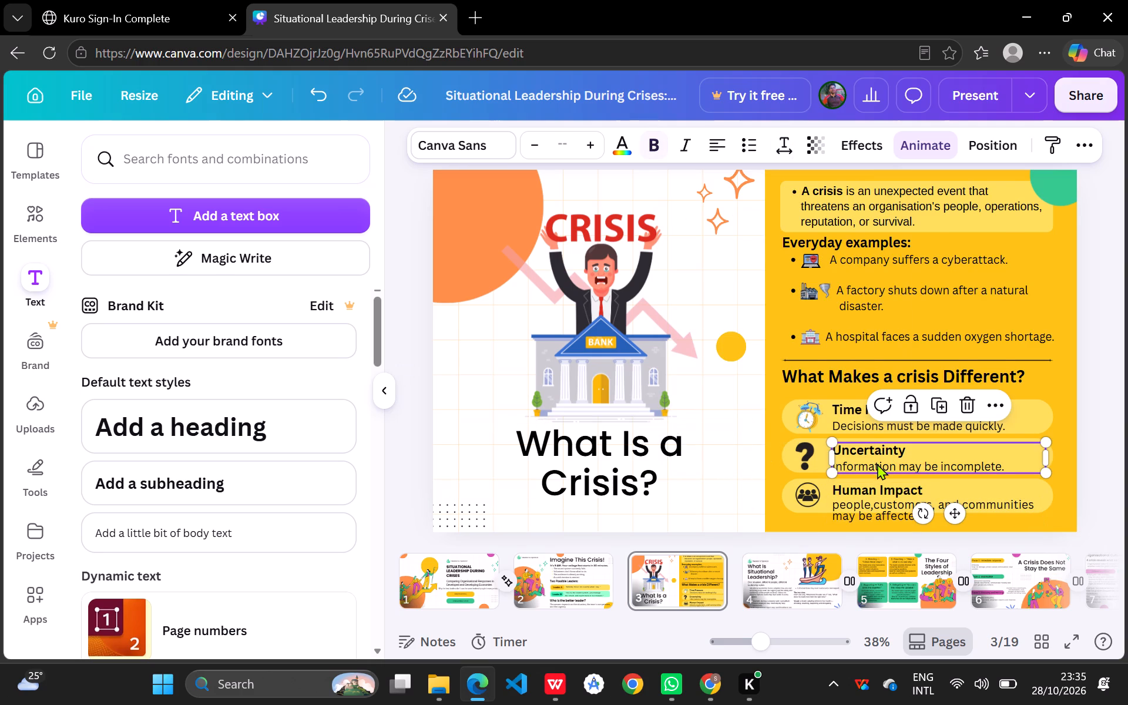
{"action": "double_click", "coordinate": [877, 464]}
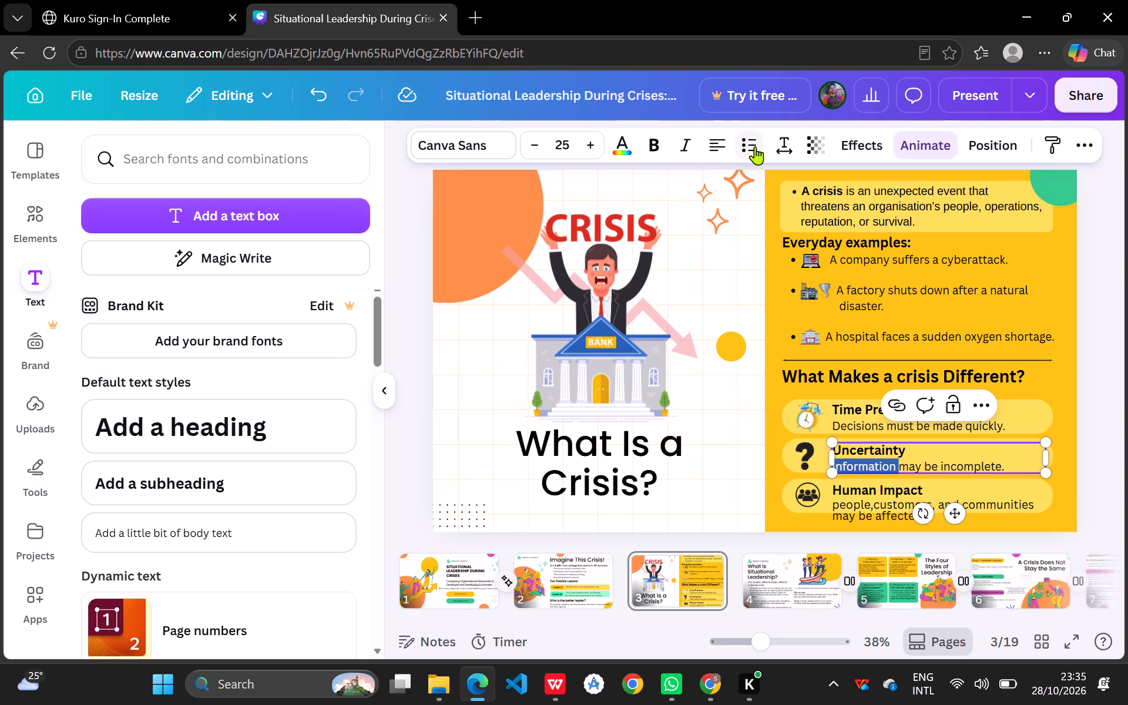
{"action": "left_click", "coordinate": [788, 148]}
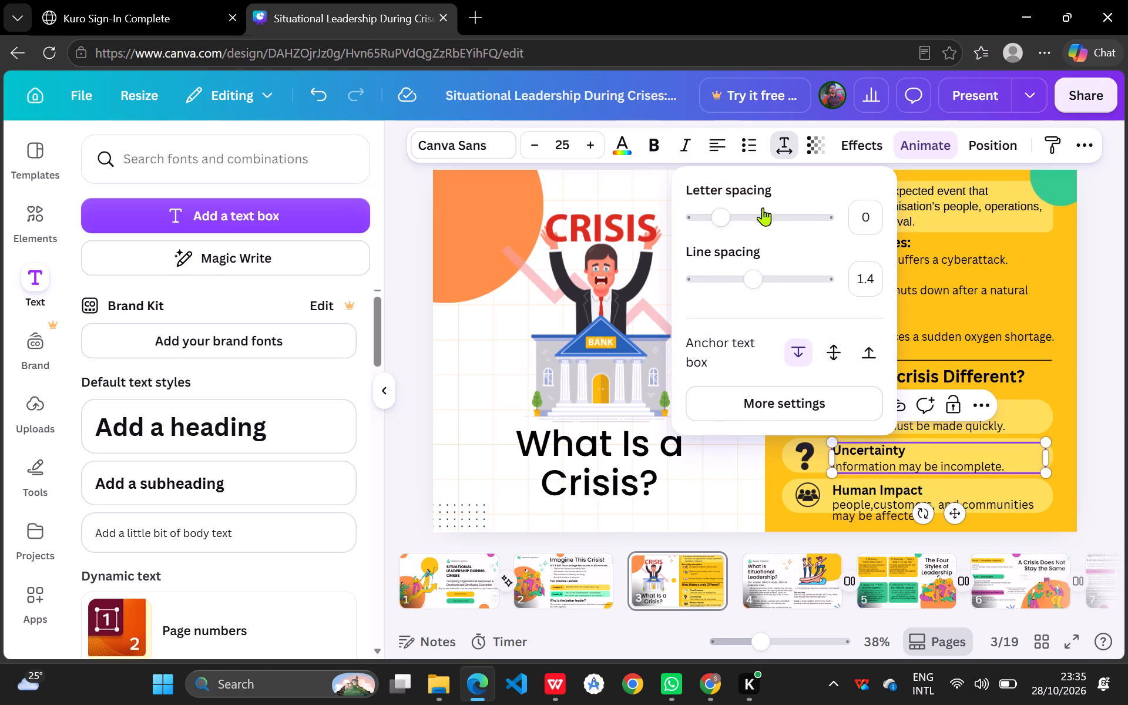
{"action": "left_click", "coordinate": [756, 497]}
Move the Human Impact text box slightly upward so its text sits within the third bar.
{"action": "left_click", "coordinate": [835, 499]}
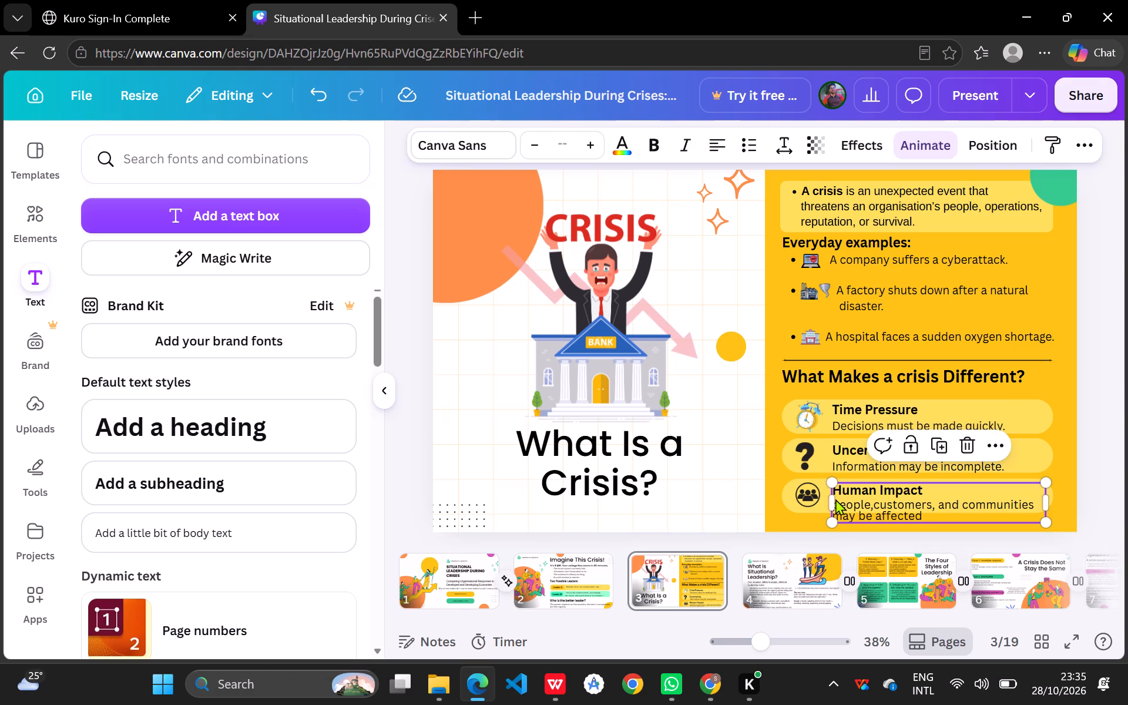
{"action": "left_click", "coordinate": [835, 502]}
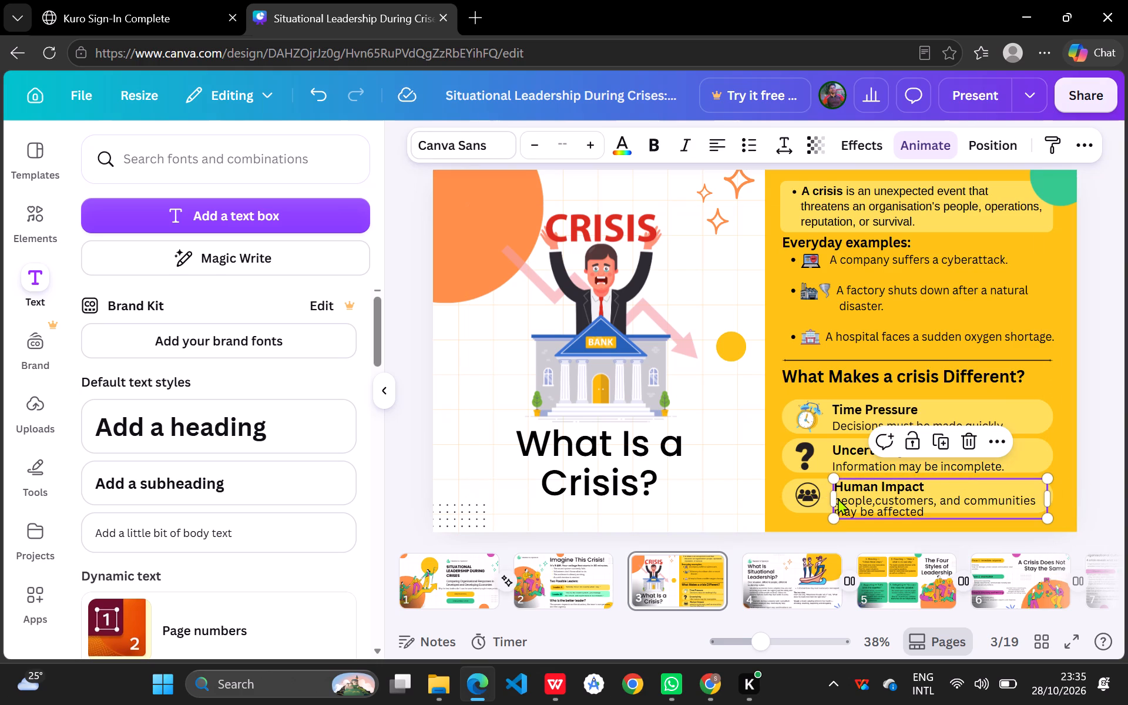
Reset the letter spacing of the two-line Human Impact description to 0.
{"action": "left_click", "coordinate": [840, 495]}
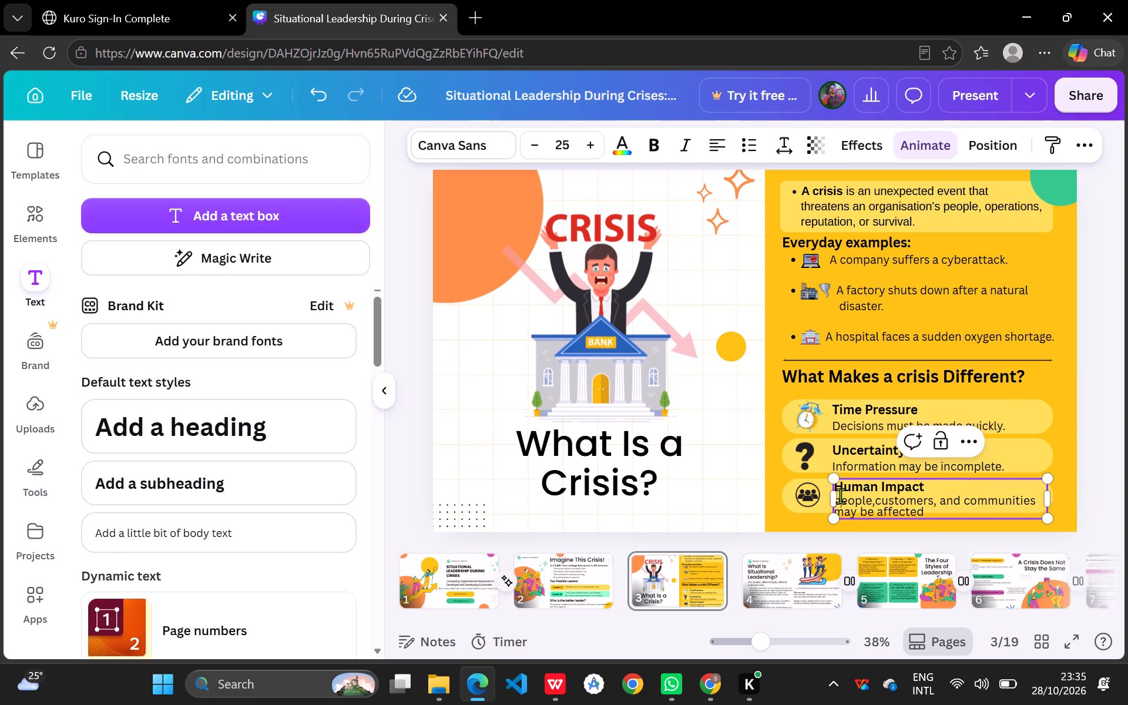
{"action": "left_click_drag", "start_coordinate": [837, 501], "coordinate": [928, 510]}
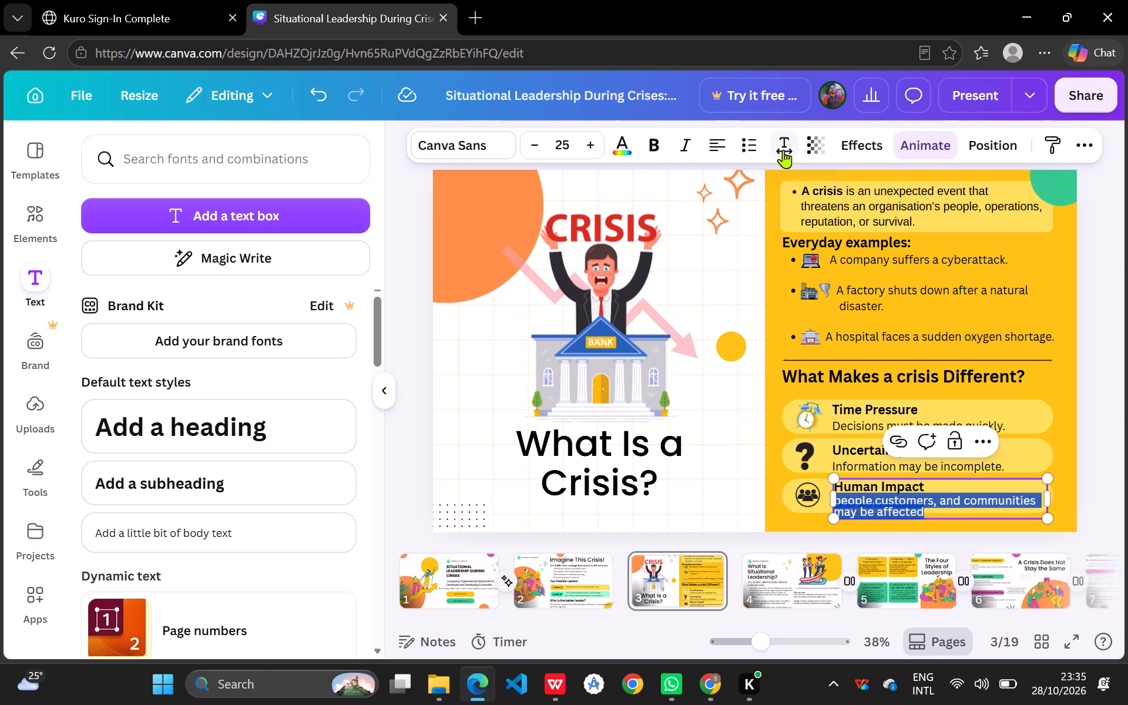
{"action": "left_click", "coordinate": [783, 150]}
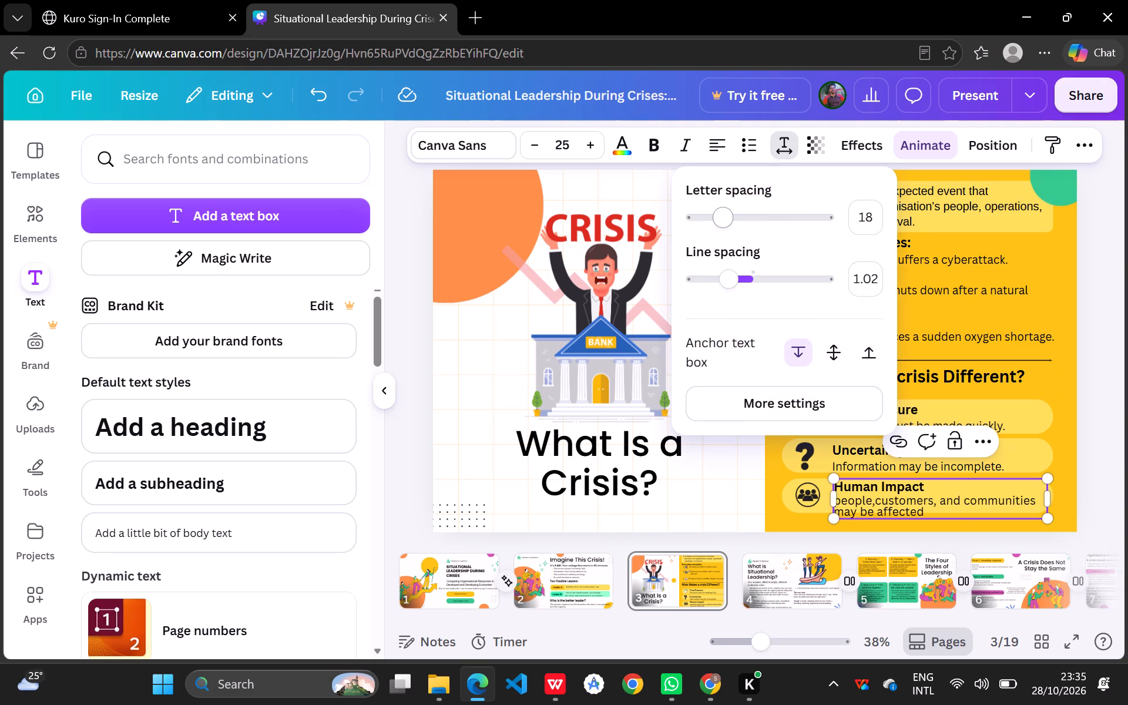
{"action": "left_click_drag", "start_coordinate": [727, 223], "coordinate": [723, 223]}
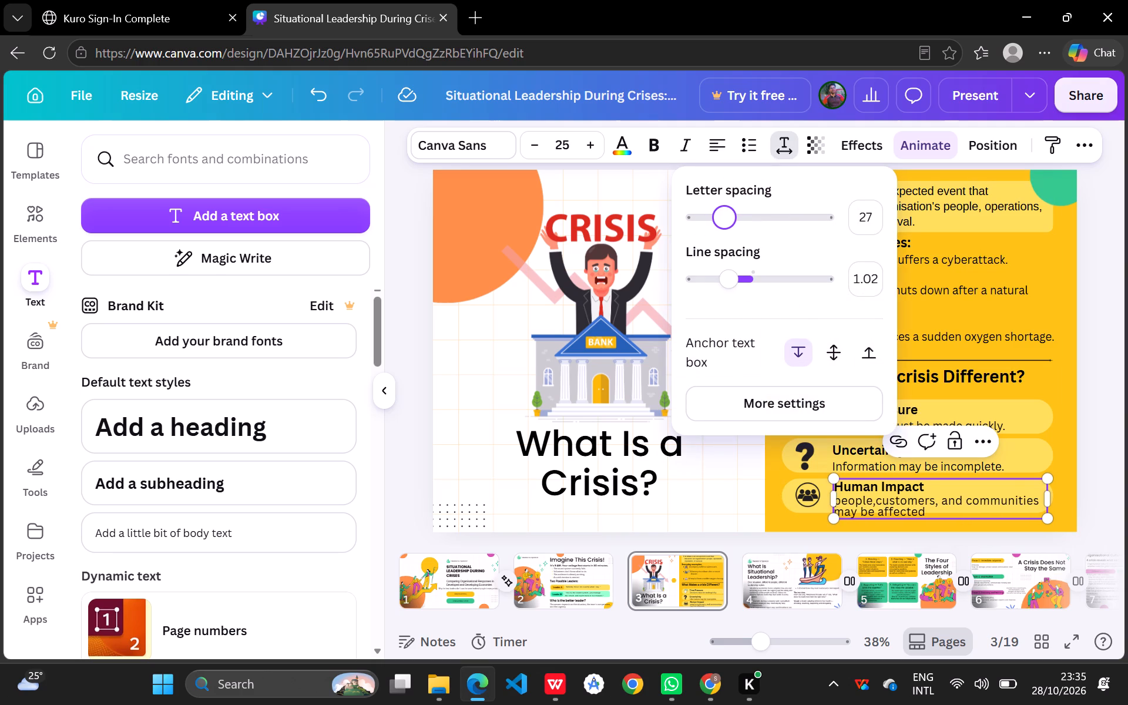
{"action": "left_click_drag", "start_coordinate": [723, 223], "coordinate": [727, 226]}
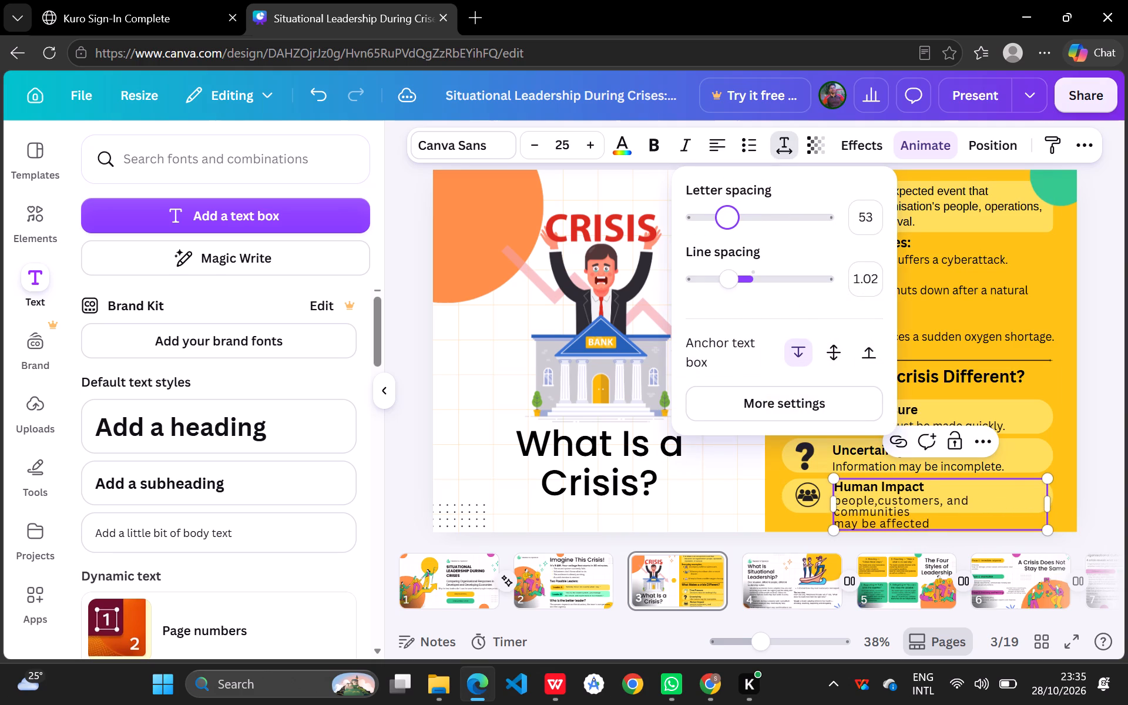
{"action": "left_click_drag", "start_coordinate": [727, 226], "coordinate": [713, 227]}
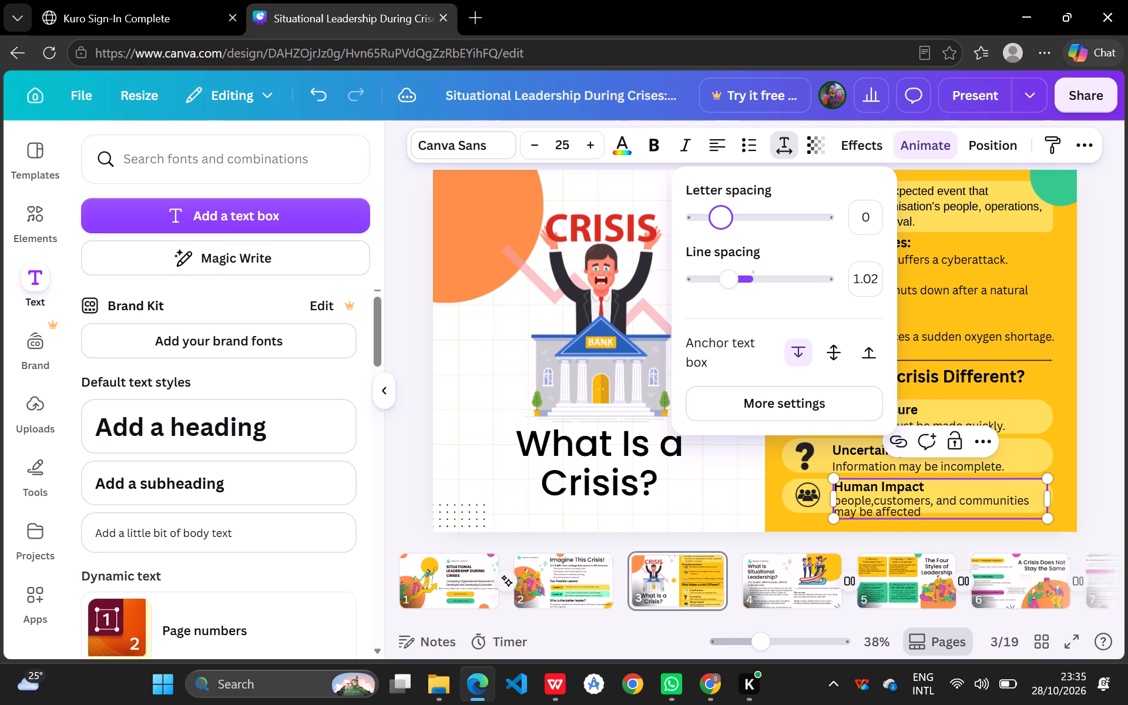
{"action": "left_click_drag", "start_coordinate": [713, 227], "coordinate": [716, 228]}
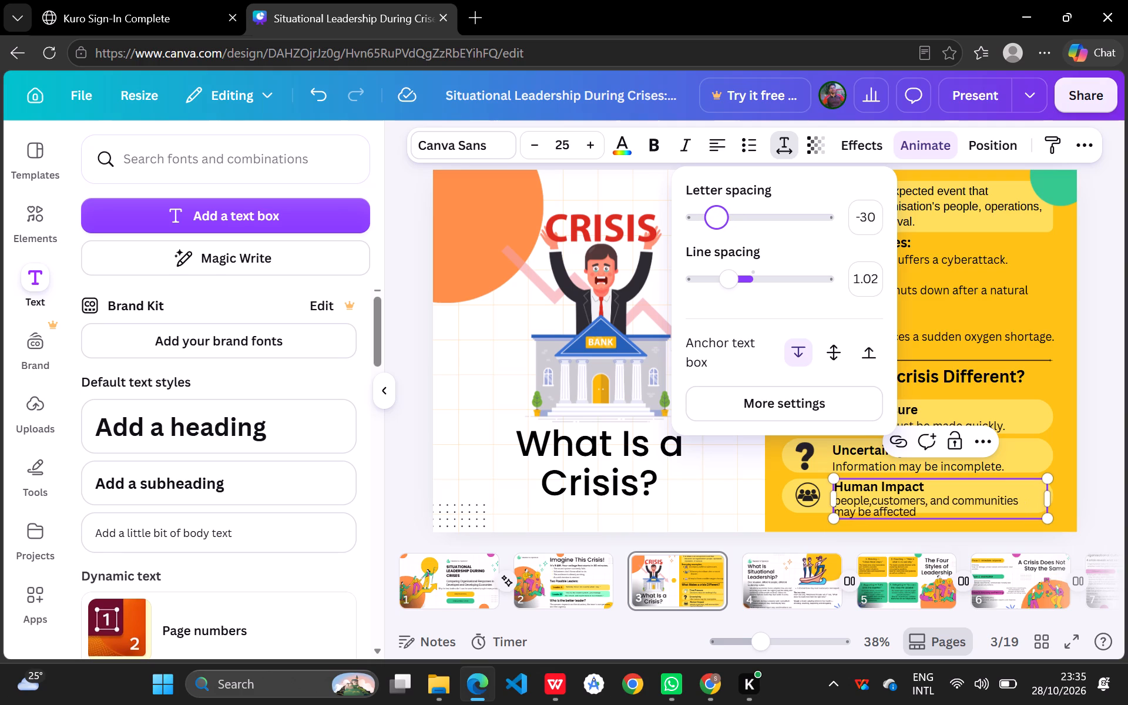
{"action": "left_click_drag", "start_coordinate": [716, 228], "coordinate": [720, 228]}
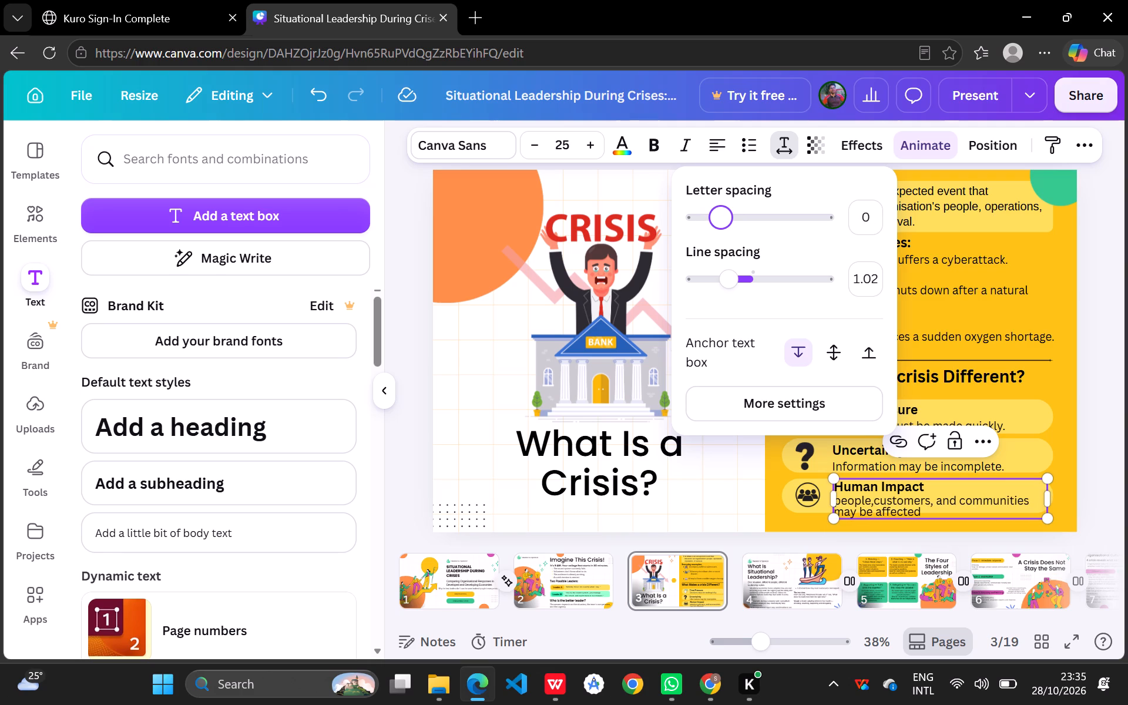
{"action": "left_click", "coordinate": [491, 455]}
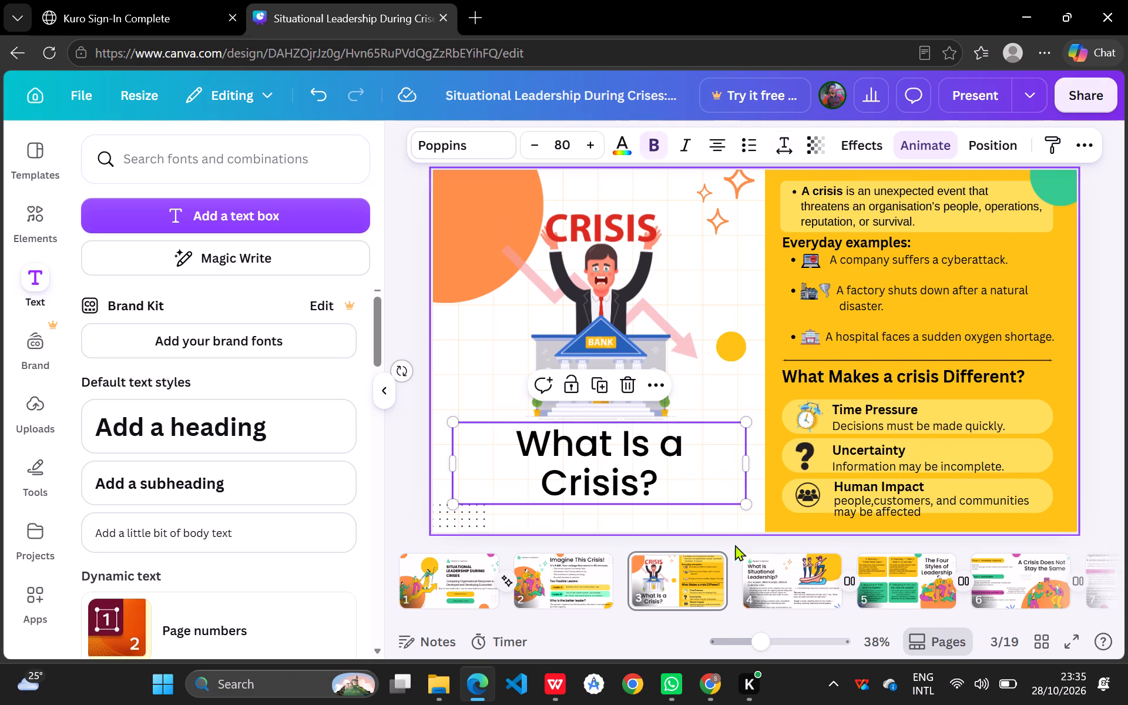
Stretch the third bar behind Human Impact downward to a height of about 132 so it encloses both description lines.
{"action": "left_click", "coordinate": [811, 509]}
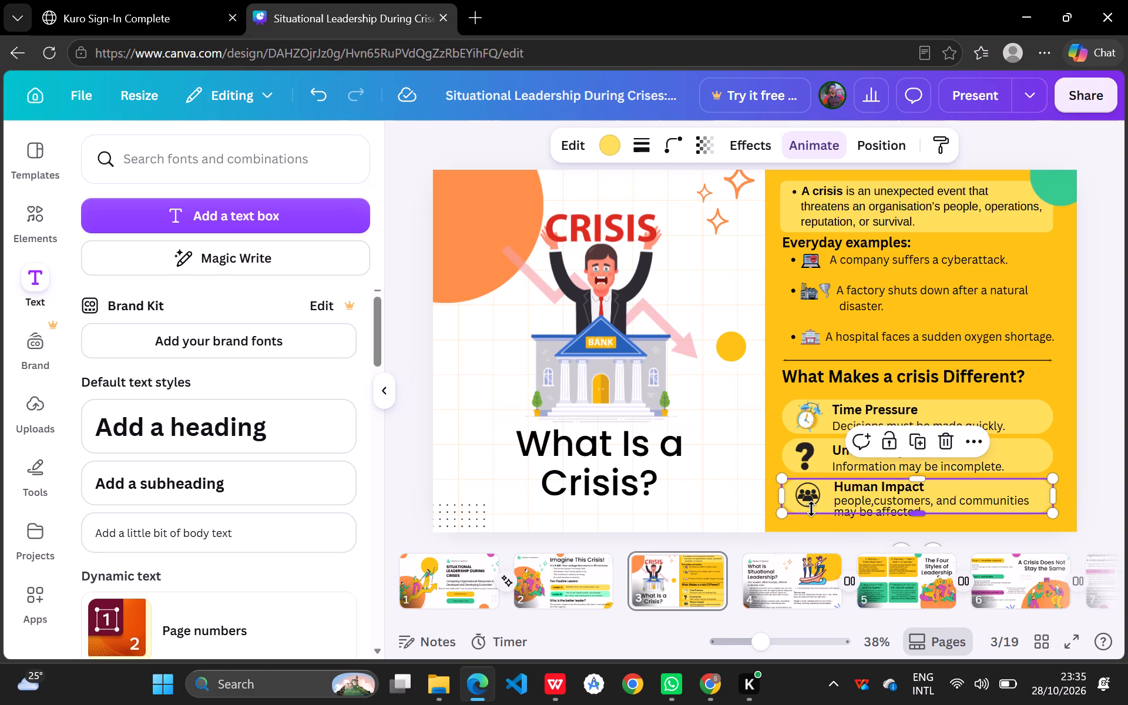
{"action": "left_click_drag", "start_coordinate": [916, 516], "coordinate": [916, 526]}
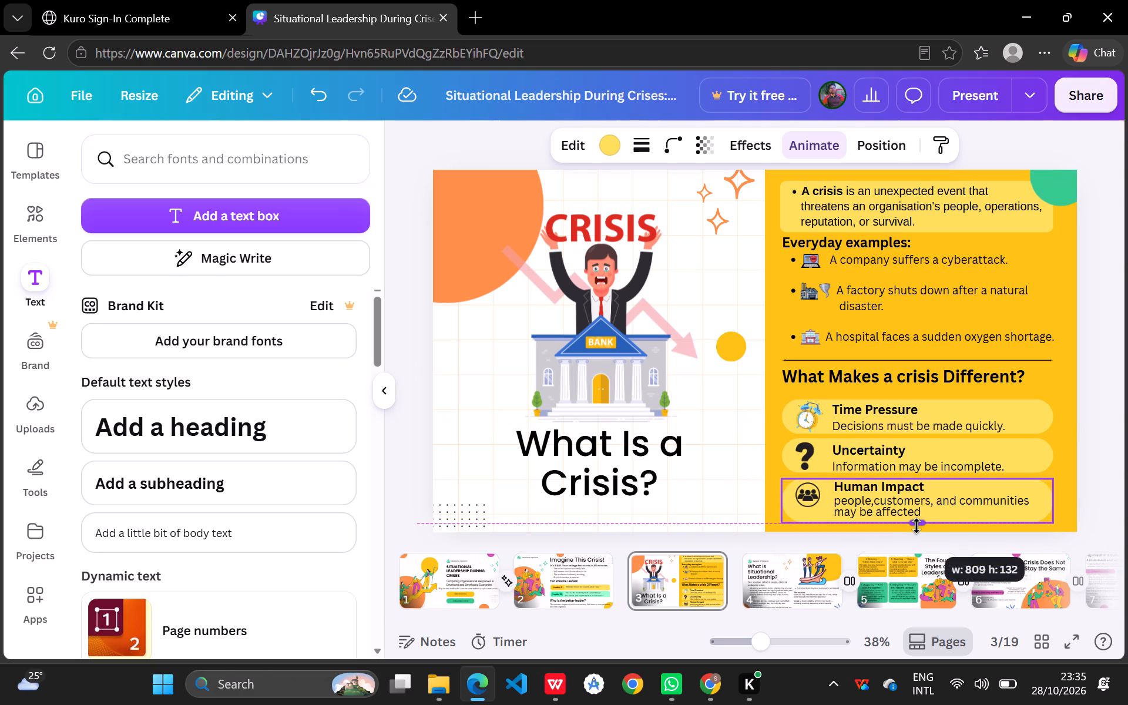
{"action": "left_click_drag", "start_coordinate": [916, 526], "coordinate": [918, 526]}
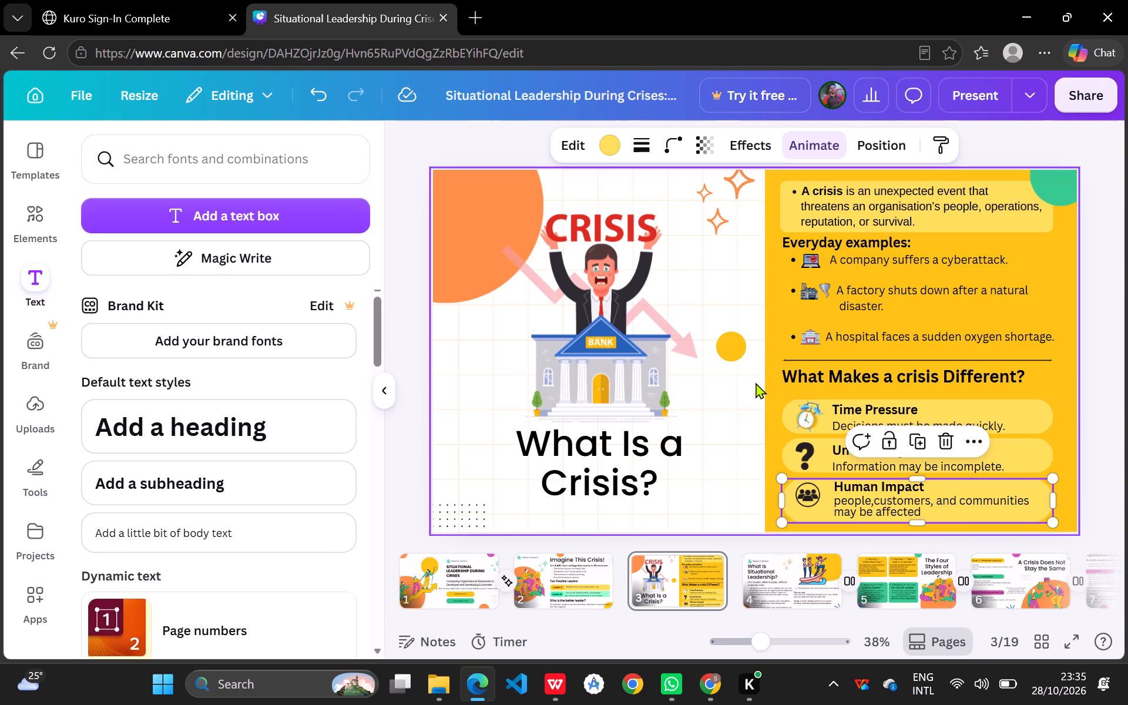
{"action": "left_click", "coordinate": [716, 435]}
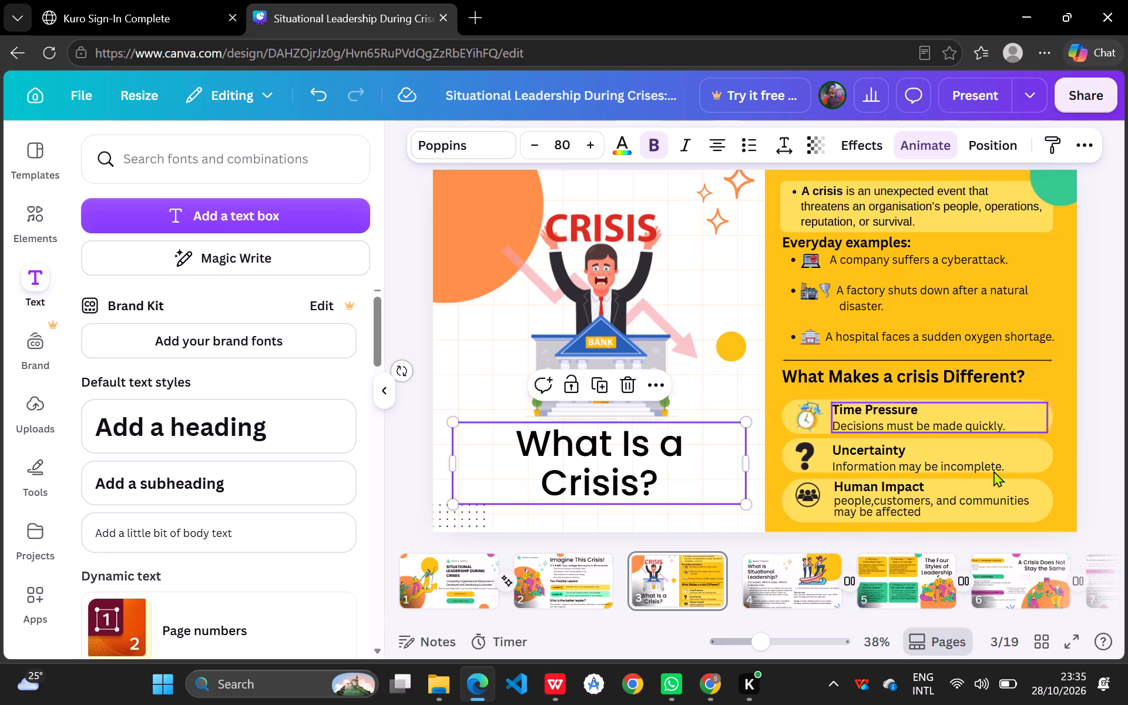
Scale up the "Everyday examples" text box slightly from its lower corner.
{"action": "left_click", "coordinate": [1057, 417]}
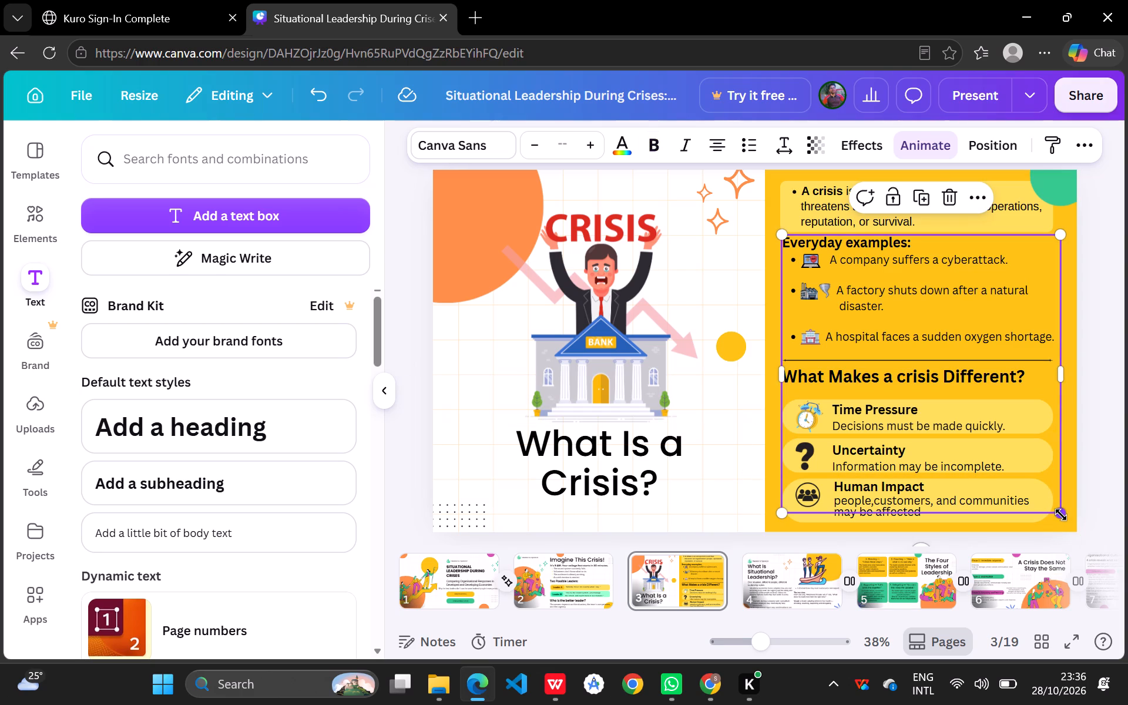
{"action": "left_click_drag", "start_coordinate": [1059, 511], "coordinate": [1062, 529]}
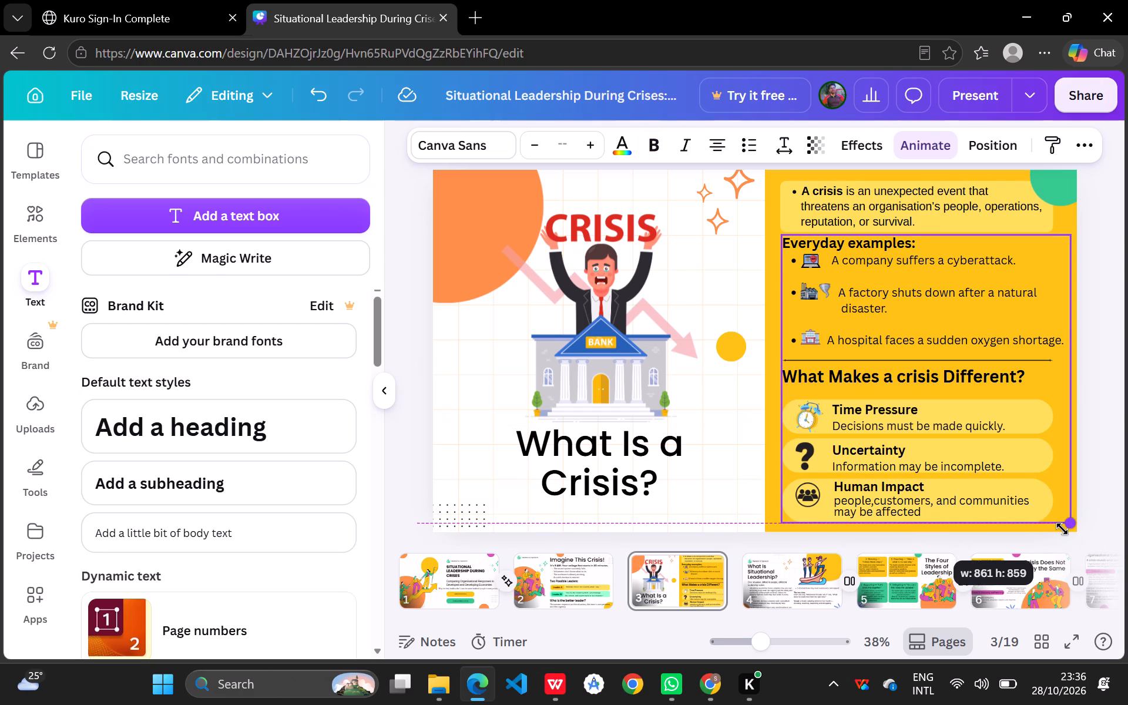
{"action": "left_click_drag", "start_coordinate": [1062, 529], "coordinate": [1064, 533]}
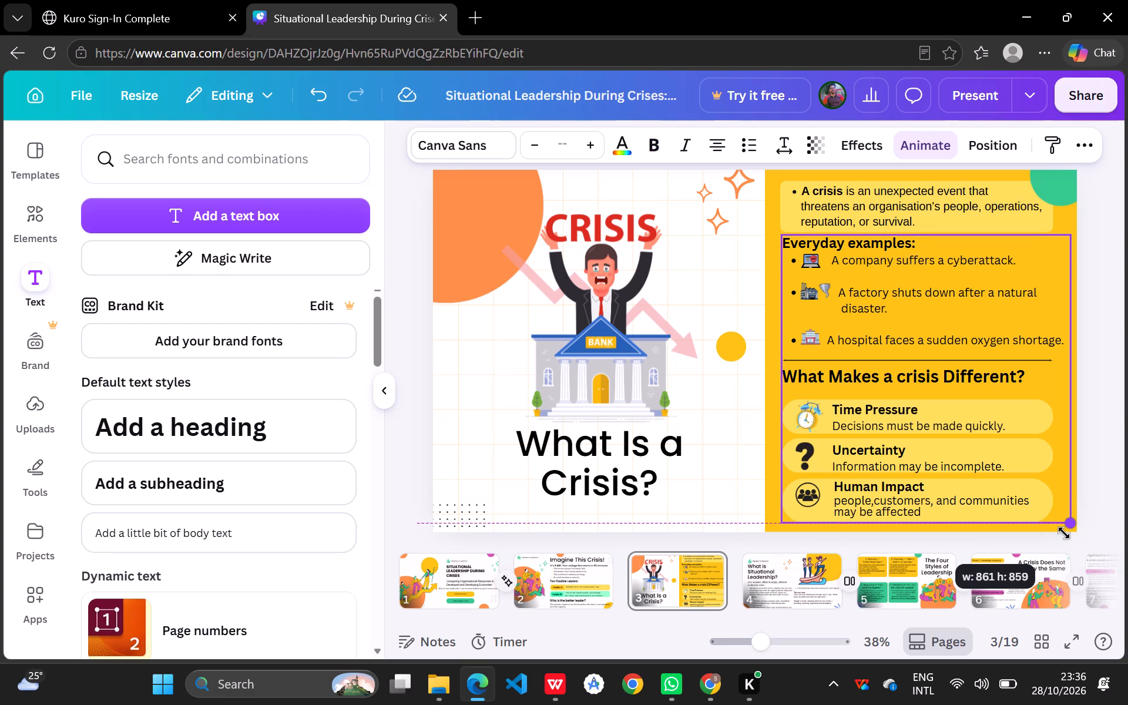
{"action": "left_click_drag", "start_coordinate": [1064, 533], "coordinate": [1064, 532]}
{"action": "left_click_drag", "start_coordinate": [1064, 532], "coordinate": [1064, 531]}
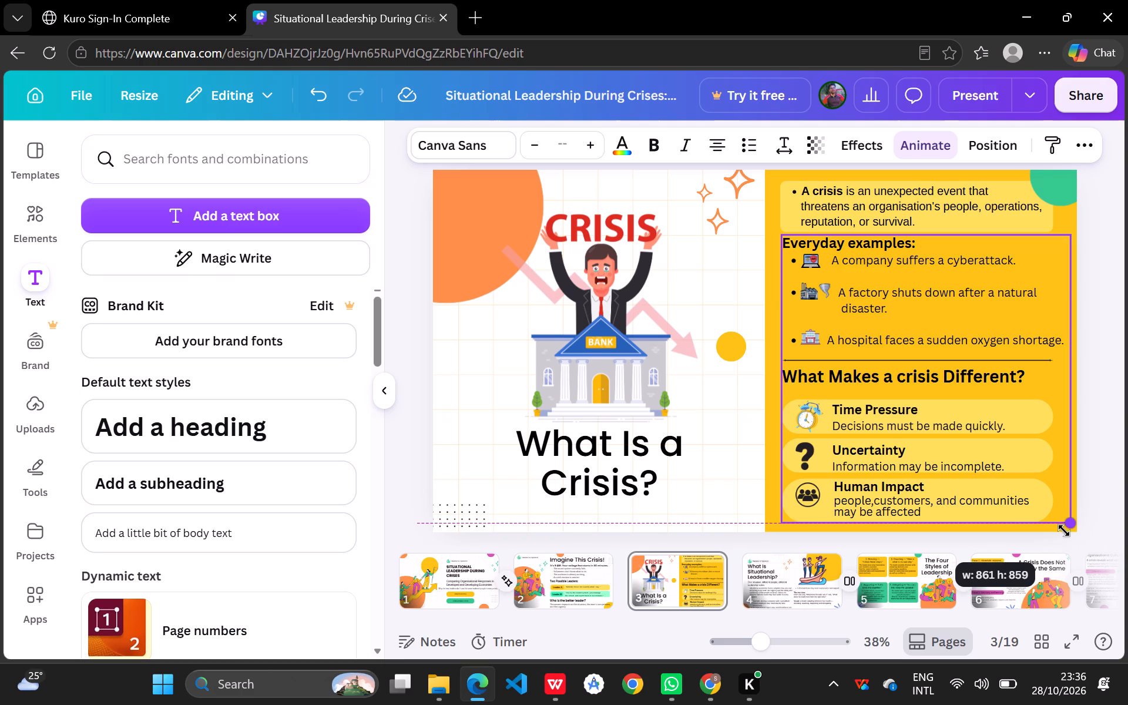
{"action": "left_click_drag", "start_coordinate": [1064, 531], "coordinate": [1059, 526]}
{"action": "left_click", "coordinate": [717, 458]}
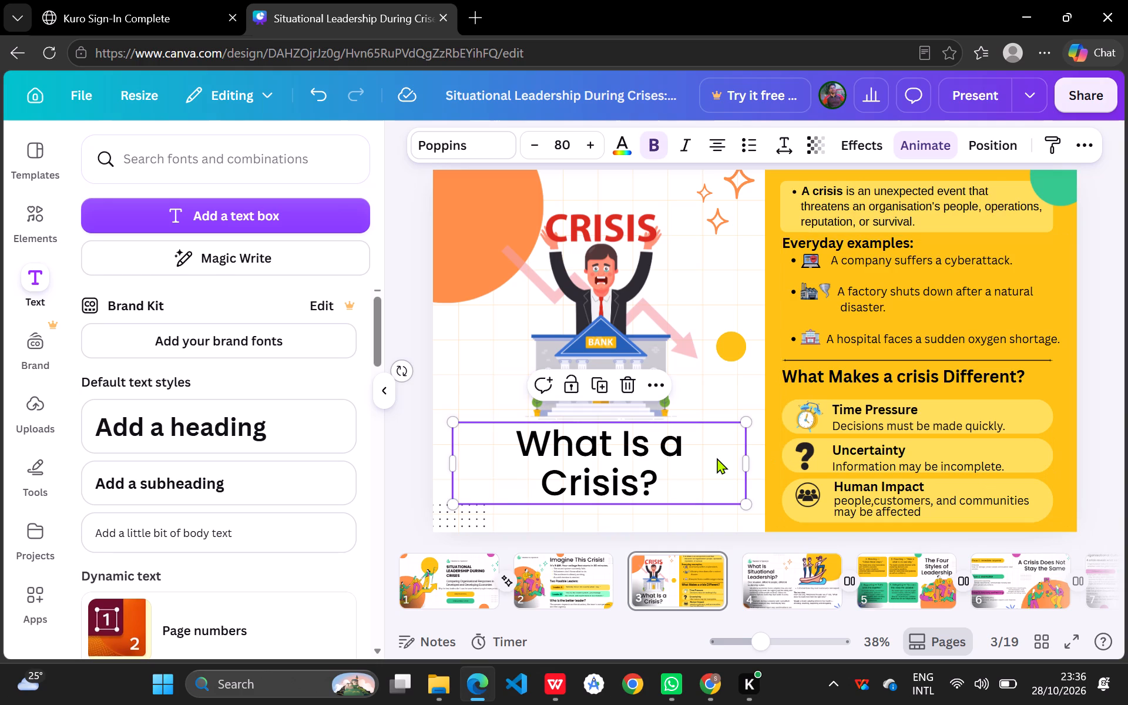
Move the people icon slightly down so it is vertically centred in the taller Human Impact bar.
{"action": "left_click", "coordinate": [738, 383]}
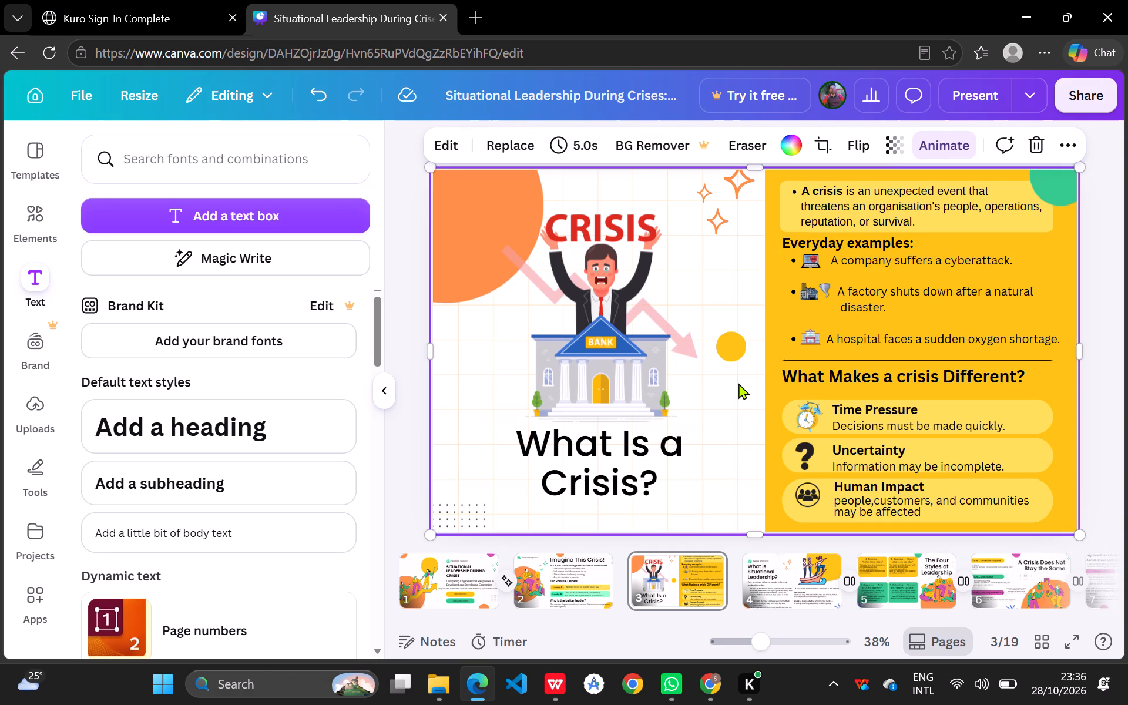
{"action": "left_click", "coordinate": [811, 499]}
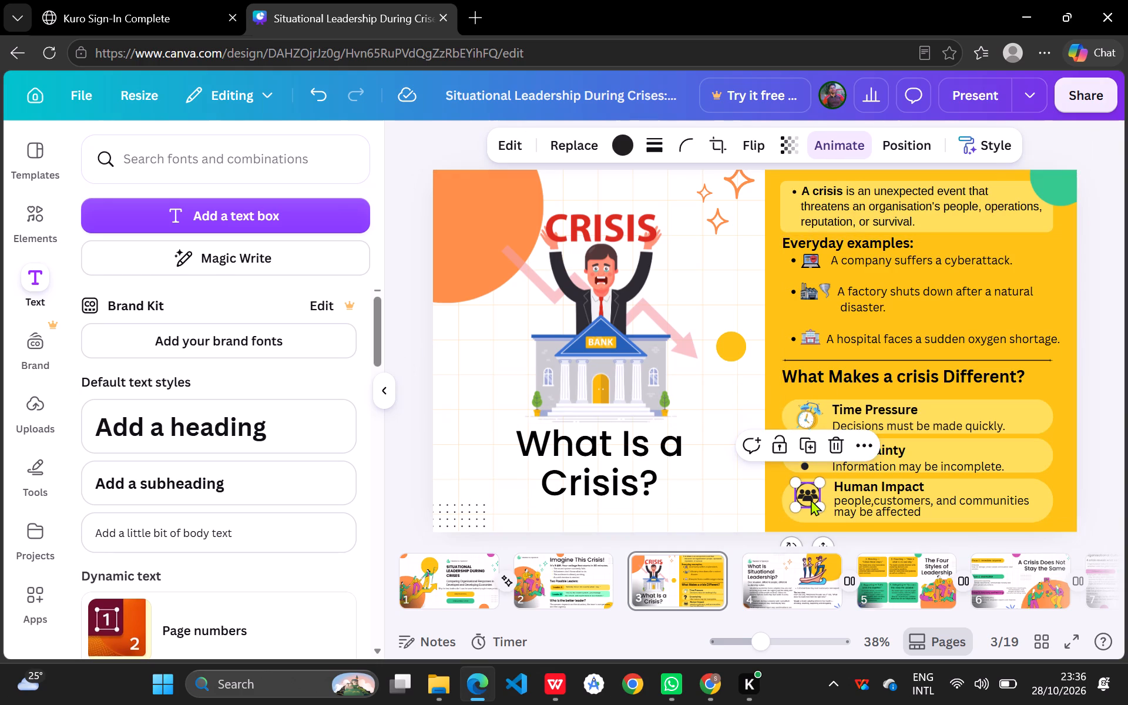
{"action": "left_click_drag", "start_coordinate": [811, 499], "coordinate": [810, 506]}
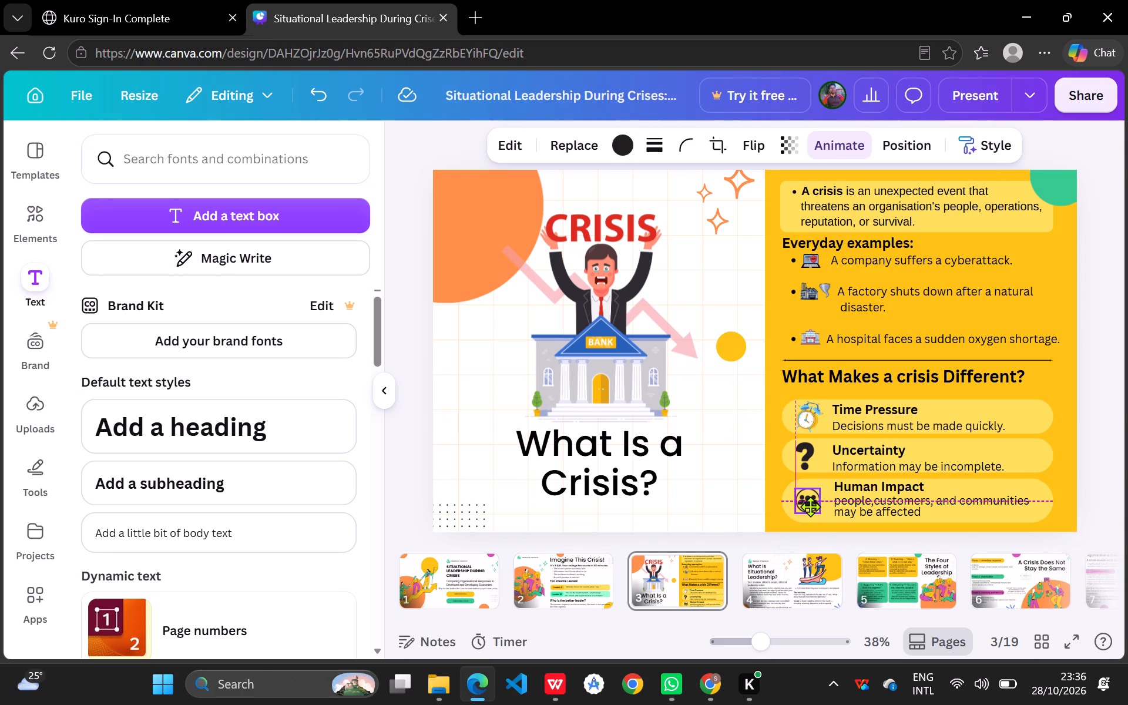
{"action": "left_click_drag", "start_coordinate": [810, 506], "coordinate": [811, 506]}
{"action": "left_click", "coordinate": [737, 498]}
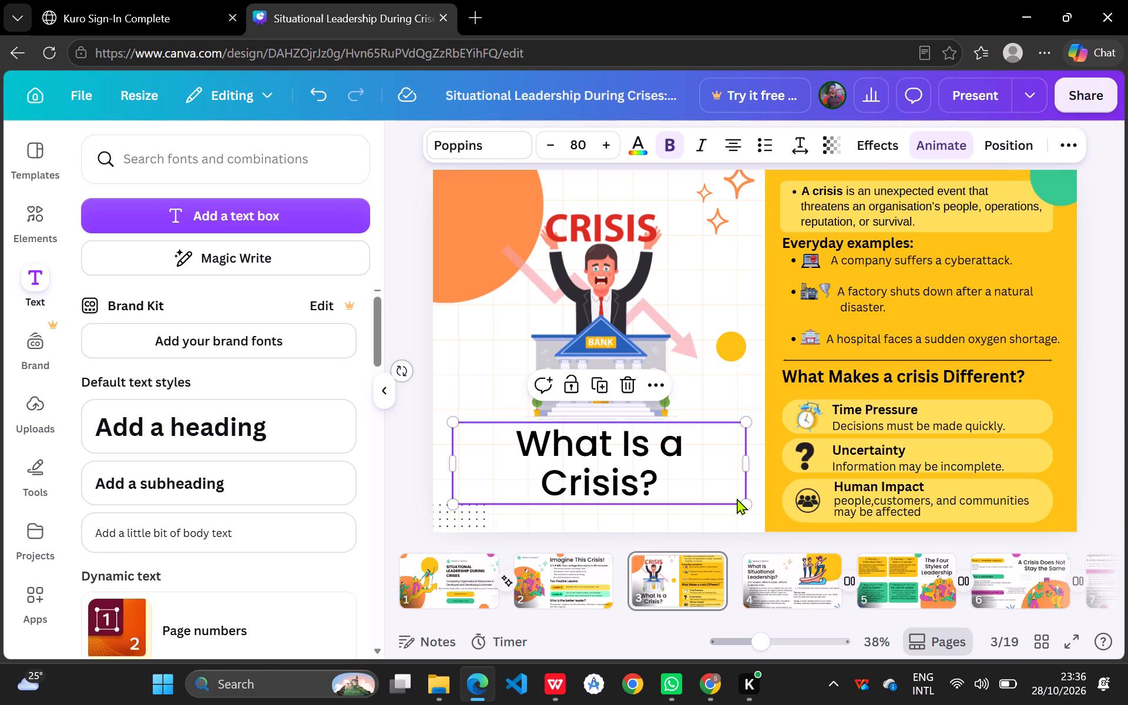
Move the Human Impact text box slightly down within its bar.
{"action": "left_click", "coordinate": [837, 499]}
{"action": "left_click", "coordinate": [837, 499]}
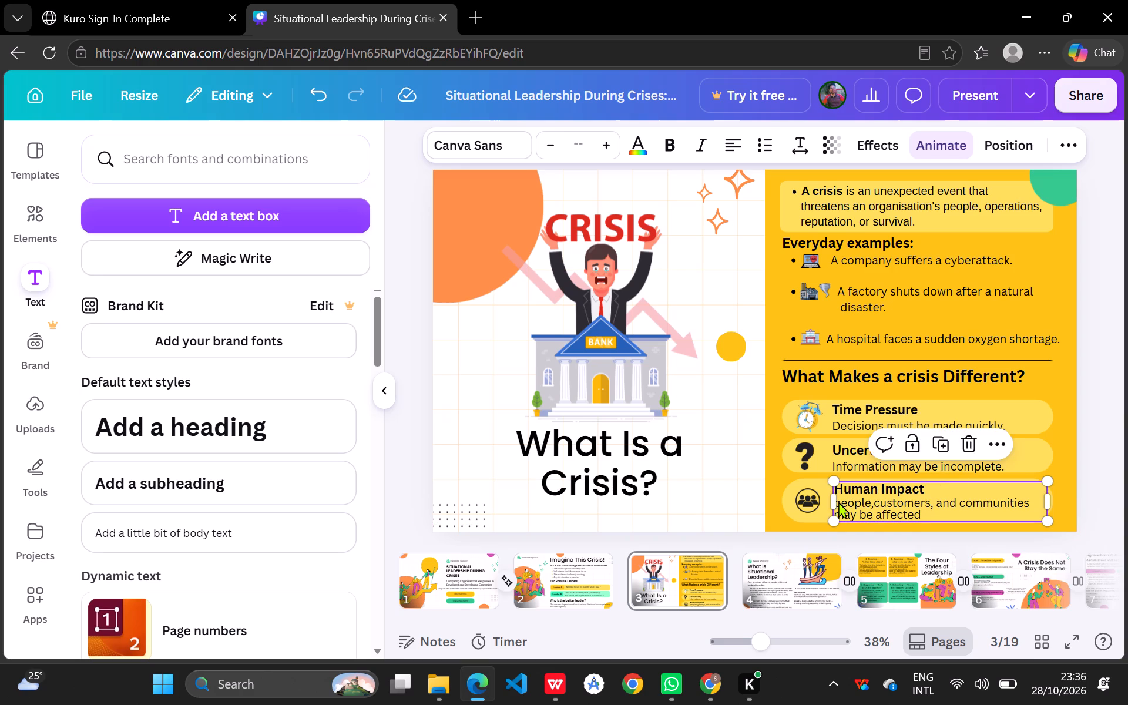
Set the line spacing of the two-line Human Impact description to 1.12.
{"action": "double_click", "coordinate": [841, 502]}
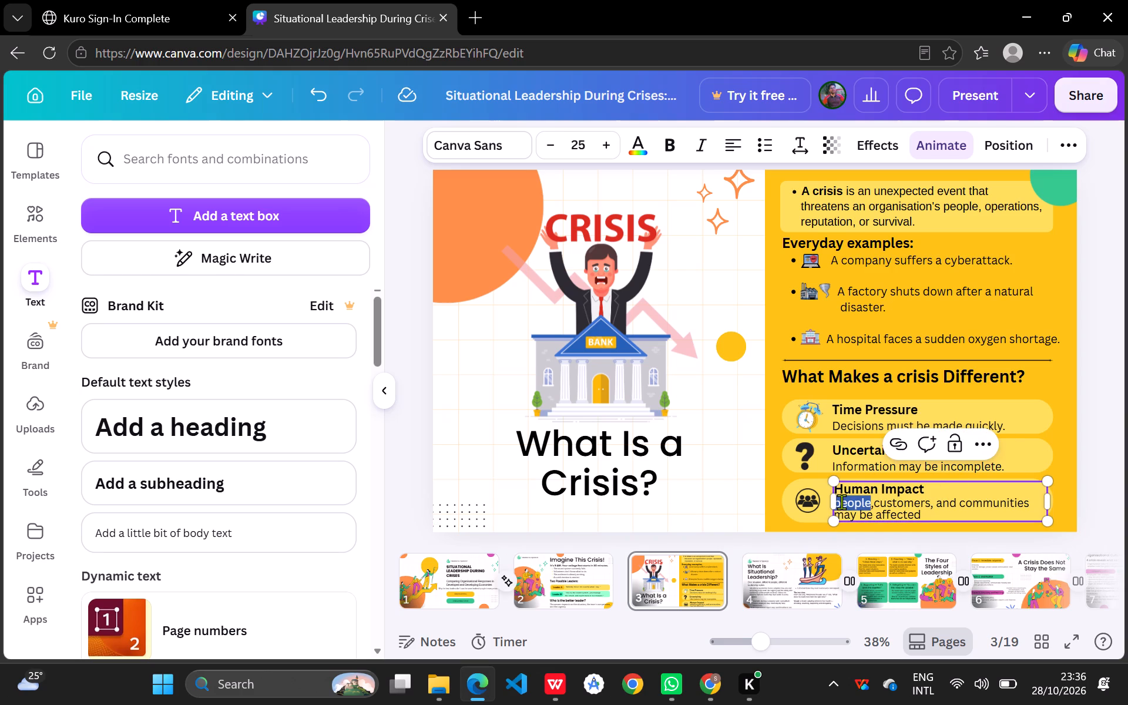
{"action": "left_click_drag", "start_coordinate": [841, 502], "coordinate": [926, 528]}
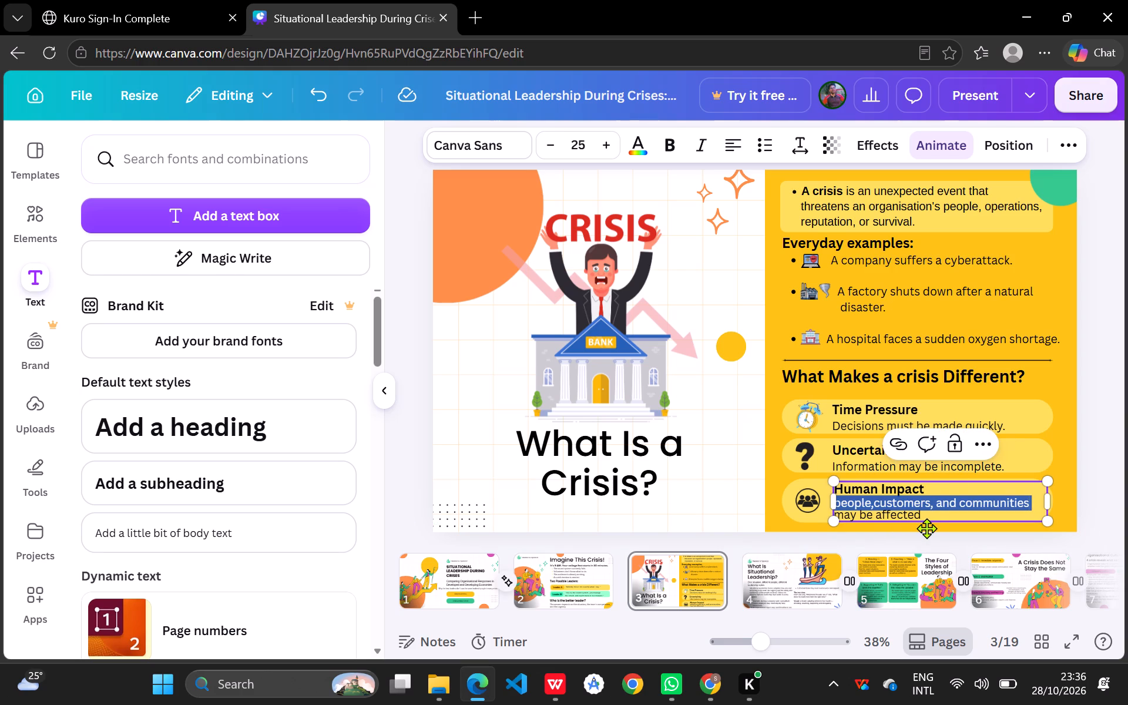
{"action": "left_click_drag", "start_coordinate": [926, 528], "coordinate": [922, 519]}
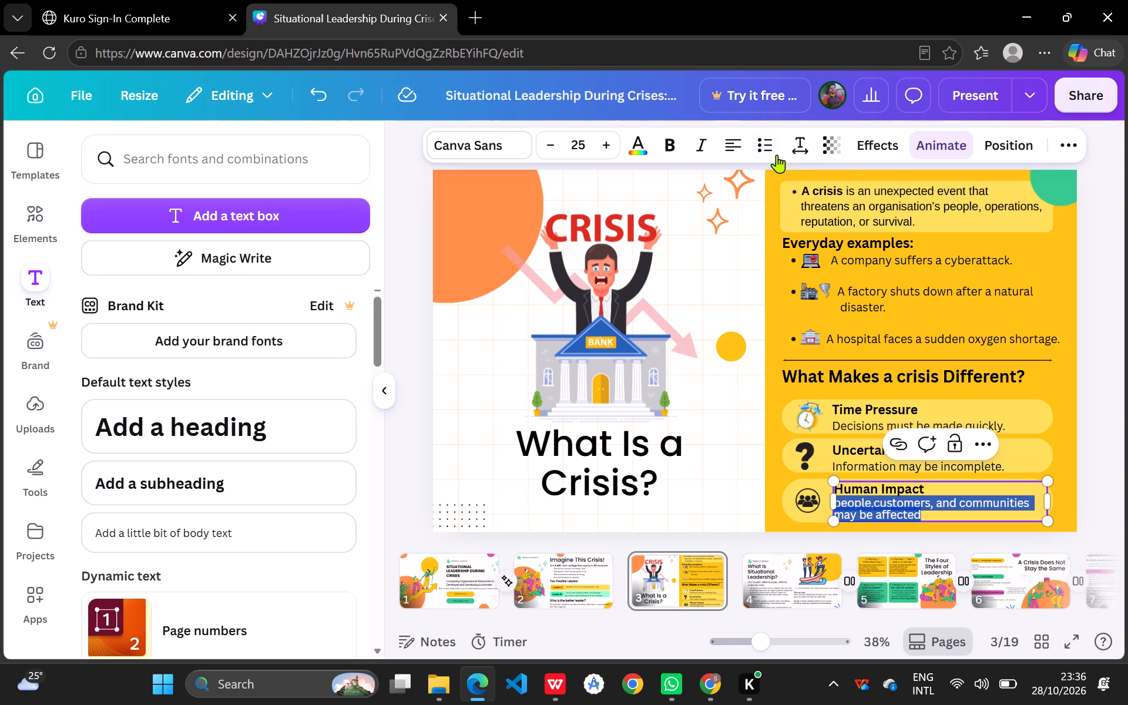
{"action": "left_click", "coordinate": [806, 147]}
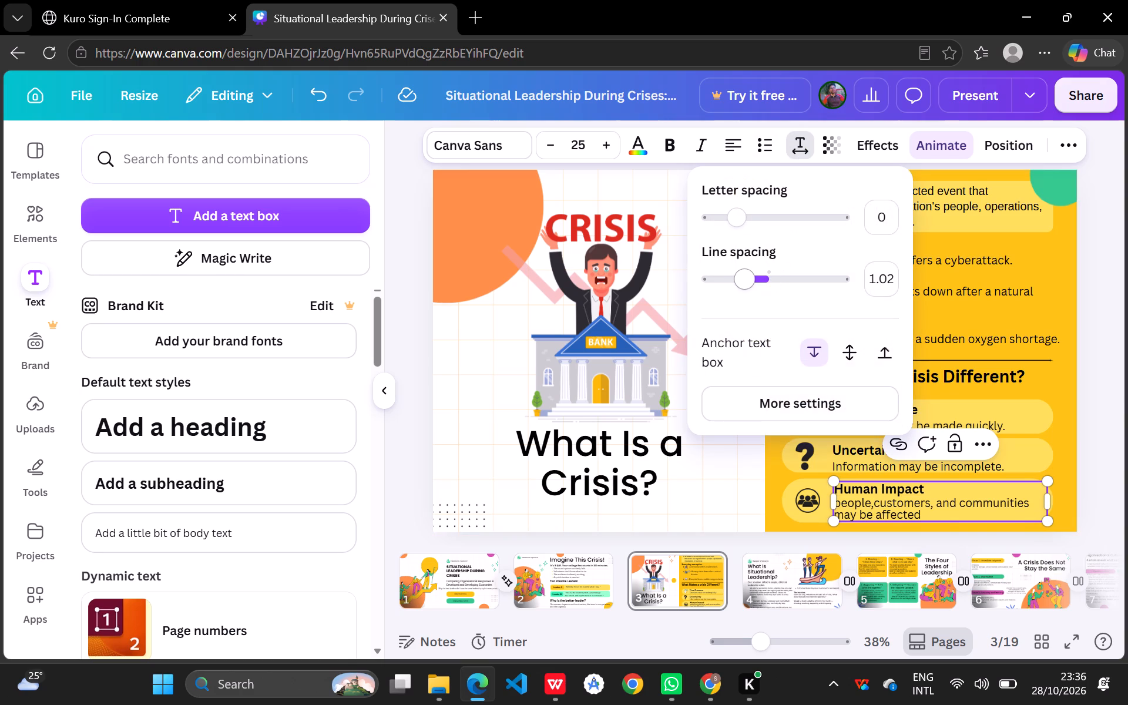
{"action": "left_click", "coordinate": [748, 284]}
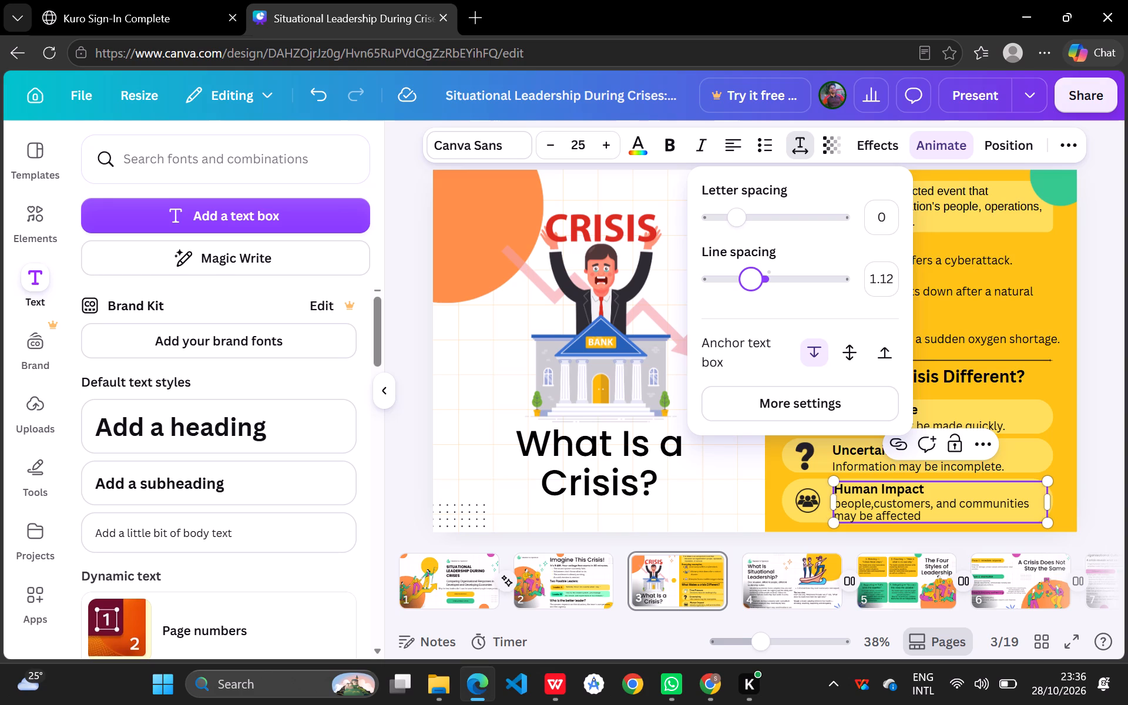
{"action": "left_click", "coordinate": [697, 474]}
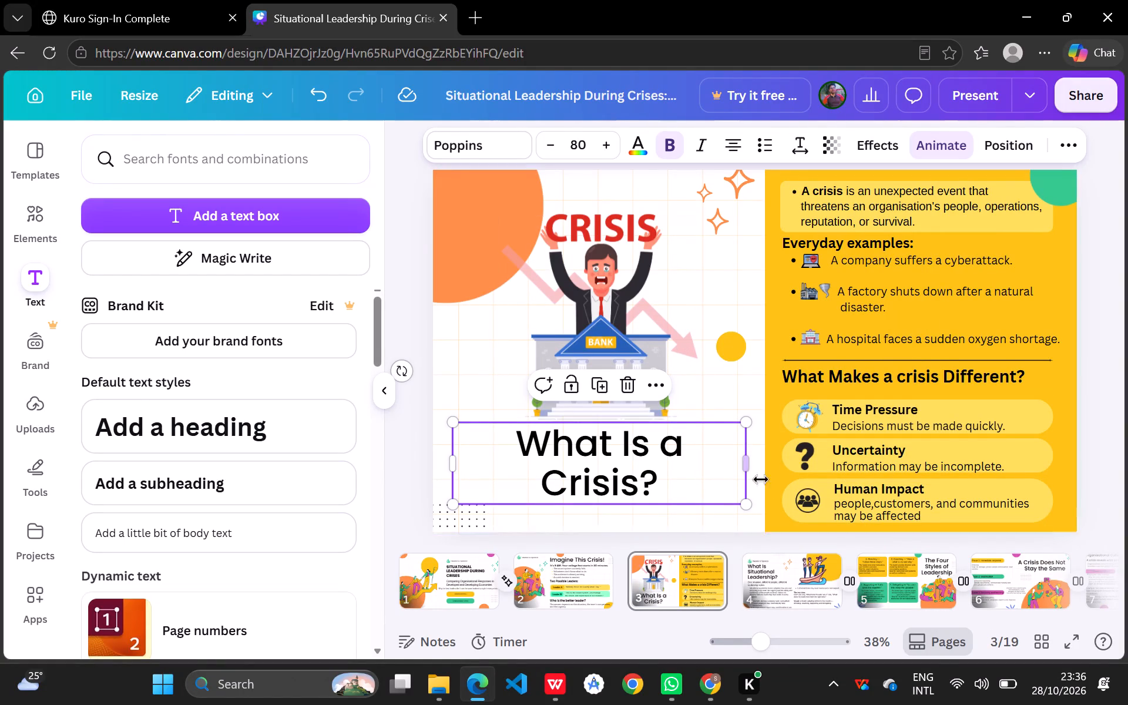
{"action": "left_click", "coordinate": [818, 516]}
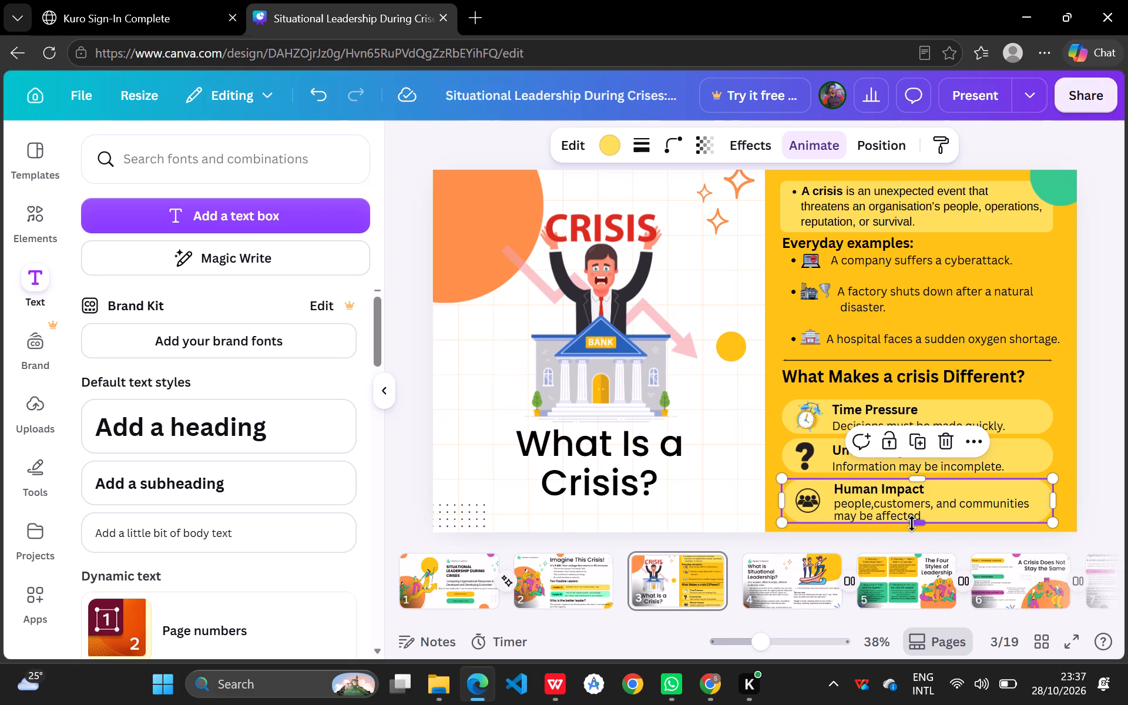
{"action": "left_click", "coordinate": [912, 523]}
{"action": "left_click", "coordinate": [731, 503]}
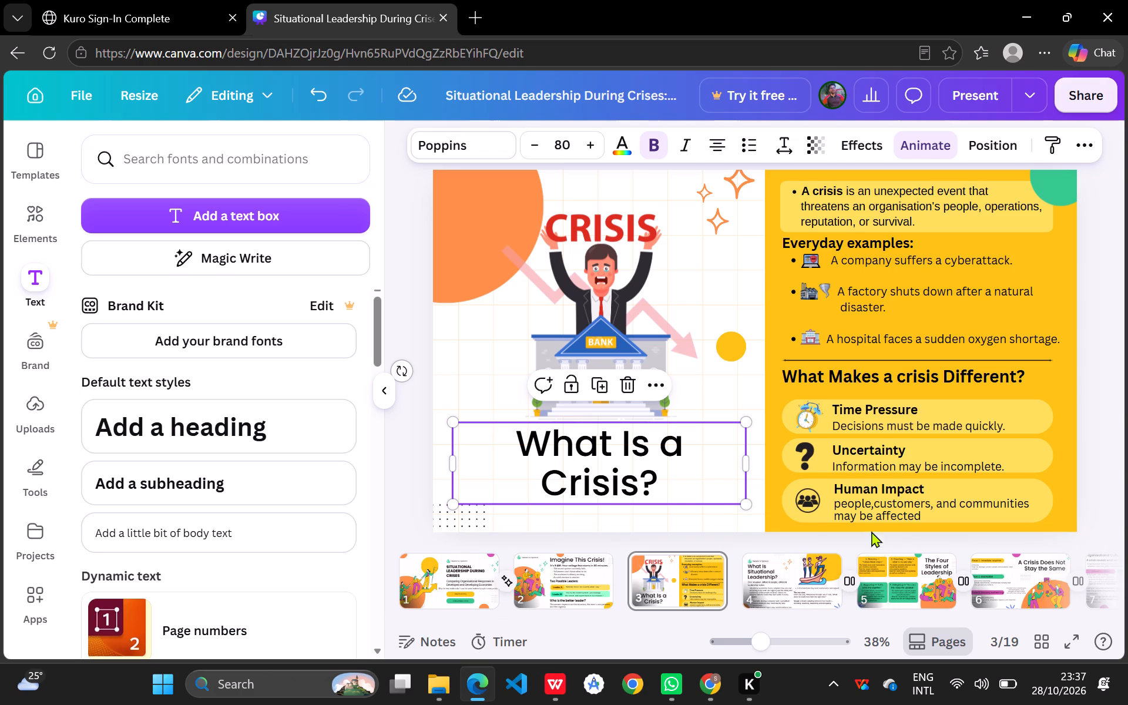
Move the Human Impact text box slightly left and up to line up with the Time Pressure and Uncertainty texts.
{"action": "left_click", "coordinate": [873, 501]}
{"action": "left_click", "coordinate": [873, 501]}
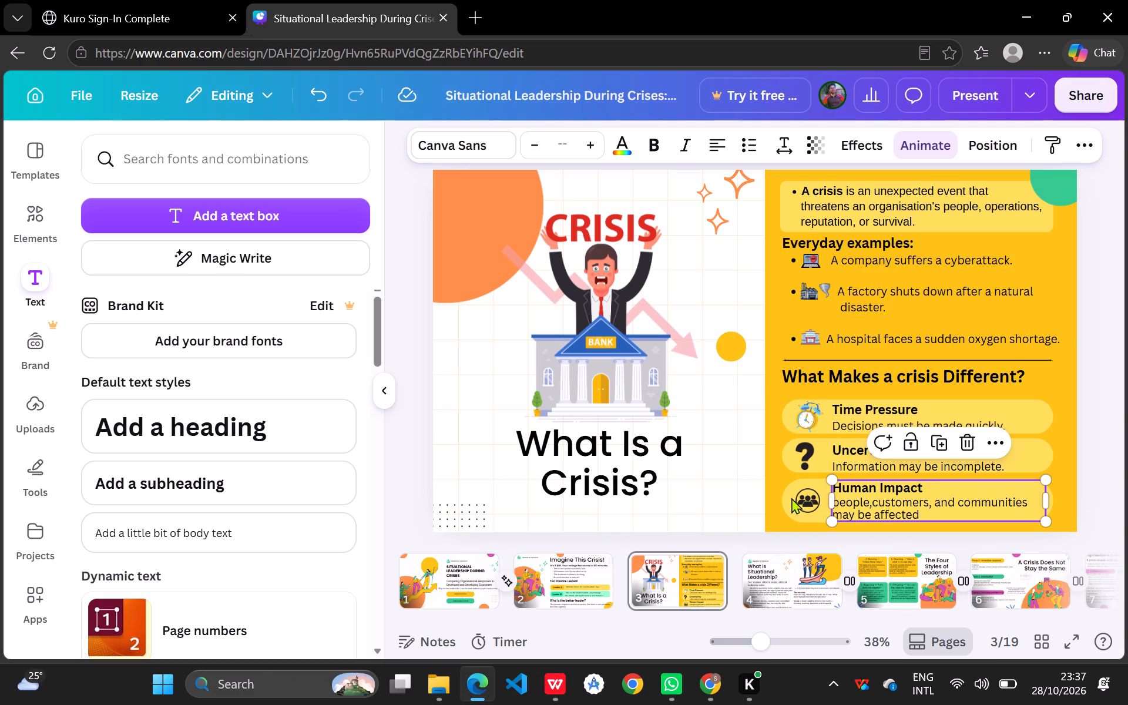
{"action": "left_click", "coordinate": [710, 481]}
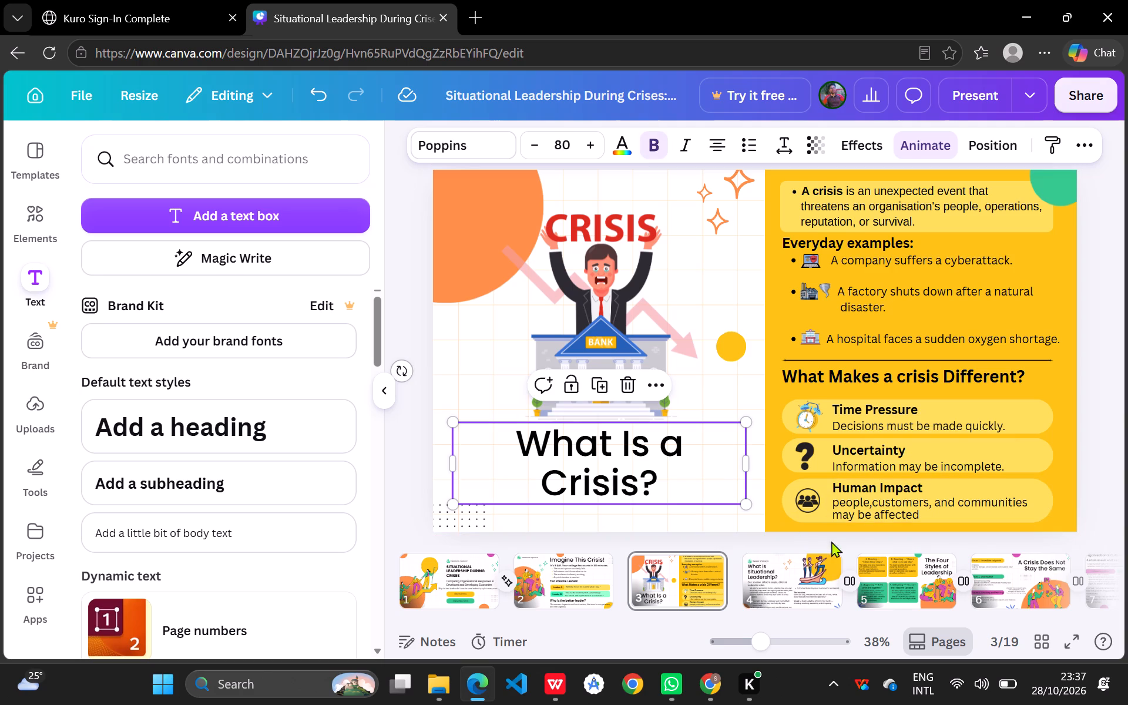
Add a full stop at the end of the Human Impact description, after "may be affected".
{"action": "left_click", "coordinate": [927, 504]}
{"action": "double_click", "coordinate": [923, 514]}
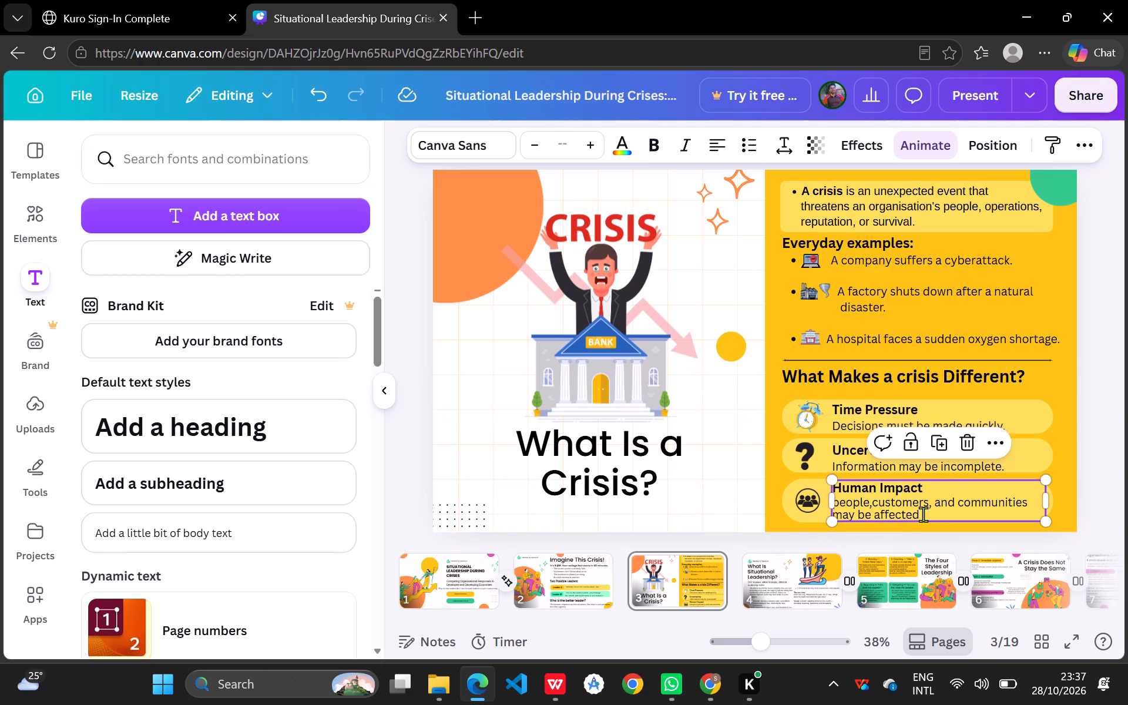
{"action": "left_click", "coordinate": [923, 514]}
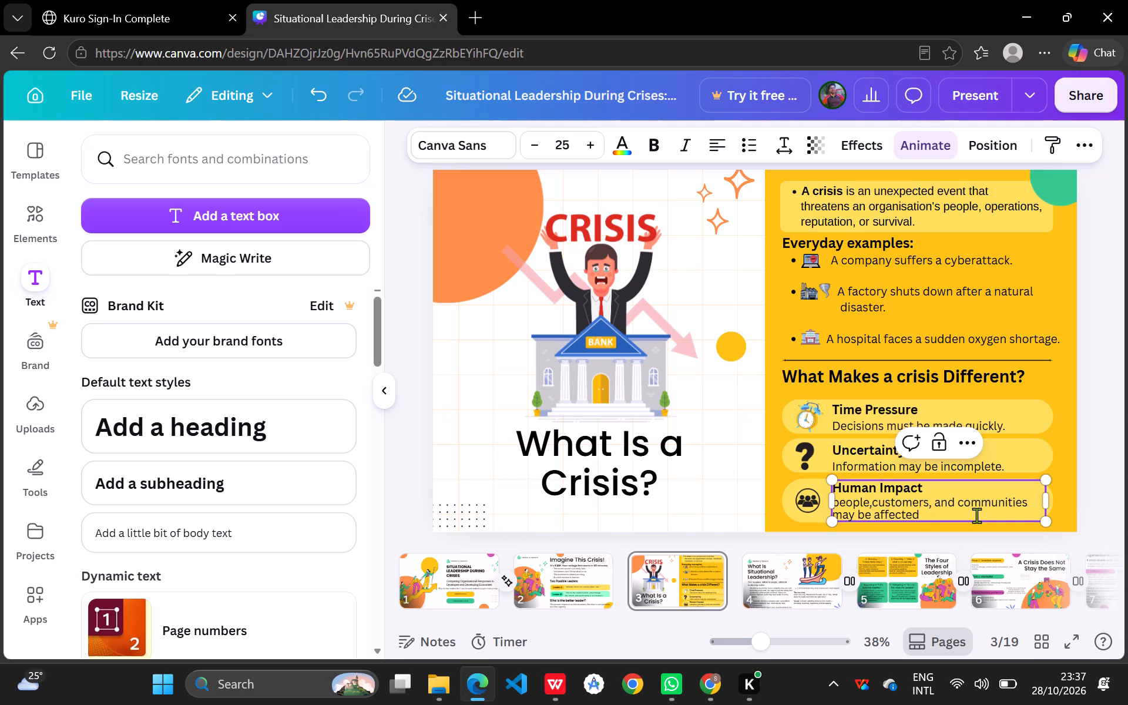
{"action": "key", "text": "period"}
{"action": "left_click", "coordinate": [852, 308]}
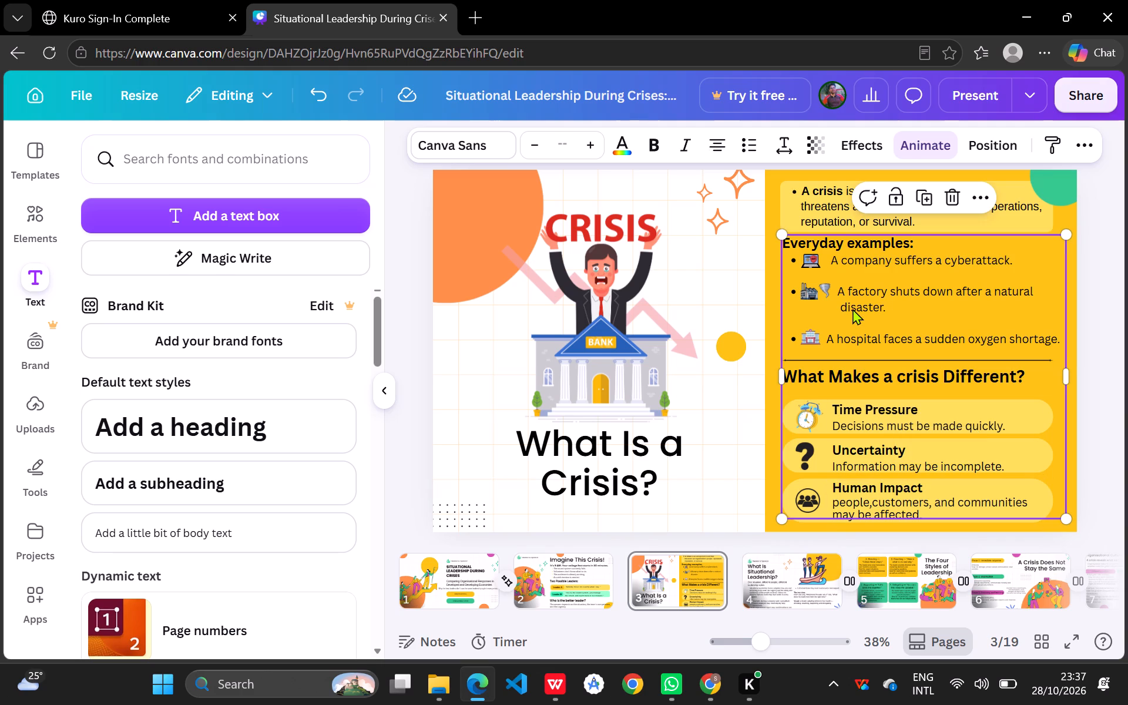
{"action": "left_click", "coordinate": [710, 288]}
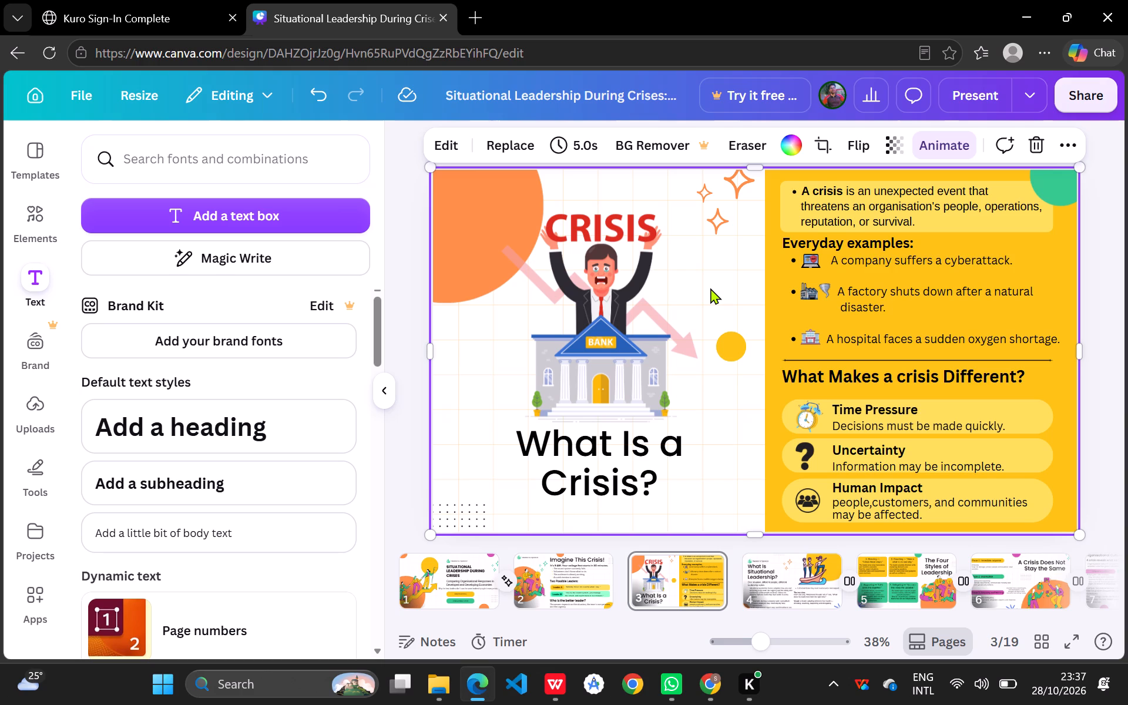
Look through slides 1 to 8 to review their content and layout against the "What Is a Crisis?" slide.
{"action": "left_click", "coordinate": [797, 565]}
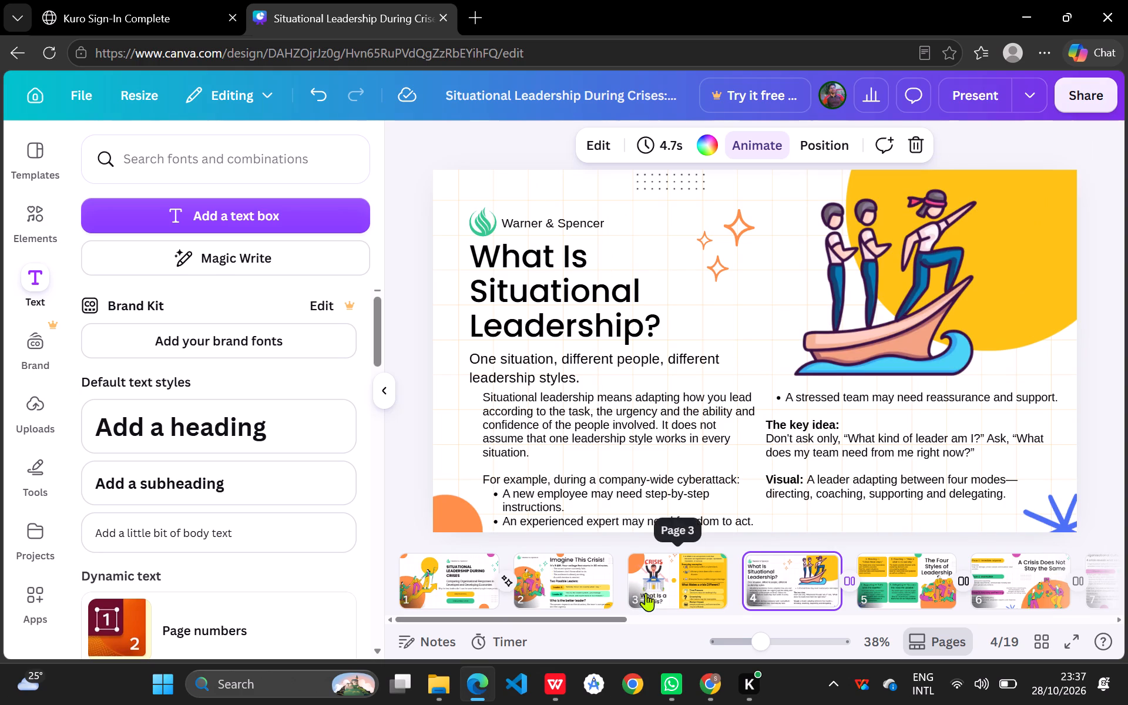
{"action": "left_click", "coordinate": [703, 587]}
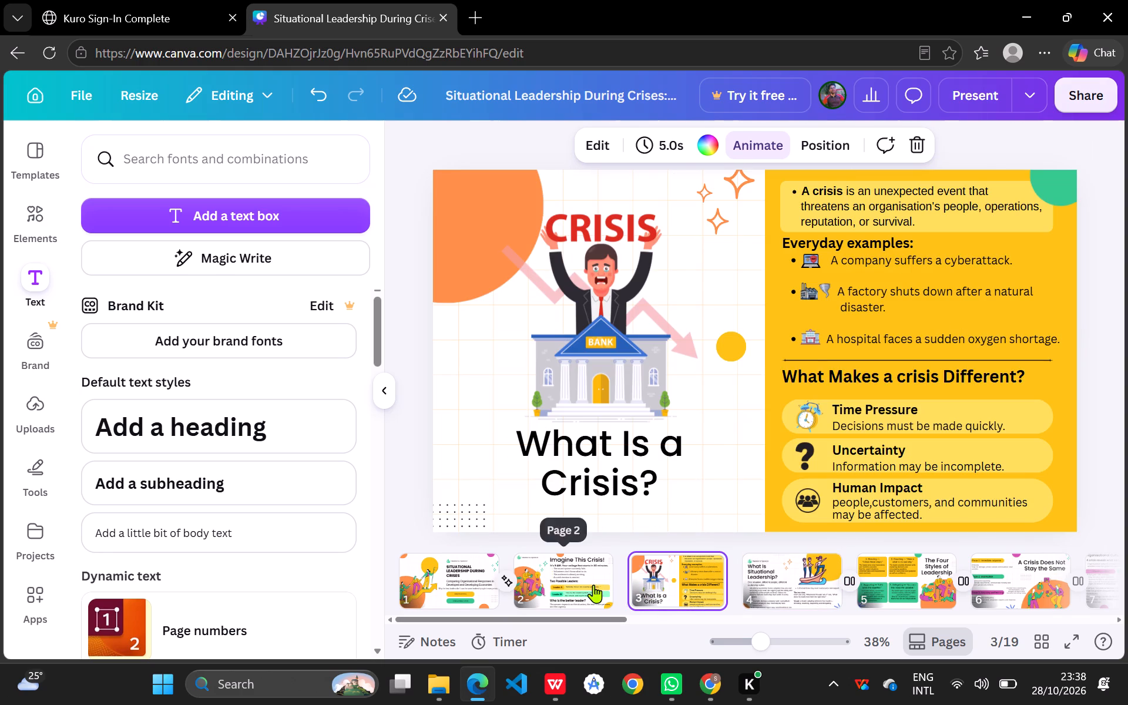
{"action": "left_click", "coordinate": [593, 585]}
{"action": "left_click", "coordinate": [479, 588]}
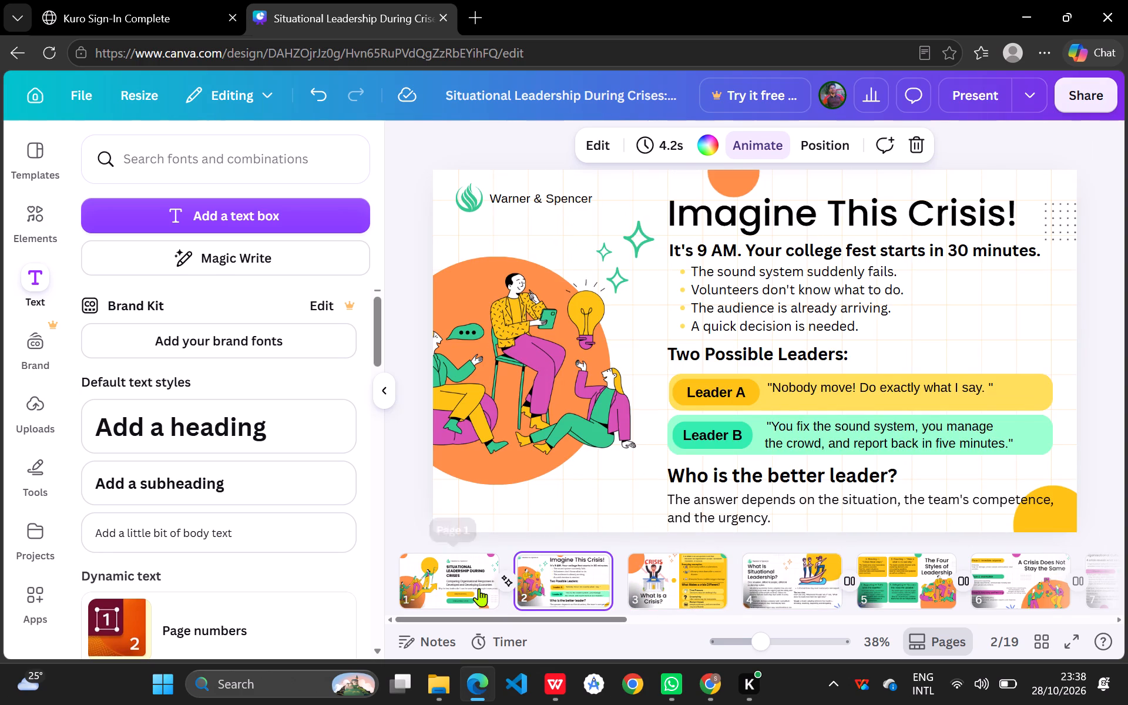
{"action": "left_click", "coordinate": [679, 580]}
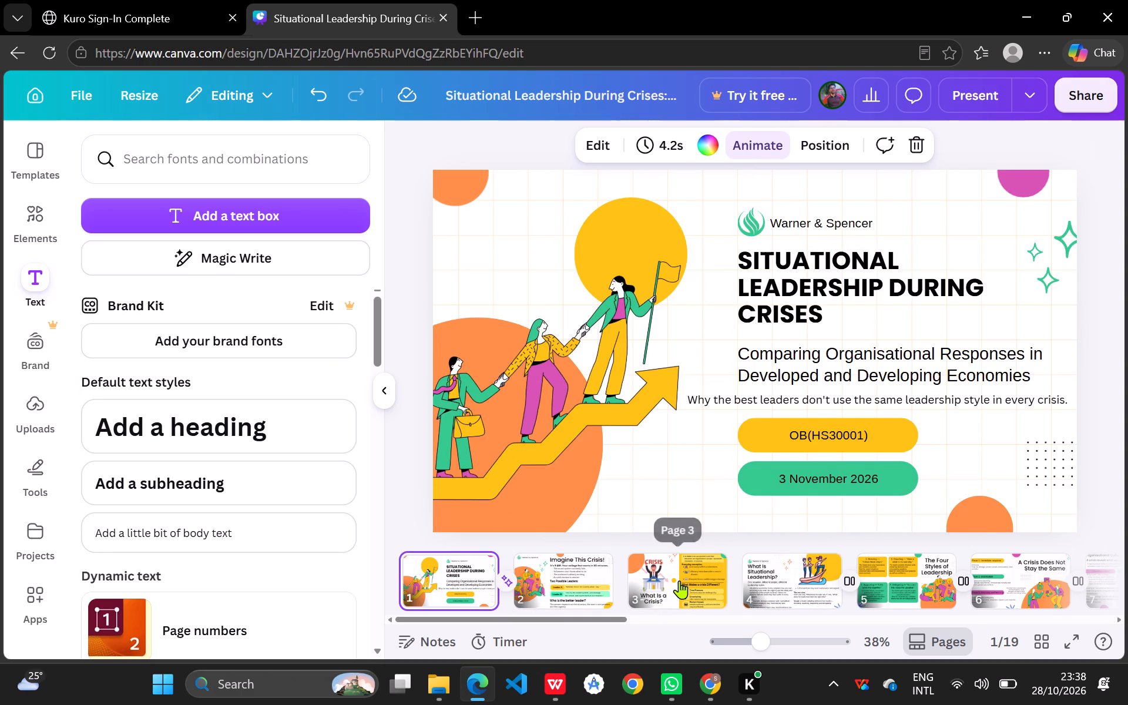
{"action": "left_click", "coordinate": [774, 589]}
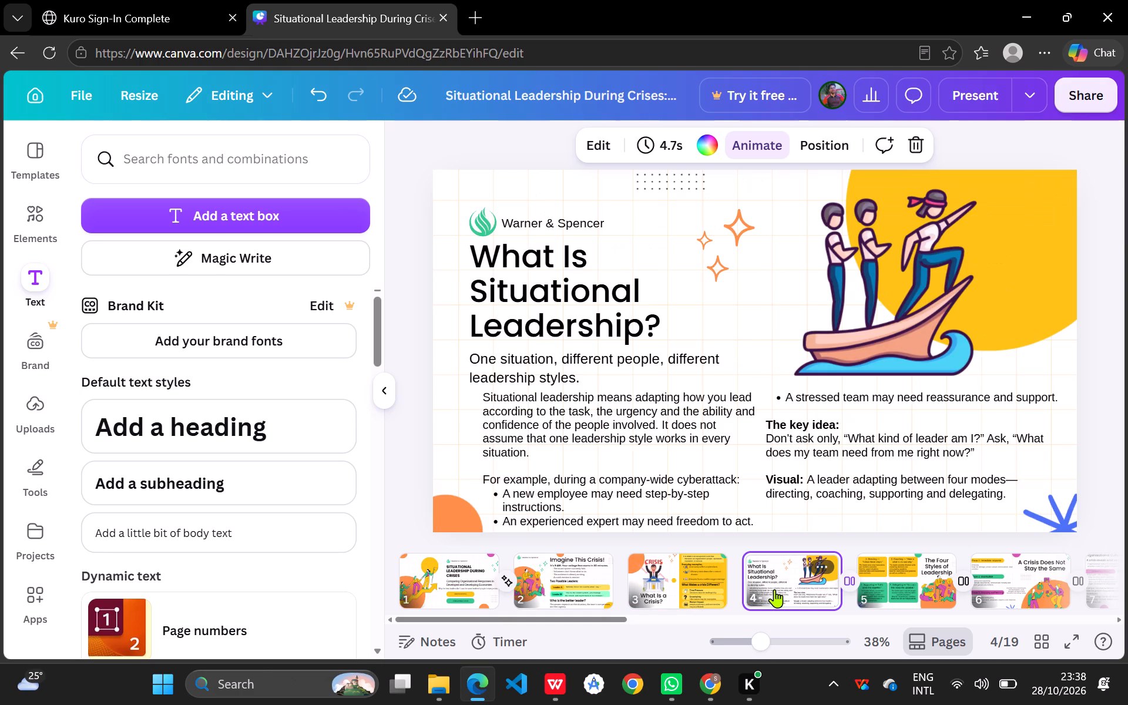
{"action": "left_click", "coordinate": [897, 582]}
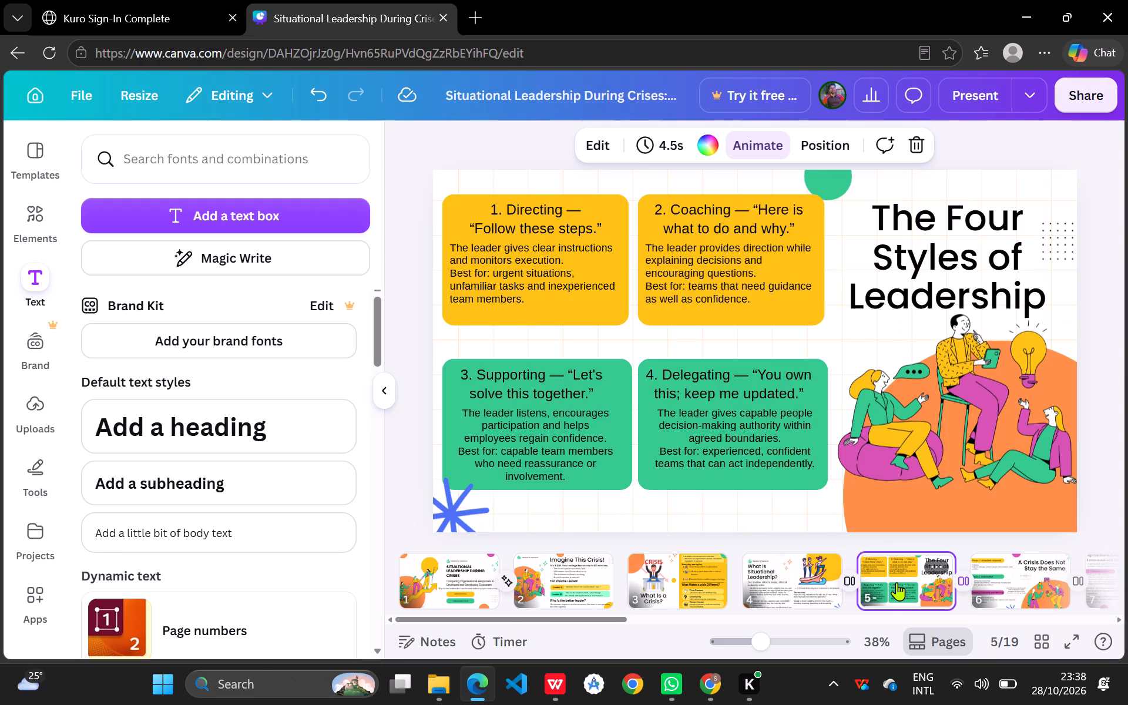
{"action": "left_click", "coordinate": [993, 585]}
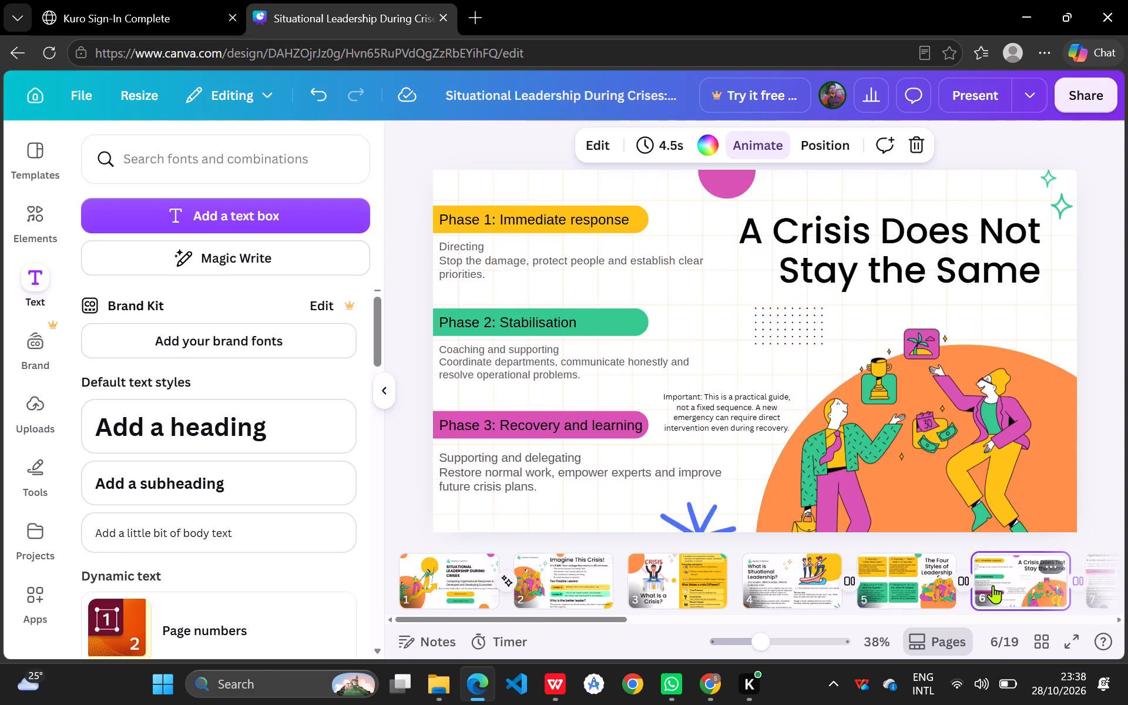
{"action": "scroll", "coordinate": [993, 585], "scroll_direction": "left", "scroll_amount": 3}
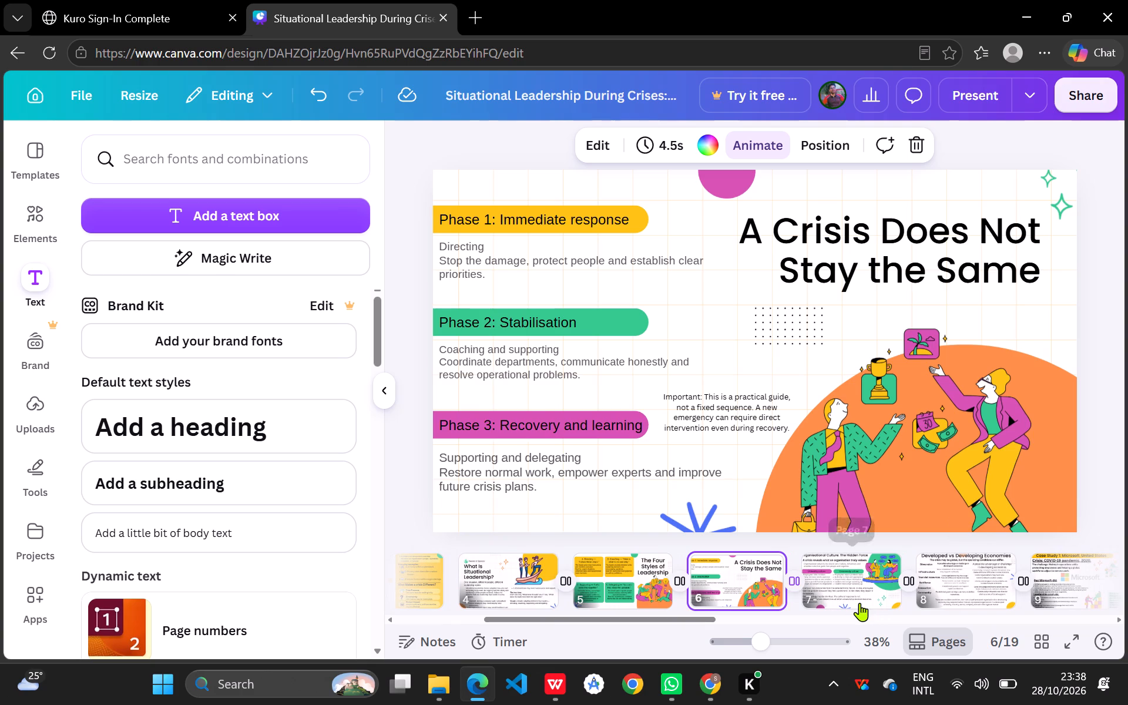
{"action": "left_click", "coordinate": [860, 603]}
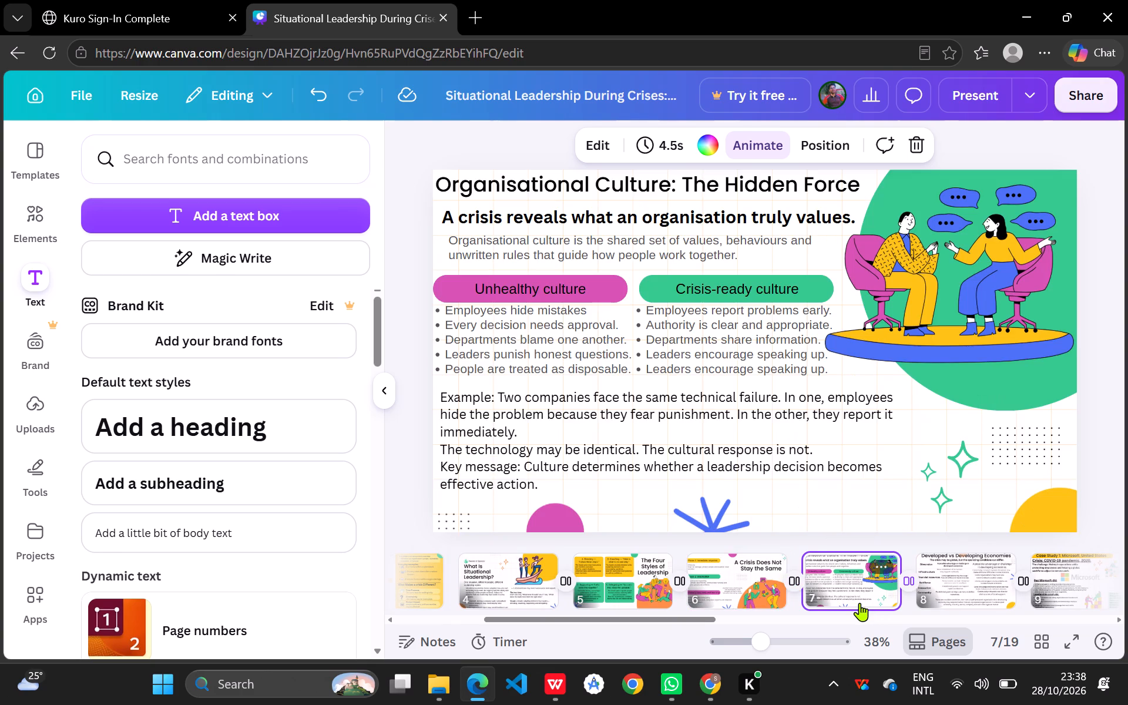
{"action": "left_click", "coordinate": [963, 582]}
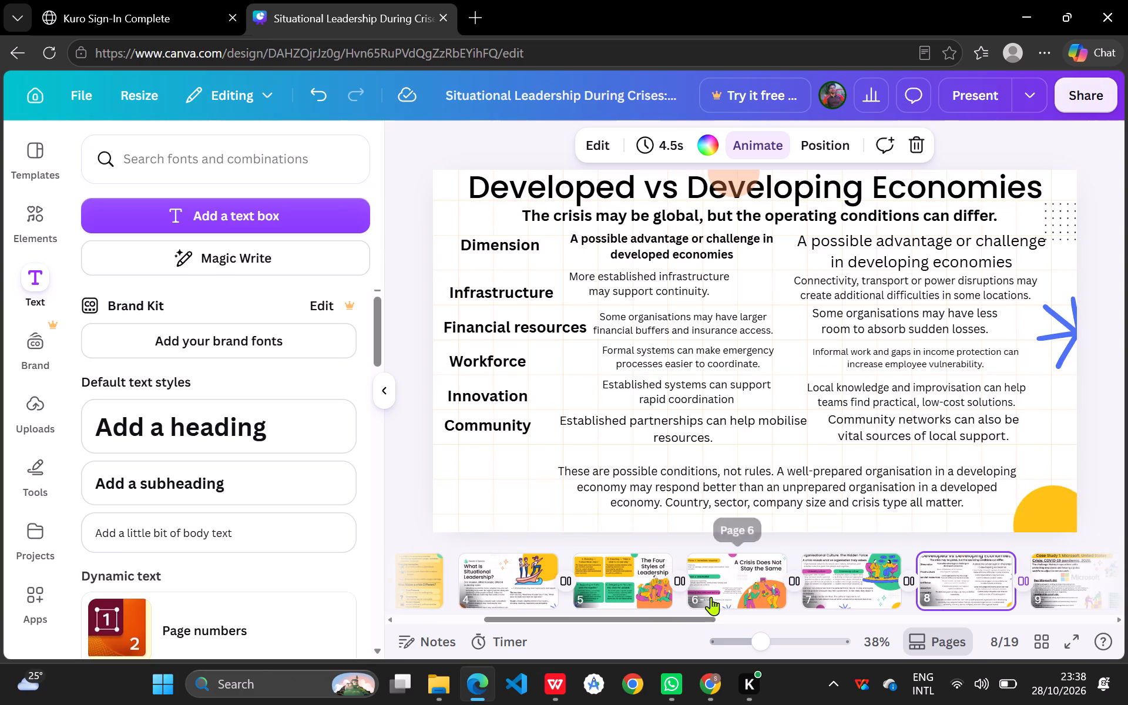
{"action": "scroll", "coordinate": [711, 597], "scroll_direction": "right", "scroll_amount": 4}
{"action": "left_click", "coordinate": [672, 589]}
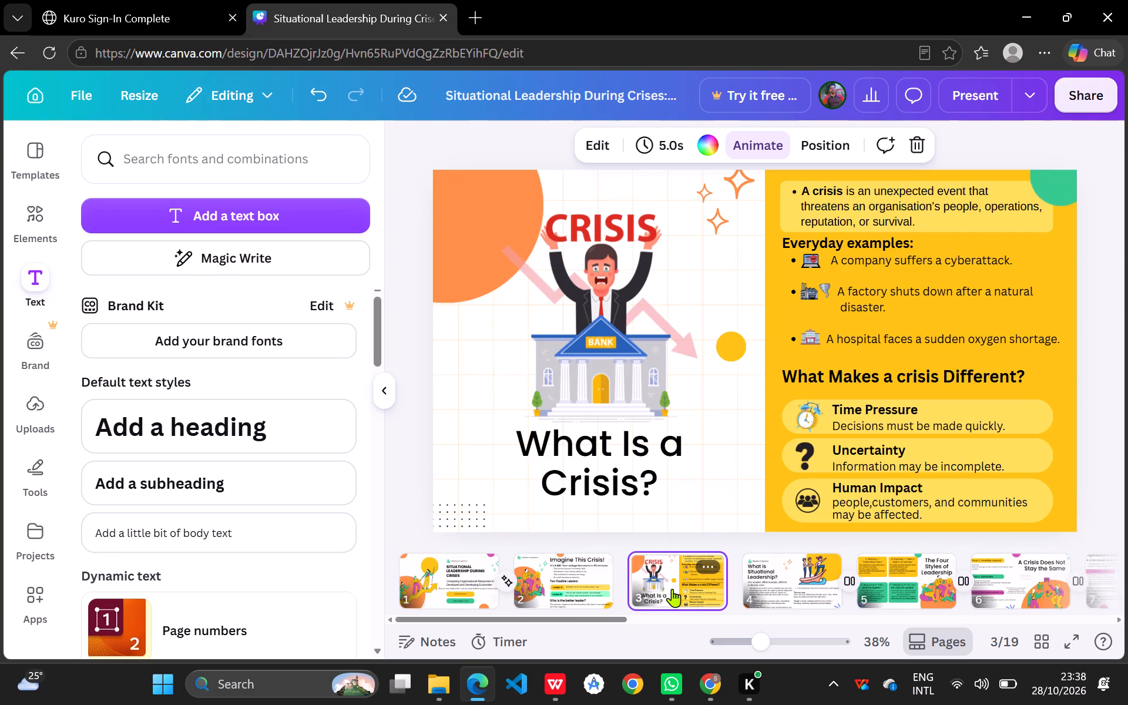
{"action": "left_click", "coordinate": [805, 576]}
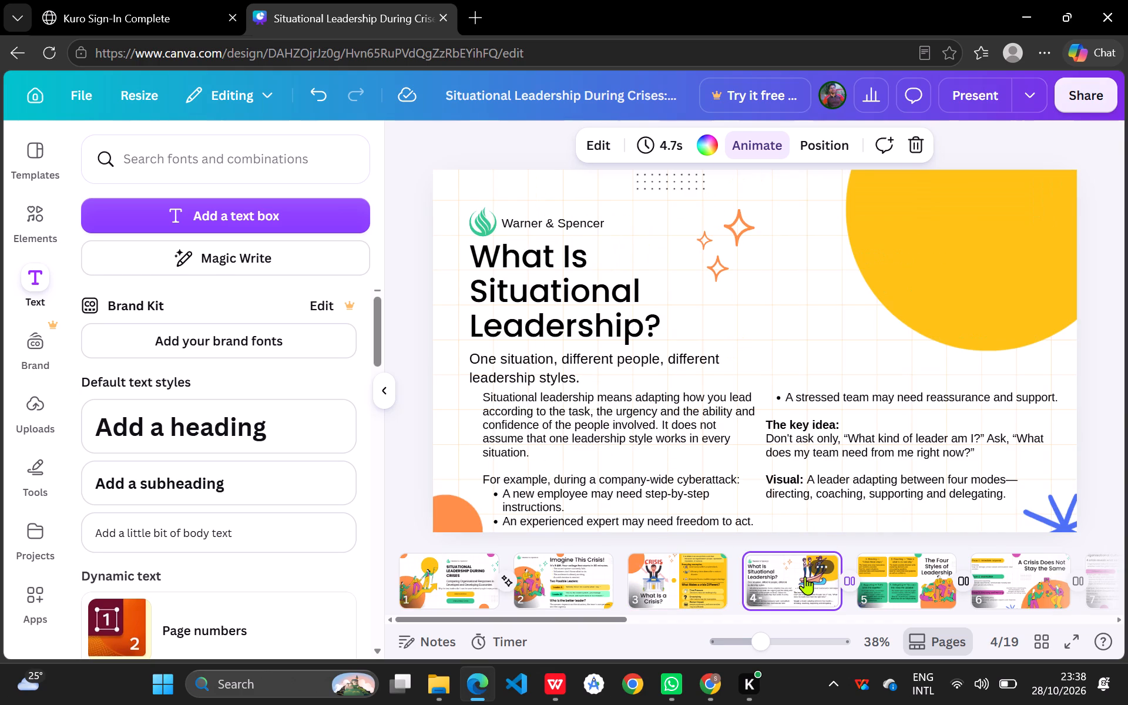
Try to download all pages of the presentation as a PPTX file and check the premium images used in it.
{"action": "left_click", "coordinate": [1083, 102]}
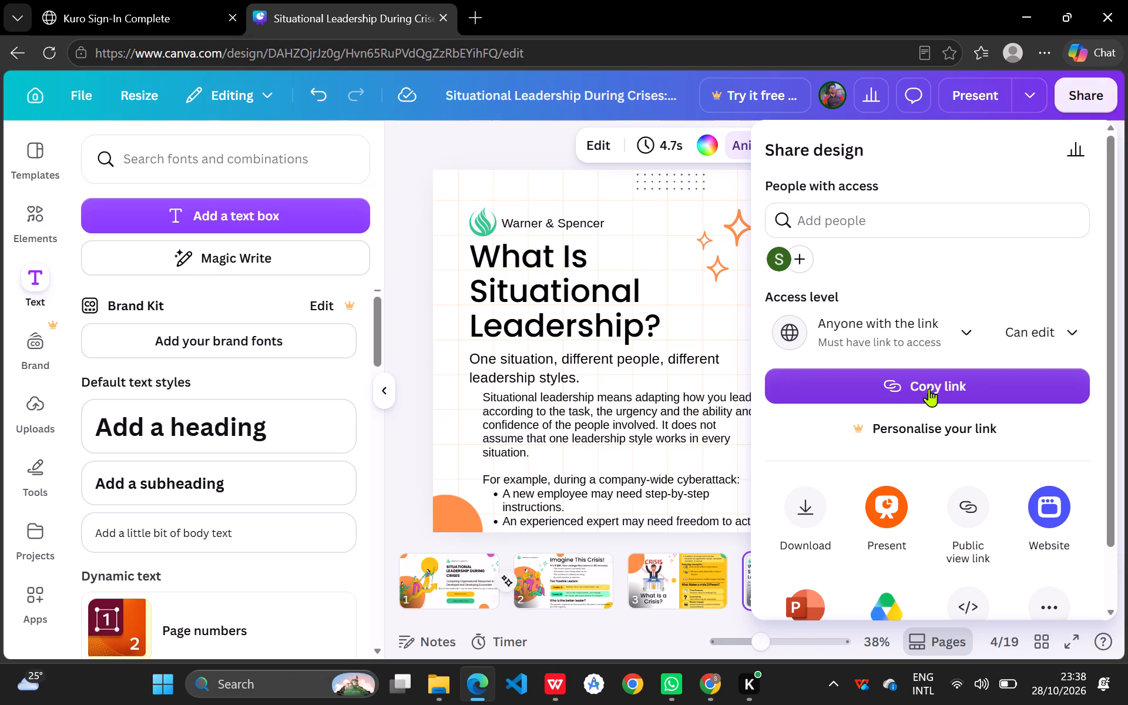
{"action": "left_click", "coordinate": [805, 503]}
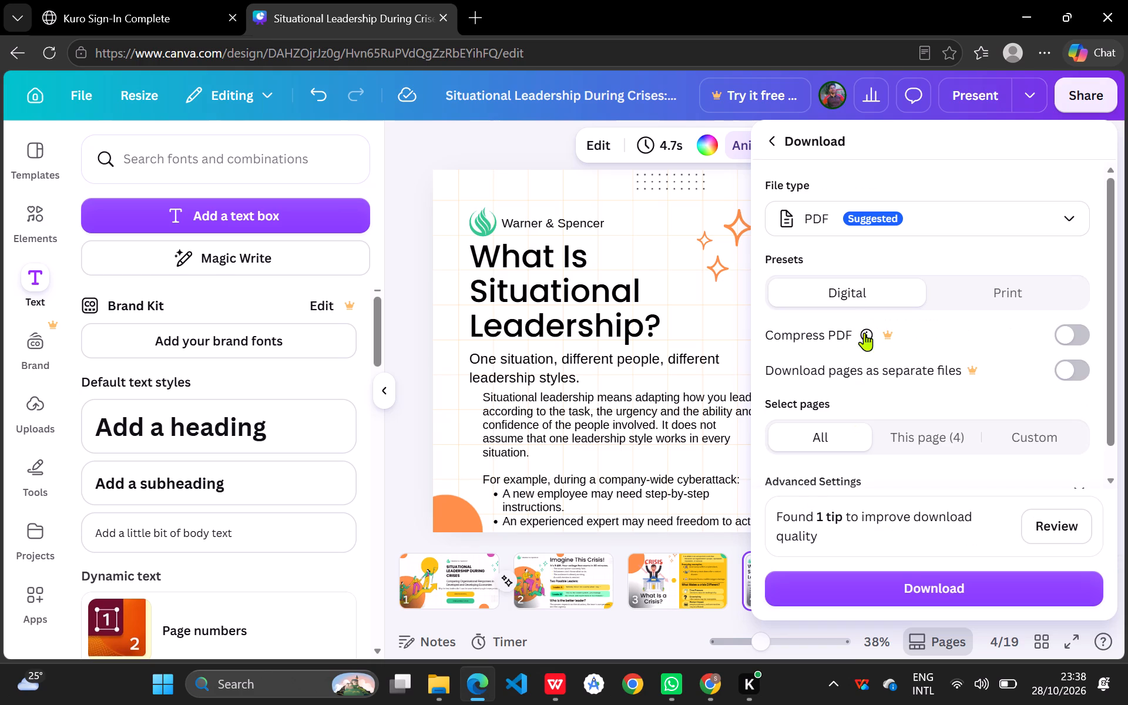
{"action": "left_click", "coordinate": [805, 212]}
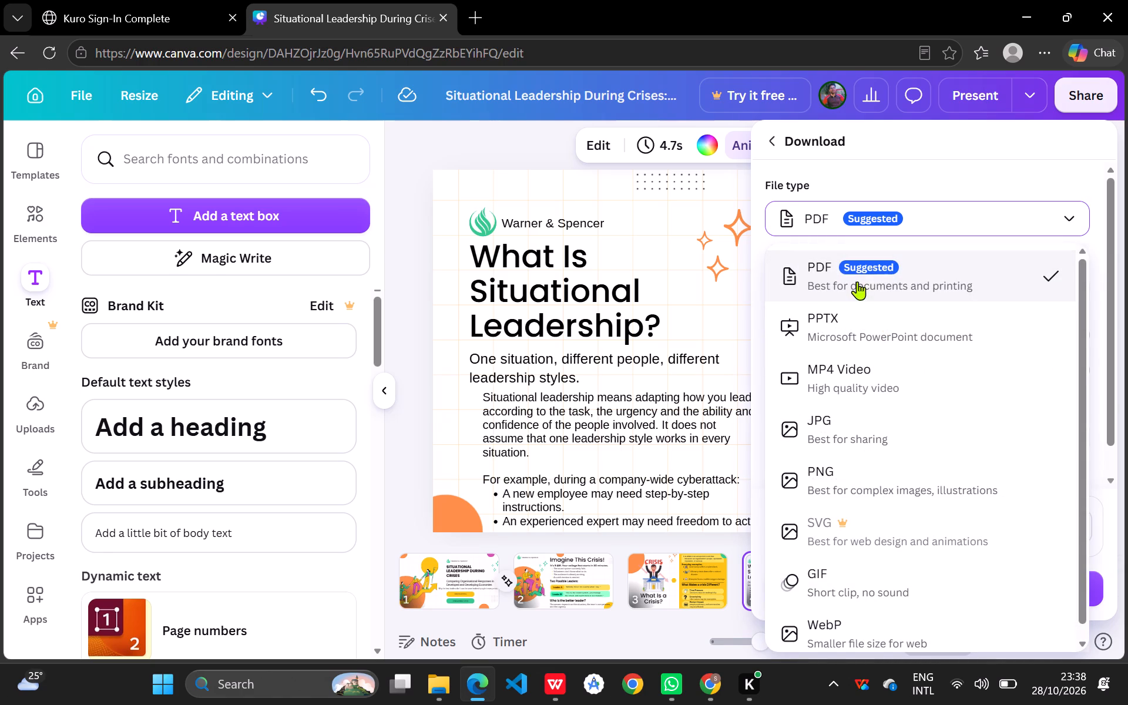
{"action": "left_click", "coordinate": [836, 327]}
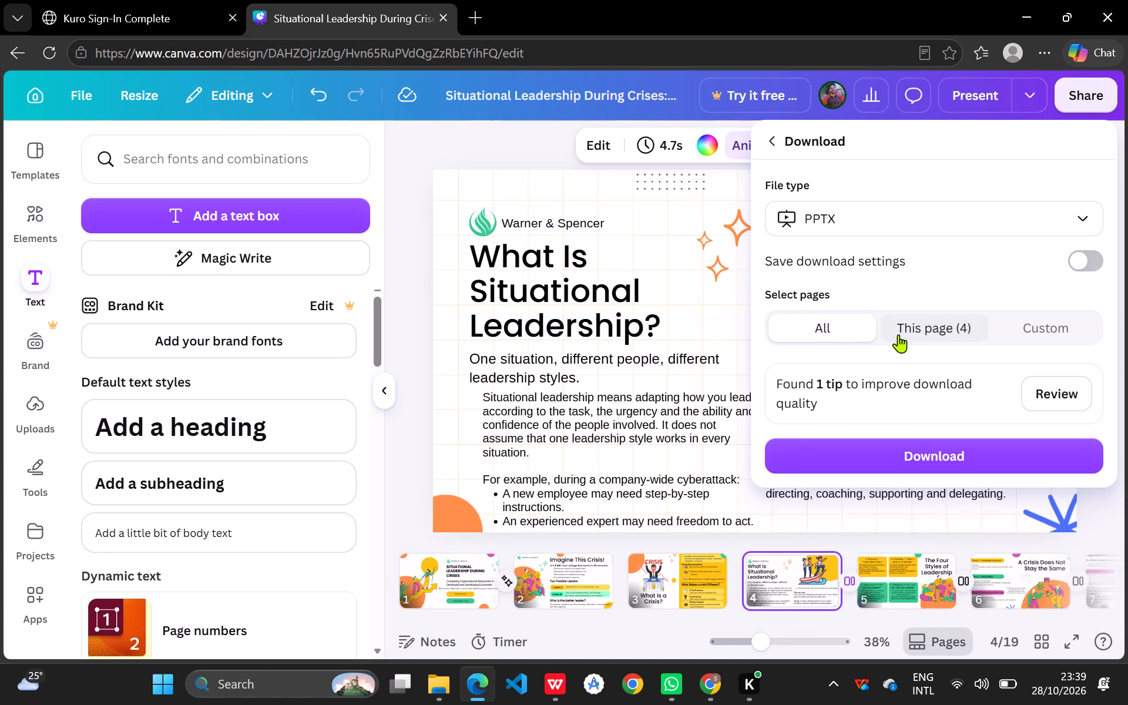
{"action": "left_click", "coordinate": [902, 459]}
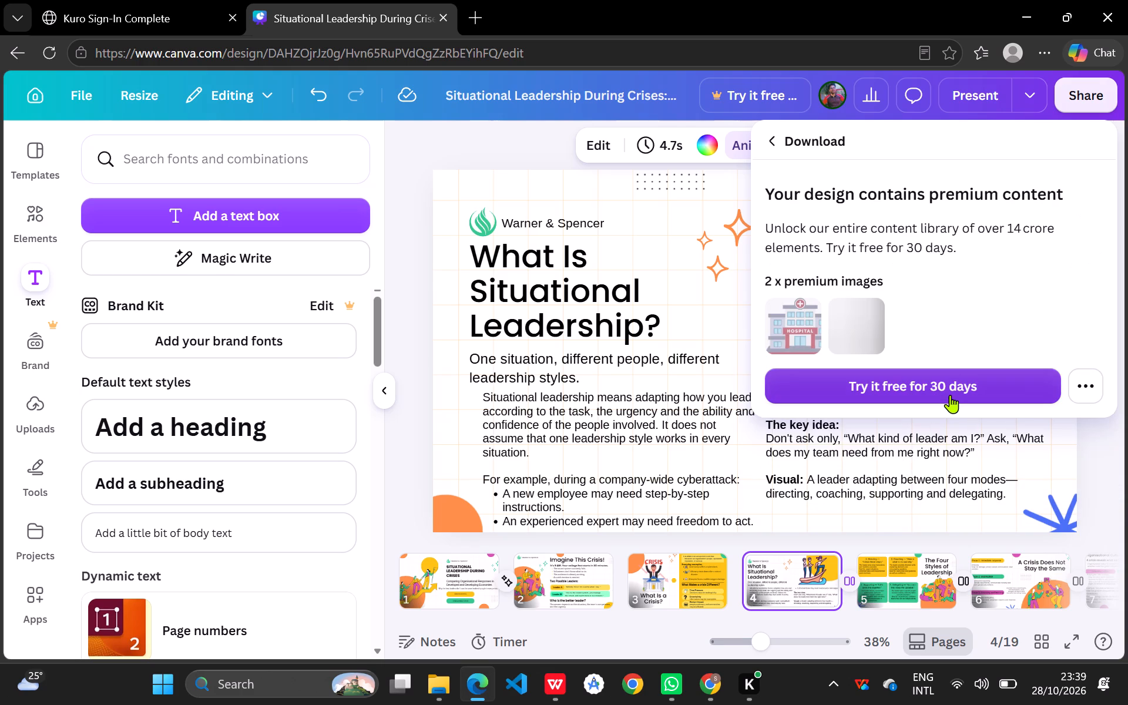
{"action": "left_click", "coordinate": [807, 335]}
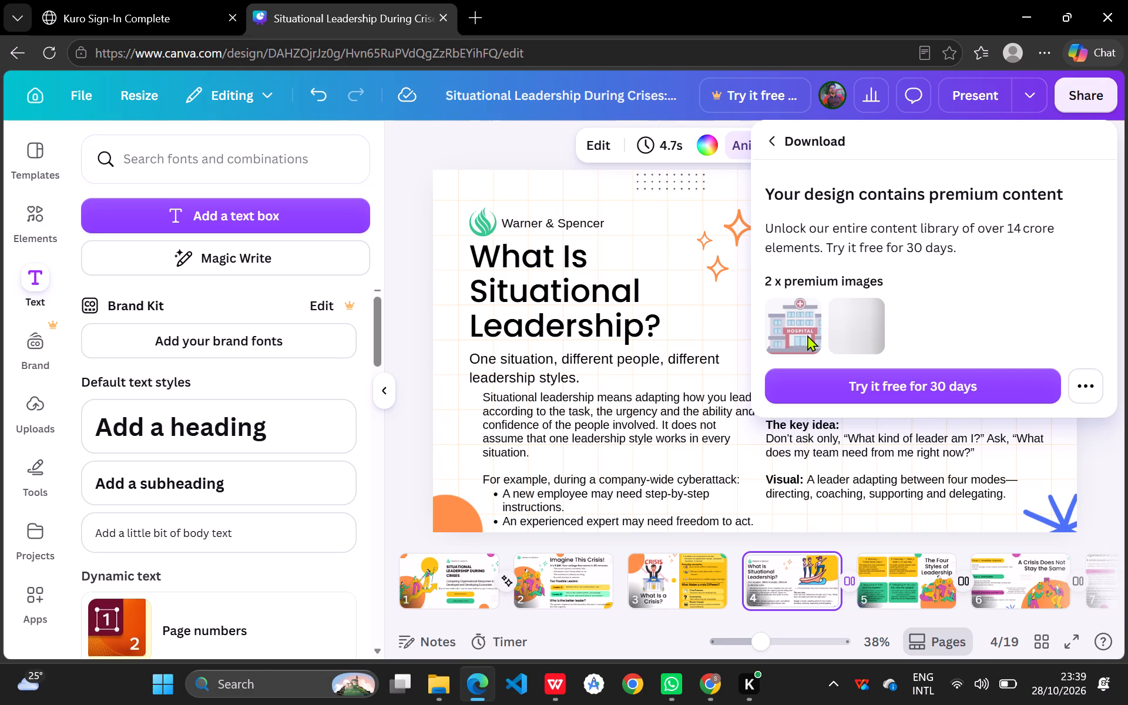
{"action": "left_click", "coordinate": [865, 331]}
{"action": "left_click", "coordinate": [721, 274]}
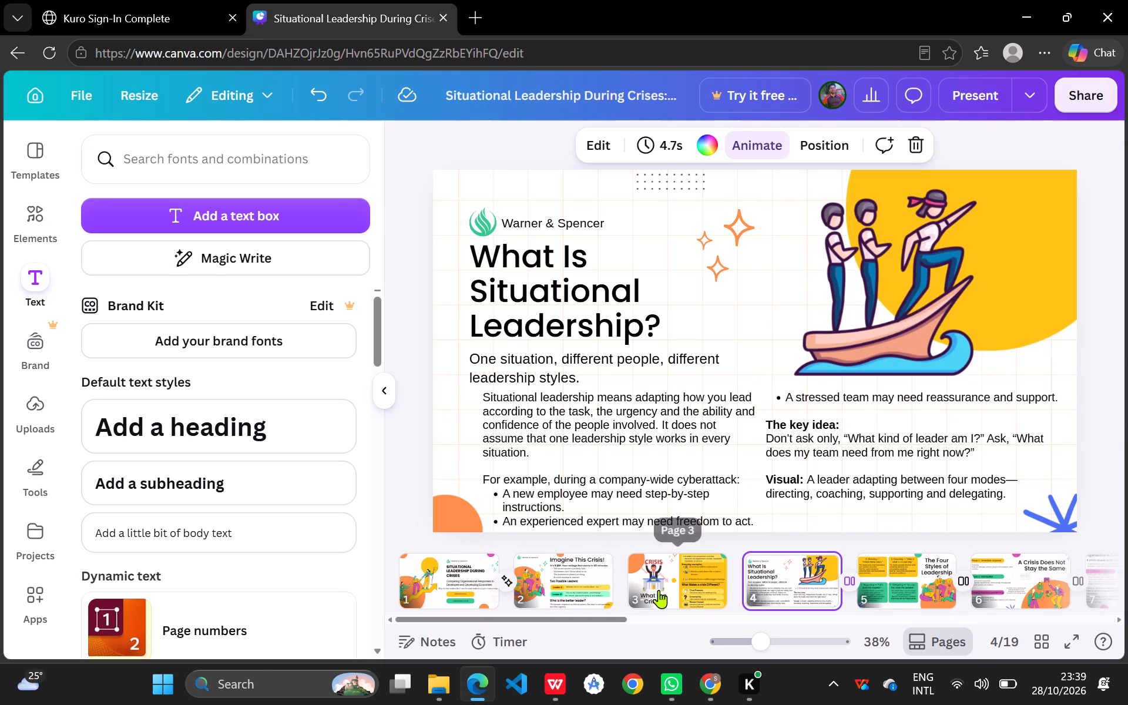
Locate and select the hospital icon beside the oxygen shortage example on the "What Is a Crisis?" slide.
{"action": "left_click", "coordinate": [659, 590]}
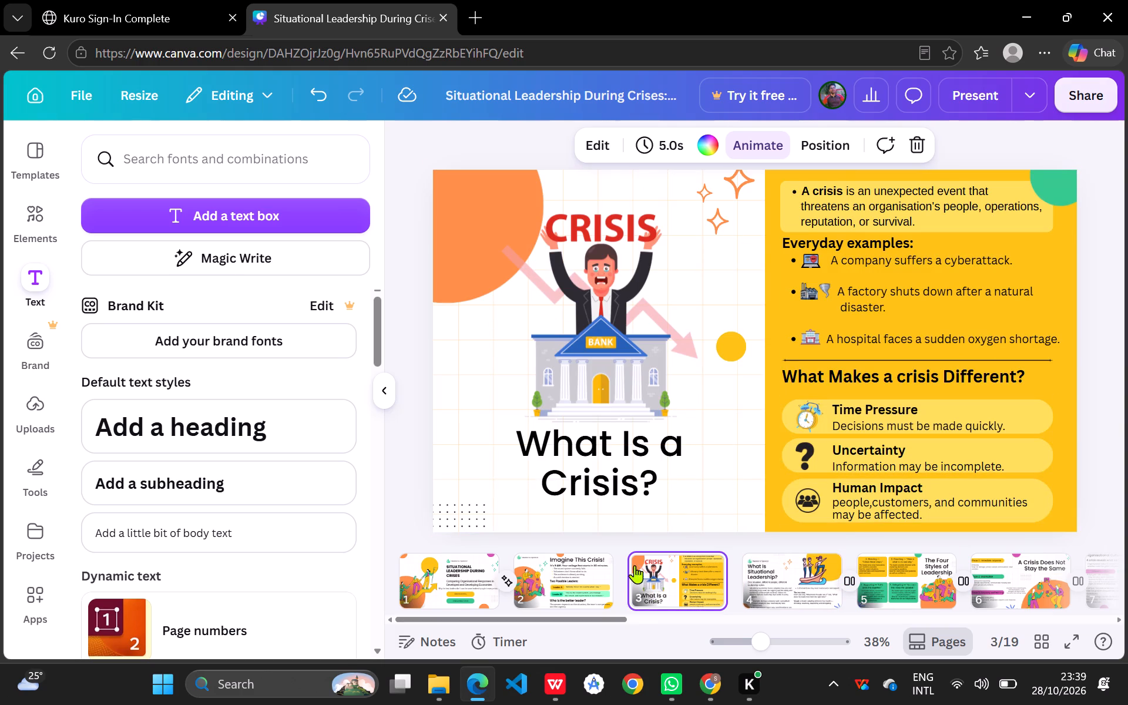
{"action": "left_click", "coordinate": [573, 596]}
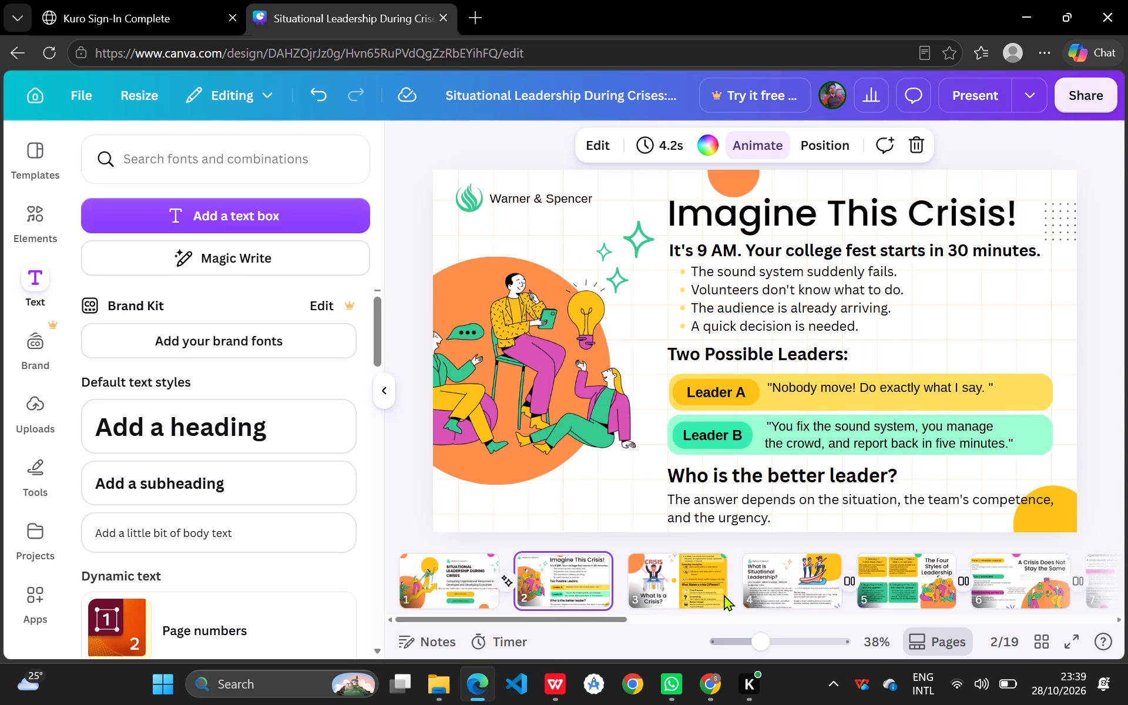
{"action": "left_click", "coordinate": [701, 594]}
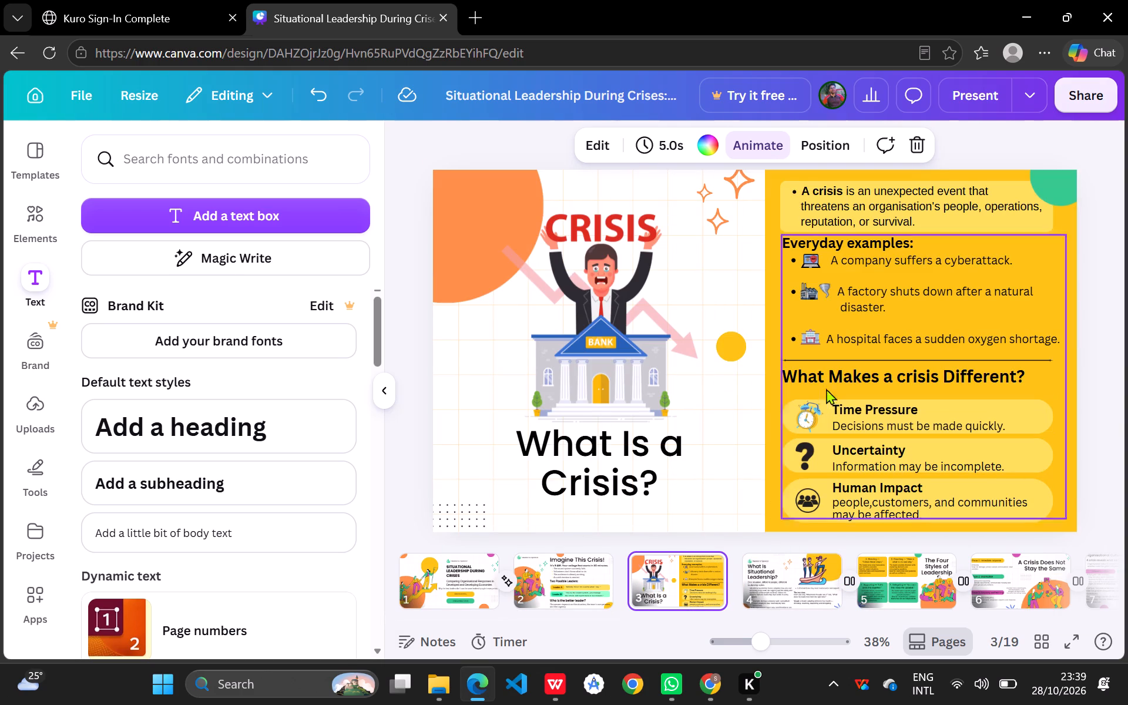
{"action": "left_click", "coordinate": [813, 341]}
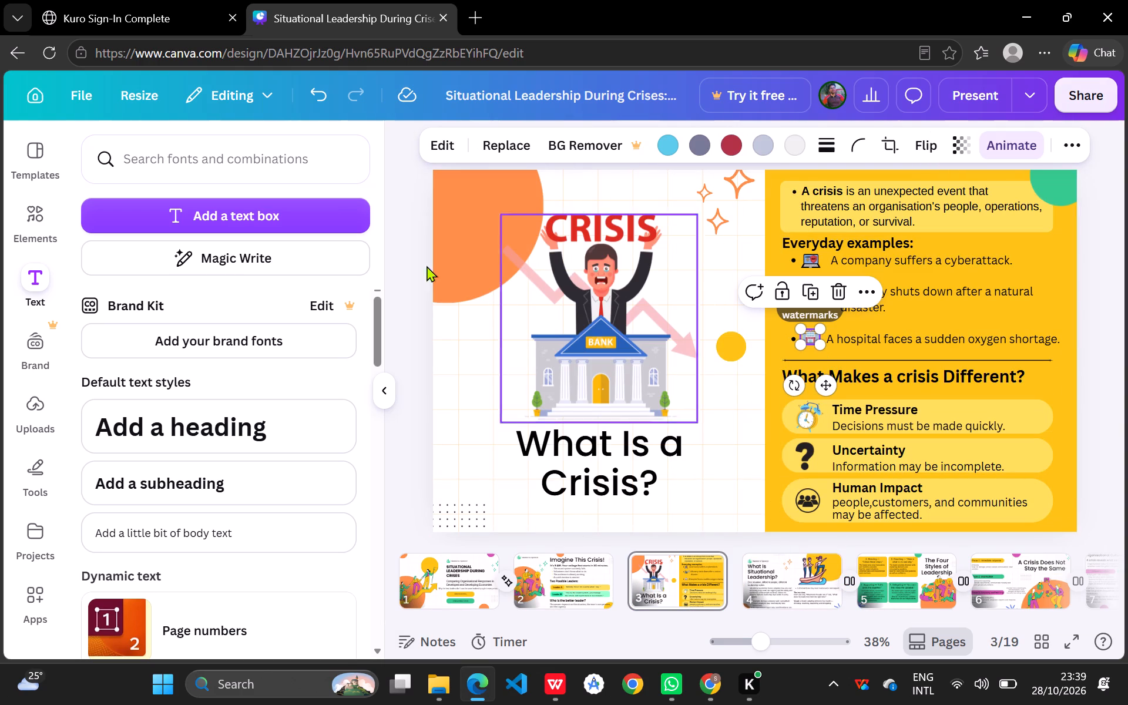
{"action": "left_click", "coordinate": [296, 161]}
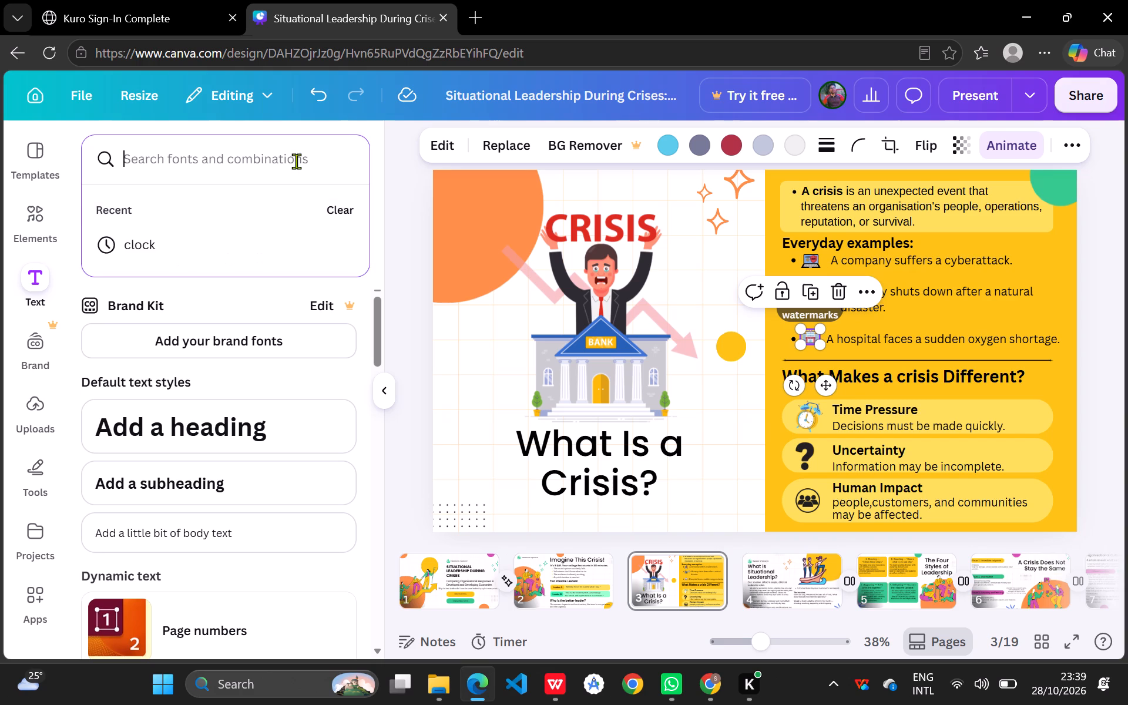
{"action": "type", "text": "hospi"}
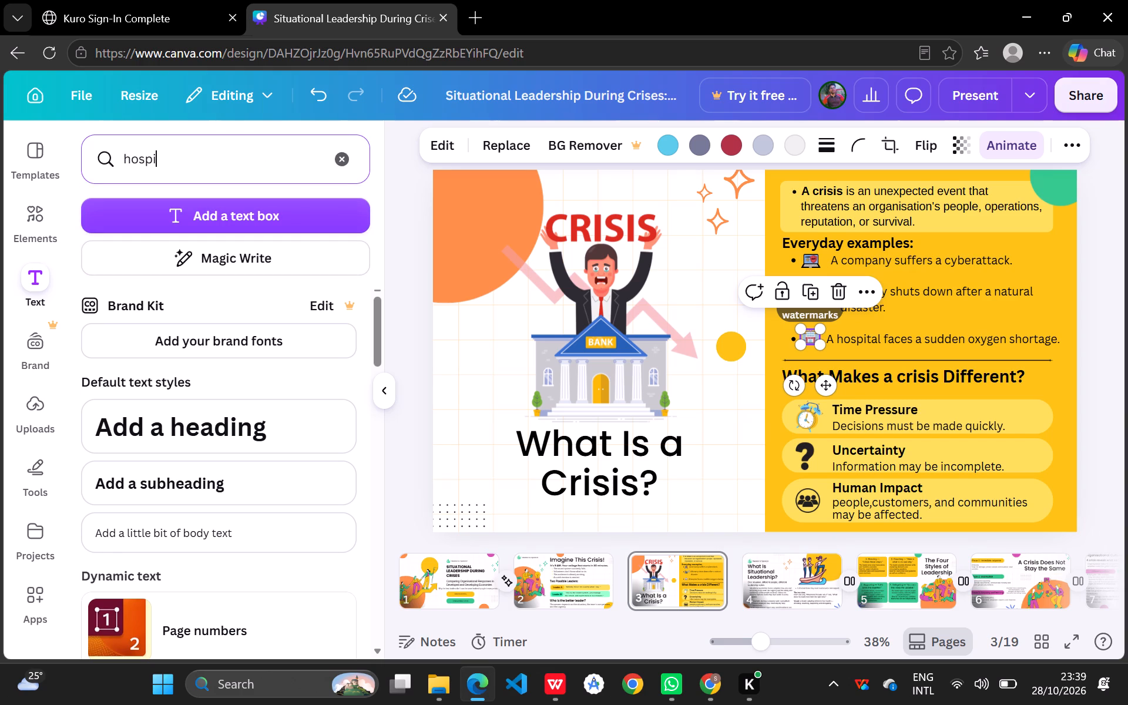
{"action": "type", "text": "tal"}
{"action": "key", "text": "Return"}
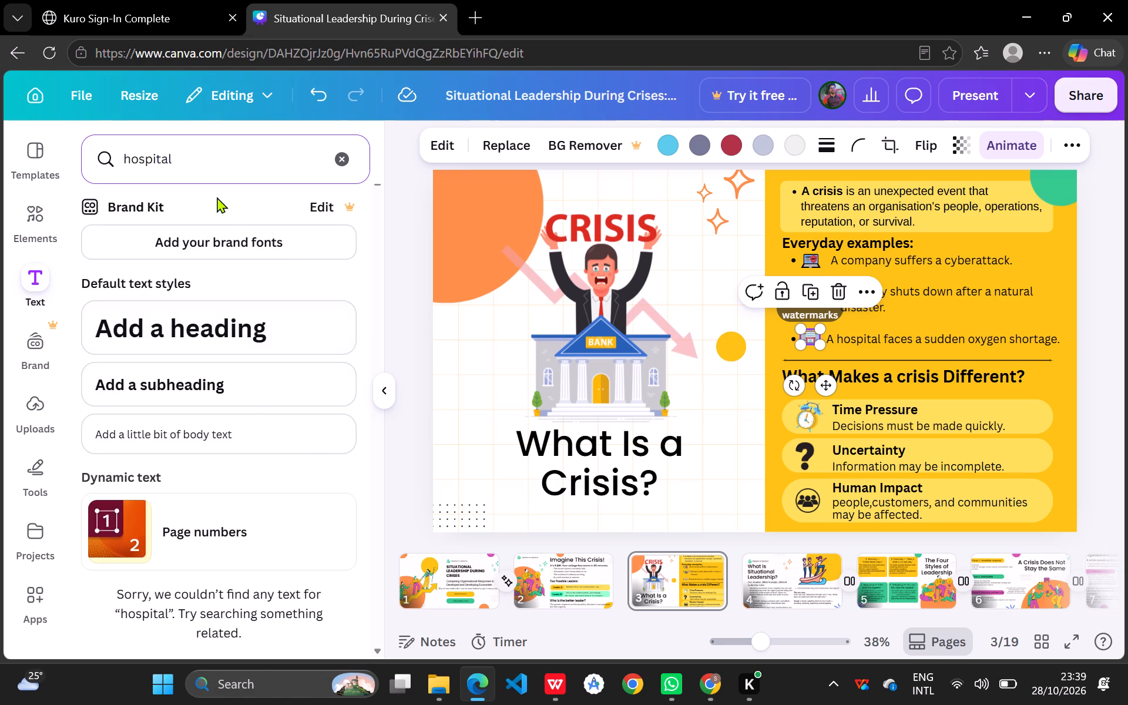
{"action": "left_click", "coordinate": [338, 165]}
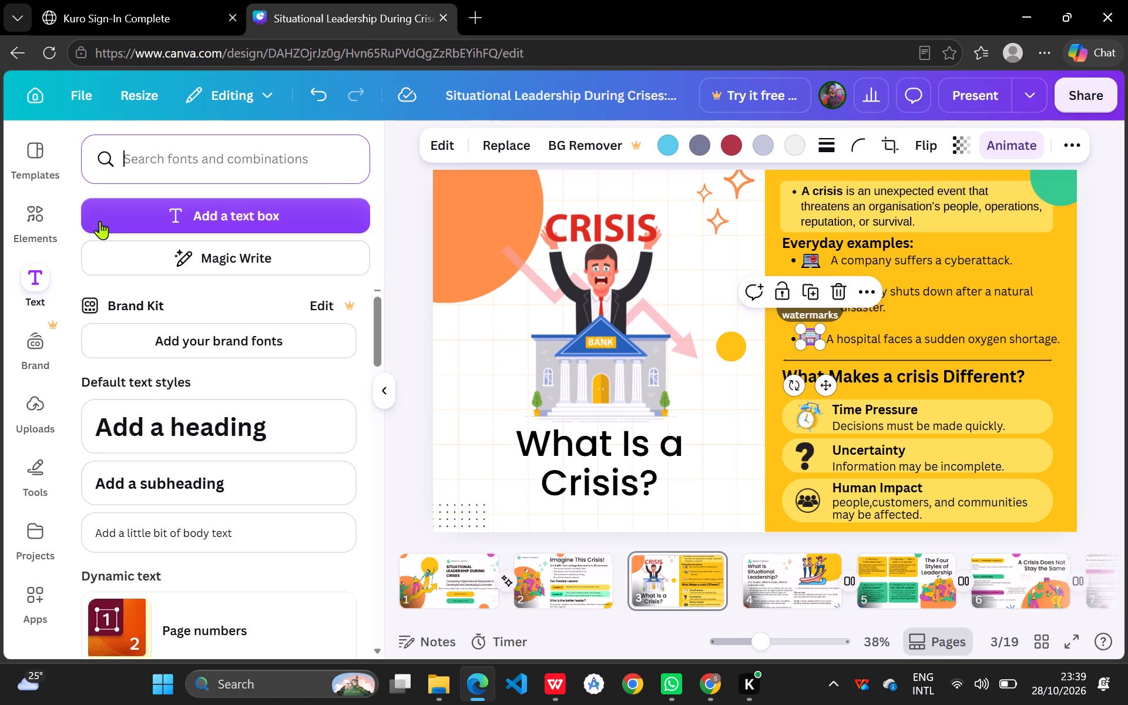
Search the graphics for "hospital" and add the free blue hospital building with a red HOSPITAL sign to the "What Is a Crisis?" slide.
{"action": "left_click", "coordinate": [28, 214]}
{"action": "left_click", "coordinate": [182, 201]}
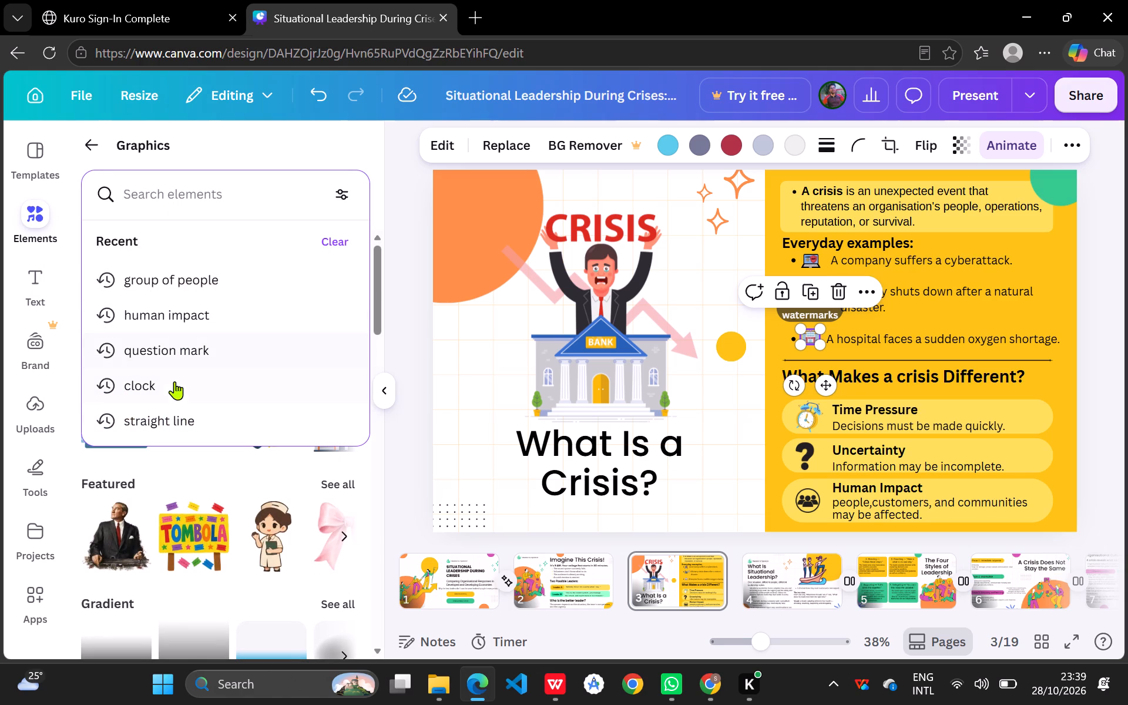
{"action": "type", "text": "hos"}
{"action": "left_click", "coordinate": [143, 284]}
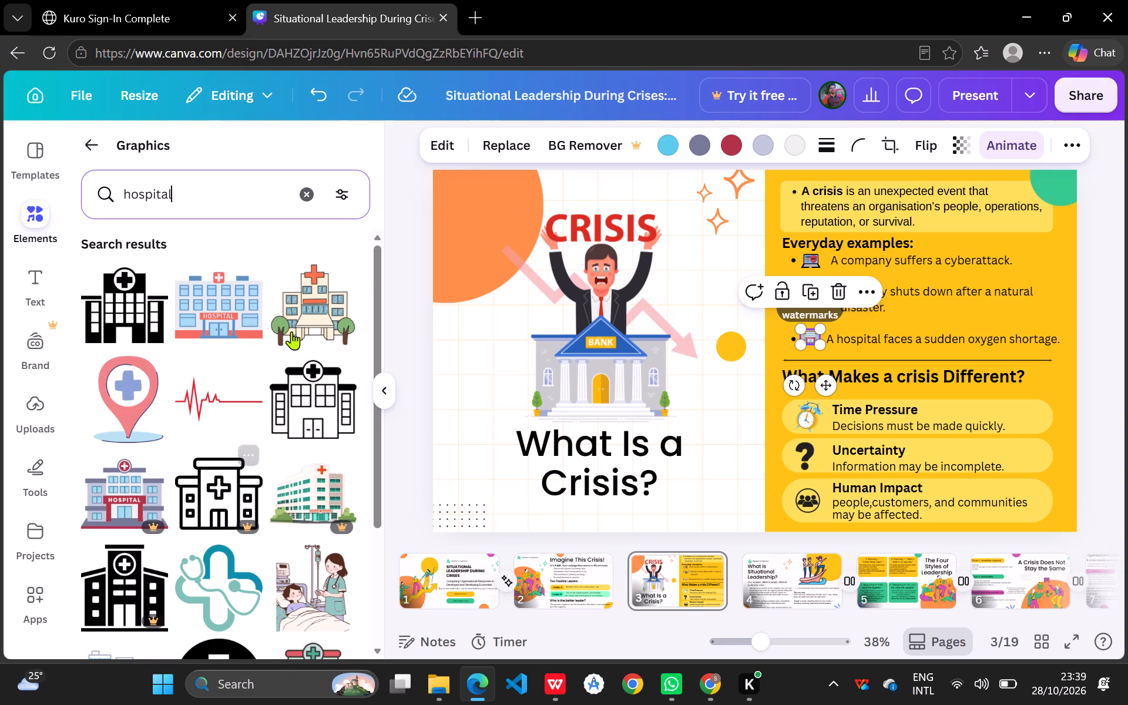
{"action": "scroll", "coordinate": [235, 437], "scroll_direction": "down", "scroll_amount": 1}
{"action": "scroll", "coordinate": [235, 437], "scroll_direction": "up", "scroll_amount": 1}
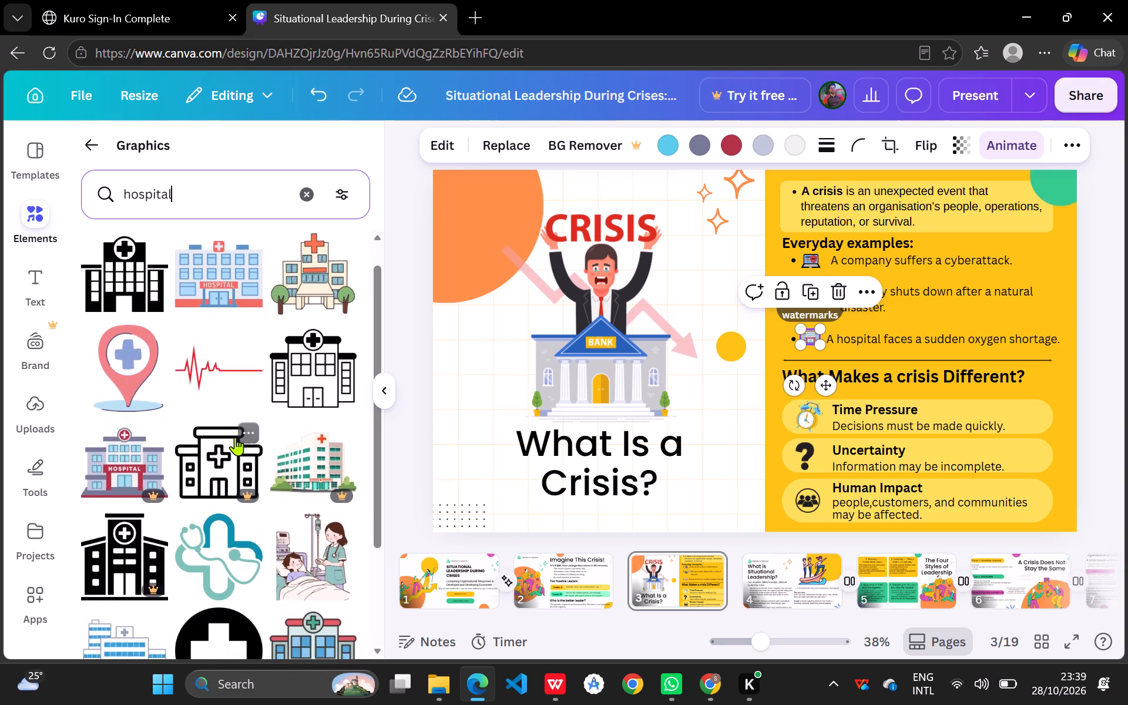
{"action": "scroll", "coordinate": [235, 437], "scroll_direction": "up", "scroll_amount": 1}
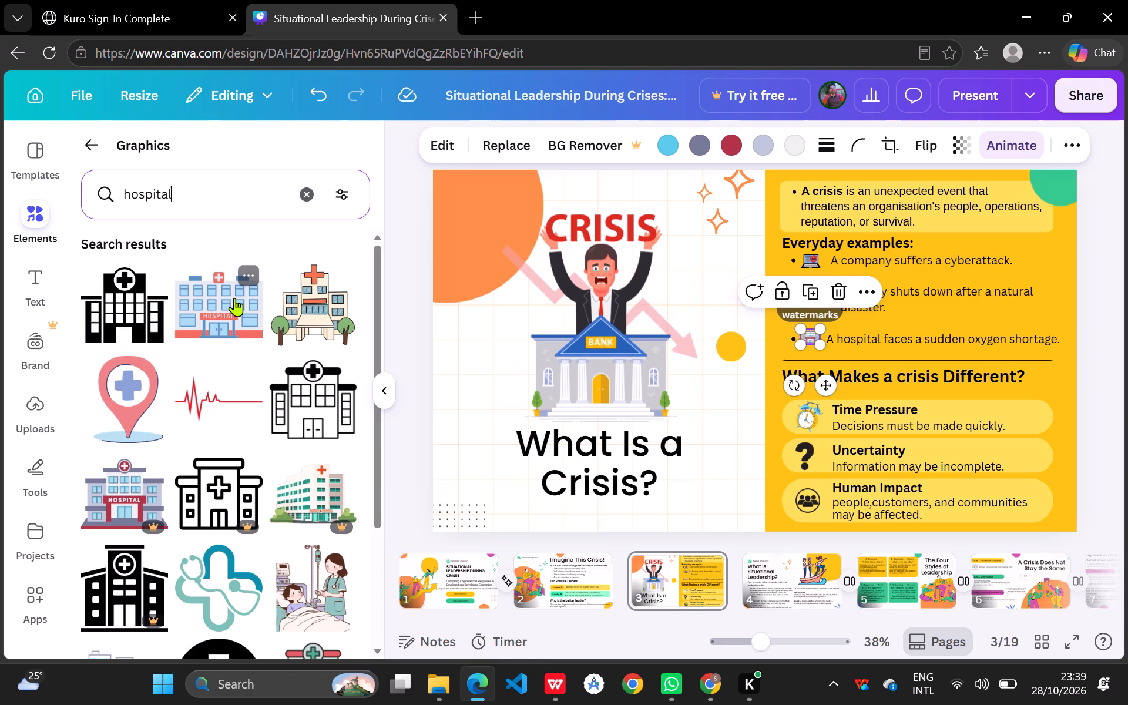
{"action": "left_click", "coordinate": [234, 298]}
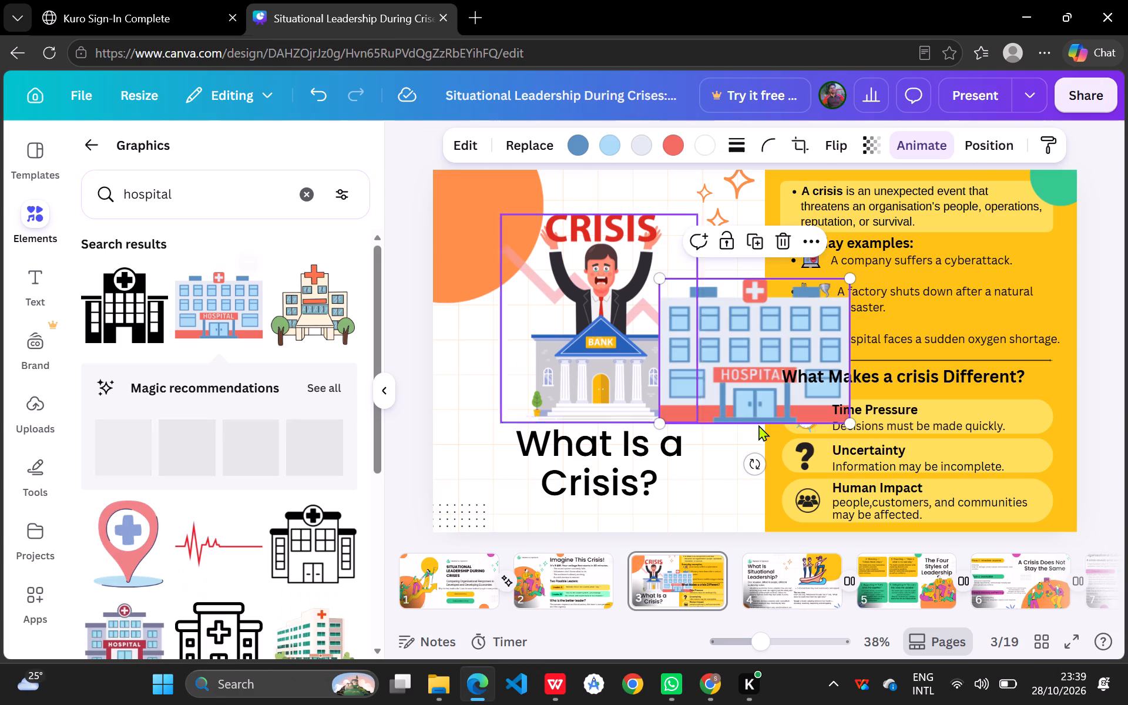
Shrink the new blue hospital graphic to icon size, about 50 wide by 38 high.
{"action": "left_click_drag", "start_coordinate": [853, 422], "coordinate": [845, 415]}
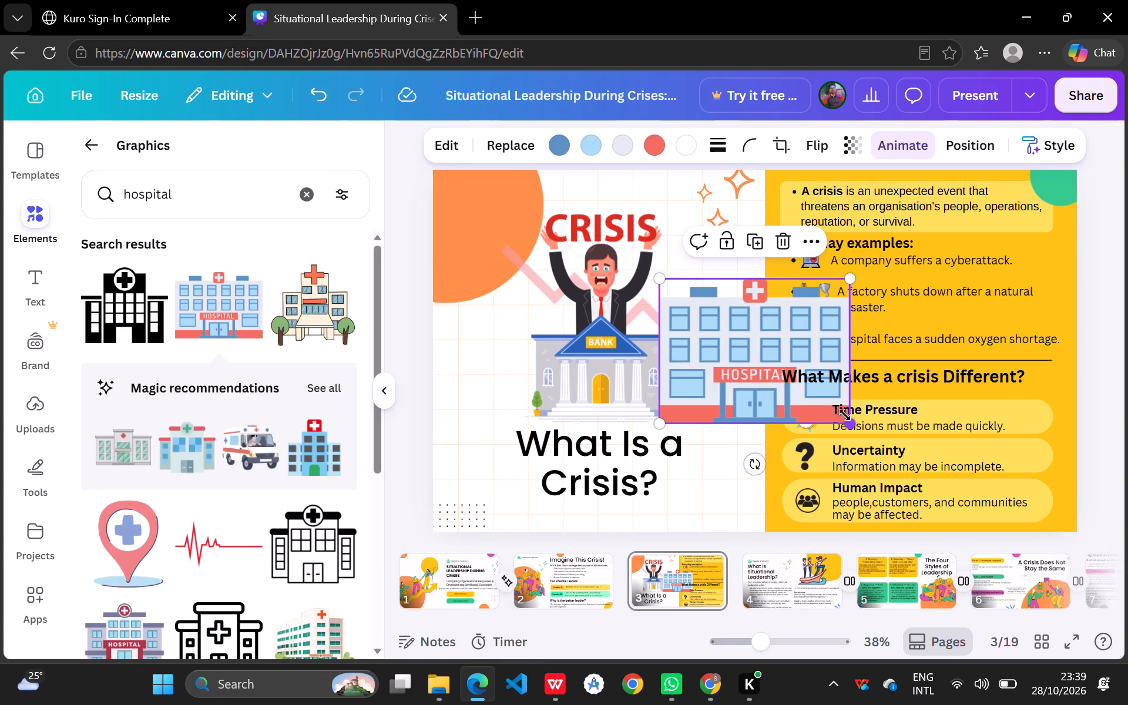
{"action": "left_click_drag", "start_coordinate": [845, 415], "coordinate": [680, 302]}
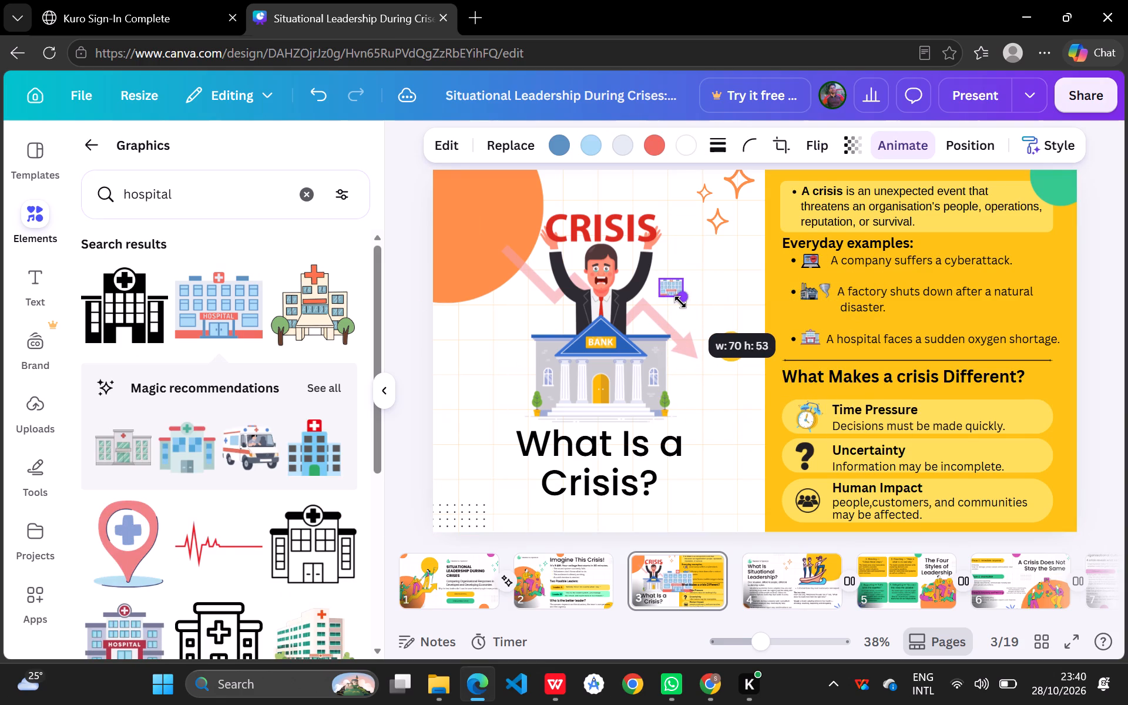
{"action": "left_click_drag", "start_coordinate": [680, 302], "coordinate": [676, 298]}
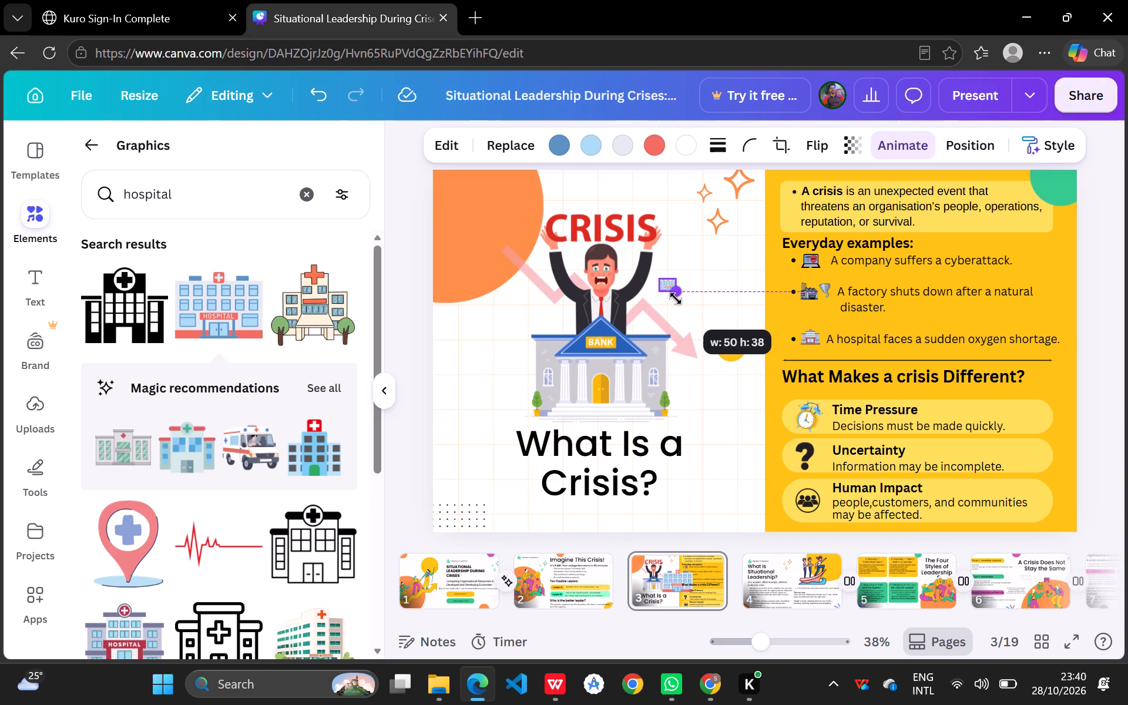
{"action": "left_click_drag", "start_coordinate": [676, 298], "coordinate": [678, 298]}
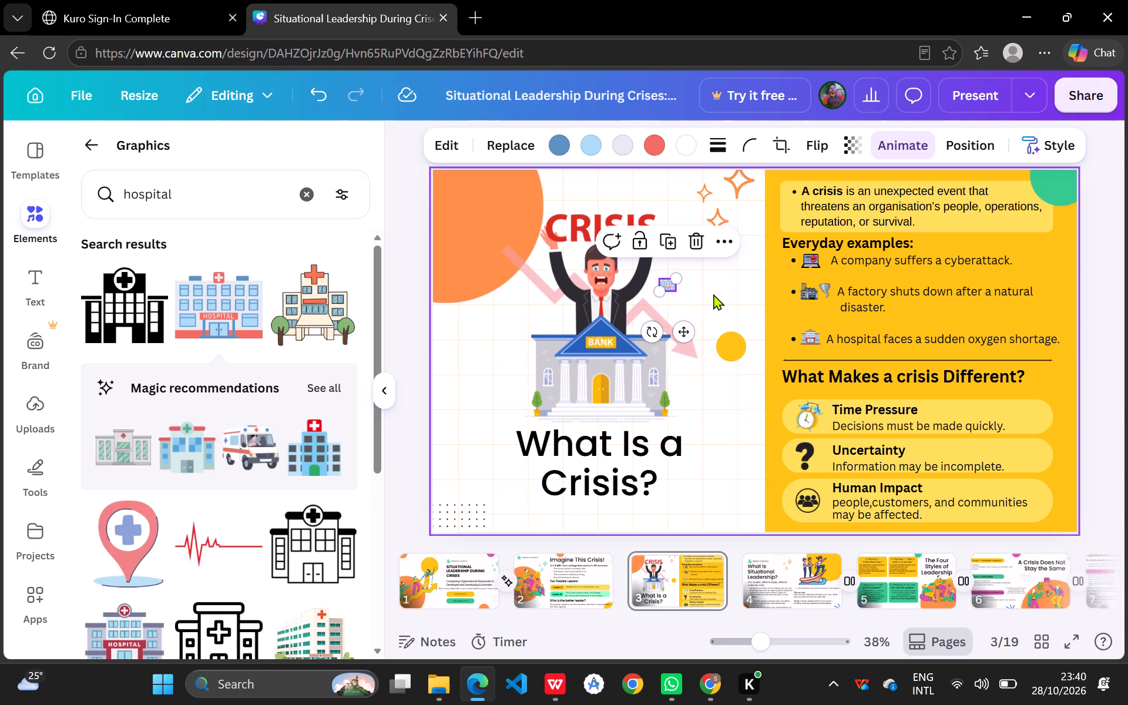
{"action": "left_click", "coordinate": [717, 293]}
Delete the premium hospital icon beside the oxygen shortage example and move the new small hospital graphic into its place.
{"action": "left_click", "coordinate": [814, 291]}
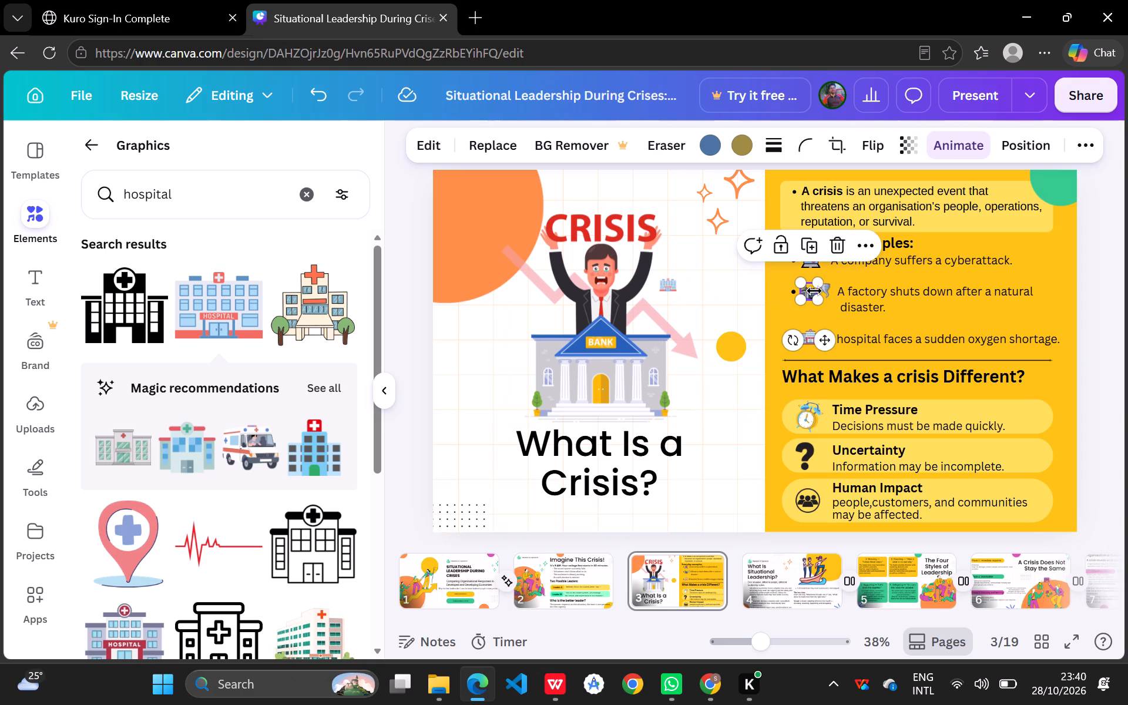
{"action": "left_click", "coordinate": [811, 338]}
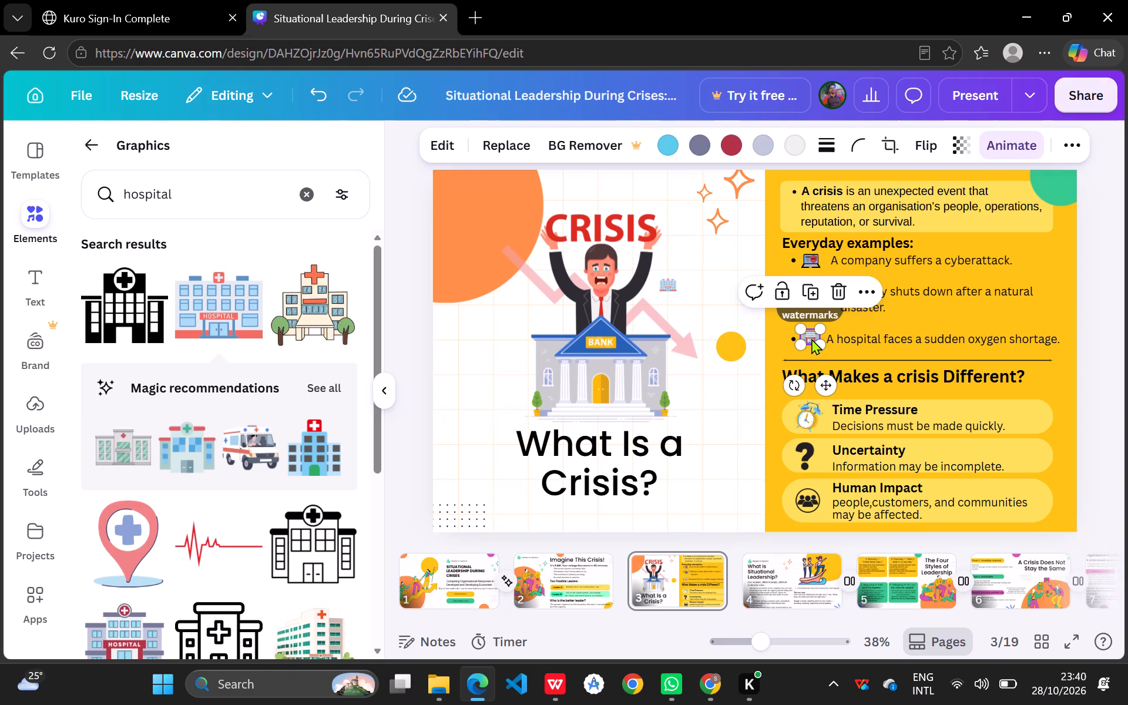
{"action": "left_click", "coordinate": [838, 290]}
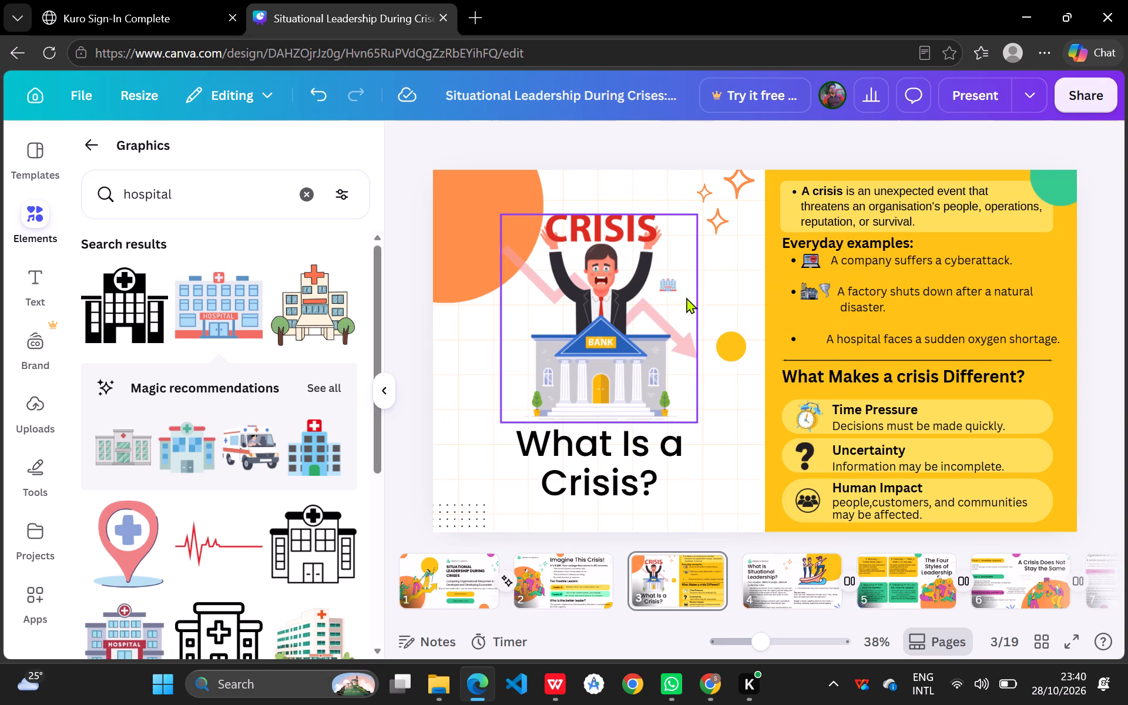
{"action": "left_click_drag", "start_coordinate": [669, 284], "coordinate": [815, 340]}
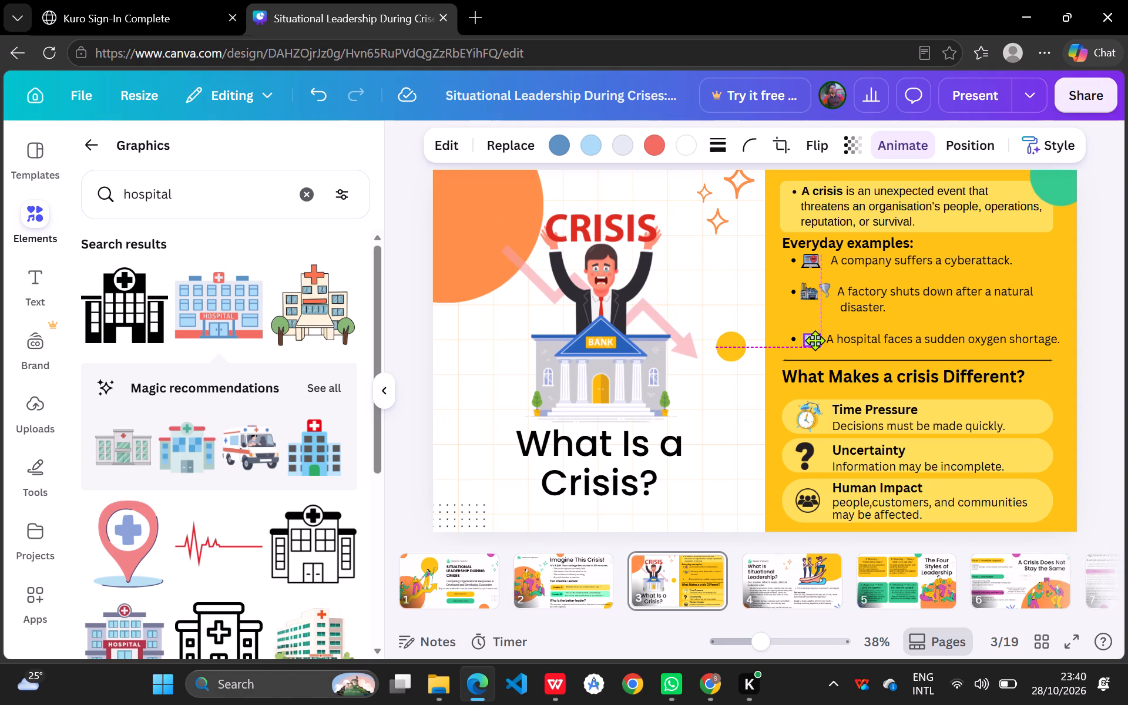
{"action": "left_click_drag", "start_coordinate": [815, 340], "coordinate": [811, 338]}
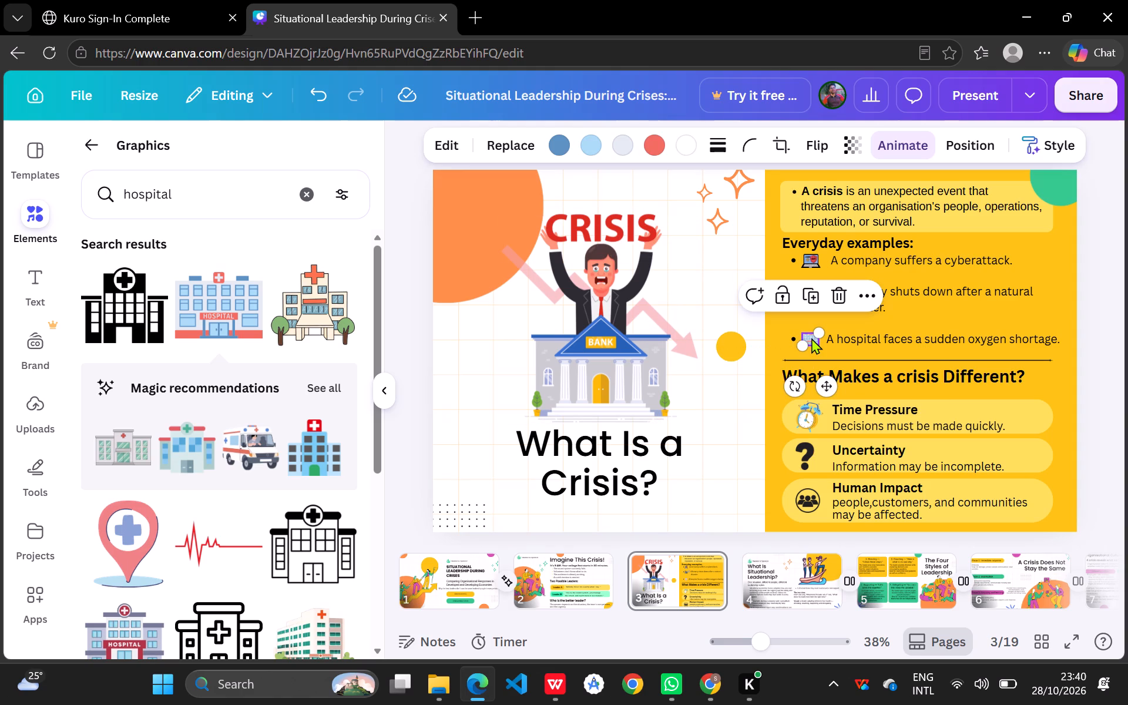
{"action": "left_click", "coordinate": [703, 296]}
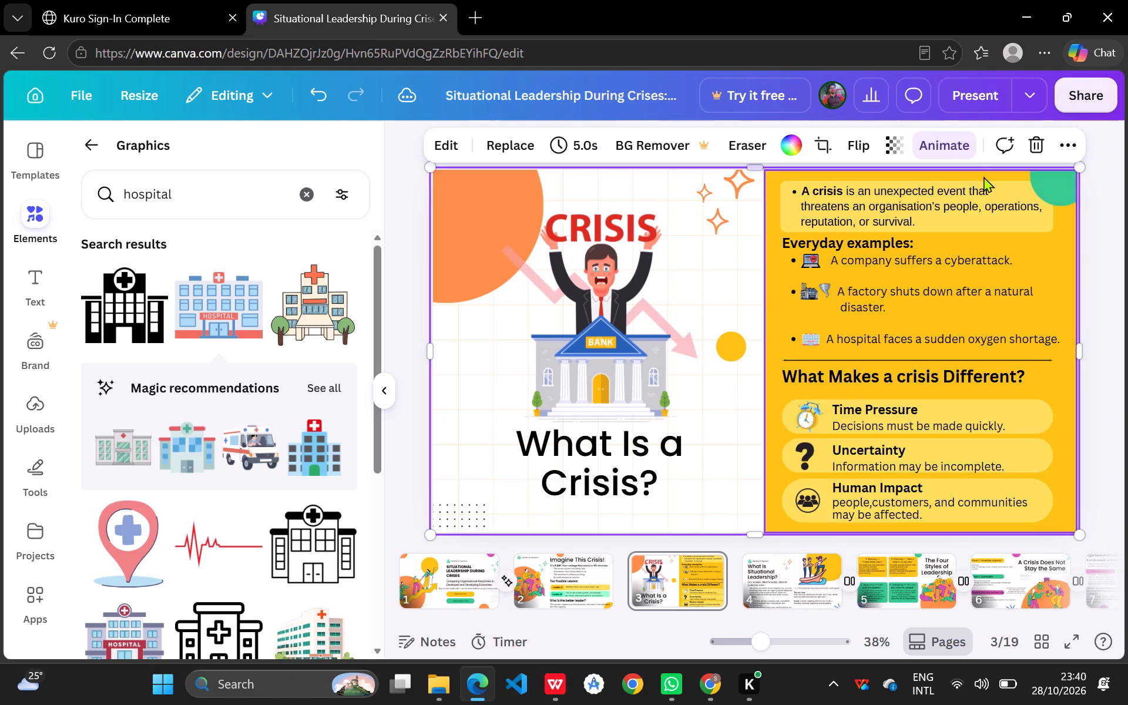
Review the download quality tip for exporting all pages of the presentation as PPTX.
{"action": "left_click", "coordinate": [1073, 103]}
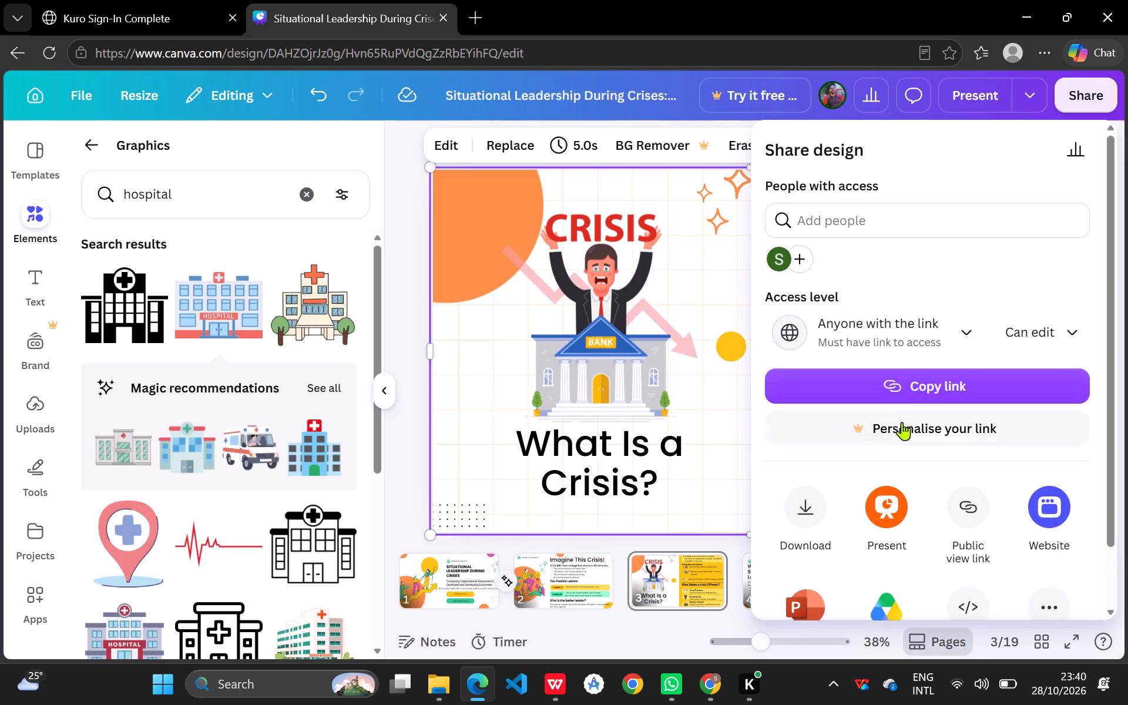
{"action": "left_click", "coordinate": [825, 514]}
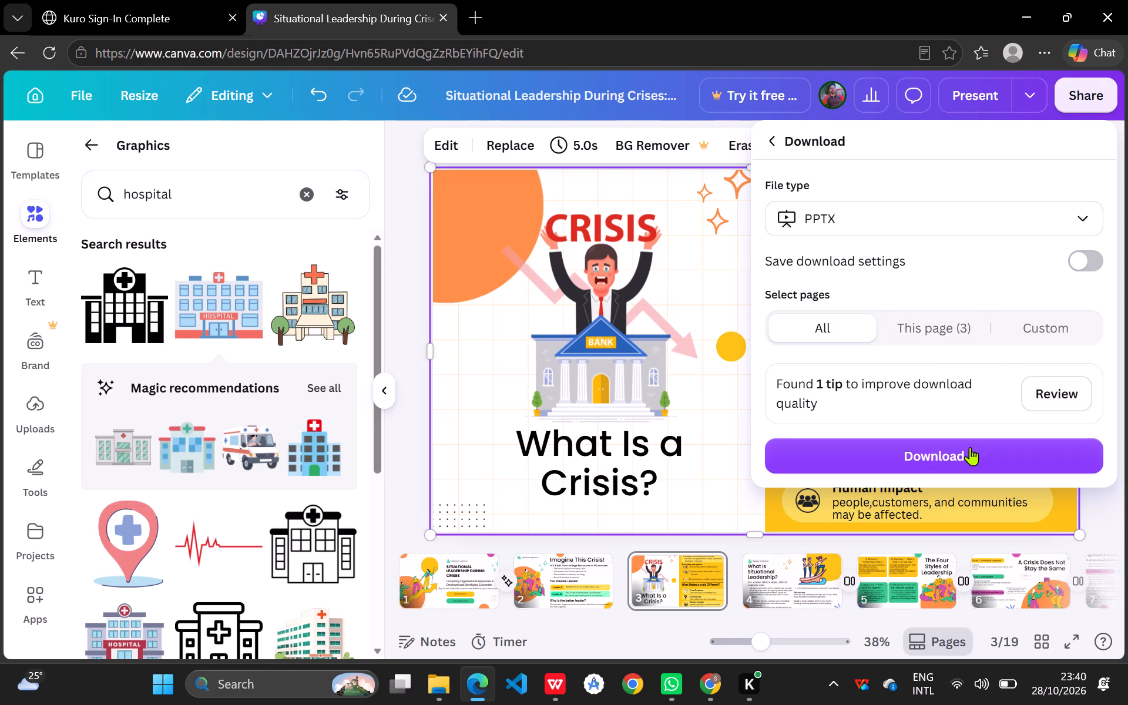
{"action": "left_click", "coordinate": [1046, 404]}
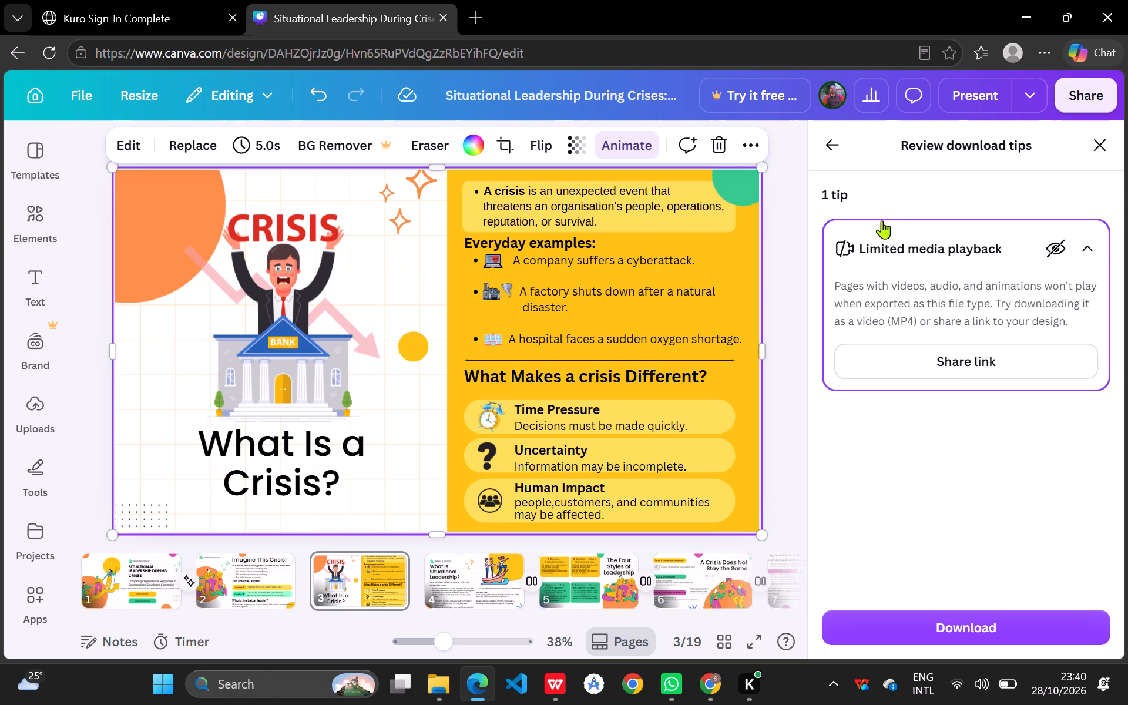
{"action": "left_click", "coordinate": [1095, 147]}
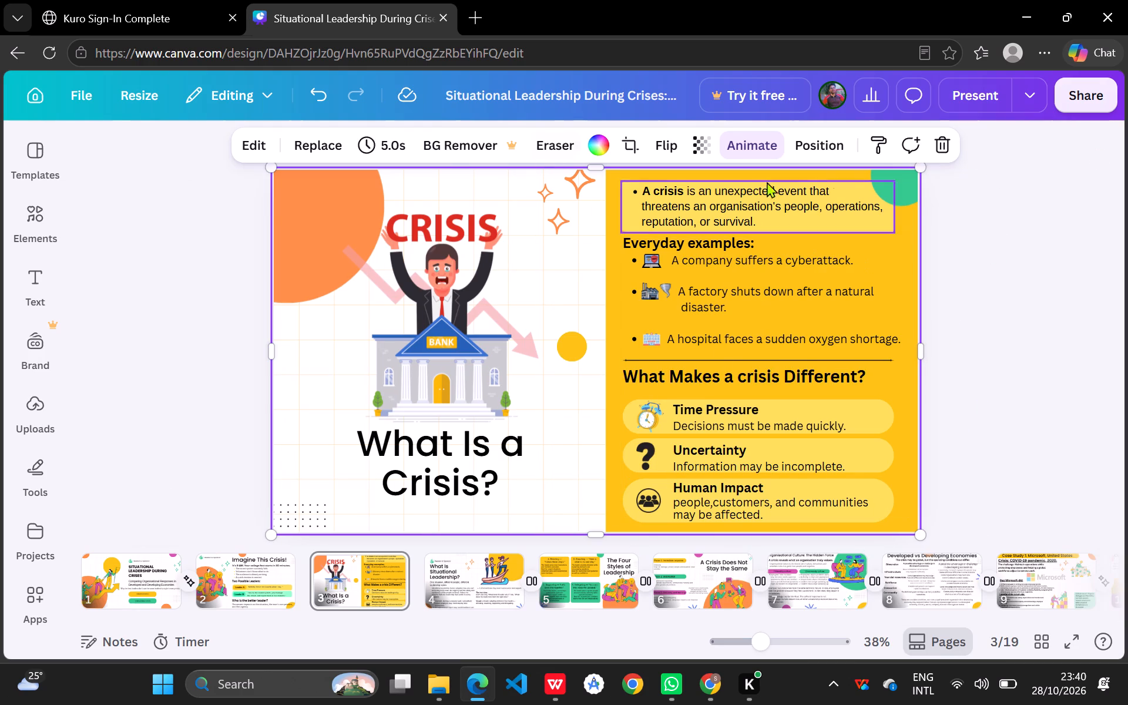
Try to download all pages as a PPTX file and inspect the premium image listed for the design.
{"action": "left_click", "coordinate": [1089, 95]}
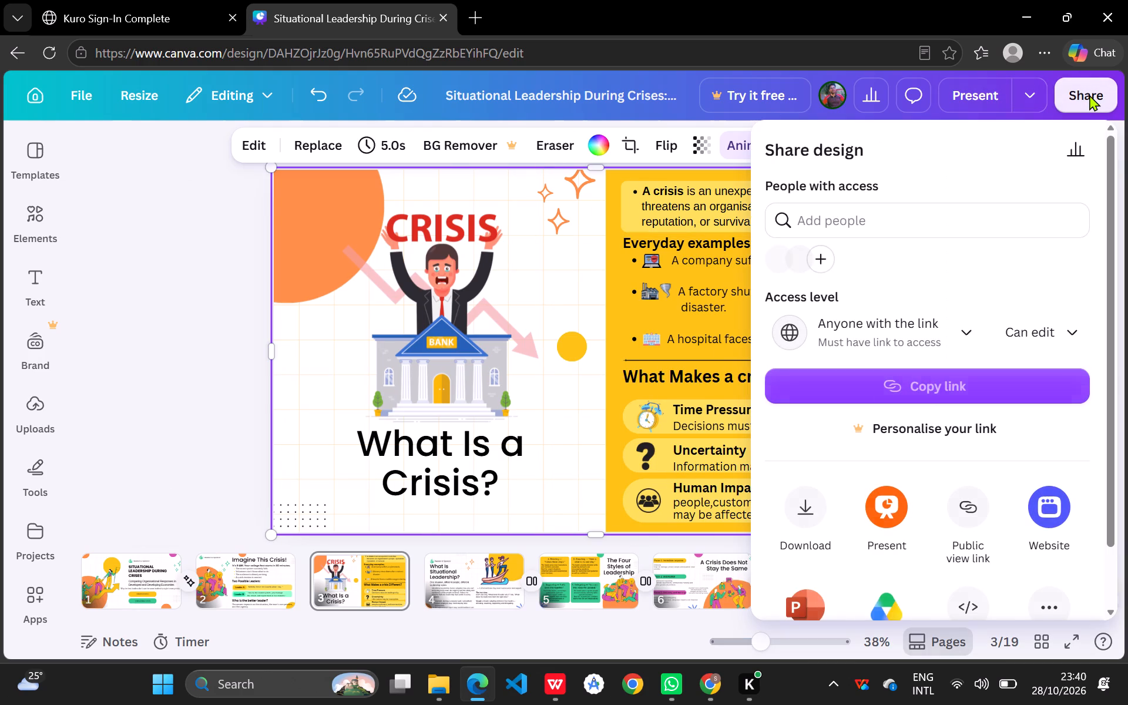
{"action": "left_click", "coordinate": [805, 519]}
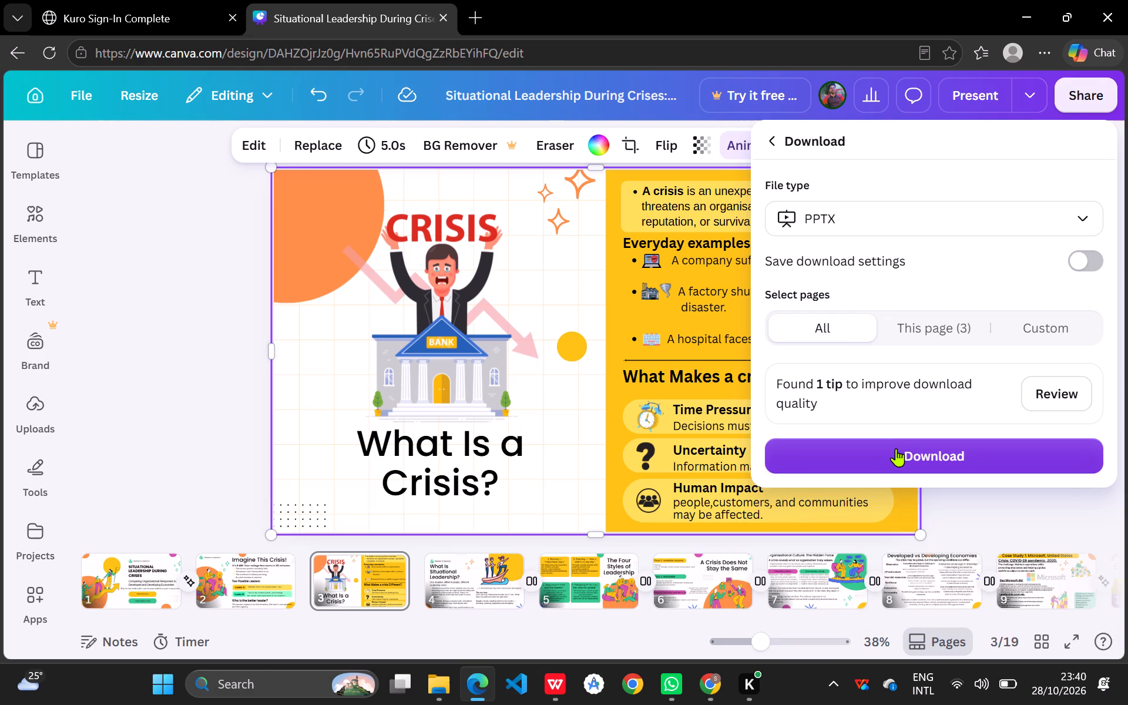
{"action": "left_click", "coordinate": [896, 448]}
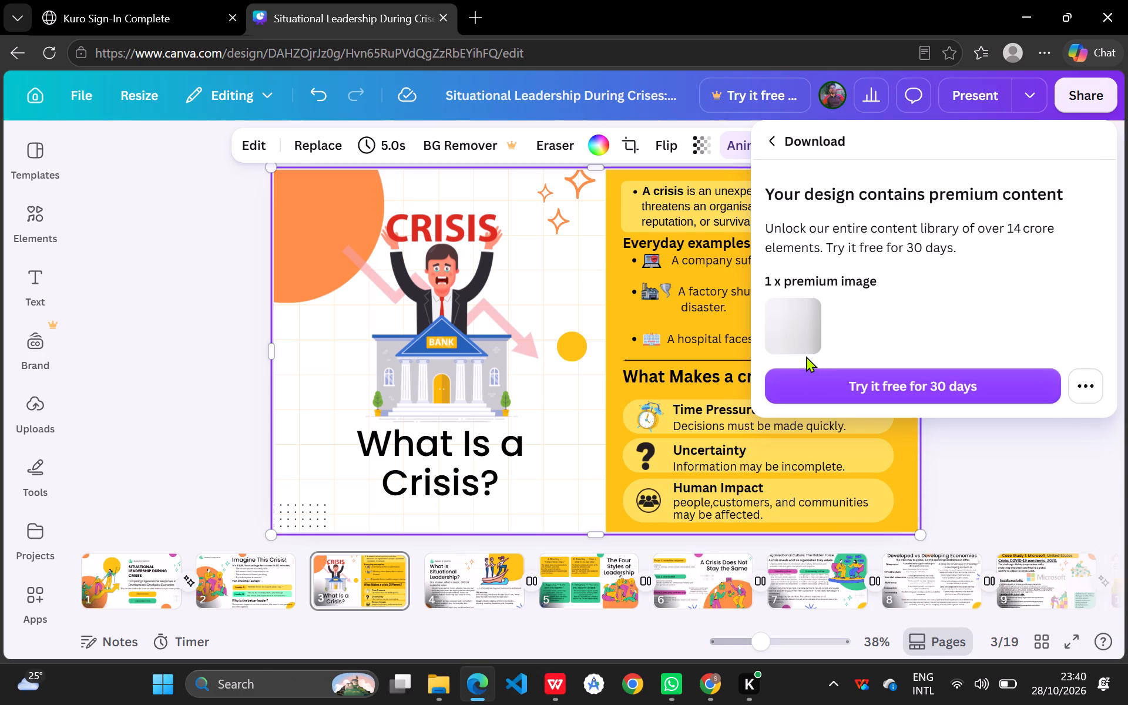
{"action": "left_click", "coordinate": [805, 331]}
{"action": "triple_click", "coordinate": [805, 331]}
{"action": "left_click", "coordinate": [805, 331]}
{"action": "left_click", "coordinate": [791, 287]}
{"action": "left_click_drag", "start_coordinate": [791, 287], "coordinate": [793, 335]}
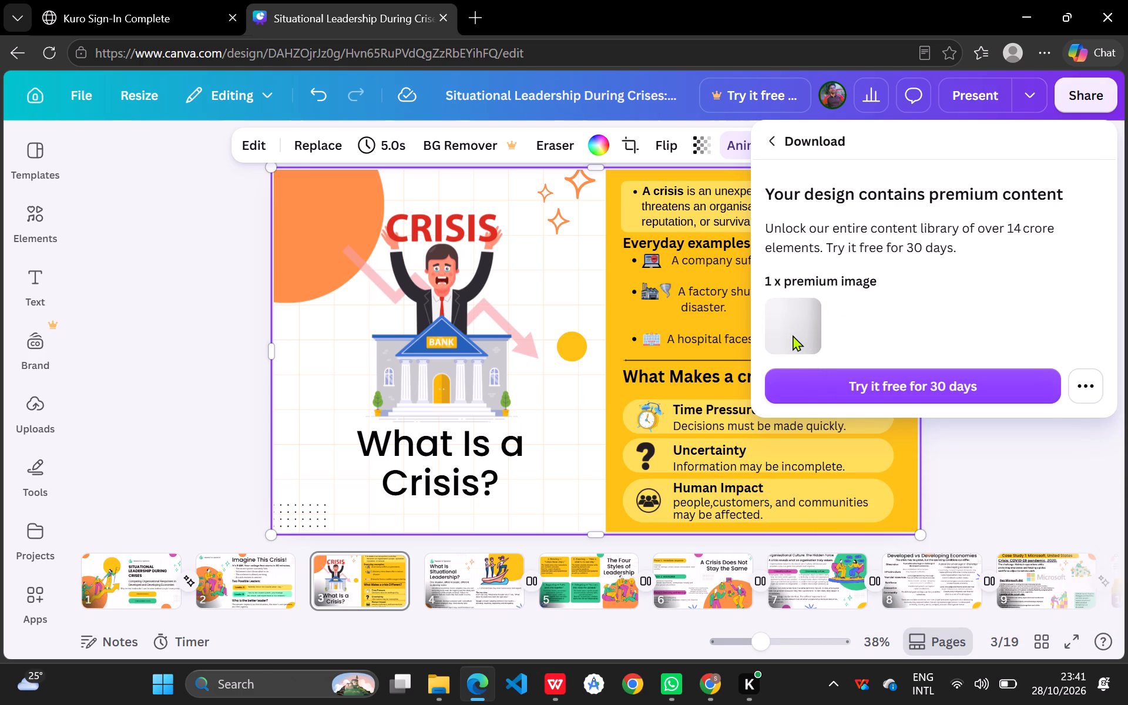
{"action": "triple_click", "coordinate": [793, 335]}
{"action": "left_click", "coordinate": [793, 335]}
{"action": "left_click", "coordinate": [780, 304]}
{"action": "left_click", "coordinate": [785, 330]}
{"action": "left_click", "coordinate": [672, 320]}
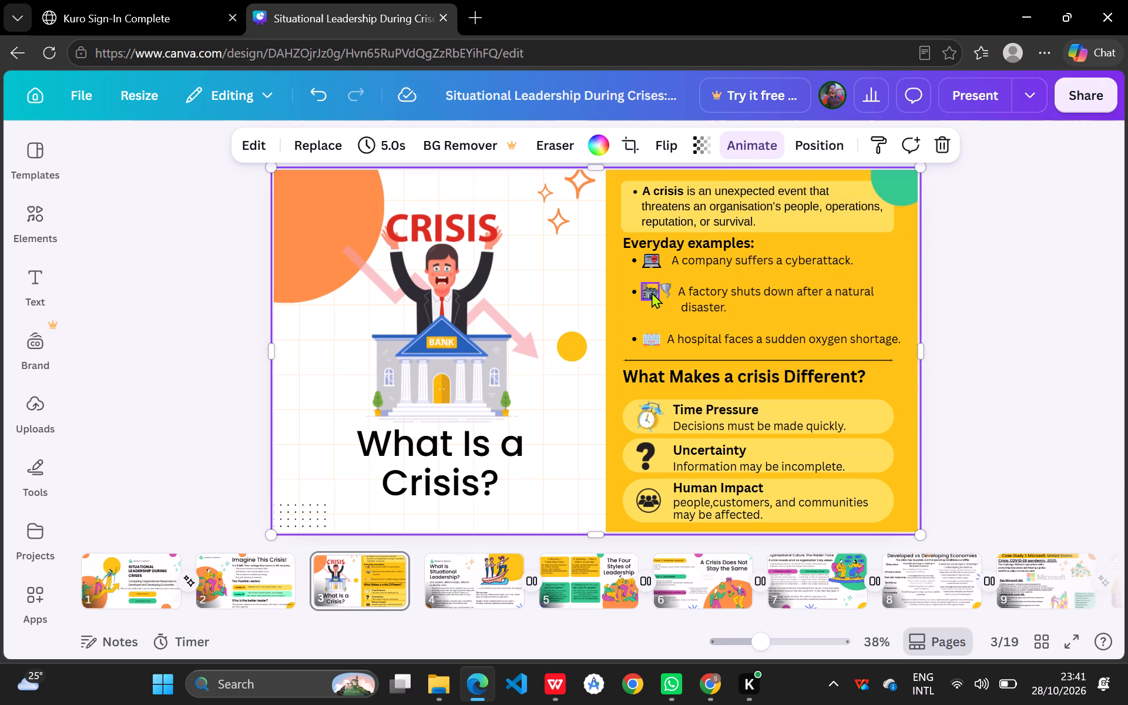
Check which graphics are premium by rerunning the recent searches for group of people, human impact, question mark and clock.
{"action": "left_click", "coordinate": [652, 292]}
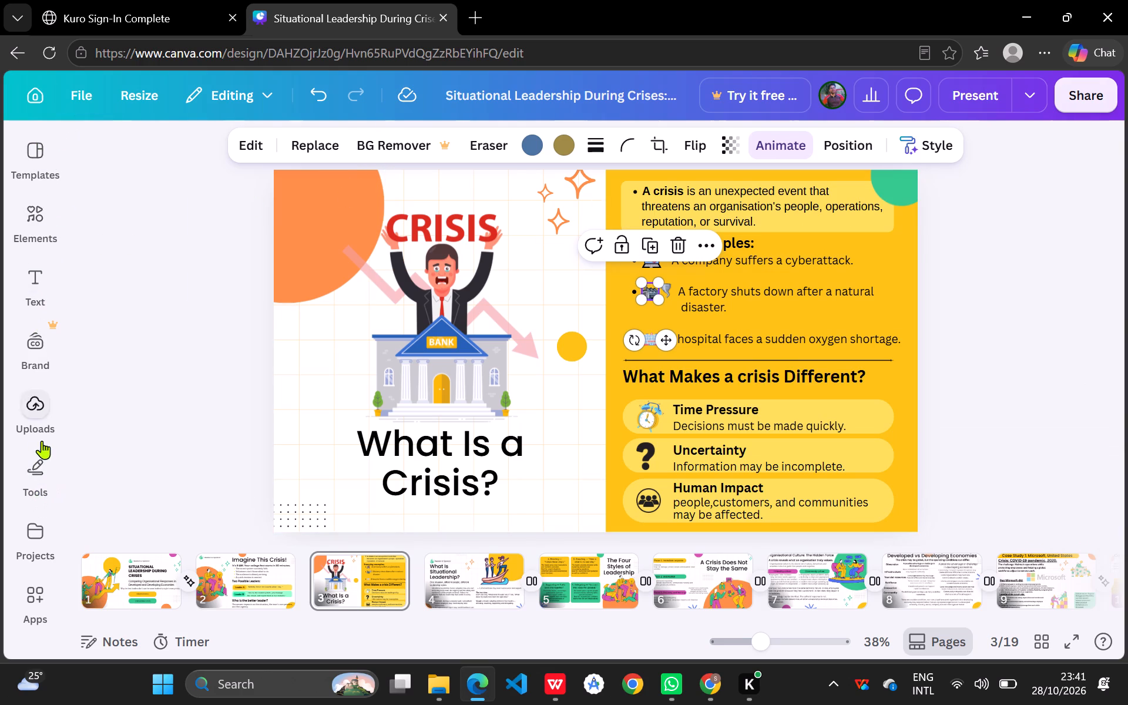
{"action": "left_click", "coordinate": [37, 226]}
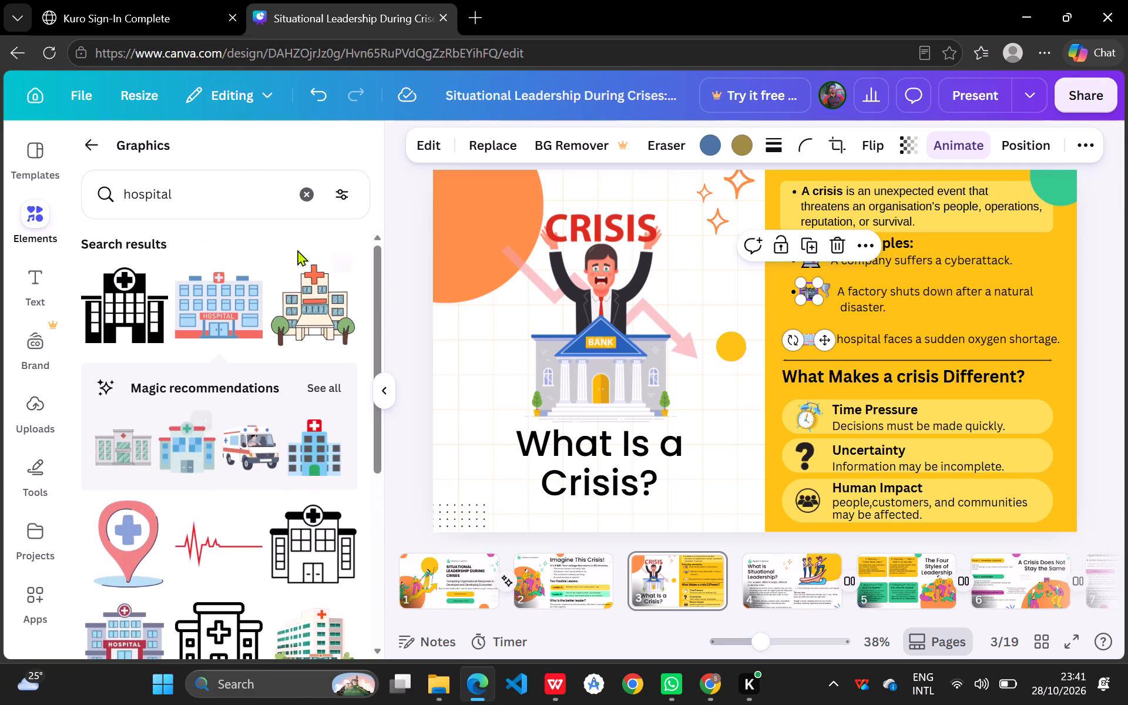
{"action": "left_click", "coordinate": [310, 190]}
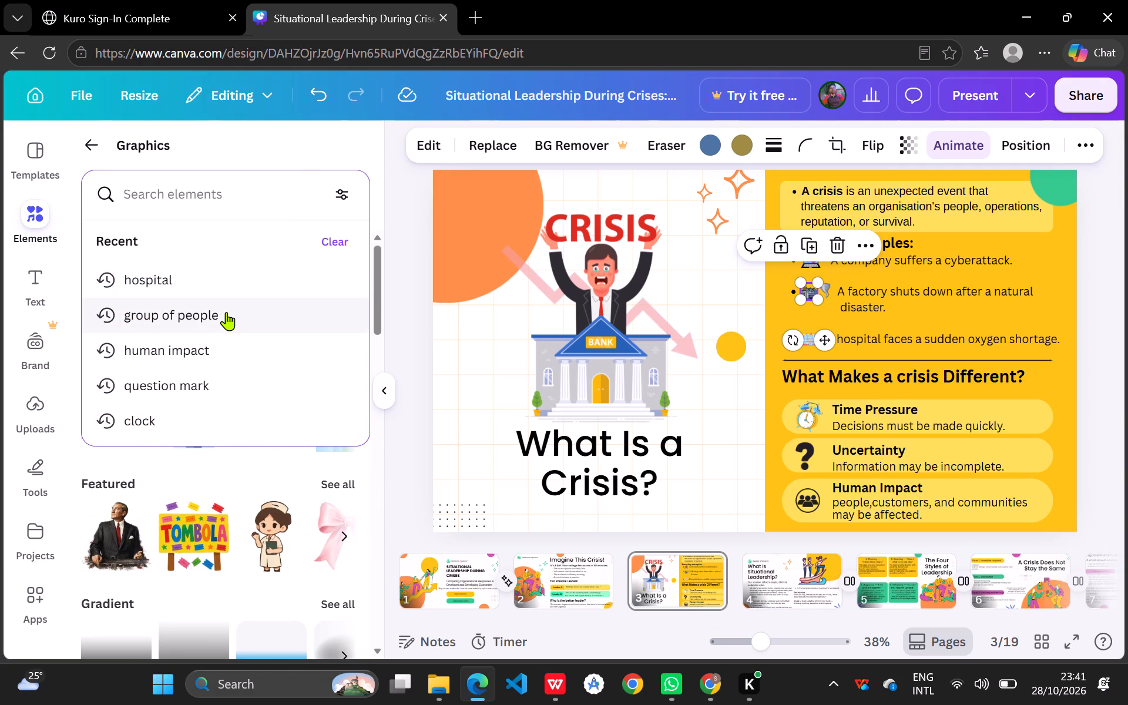
{"action": "left_click", "coordinate": [226, 312]}
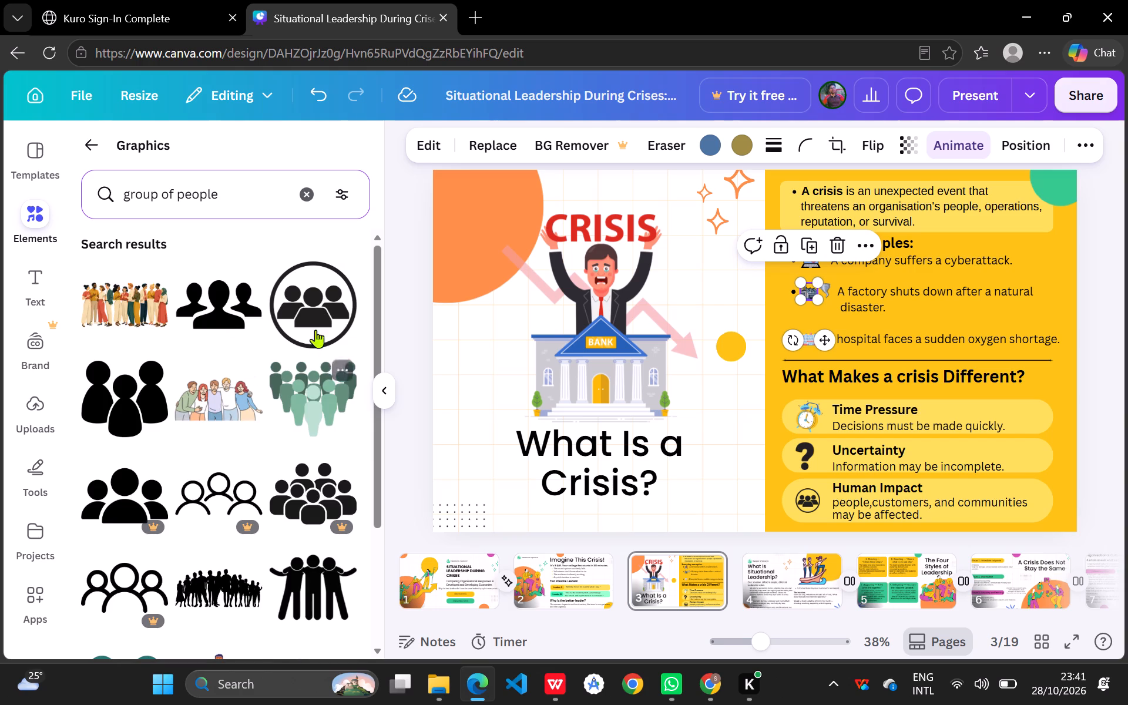
{"action": "left_click", "coordinate": [308, 200]}
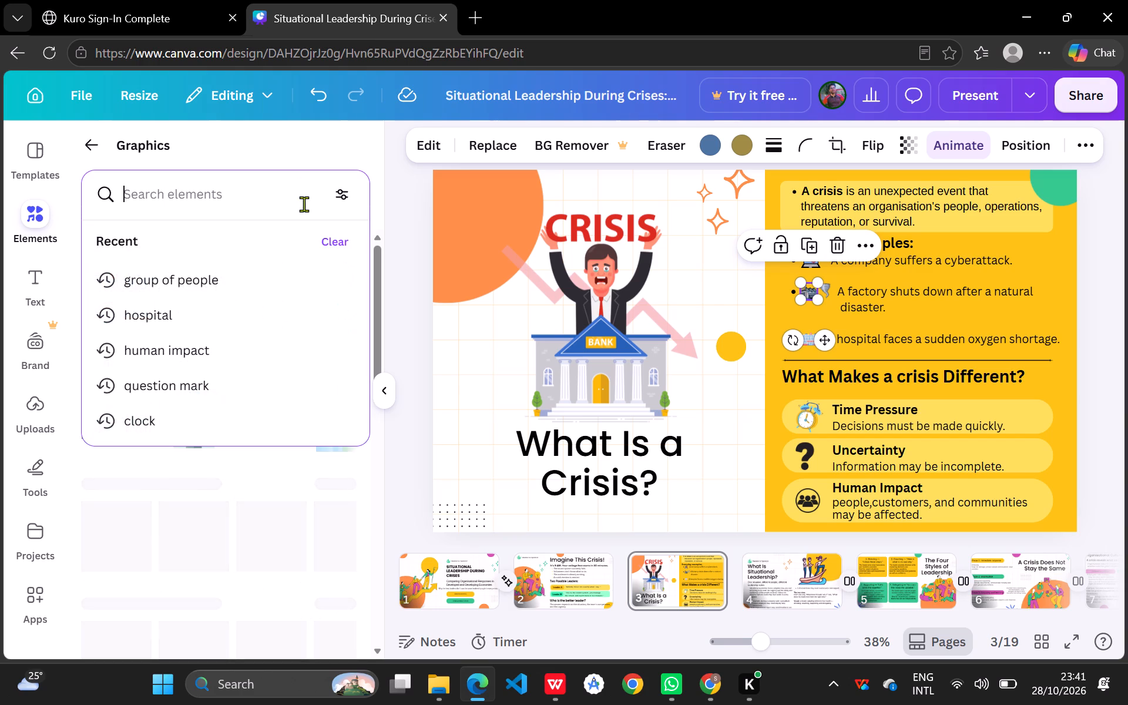
{"action": "left_click", "coordinate": [204, 351]}
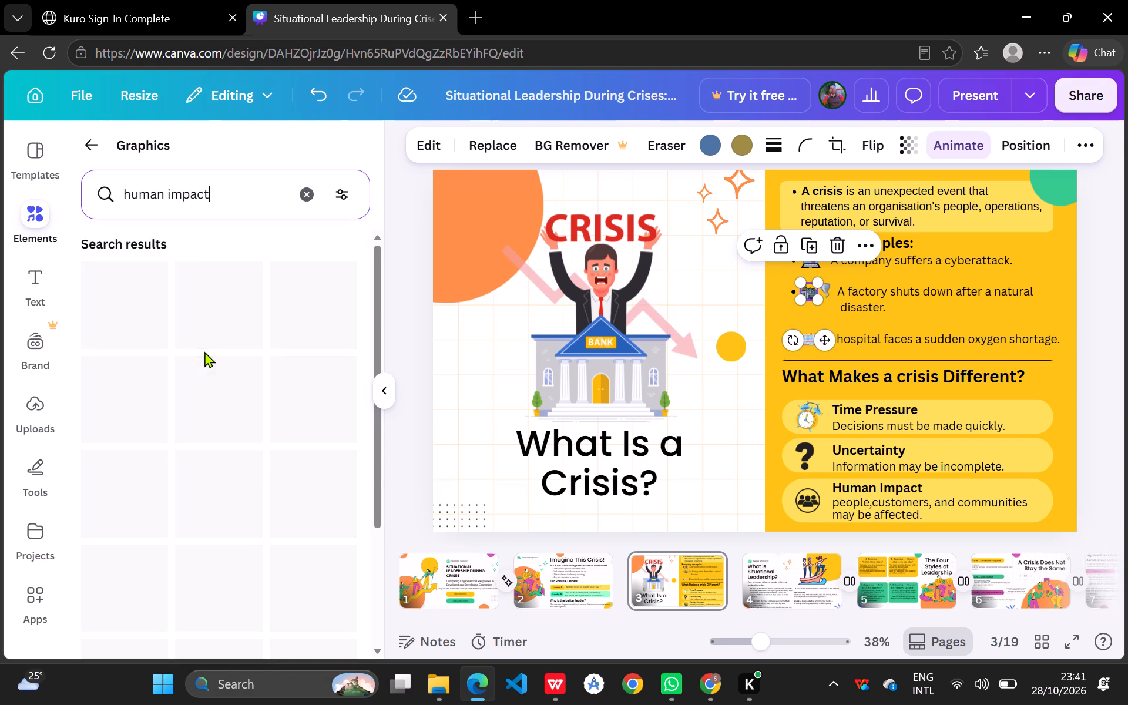
{"action": "left_click", "coordinate": [312, 194]}
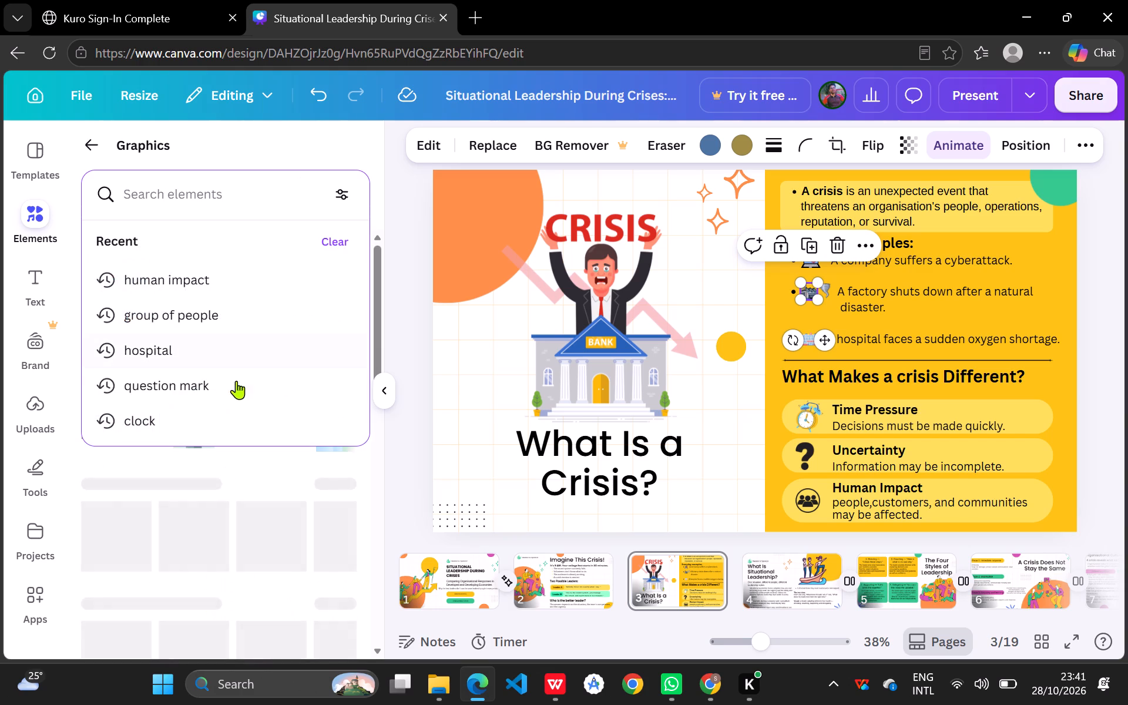
{"action": "left_click", "coordinate": [227, 390]}
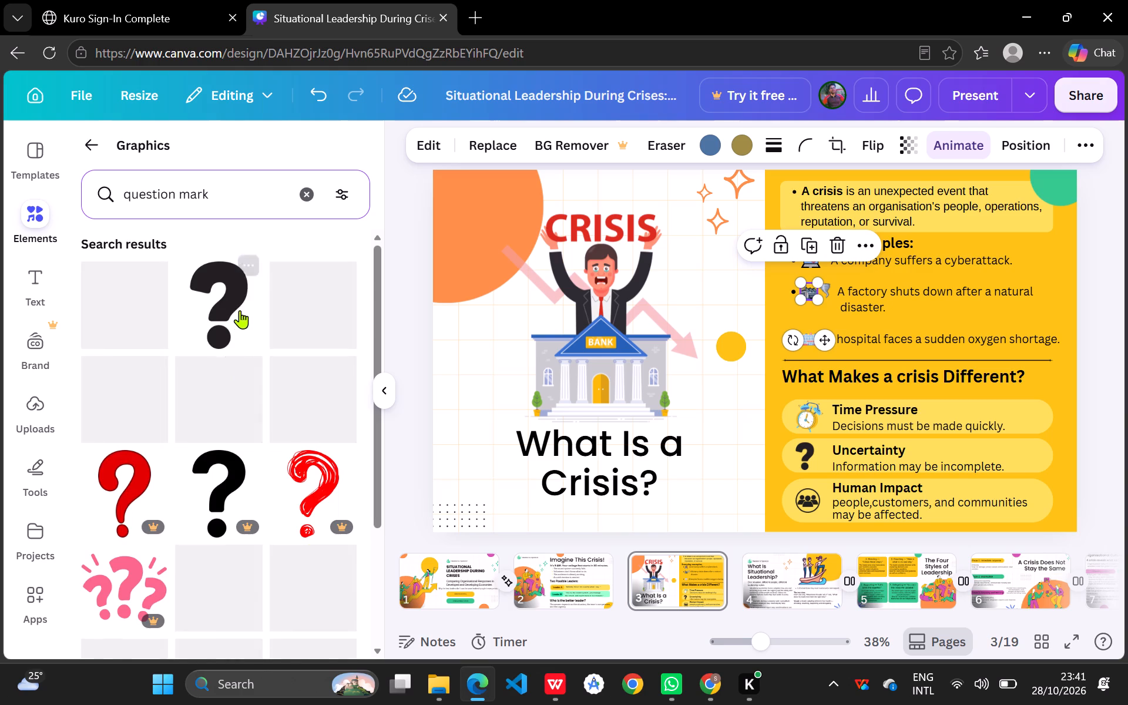
{"action": "left_click", "coordinate": [305, 196]}
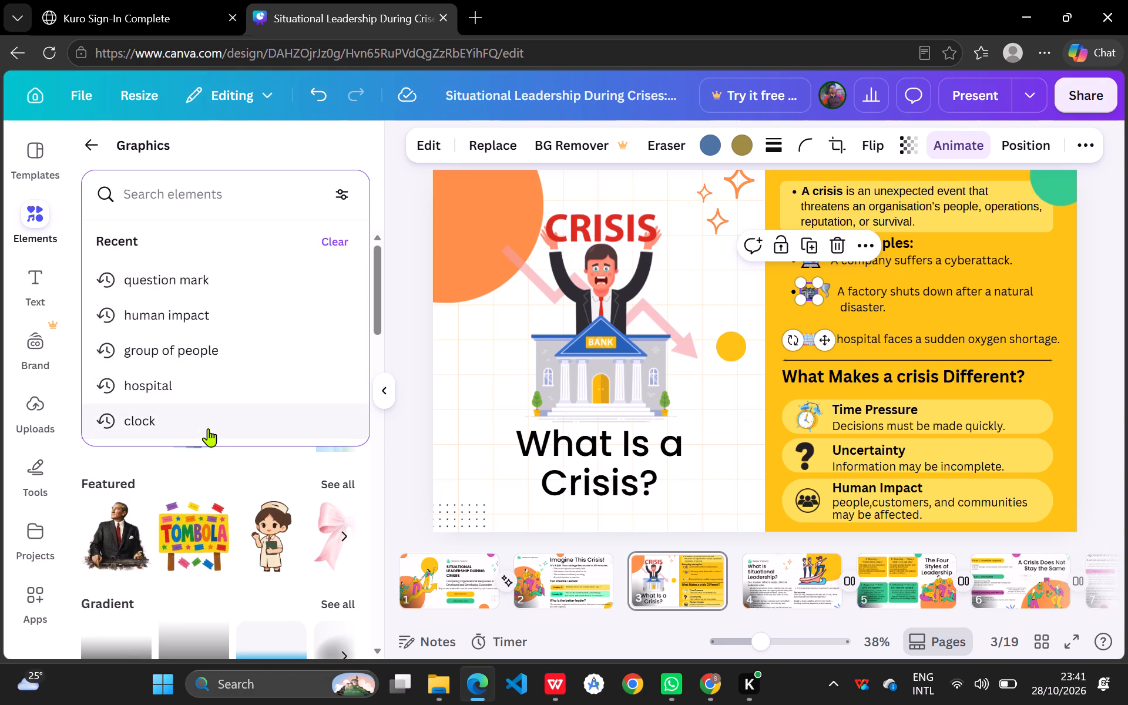
{"action": "left_click", "coordinate": [208, 428]}
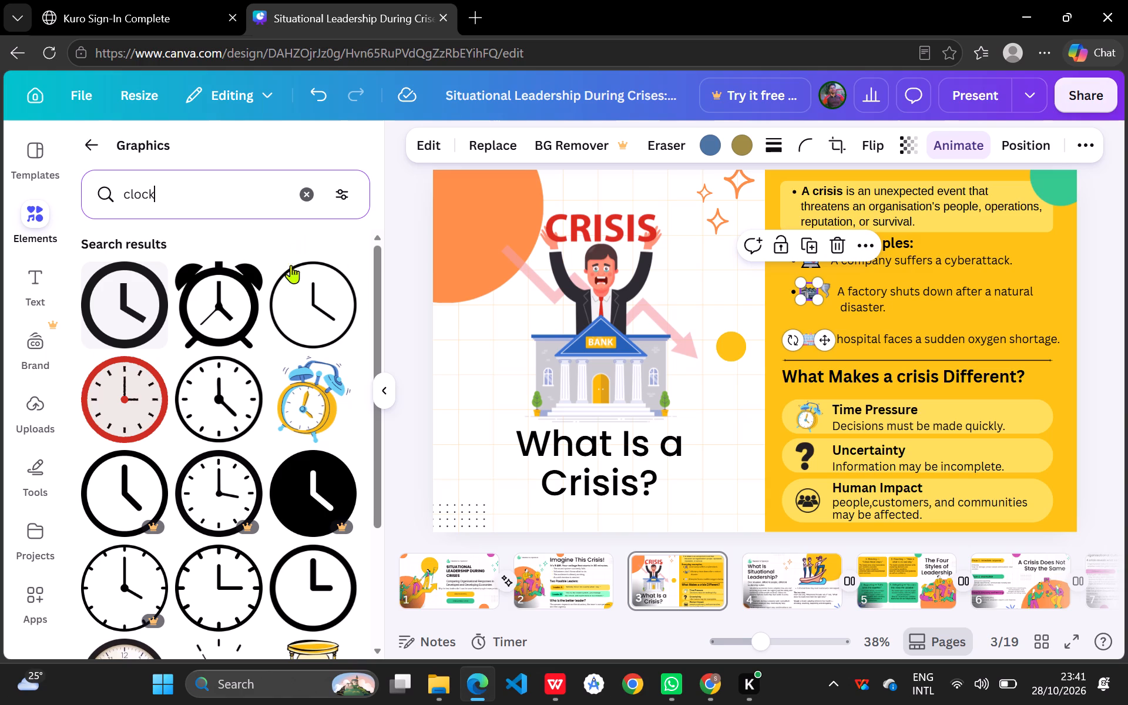
Search the graphics for factory, cyclone and cyberattack to check whether the icons used in the everyday examples are premium.
{"action": "left_click", "coordinate": [304, 199]}
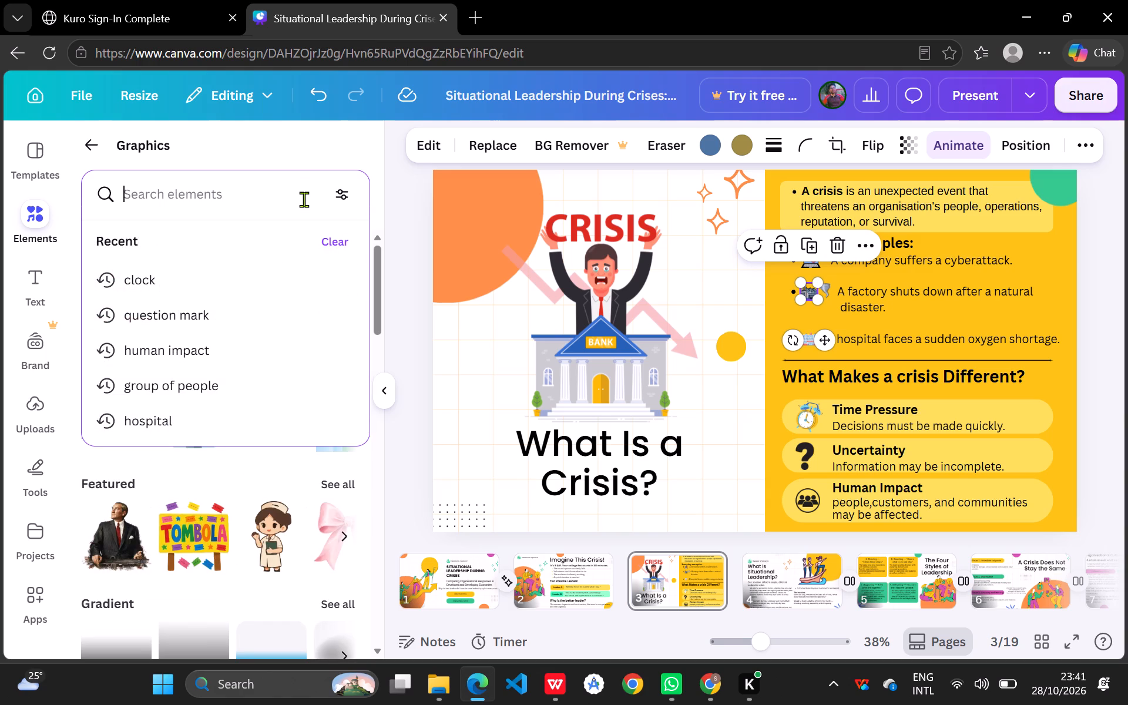
{"action": "type", "text": "factory"}
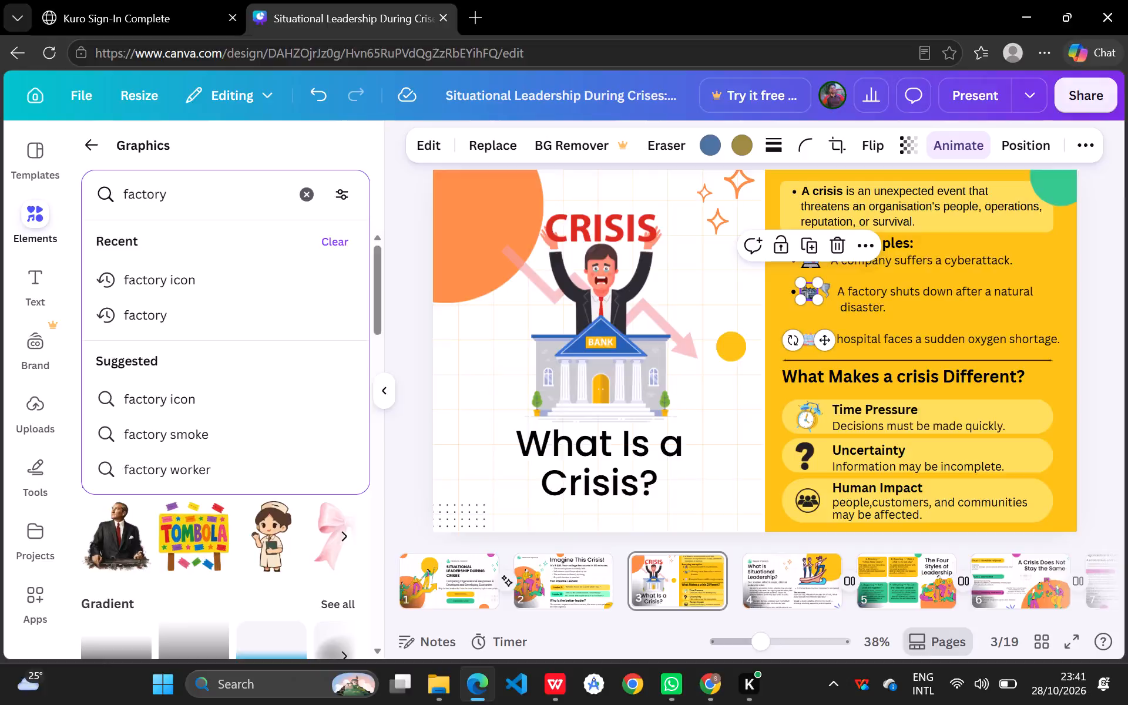
{"action": "key", "text": "Return"}
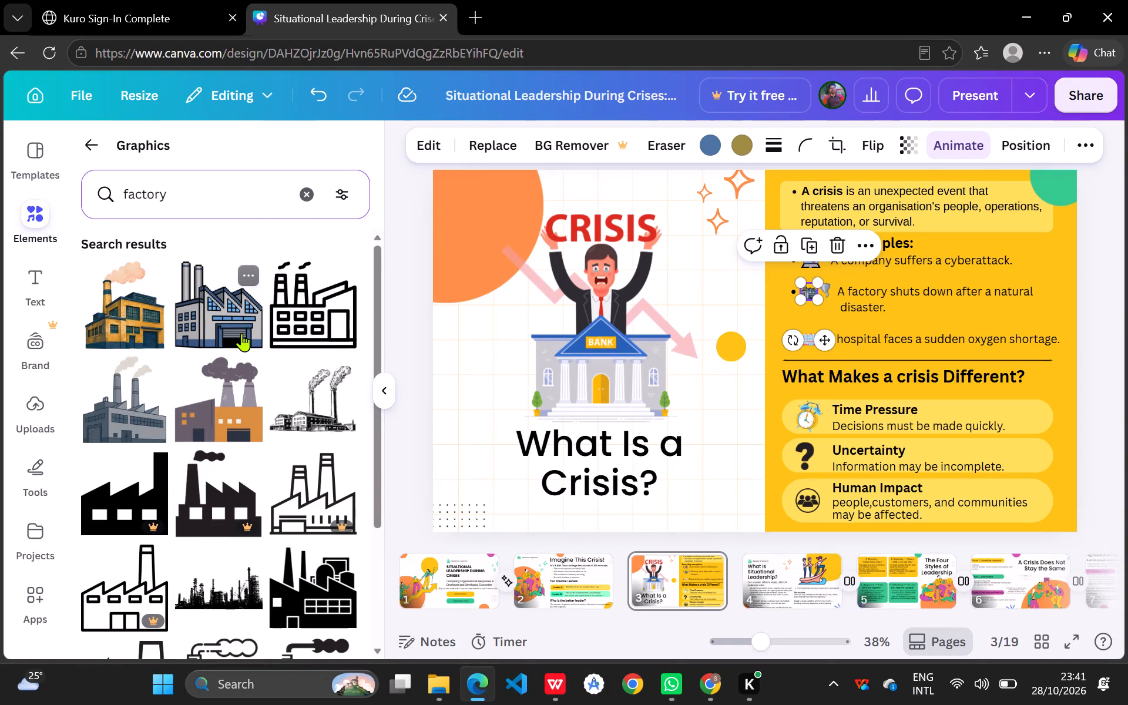
{"action": "left_click", "coordinate": [305, 190]}
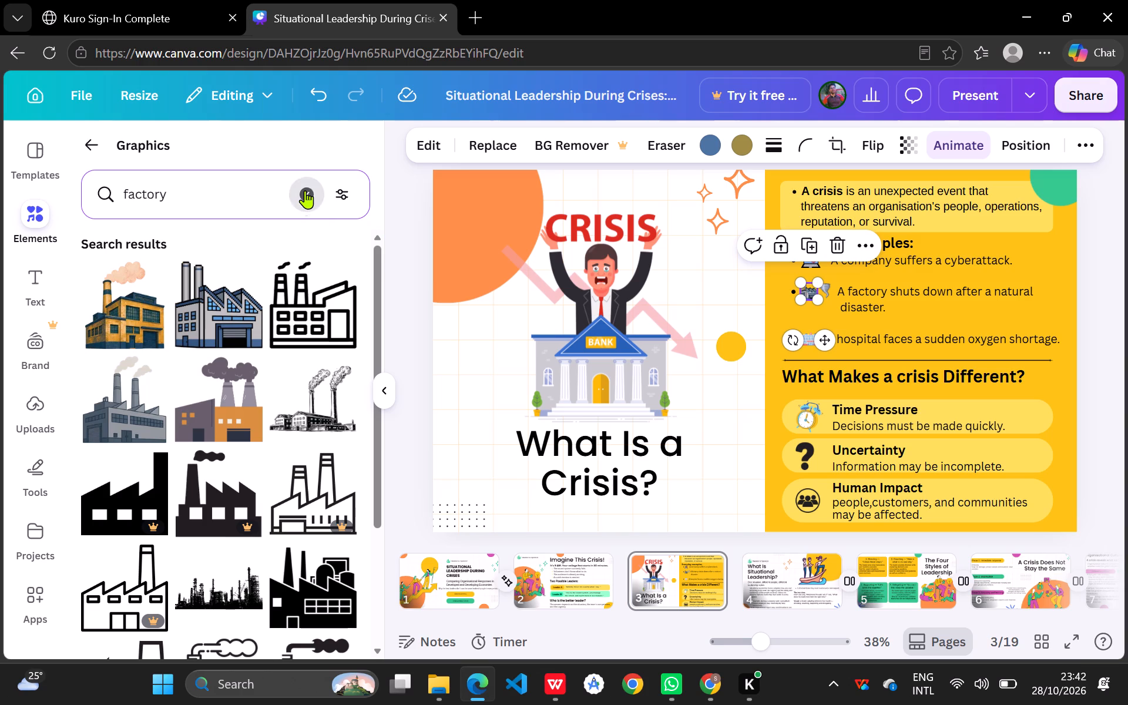
{"action": "type", "text": "cyclone"}
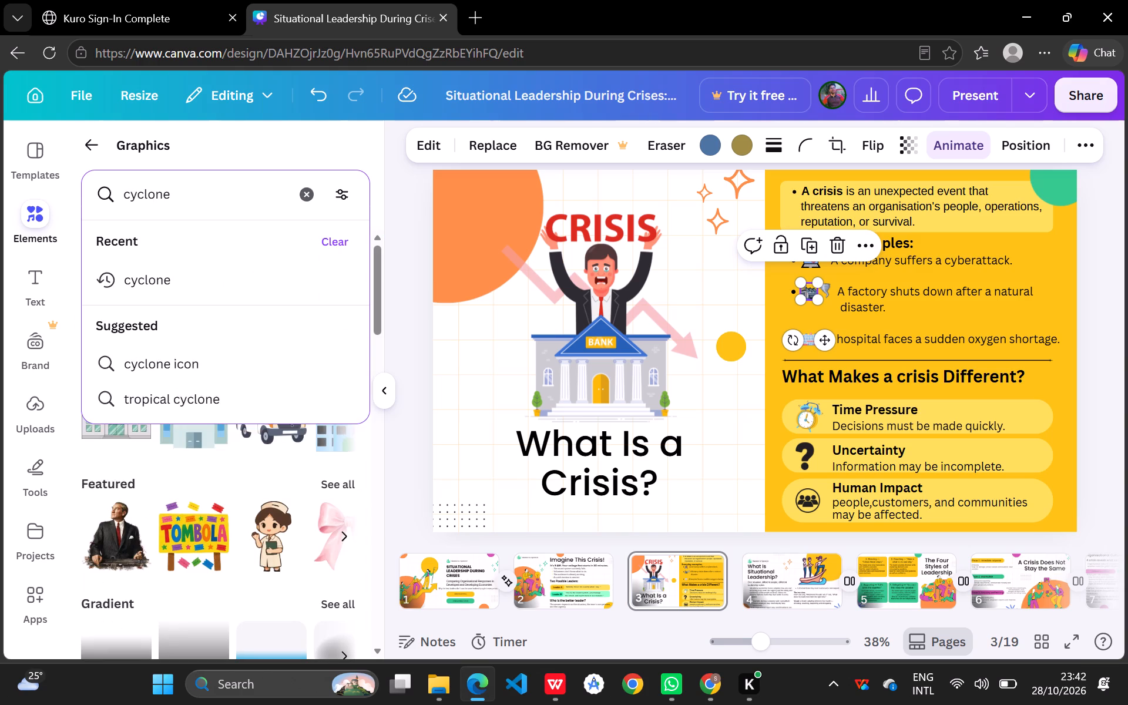
{"action": "key", "text": "Return"}
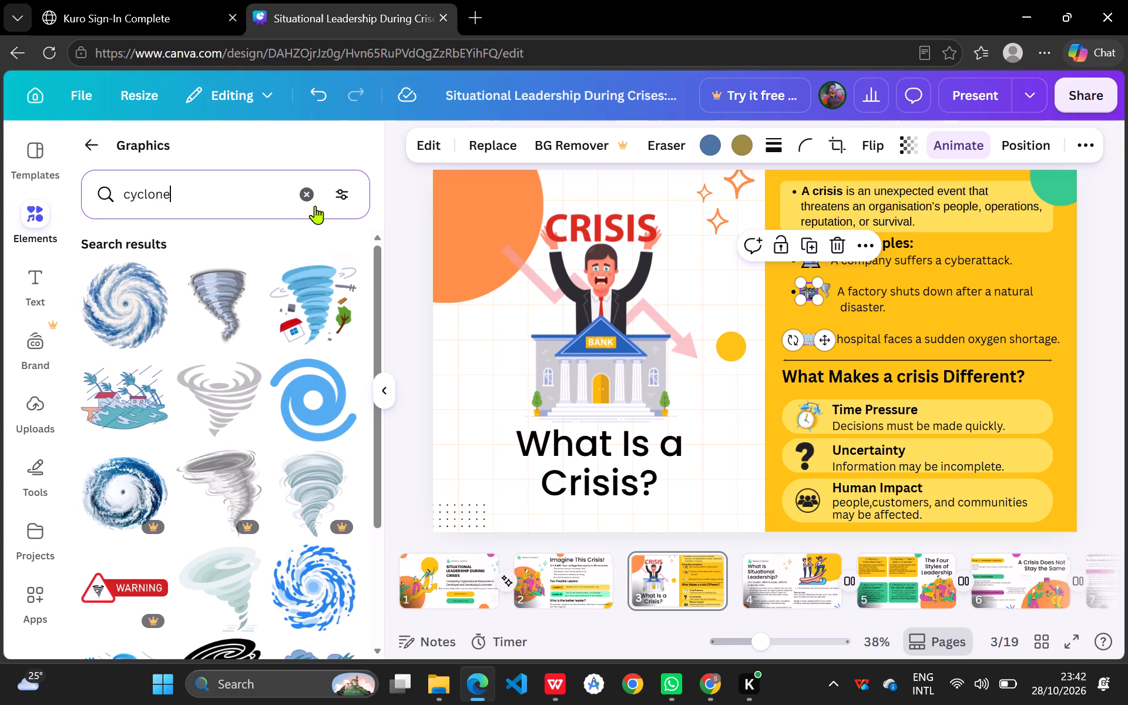
{"action": "left_click", "coordinate": [304, 193]}
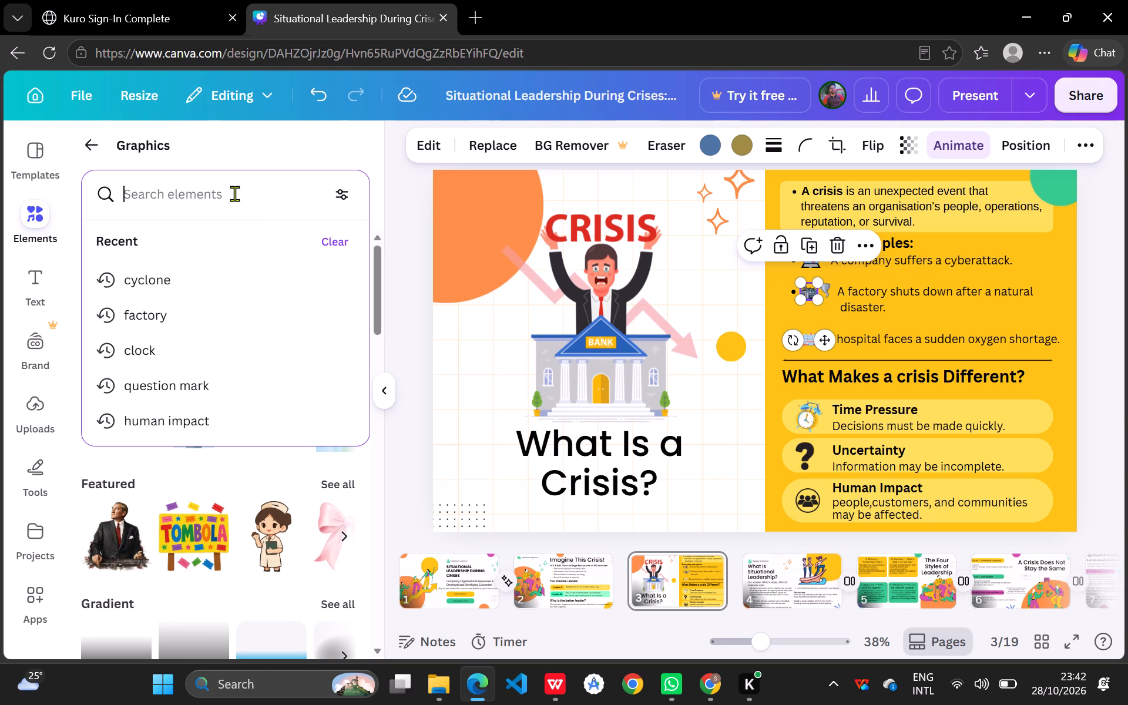
{"action": "type", "text": "cyber"}
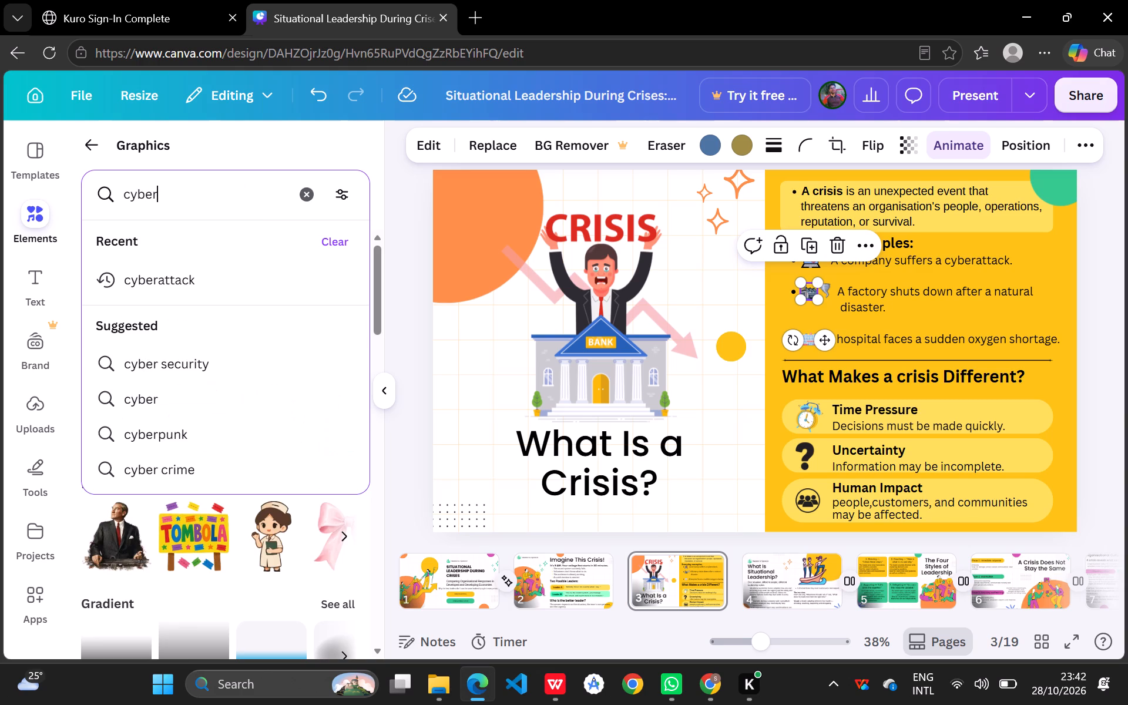
{"action": "left_click", "coordinate": [177, 273]}
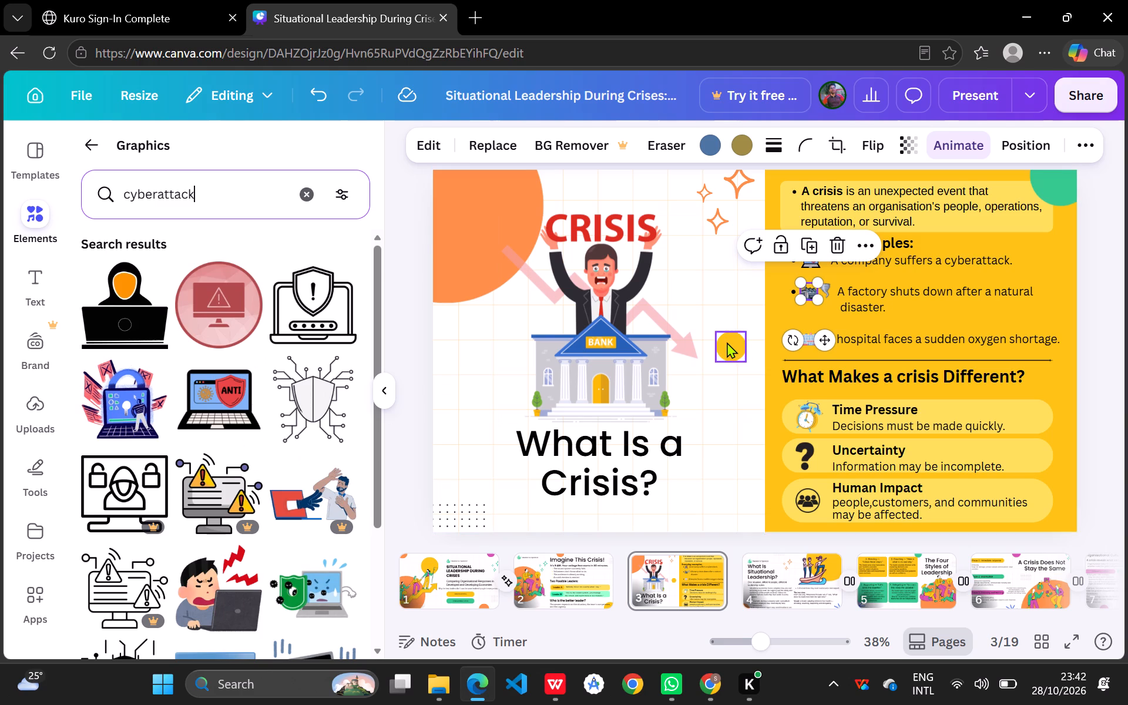
Look through the other slides, from the title slide to the "Microsoft vs Tata Group" comparison, and examine their graphics.
{"action": "left_click", "coordinate": [728, 292]}
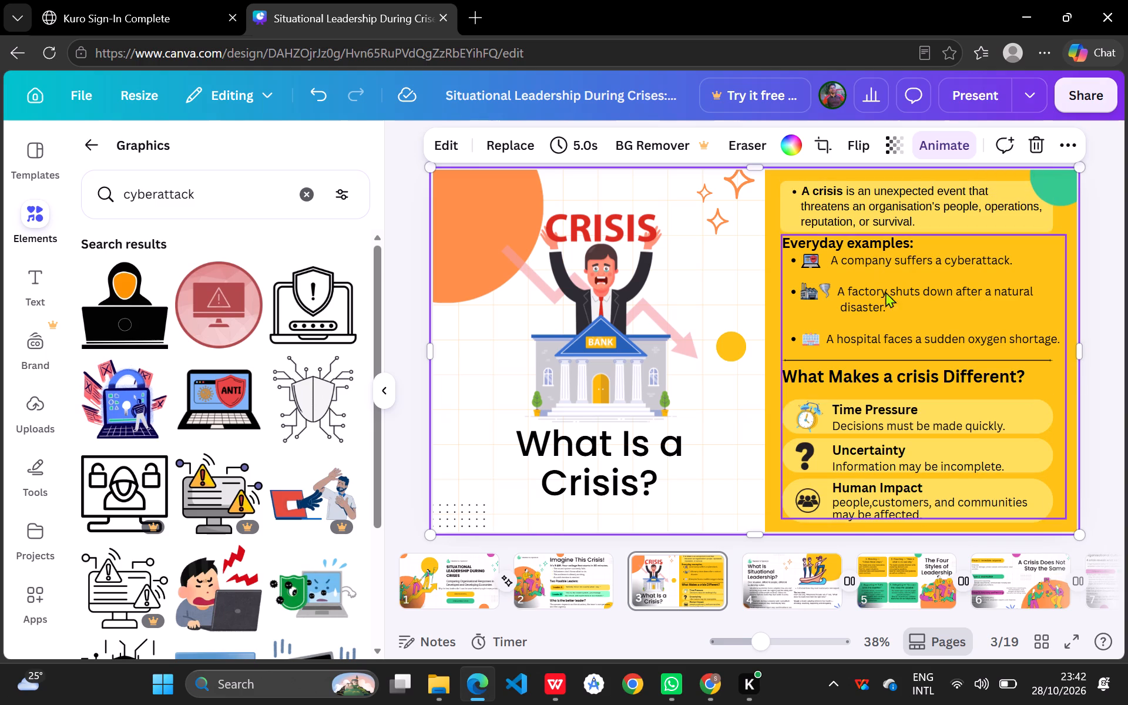
{"action": "left_click", "coordinate": [581, 594]}
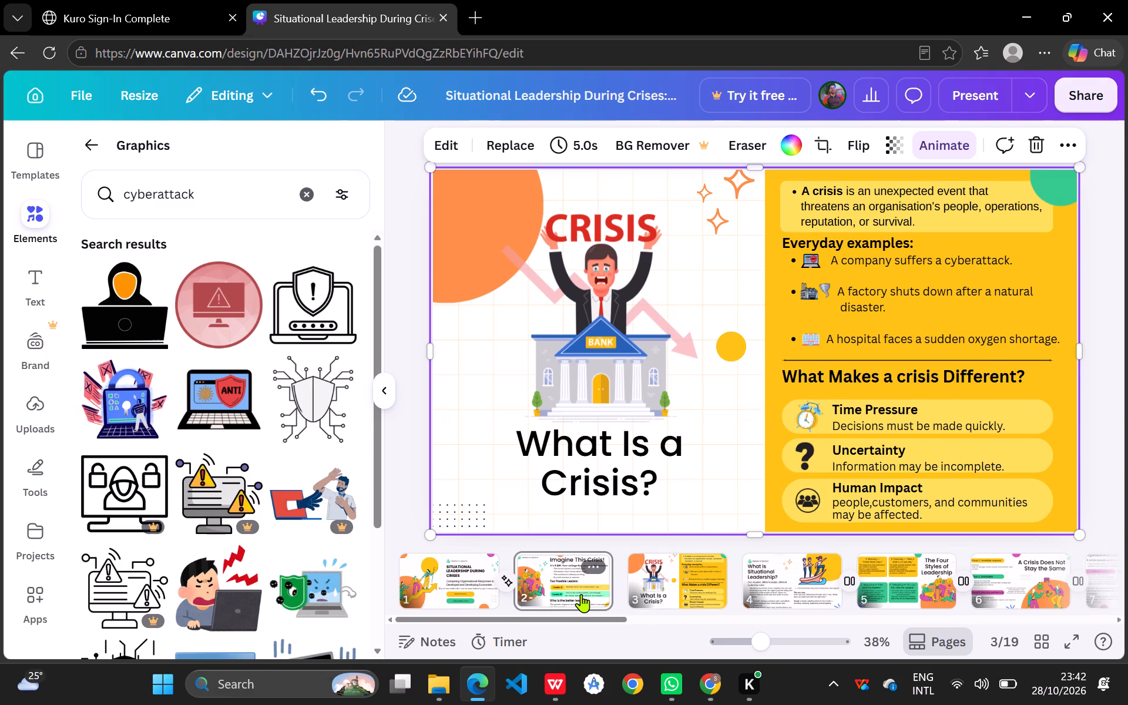
{"action": "left_click", "coordinate": [448, 572]}
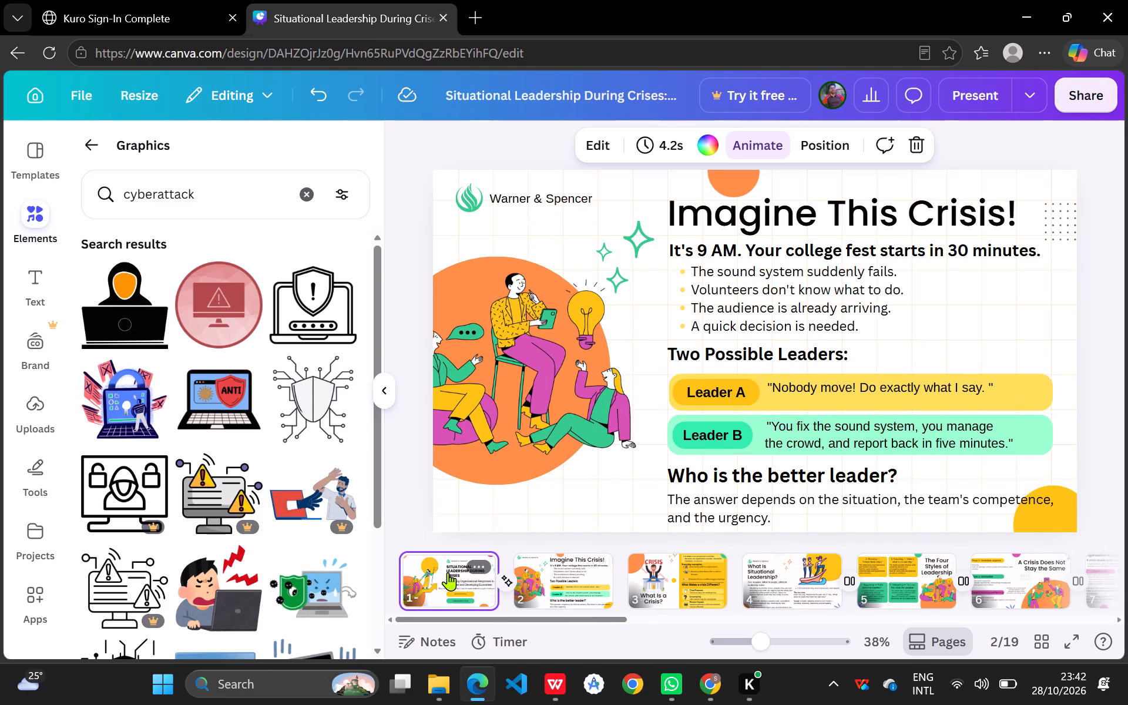
{"action": "left_click", "coordinate": [817, 594]}
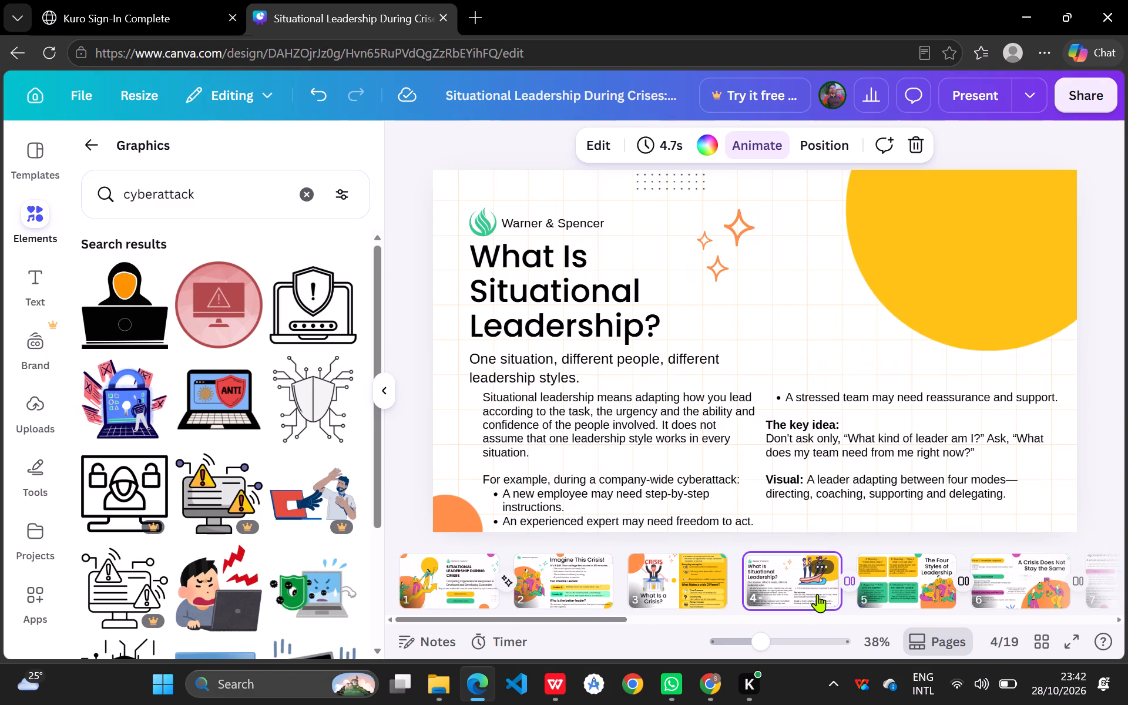
{"action": "left_click", "coordinate": [892, 586]}
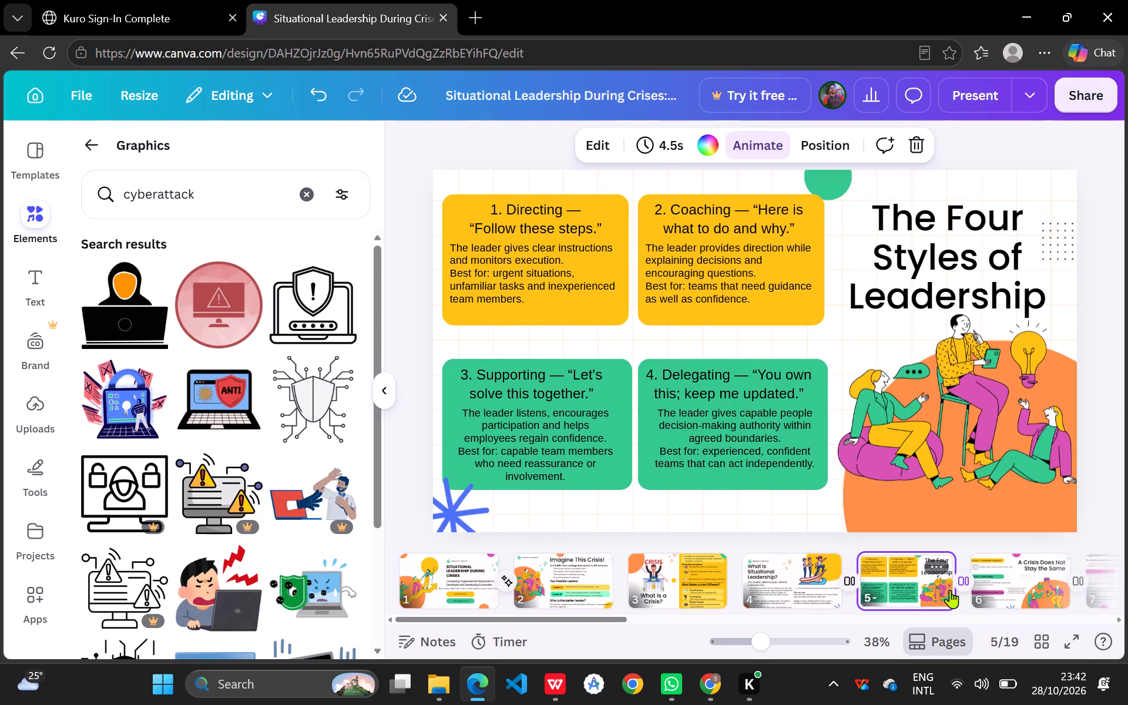
{"action": "left_click", "coordinate": [1009, 591]}
{"action": "scroll", "coordinate": [1009, 591], "scroll_direction": "left", "scroll_amount": 1}
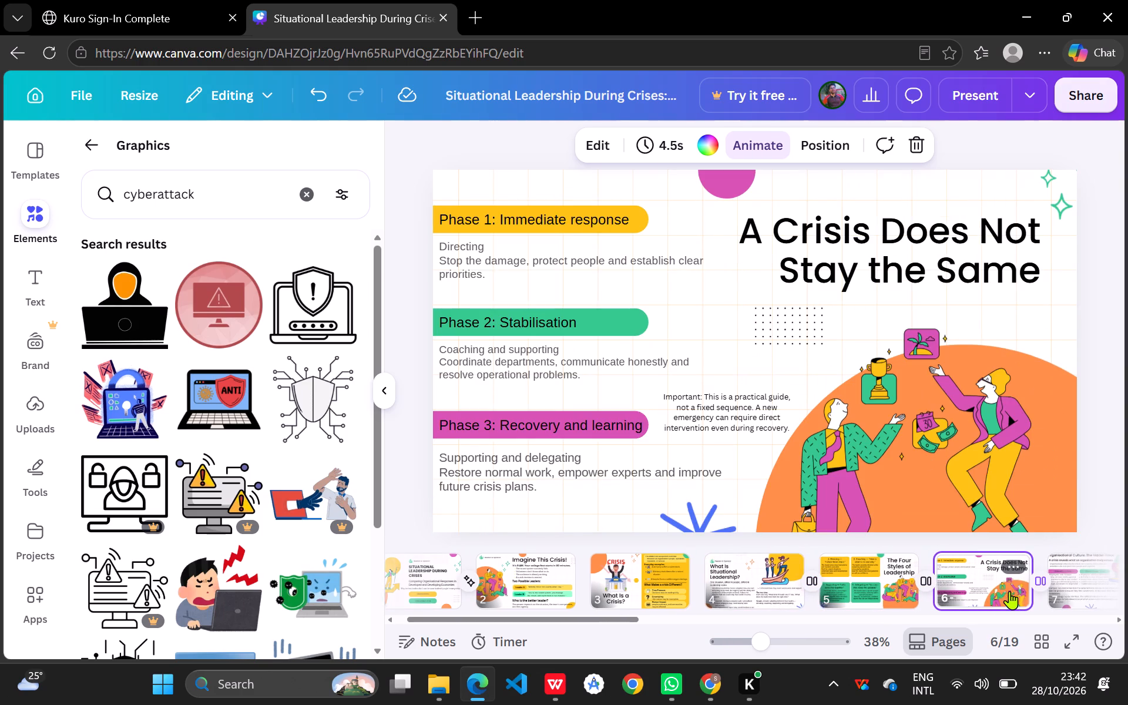
{"action": "scroll", "coordinate": [1009, 591], "scroll_direction": "left", "scroll_amount": 3}
{"action": "left_click", "coordinate": [927, 599]}
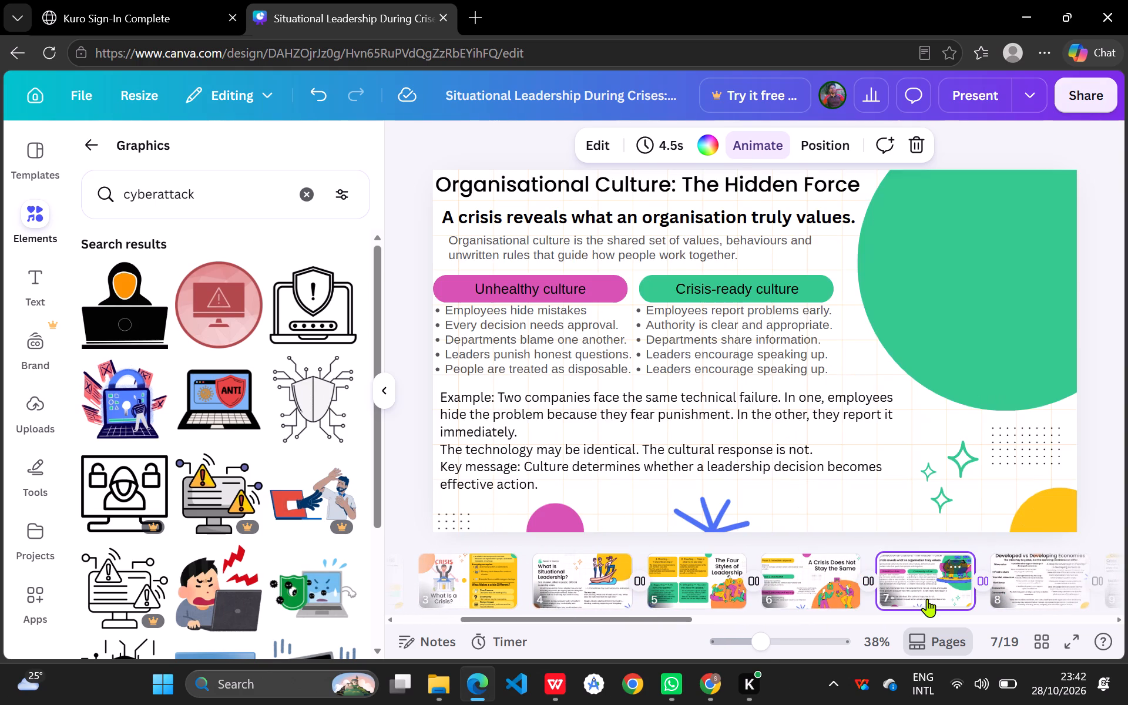
{"action": "scroll", "coordinate": [927, 599], "scroll_direction": "left", "scroll_amount": 1}
{"action": "left_click", "coordinate": [922, 595]}
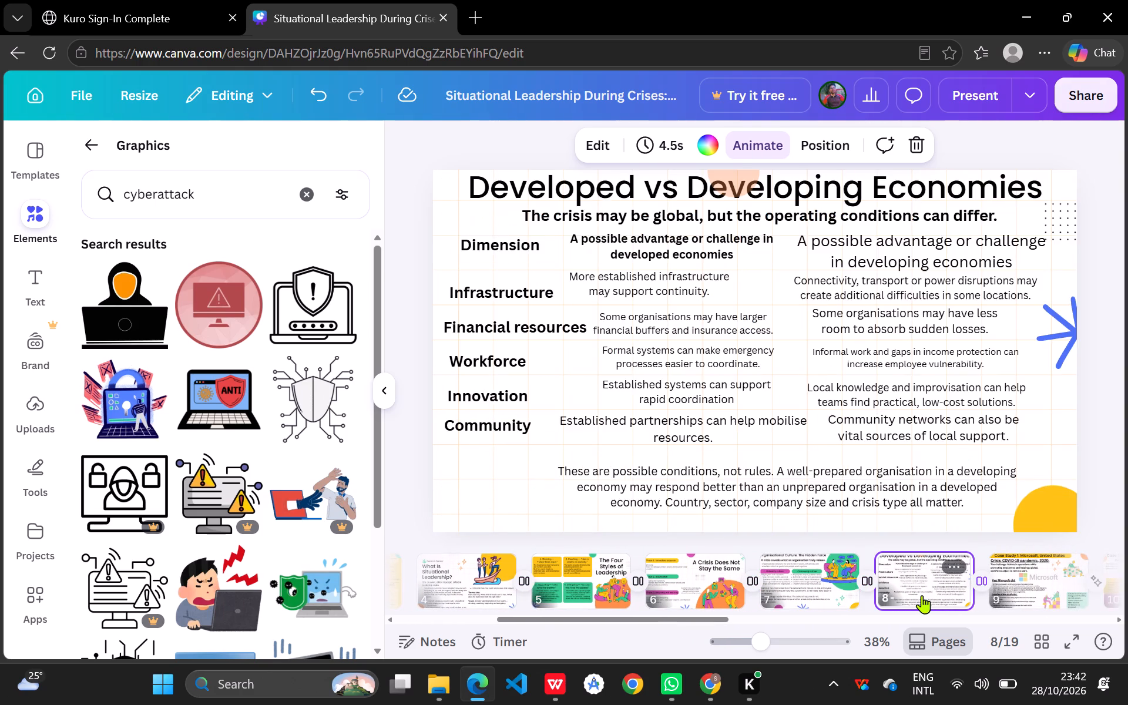
{"action": "scroll", "coordinate": [922, 595], "scroll_direction": "left", "scroll_amount": 2}
{"action": "left_click", "coordinate": [889, 590]}
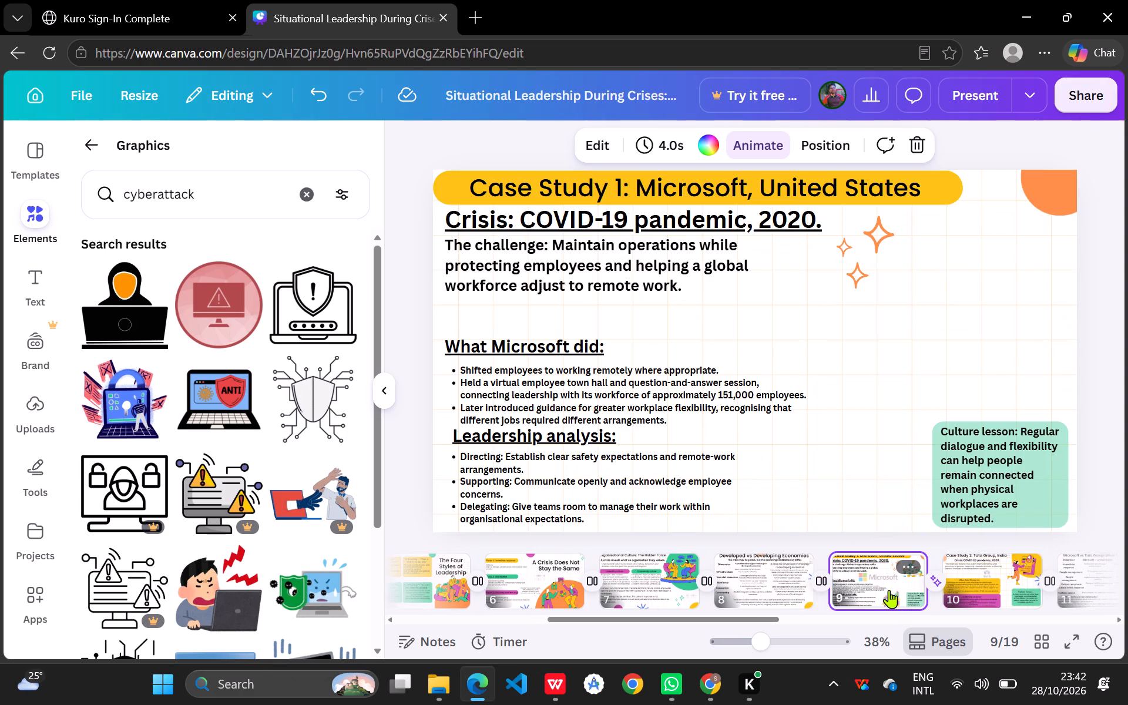
{"action": "scroll", "coordinate": [889, 590], "scroll_direction": "left", "scroll_amount": 1}
{"action": "left_click", "coordinate": [883, 590]}
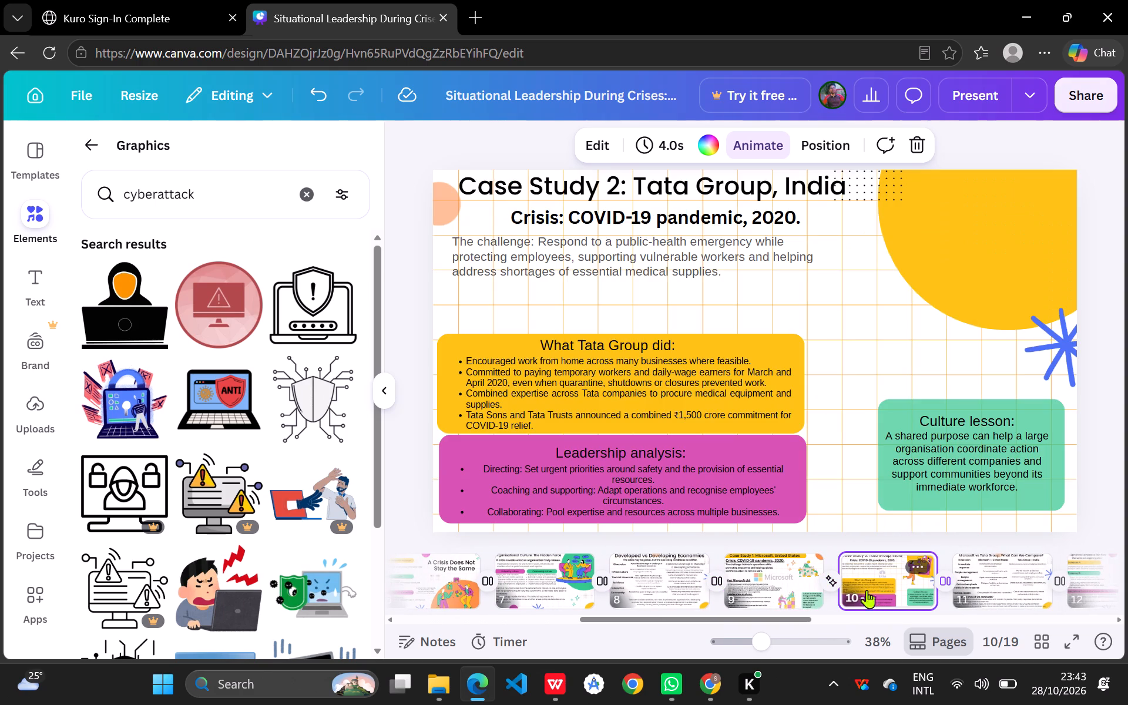
{"action": "left_click", "coordinate": [973, 589]}
{"action": "scroll", "coordinate": [973, 589], "scroll_direction": "left", "scroll_amount": 2}
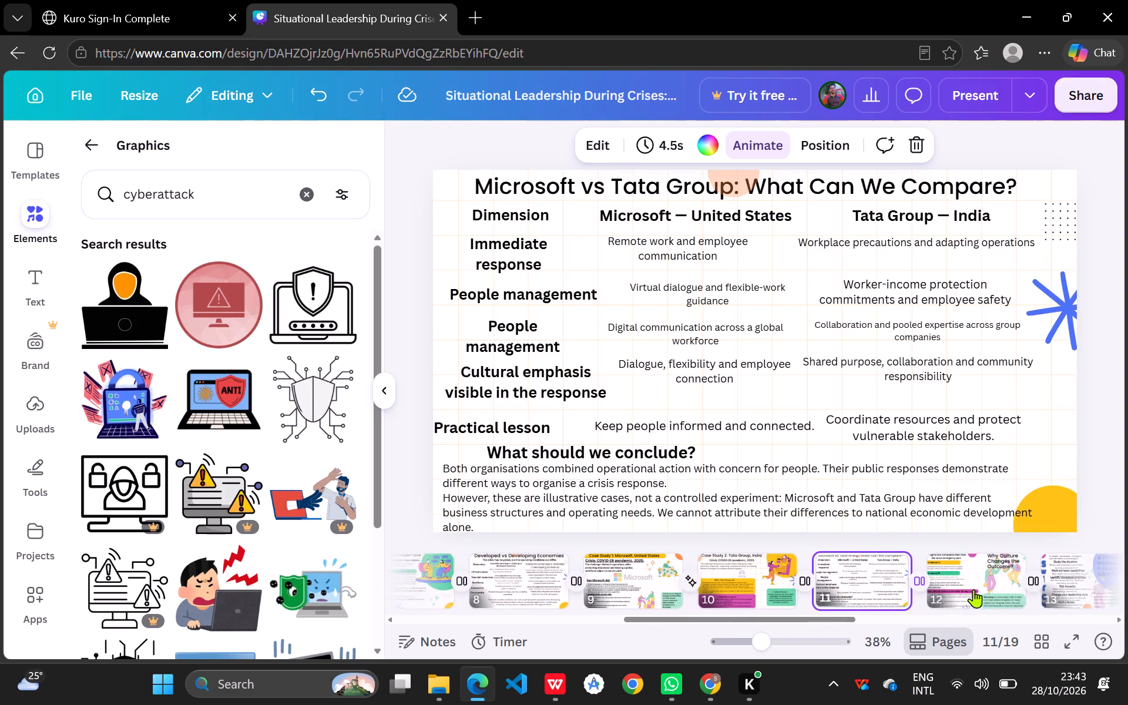
{"action": "left_click", "coordinate": [972, 589]}
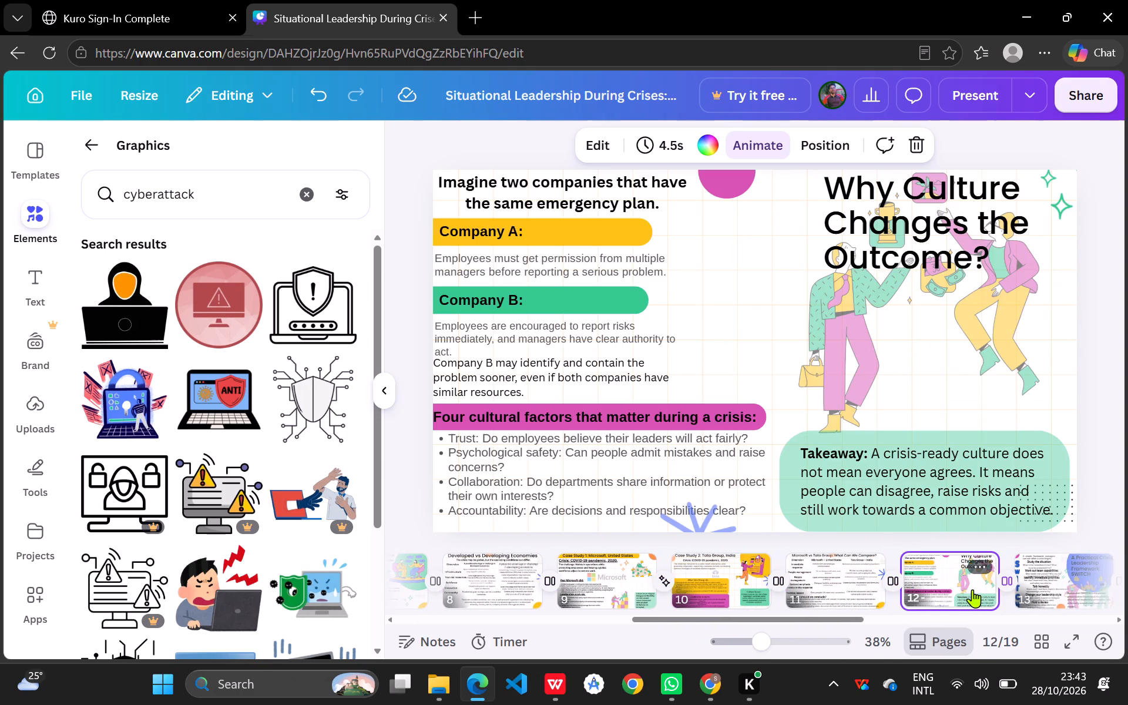
{"action": "scroll", "coordinate": [972, 589], "scroll_direction": "left", "scroll_amount": 1}
{"action": "left_click", "coordinate": [932, 596]}
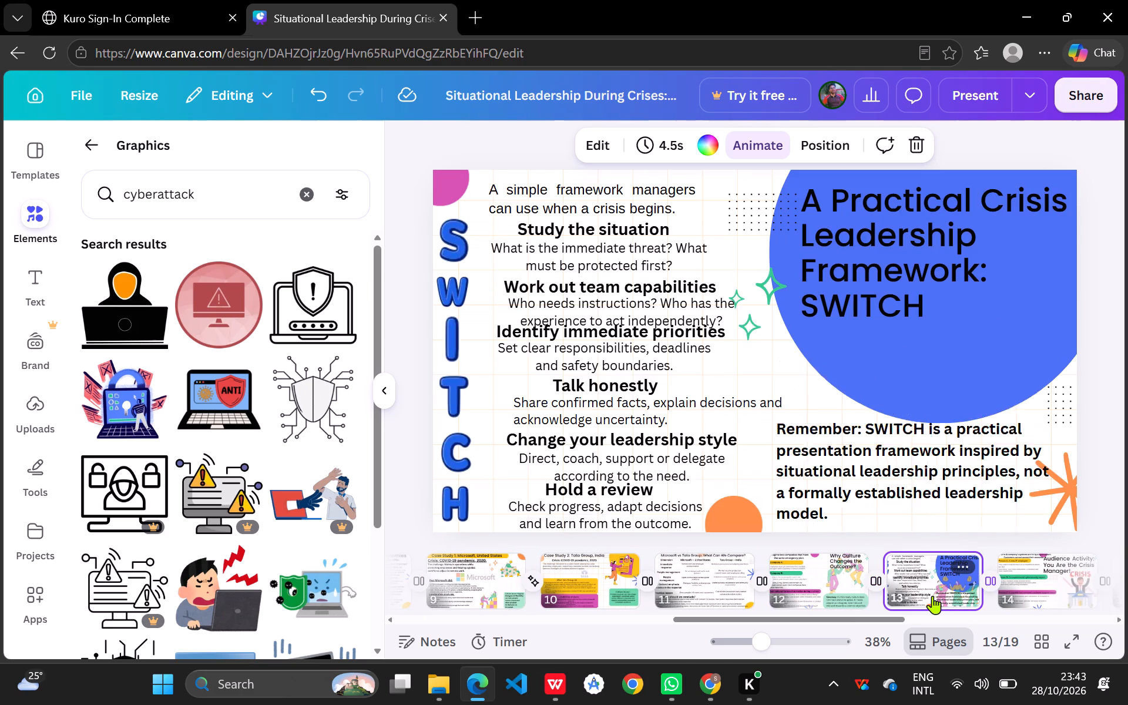
{"action": "scroll", "coordinate": [932, 596], "scroll_direction": "left", "scroll_amount": 1}
{"action": "left_click", "coordinate": [914, 592]}
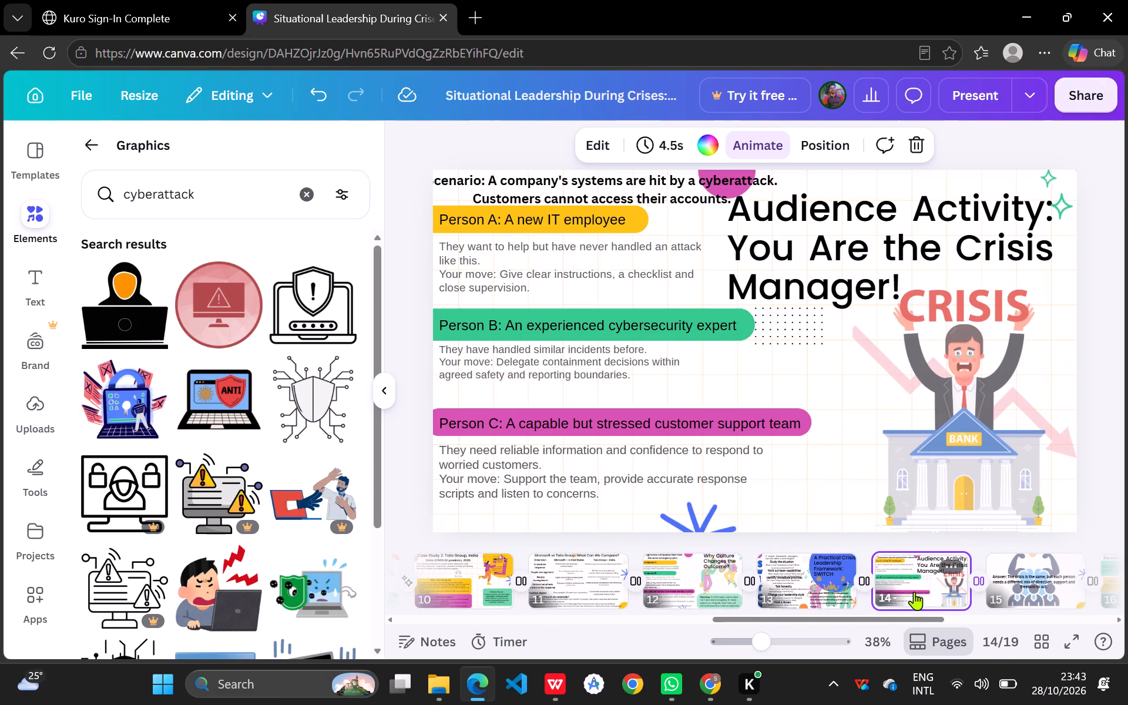
{"action": "scroll", "coordinate": [914, 592], "scroll_direction": "left", "scroll_amount": 1}
{"action": "left_click", "coordinate": [885, 590]}
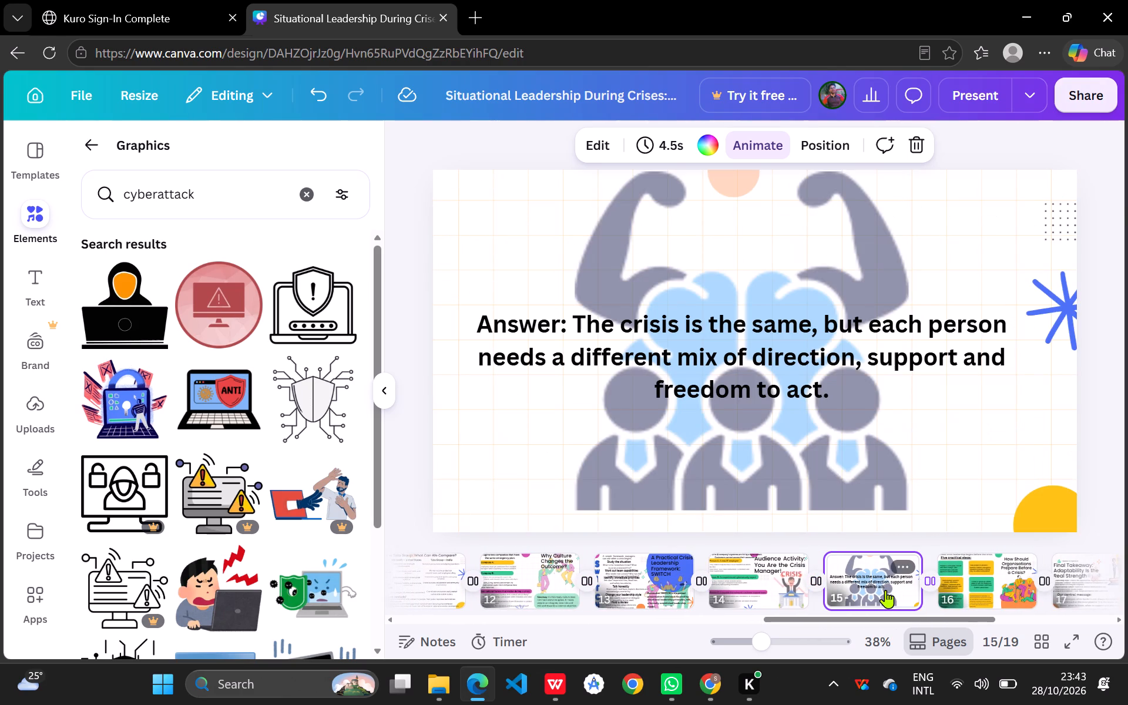
{"action": "scroll", "coordinate": [885, 590], "scroll_direction": "left", "scroll_amount": 1}
{"action": "left_click", "coordinate": [834, 602]}
{"action": "scroll", "coordinate": [834, 602], "scroll_direction": "left", "scroll_amount": 1}
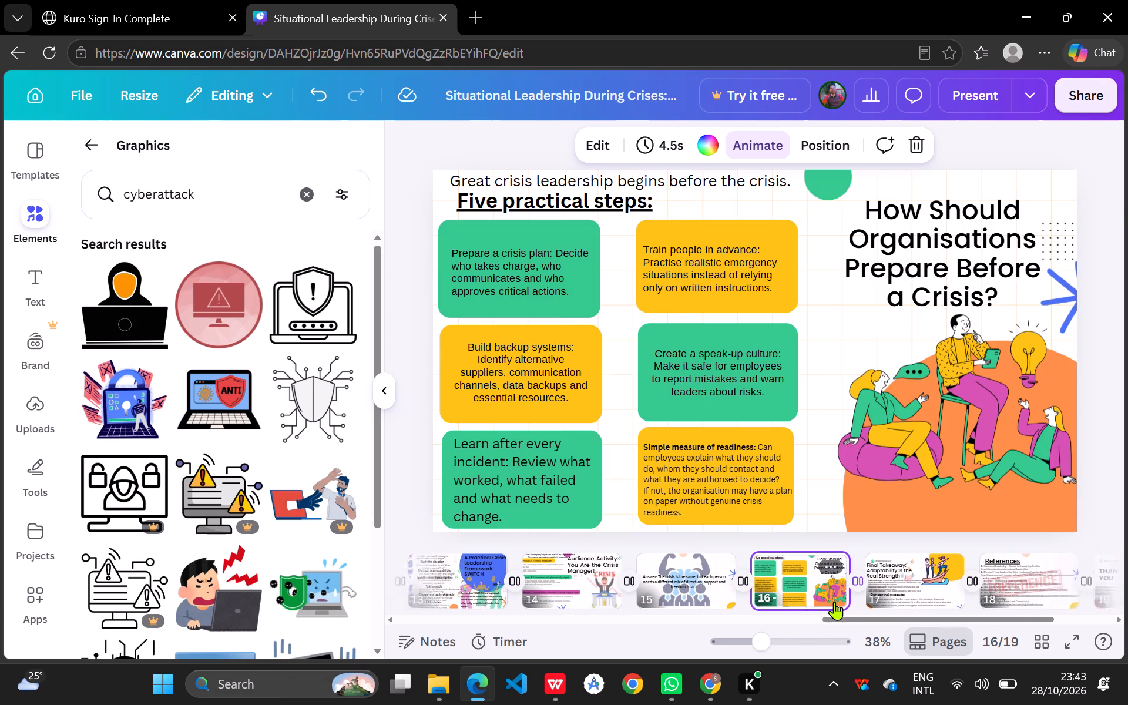
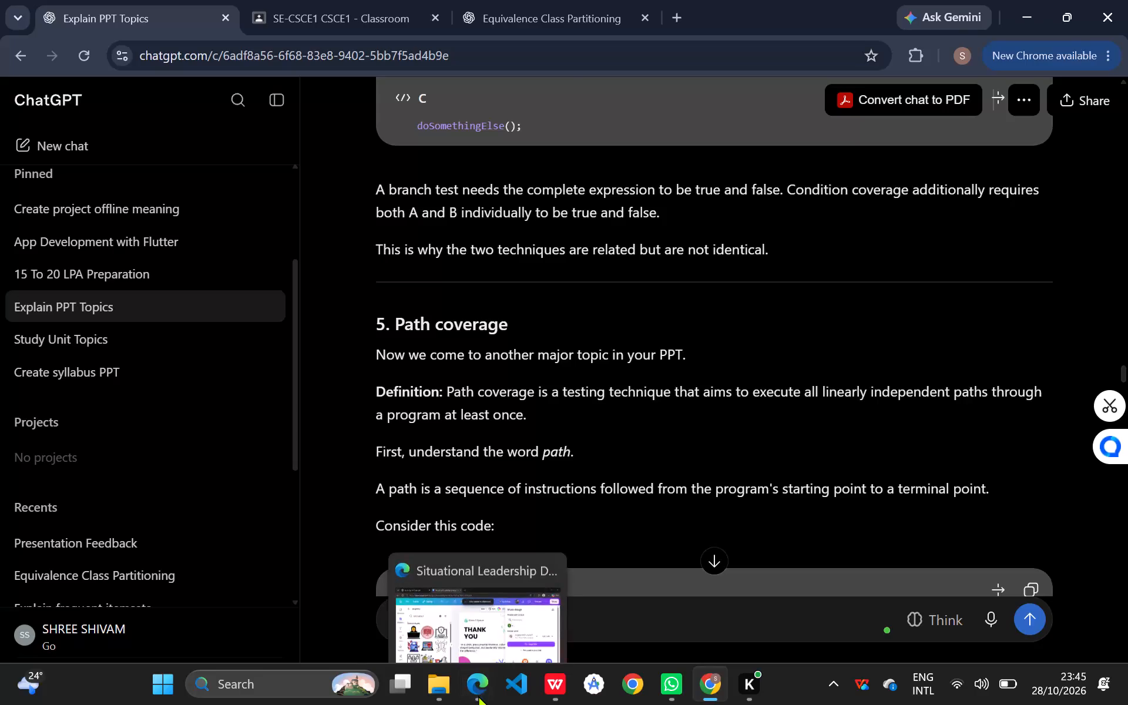
Switch from the ChatGPT conversation to the Situational Leadership During Crises presentation in Microsoft Edge.
{"action": "left_click", "coordinate": [478, 696]}
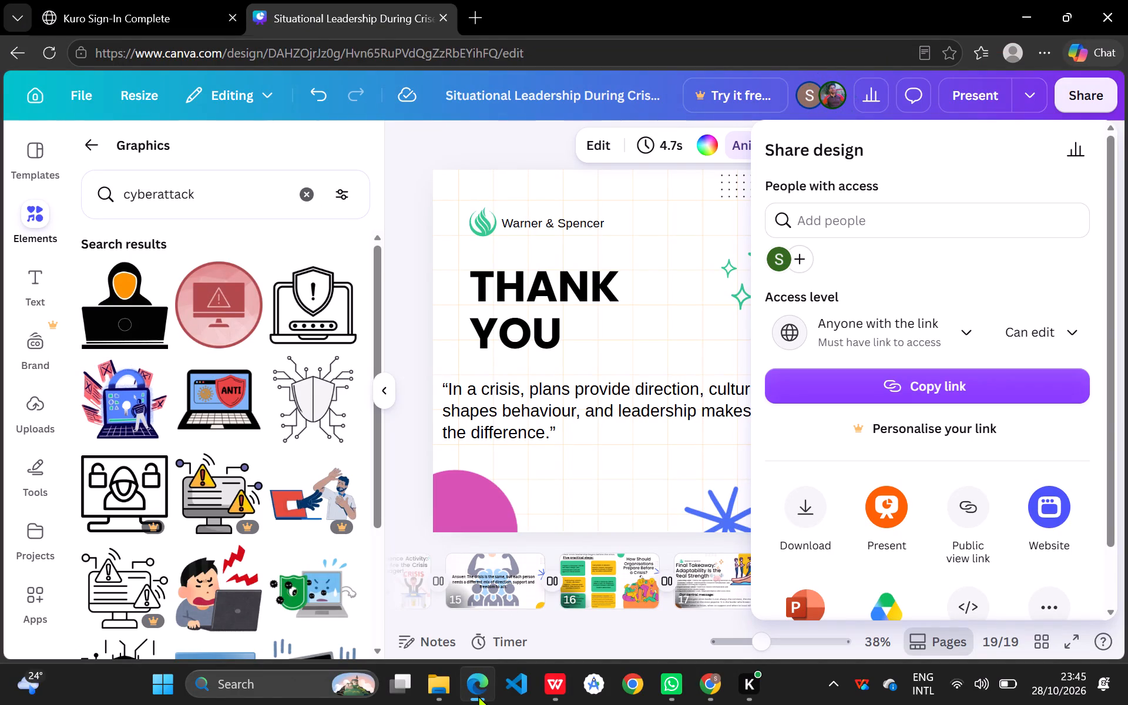
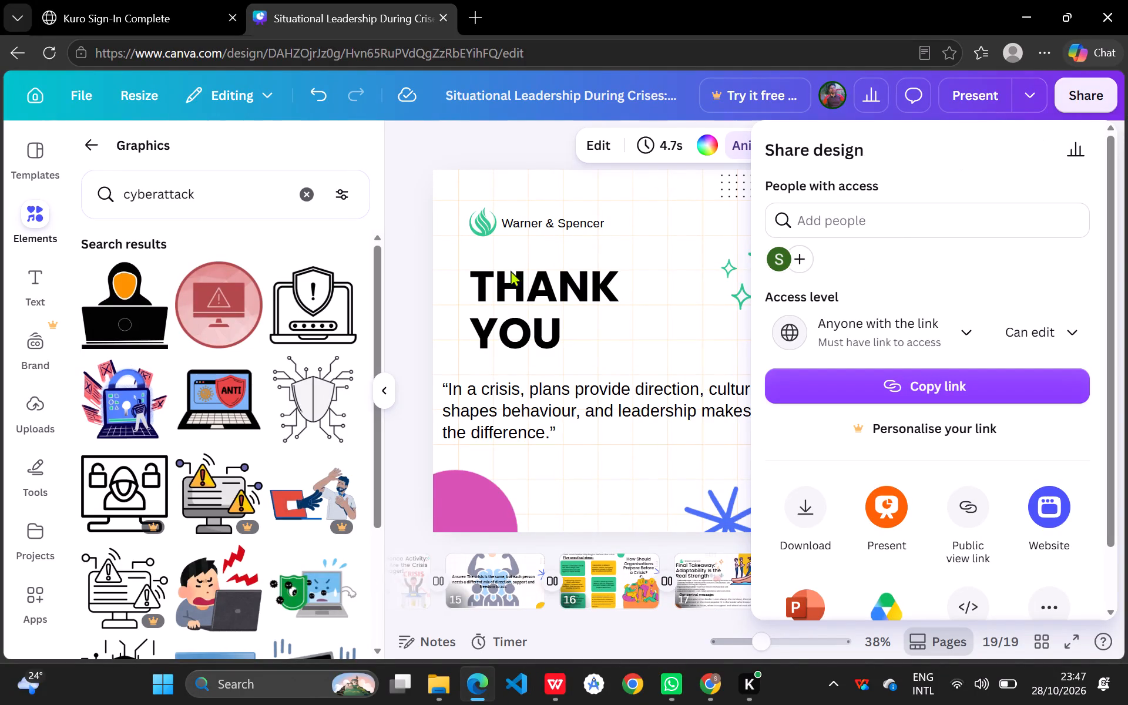
Close the sharing options and examine the graphics on the "What Is a Crisis?", "Imagine This Crisis!" and title slides.
{"action": "left_click", "coordinate": [681, 241]}
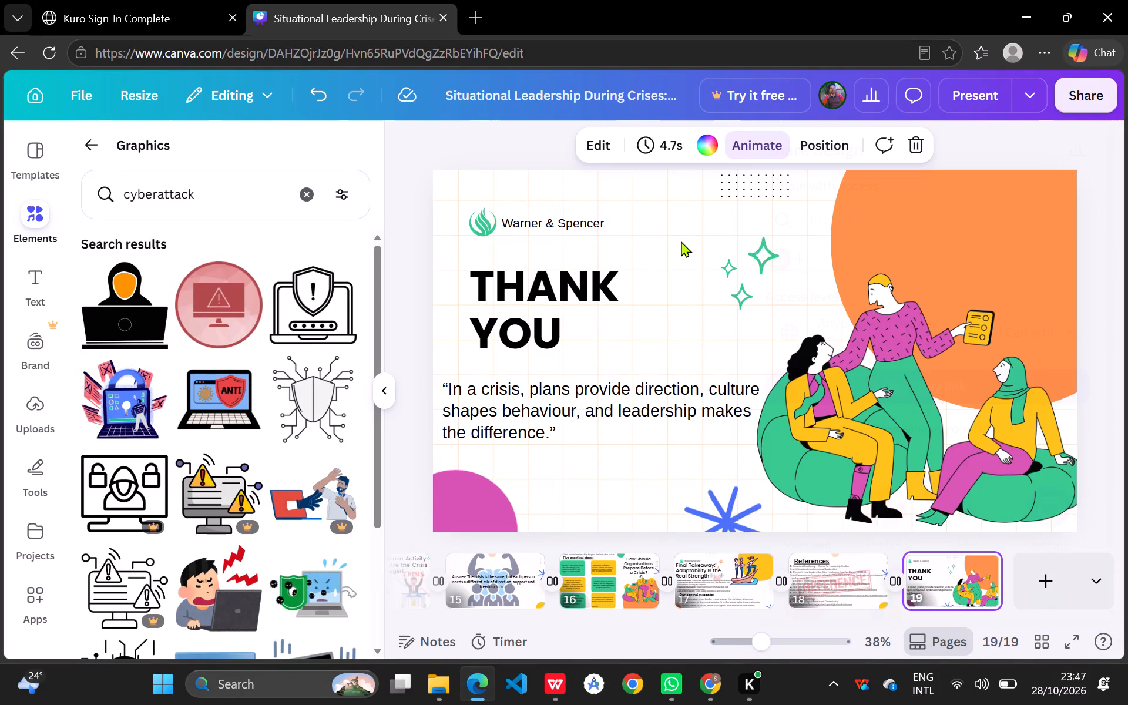
{"action": "scroll", "coordinate": [559, 575], "scroll_direction": "right", "scroll_amount": 7}
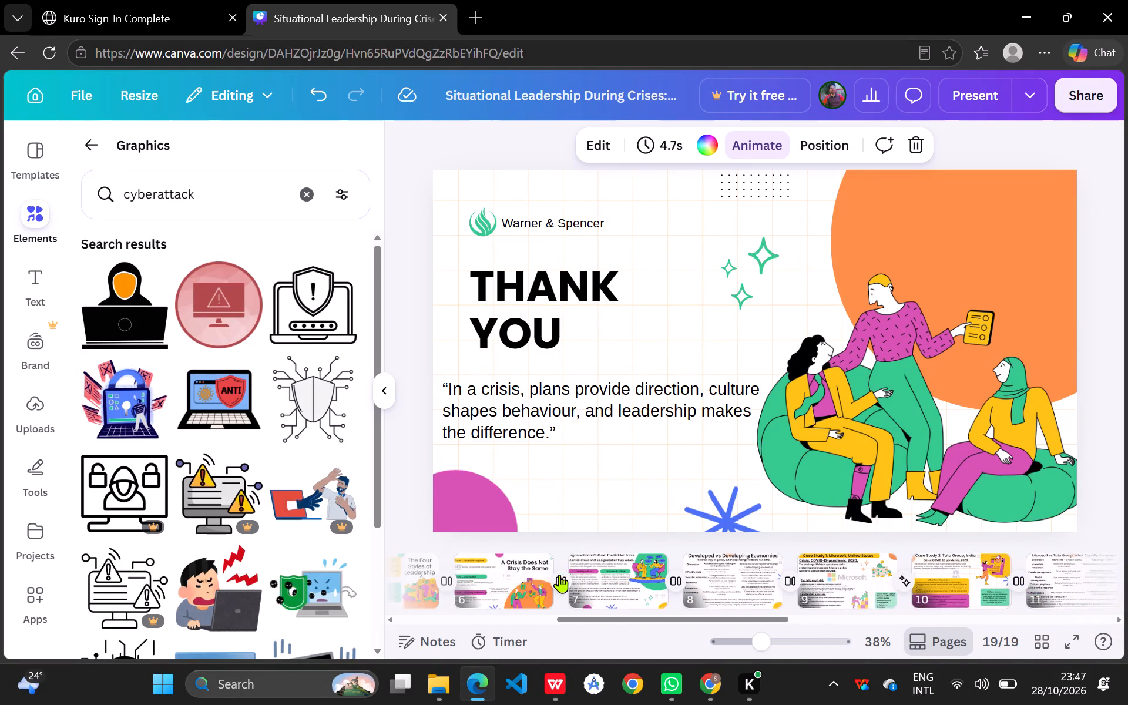
{"action": "scroll", "coordinate": [559, 575], "scroll_direction": "right", "scroll_amount": 5}
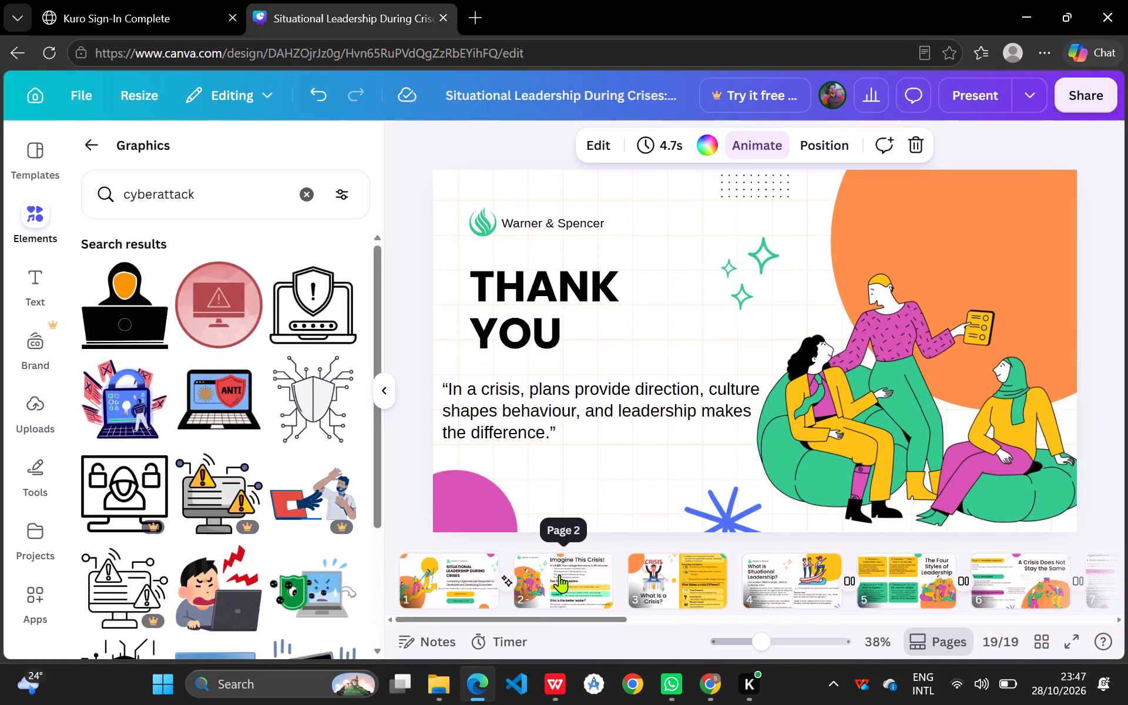
{"action": "left_click", "coordinate": [684, 578]}
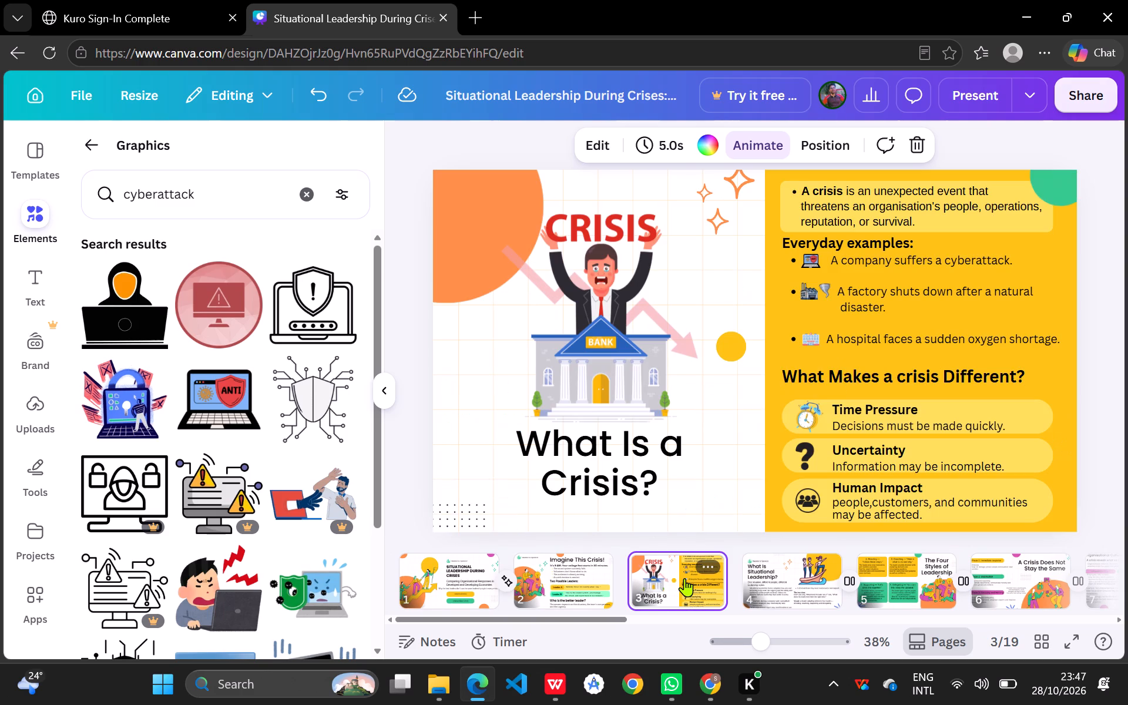
{"action": "left_click", "coordinate": [580, 589]}
{"action": "left_click", "coordinate": [462, 596]}
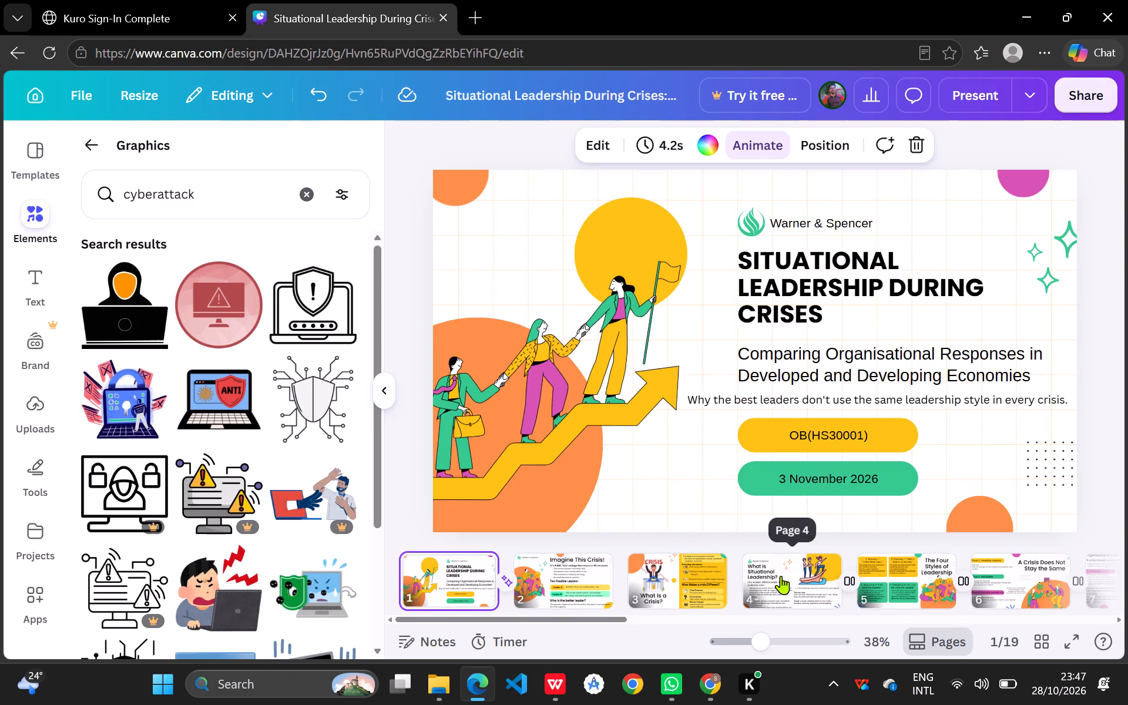
Delete the blue starburst graphic from the lower corner of the "What Is Situational Leadership?" slide.
{"action": "left_click", "coordinate": [781, 576]}
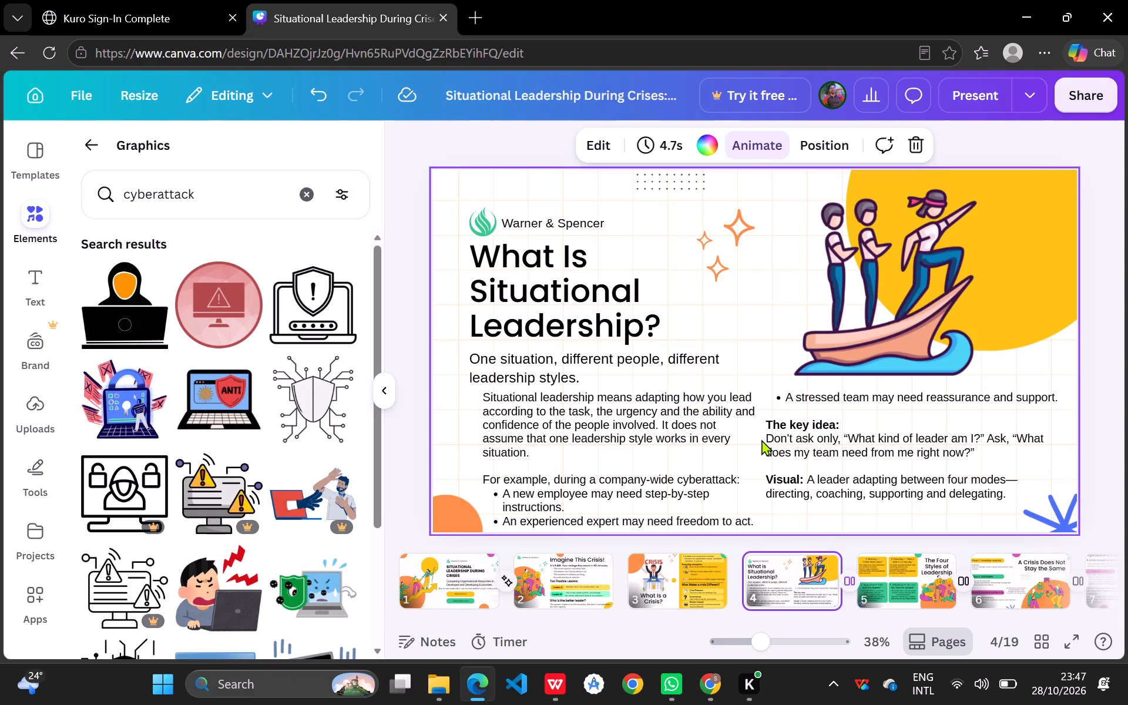
{"action": "left_click", "coordinate": [785, 432]}
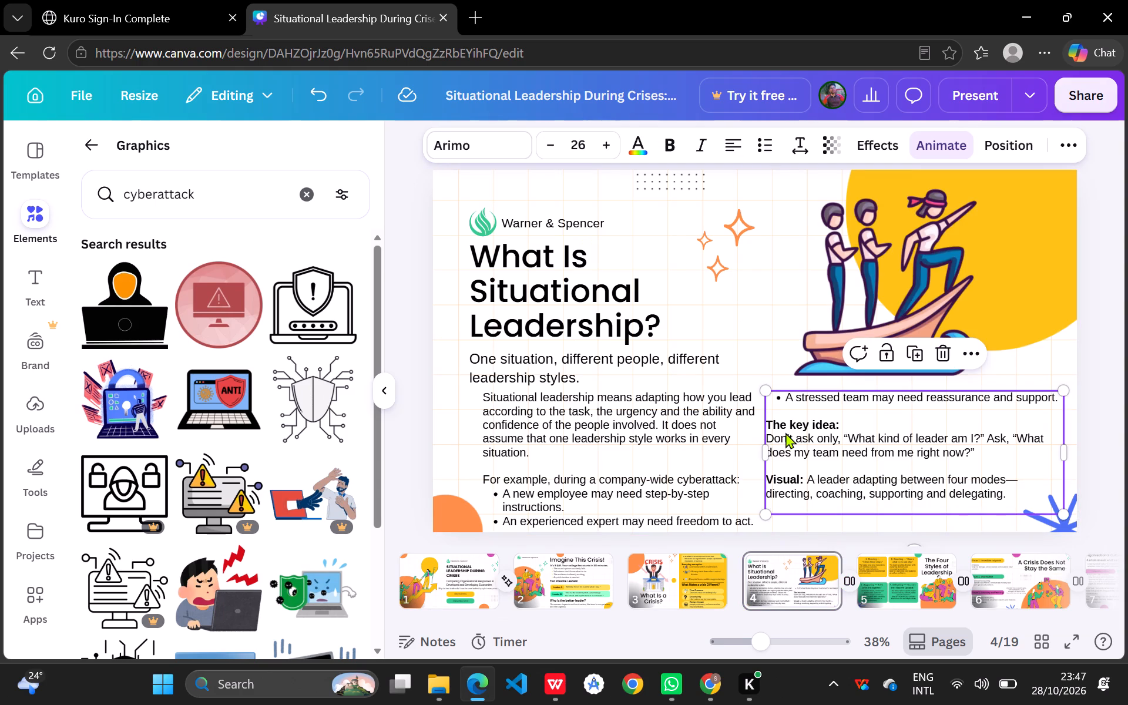
{"action": "left_click", "coordinate": [1037, 519]}
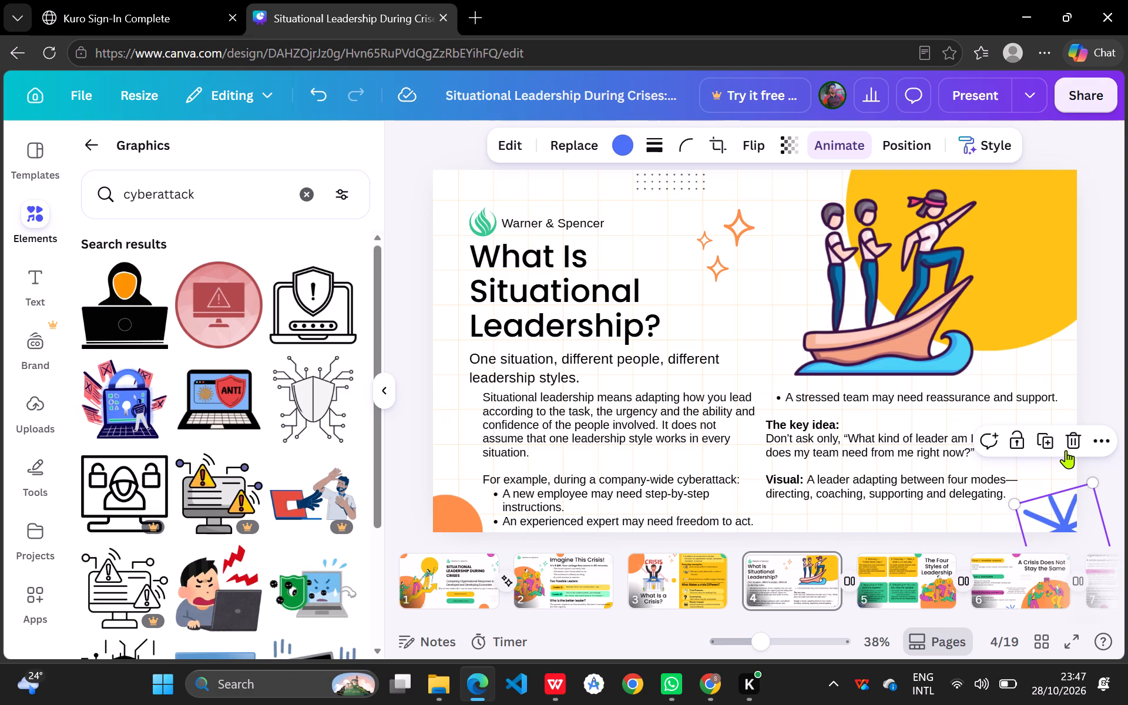
{"action": "left_click", "coordinate": [1076, 447]}
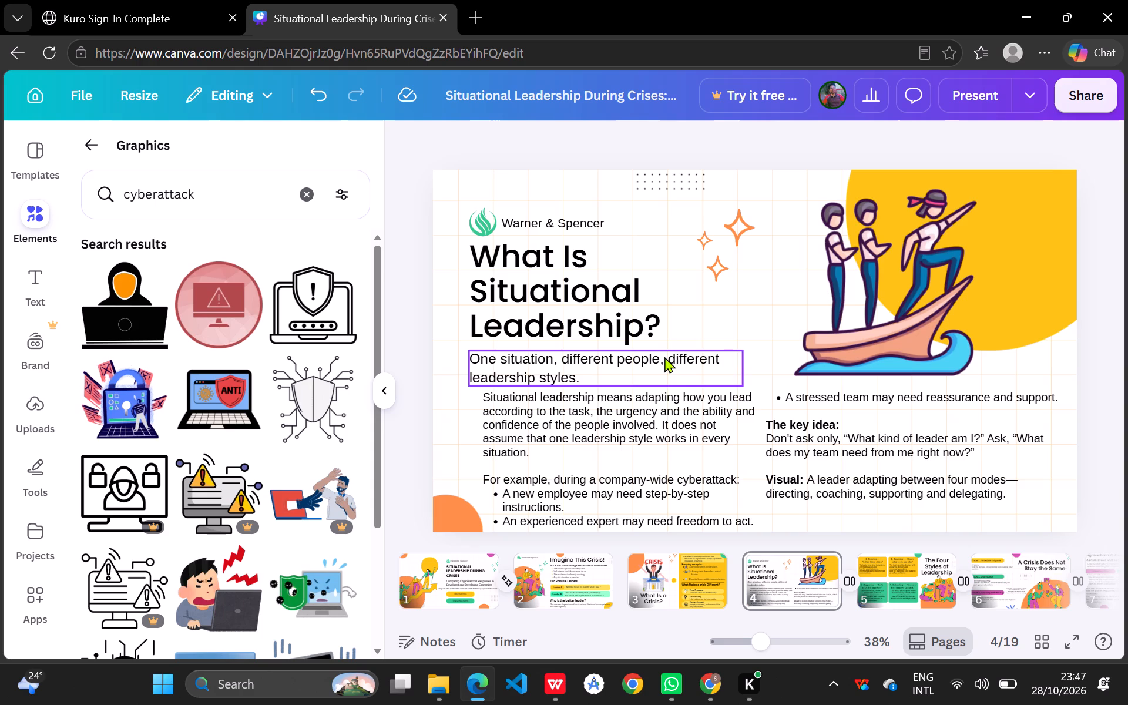
Clear the cyberattack search to return to the general graphics collection.
{"action": "left_click", "coordinate": [502, 395]}
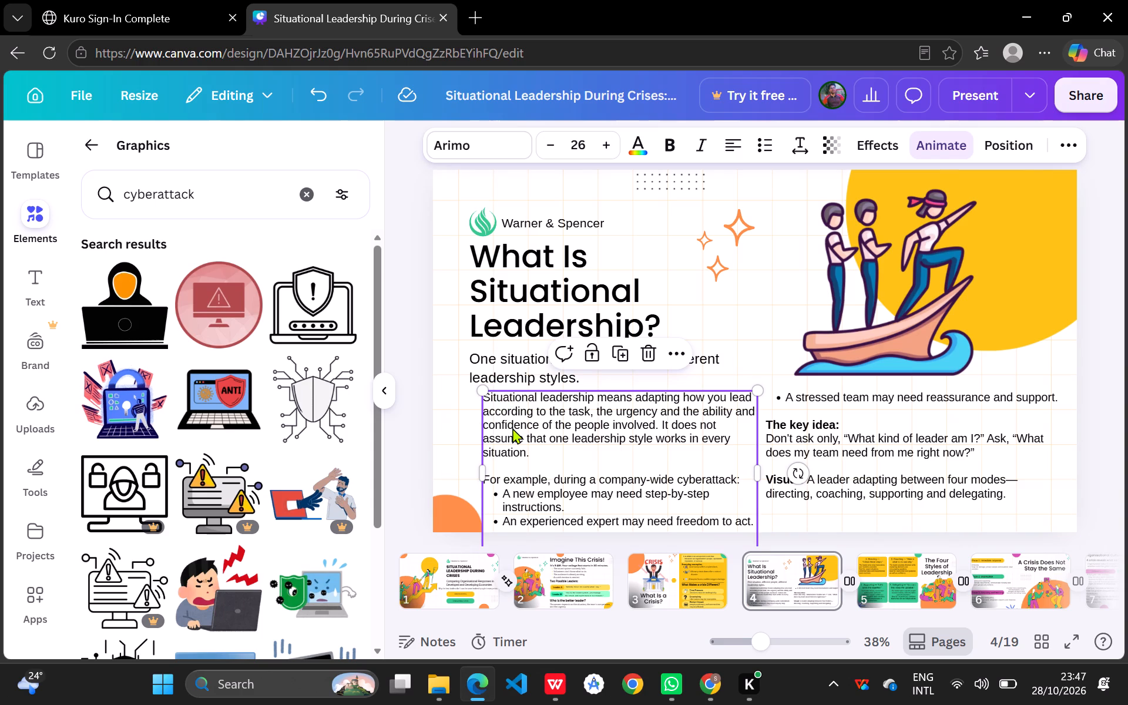
{"action": "left_click", "coordinate": [313, 202]}
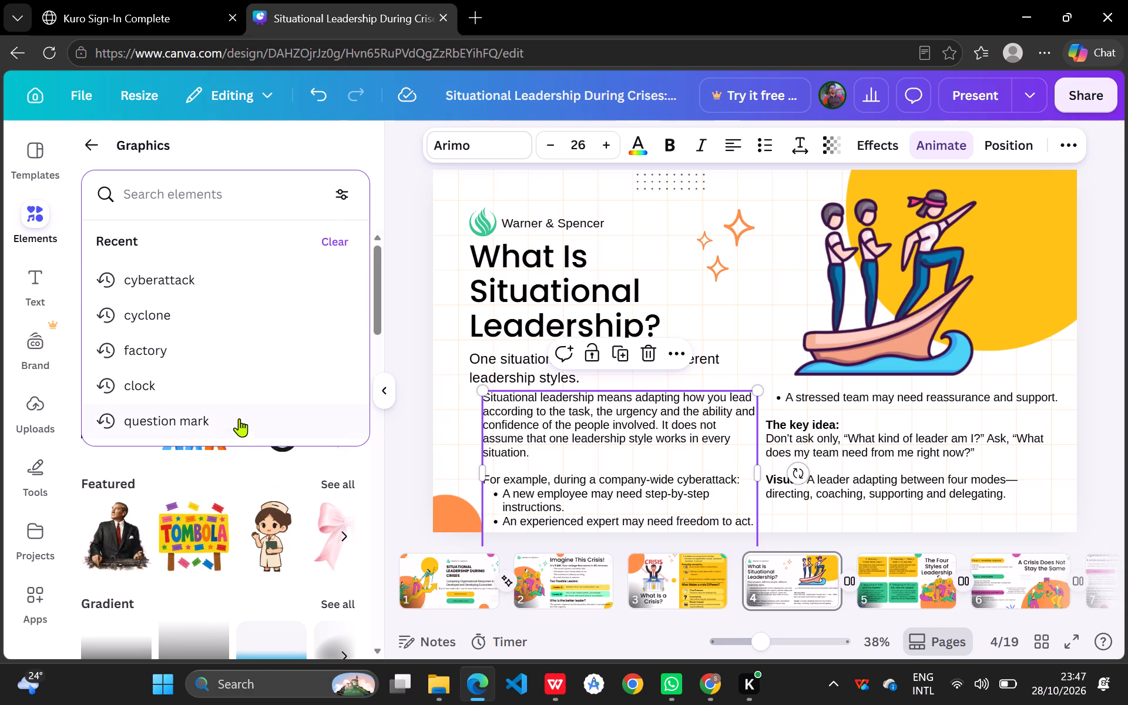
{"action": "left_click", "coordinate": [181, 464]}
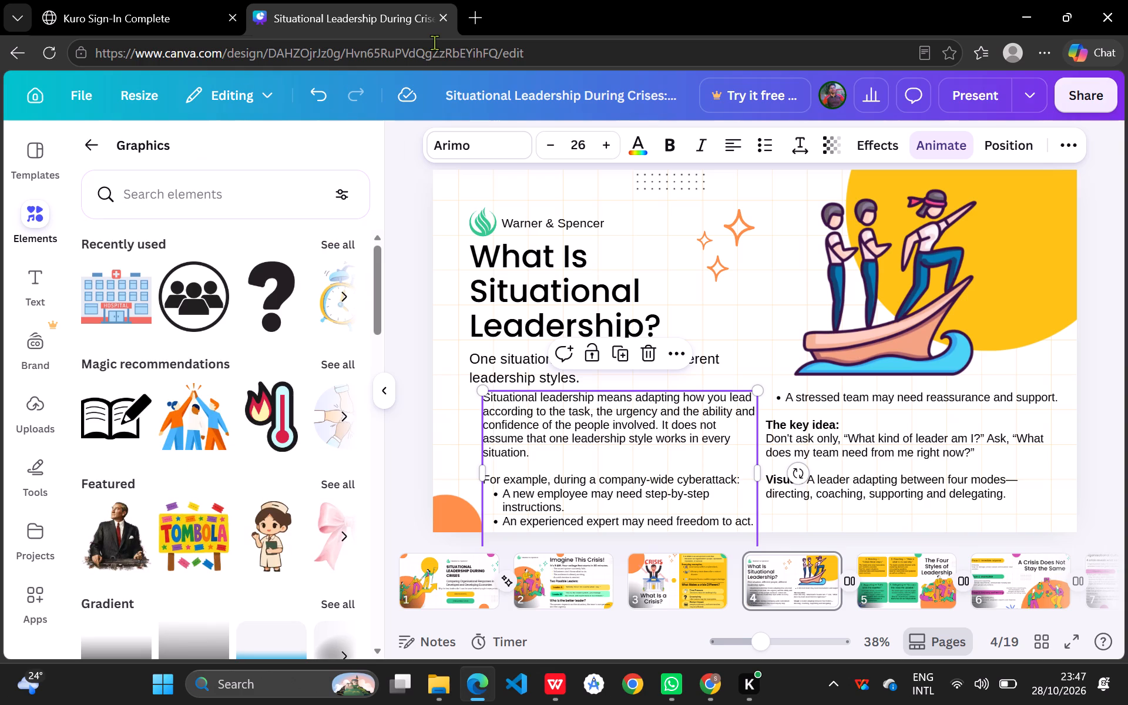